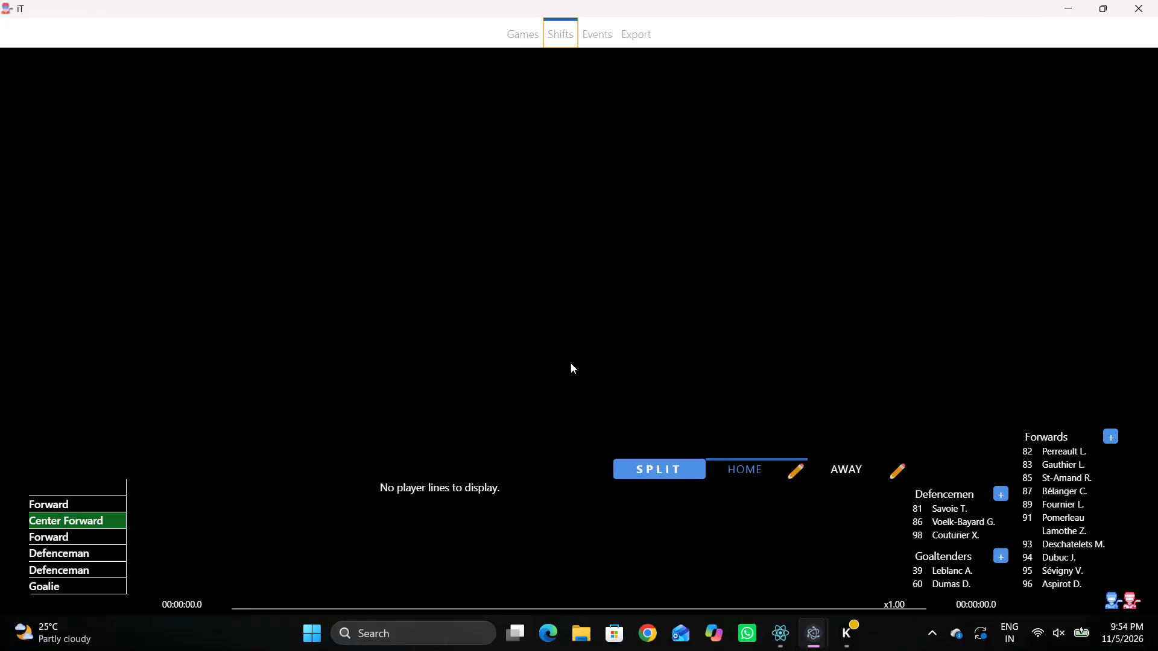
Start playback of the game video in the Shifts view.
key(space)
key(space)
key(space)
key(space)
key(space)
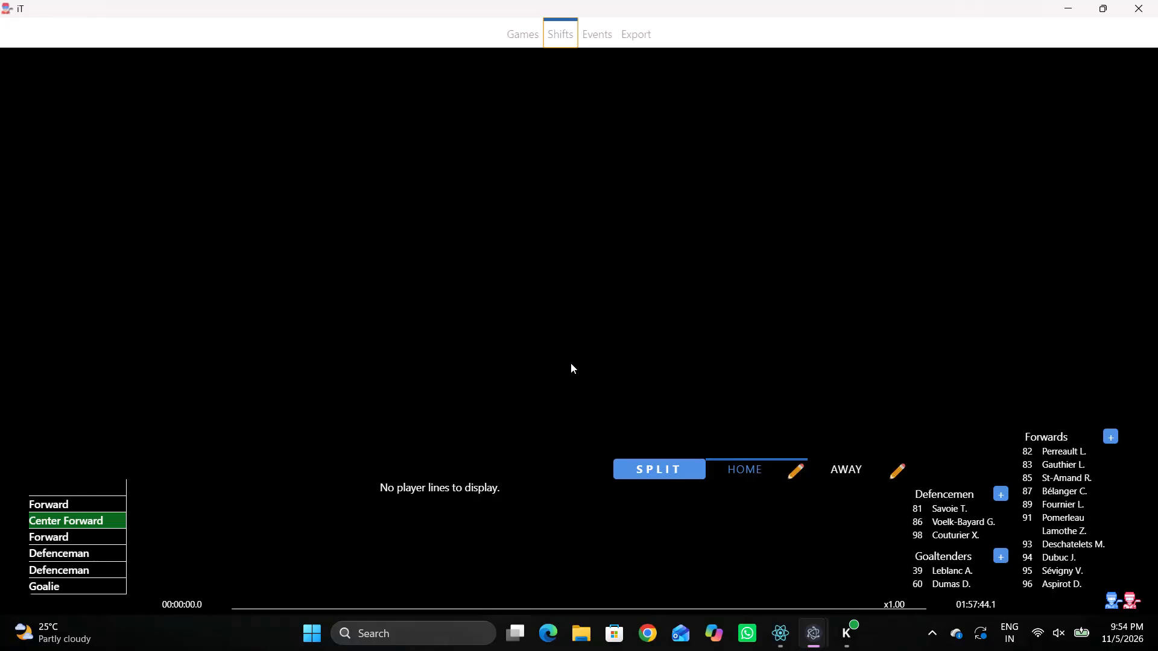
key(space)
key(space)
key(space)
key(space)
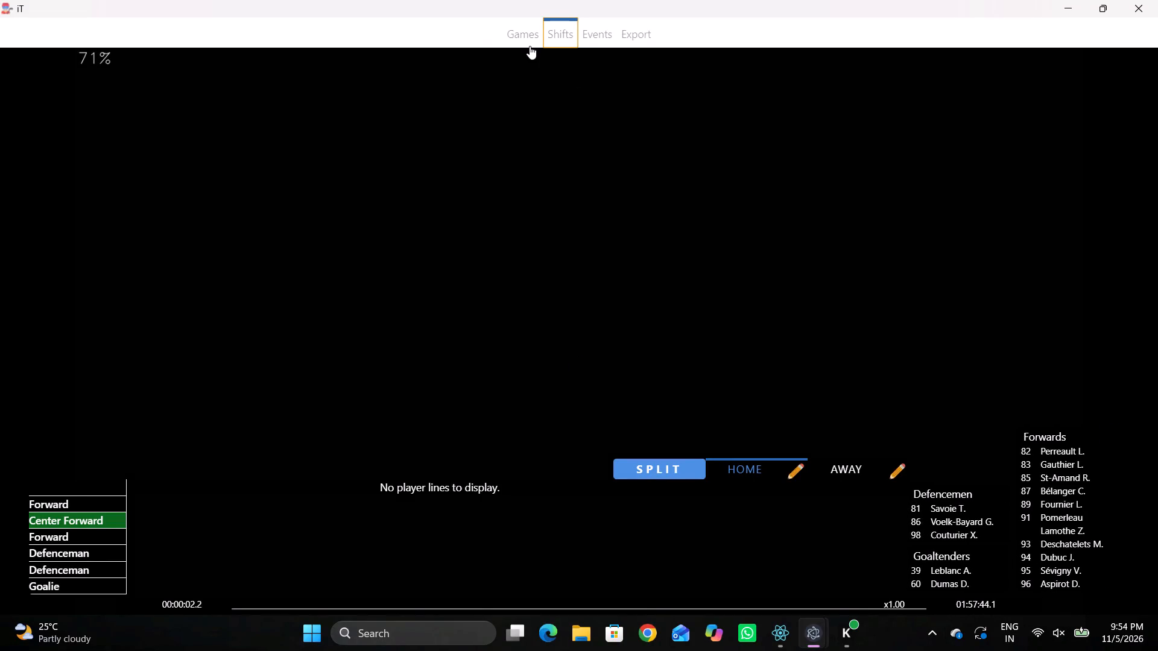
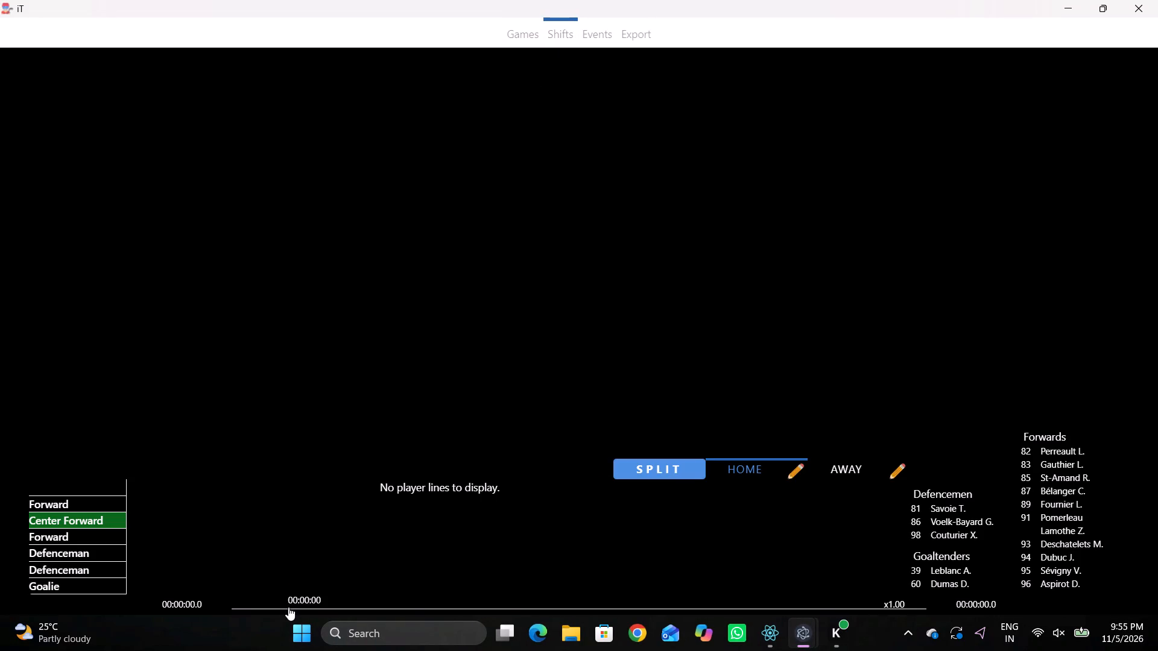
click(288, 607)
click(288, 607)
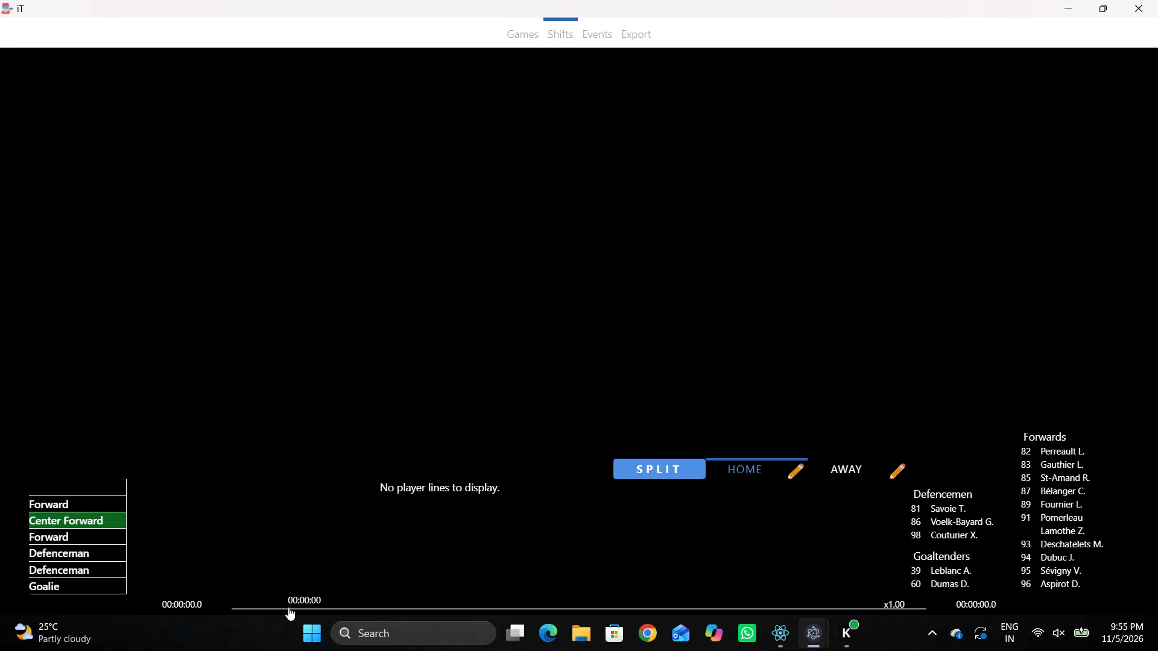
double_click(324, 611)
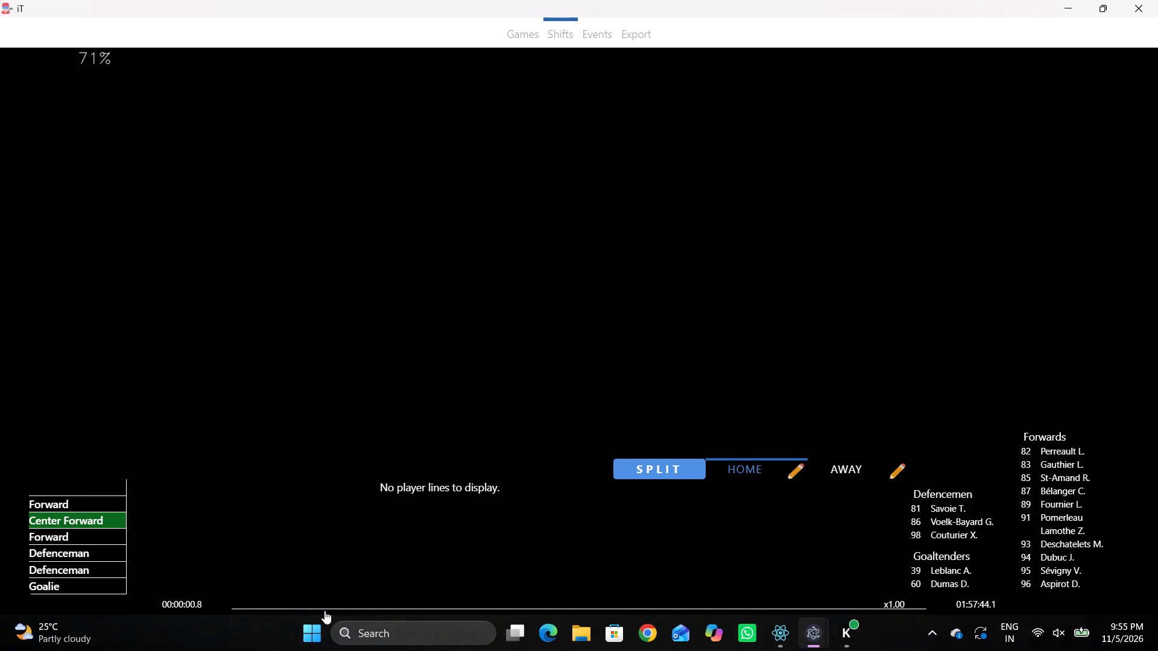
click(324, 611)
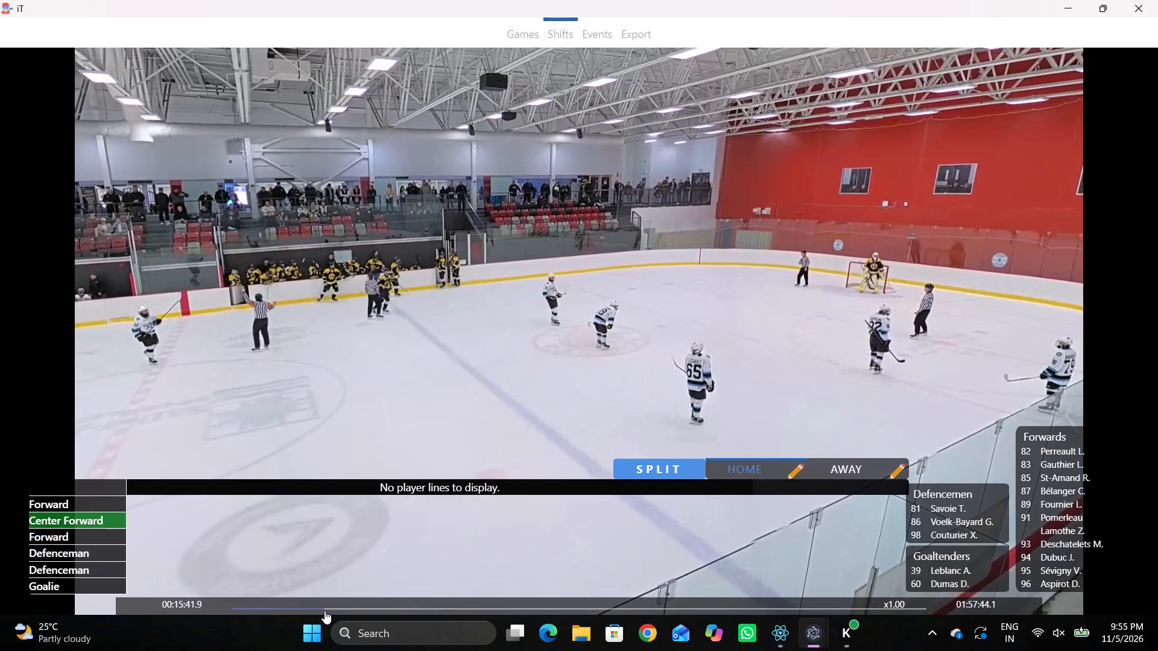
key(space)
key(space)
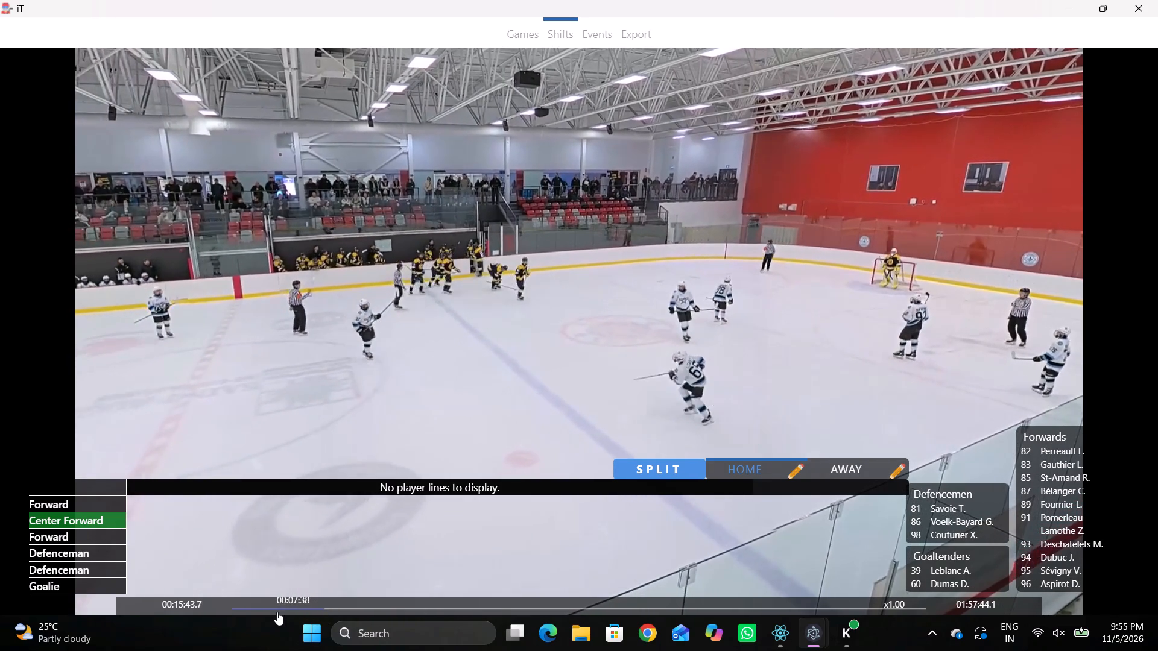
click(277, 612)
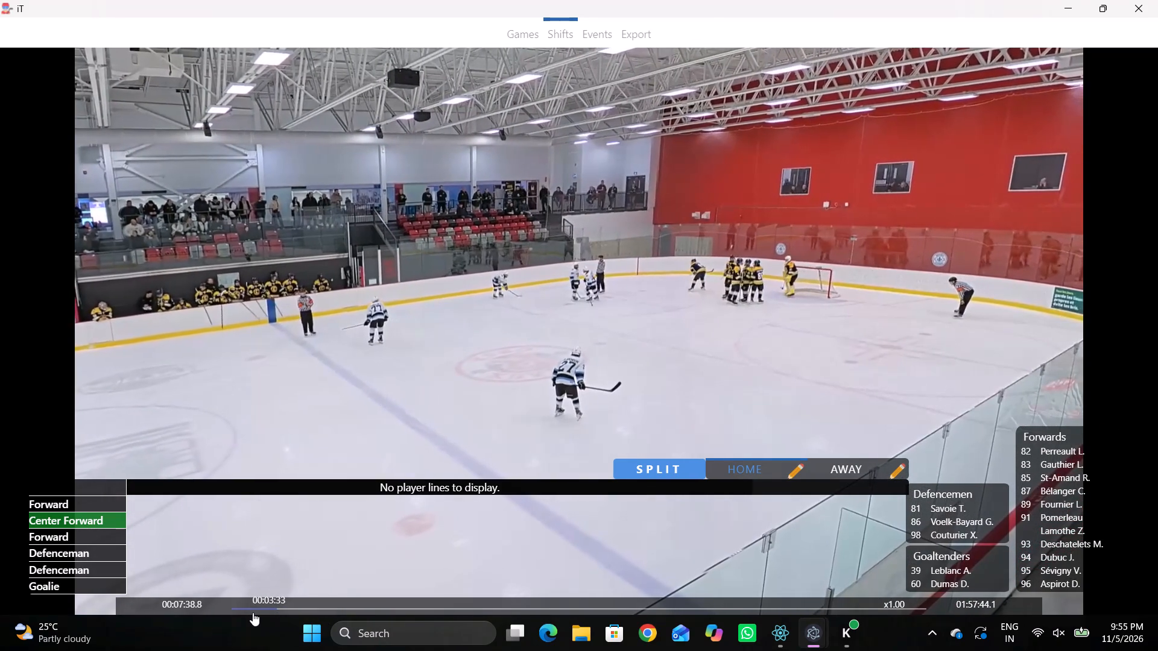
click(253, 612)
click(242, 612)
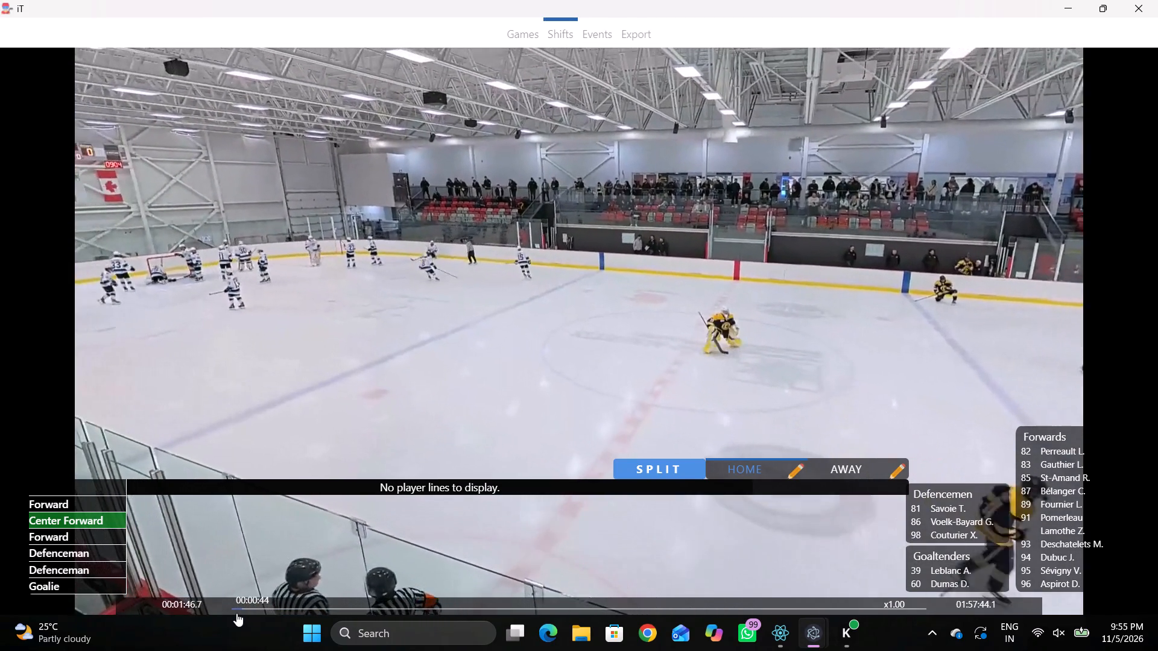
Set the playback speed to x4.00 and advance the pregame footage in short bursts, pausing at about 00:02:10.
text(vvvvvvv)
key(space)
key(space)
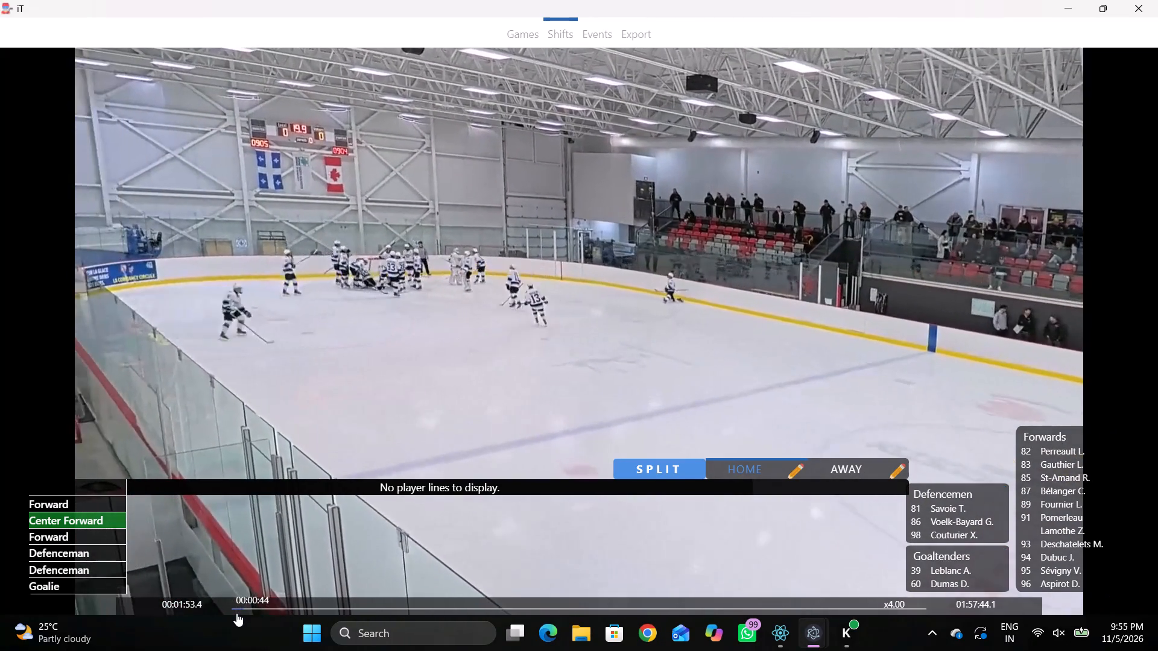
key(space)
key(space)
key(space)
key(space)
key(space)
key(space)
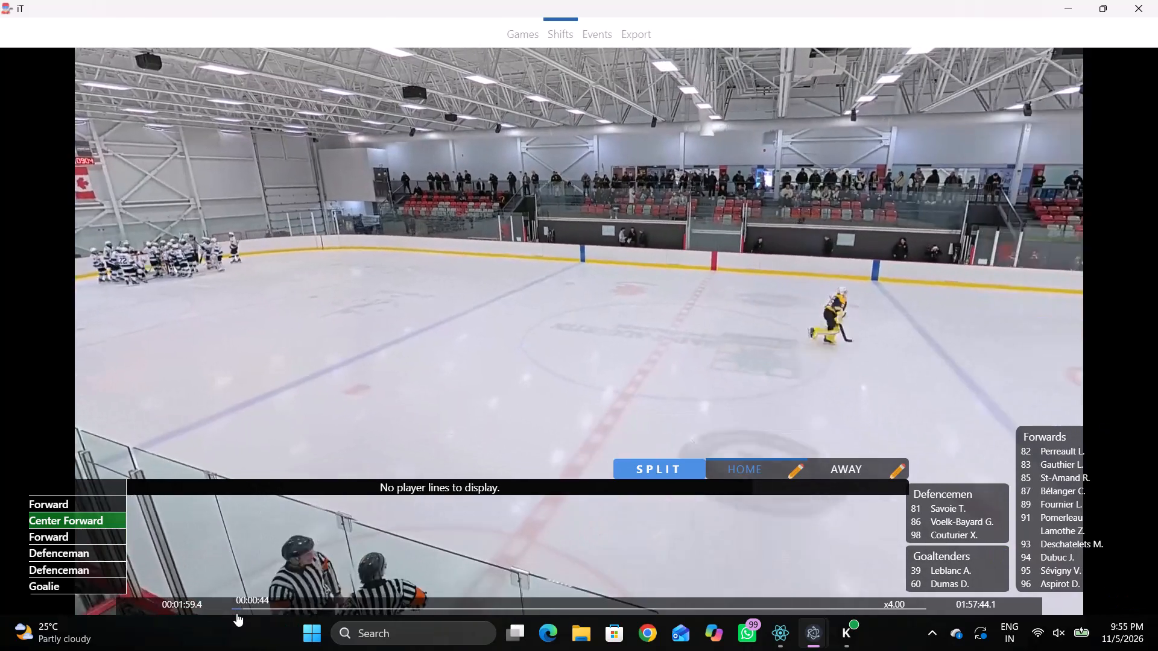
key(space)
key(space)
key(space)
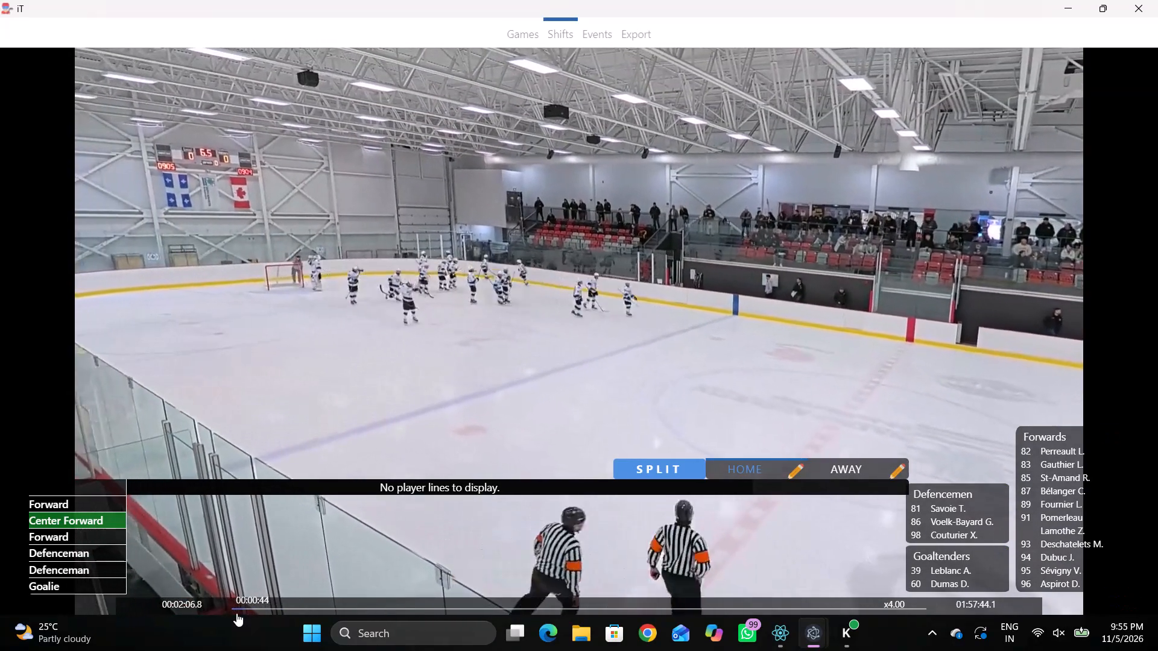
key(space)
key(space)
key(space)
key(space)
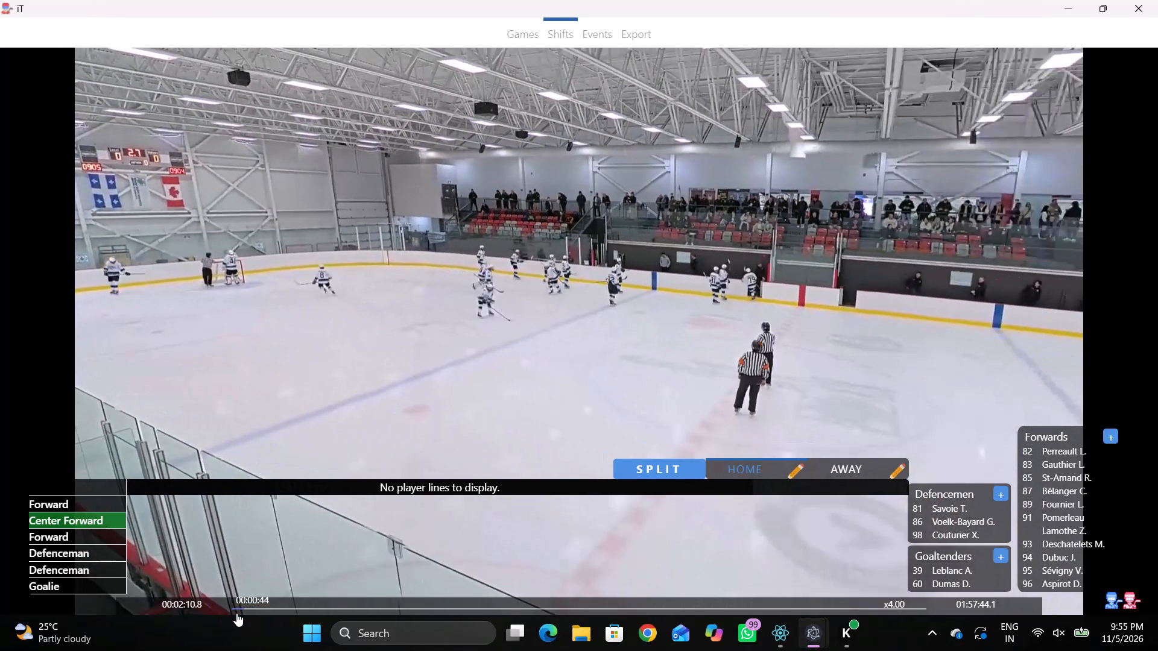
View the Away team's roster, then return to the Home team's roster.
click(841, 480)
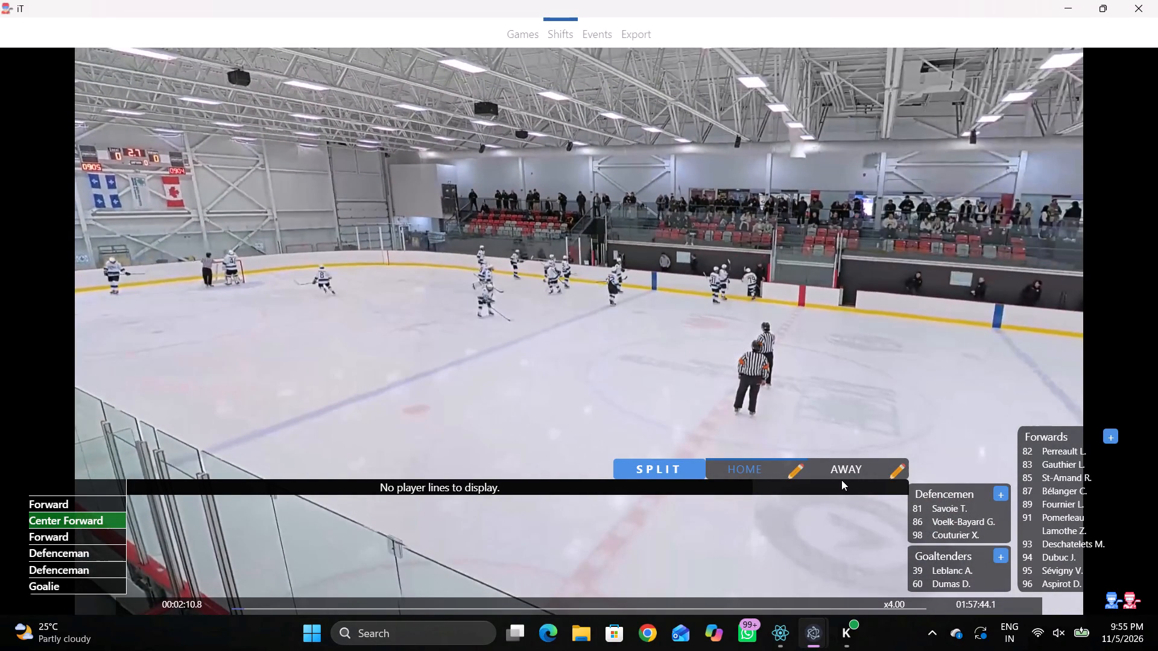
click(843, 473)
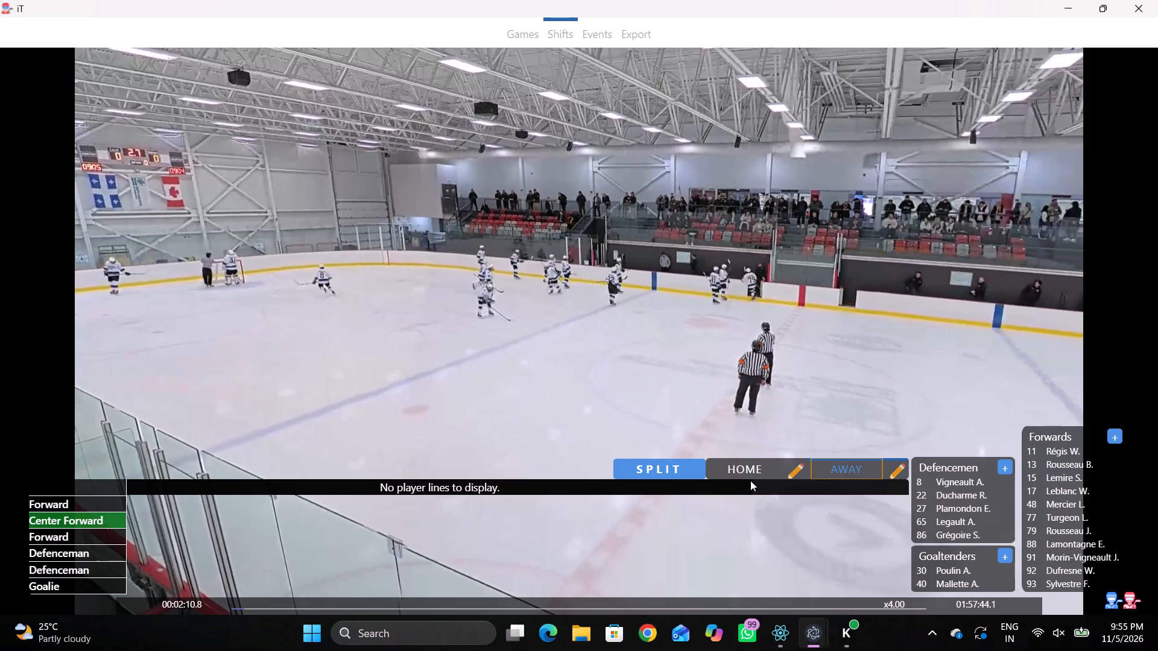
click(739, 475)
Advance the video in short bursts to the opening faceoff at centre ice and pause at about 00:03:14.
key(space)
key(space)
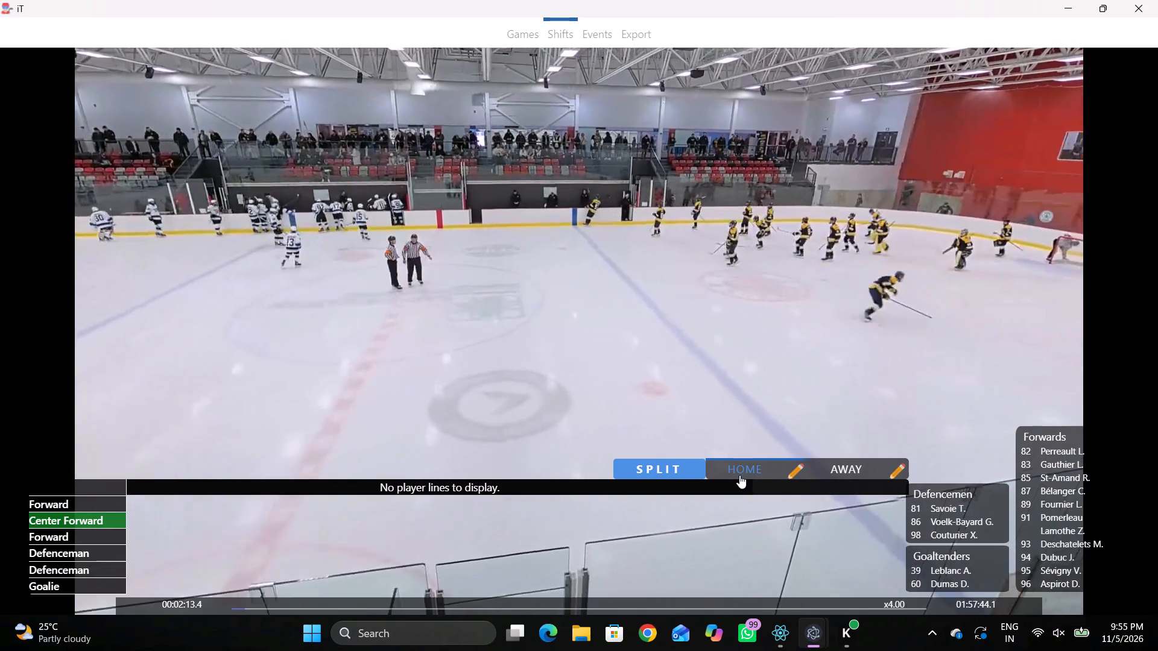
key(space)
key(space)
key(space)
key(space)
key(space)
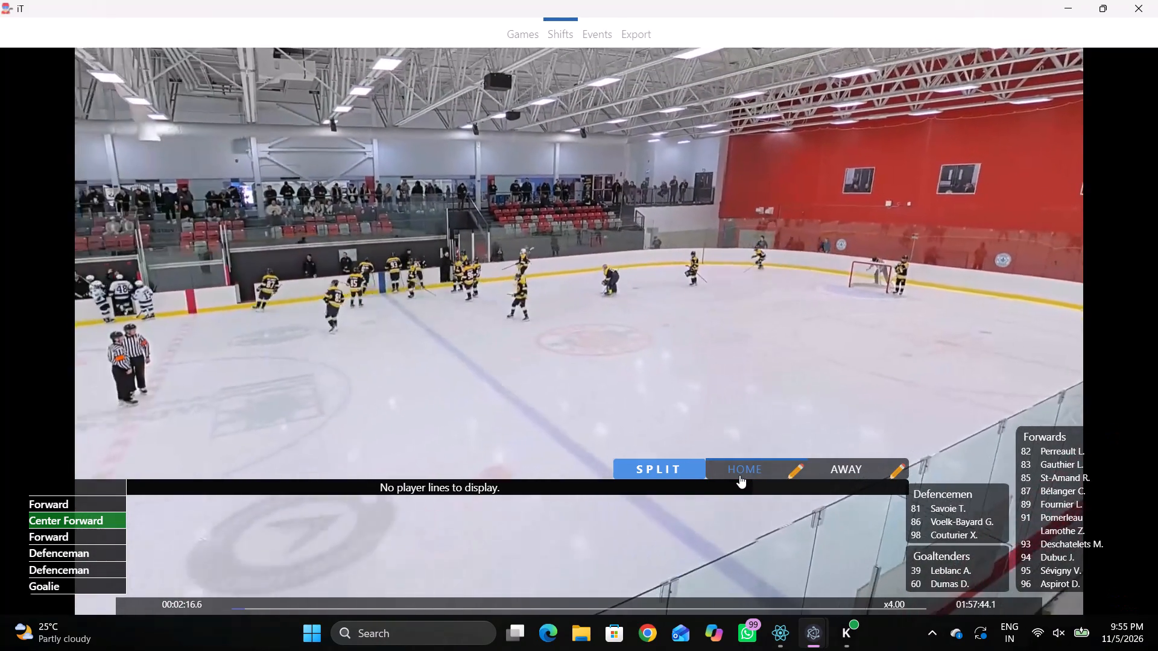
key(space)
key(space)
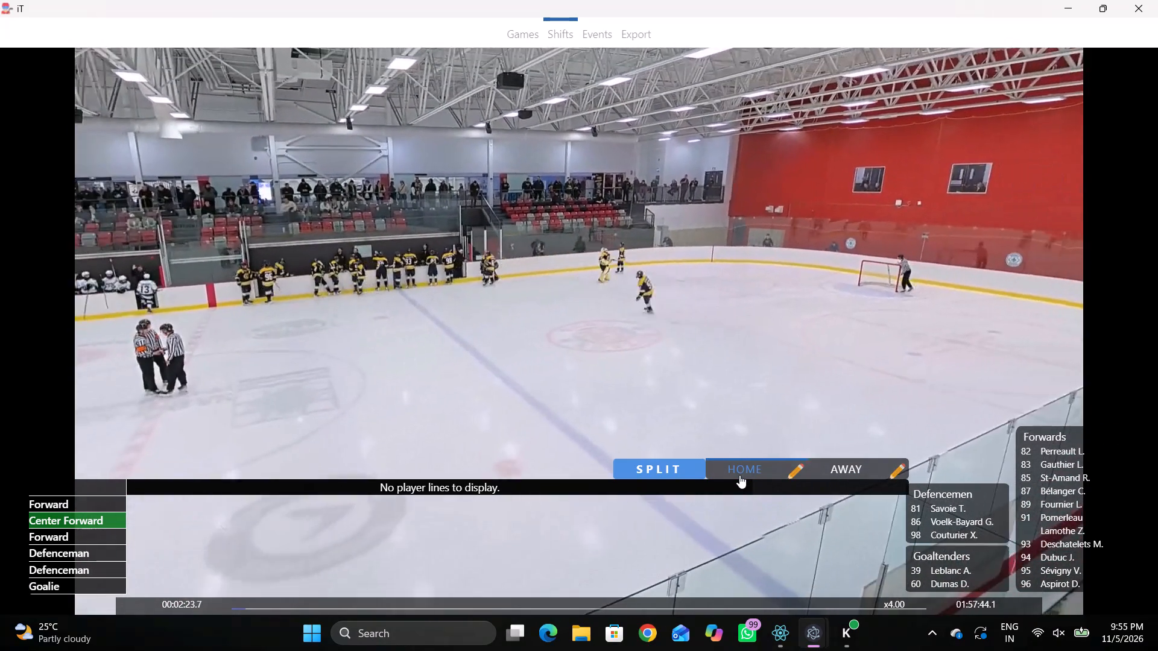
key(space)
key(space)
key(space)
key(space)
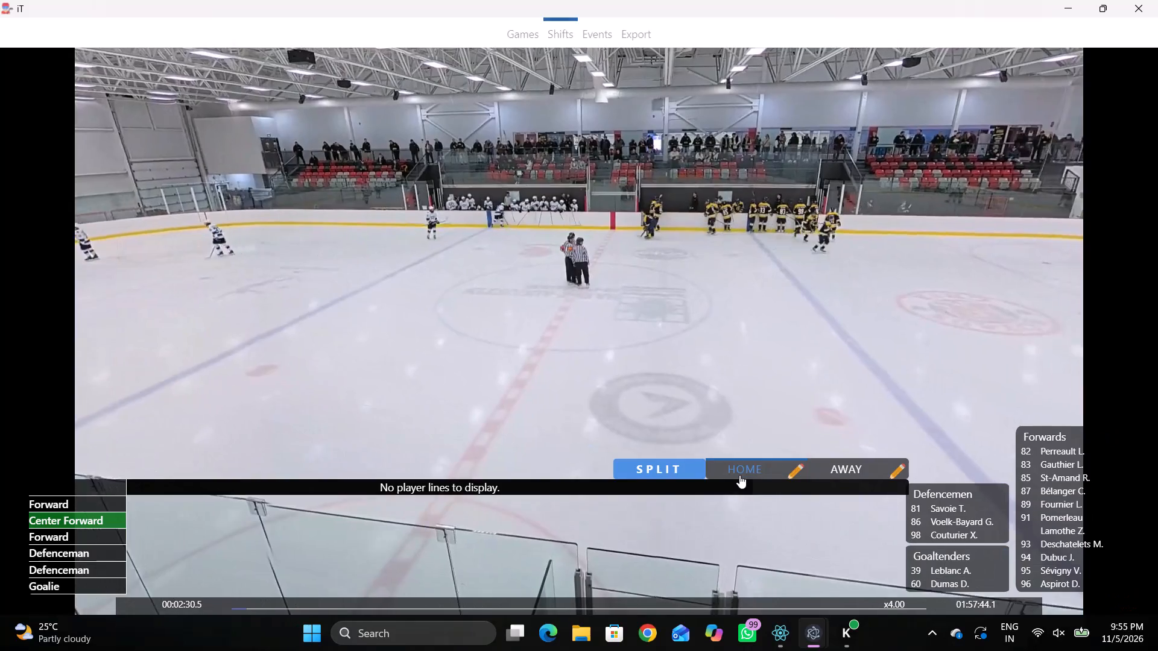
key(space)
key(space)
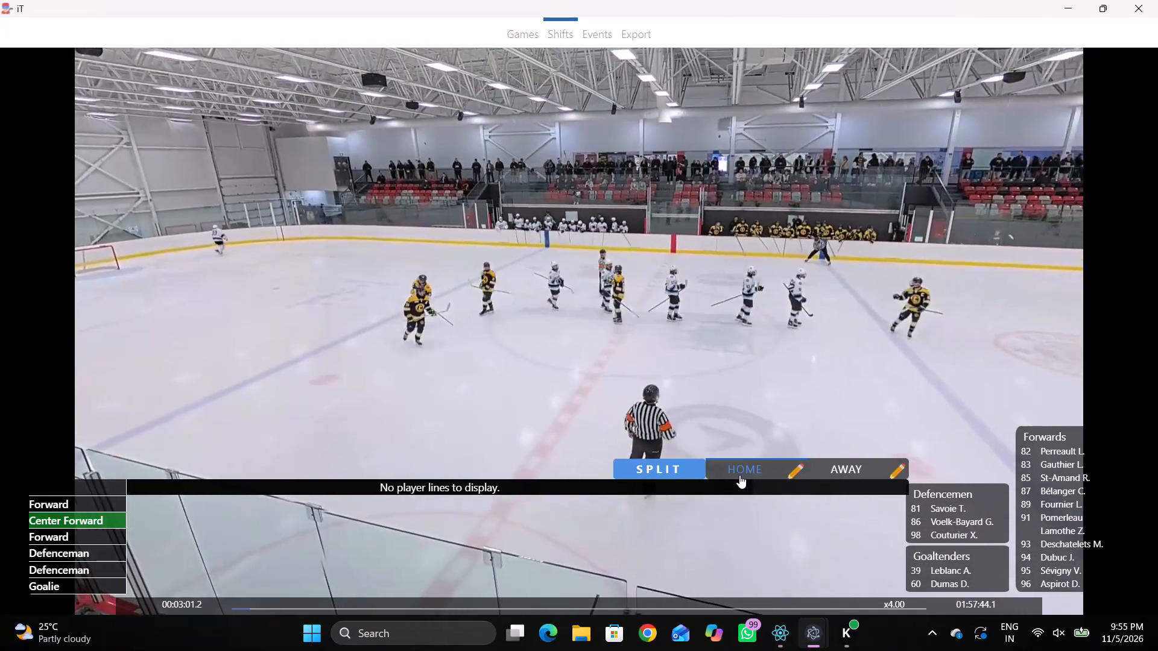
click(739, 475)
key(space)
key(space)
key(space)
key(space)
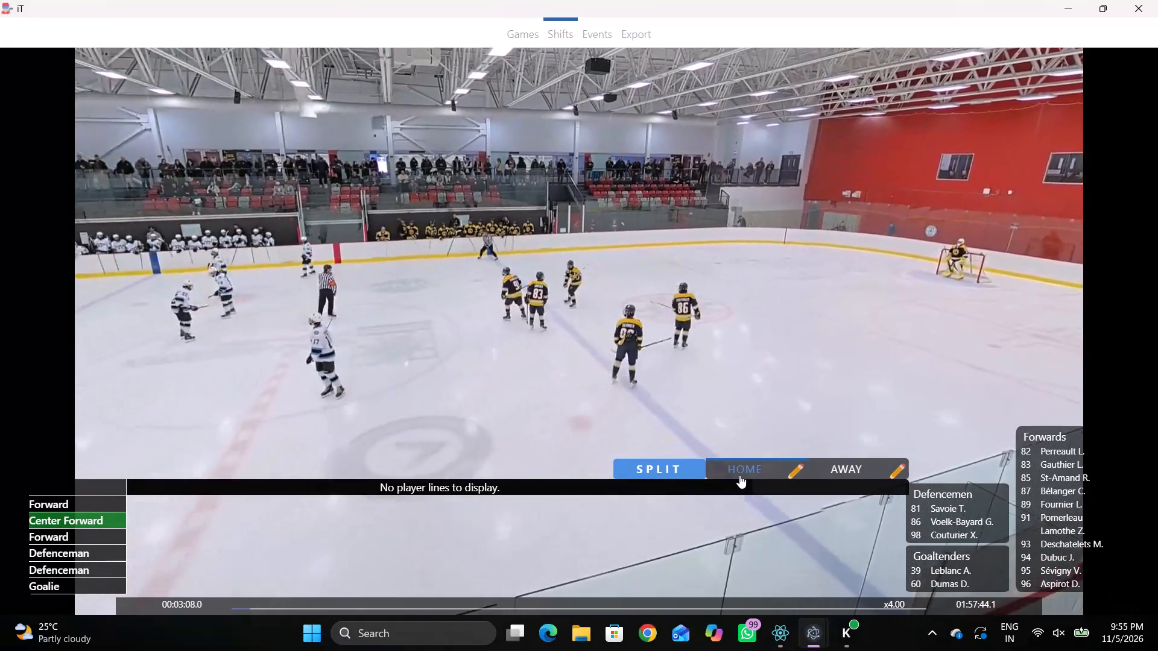
key(space)
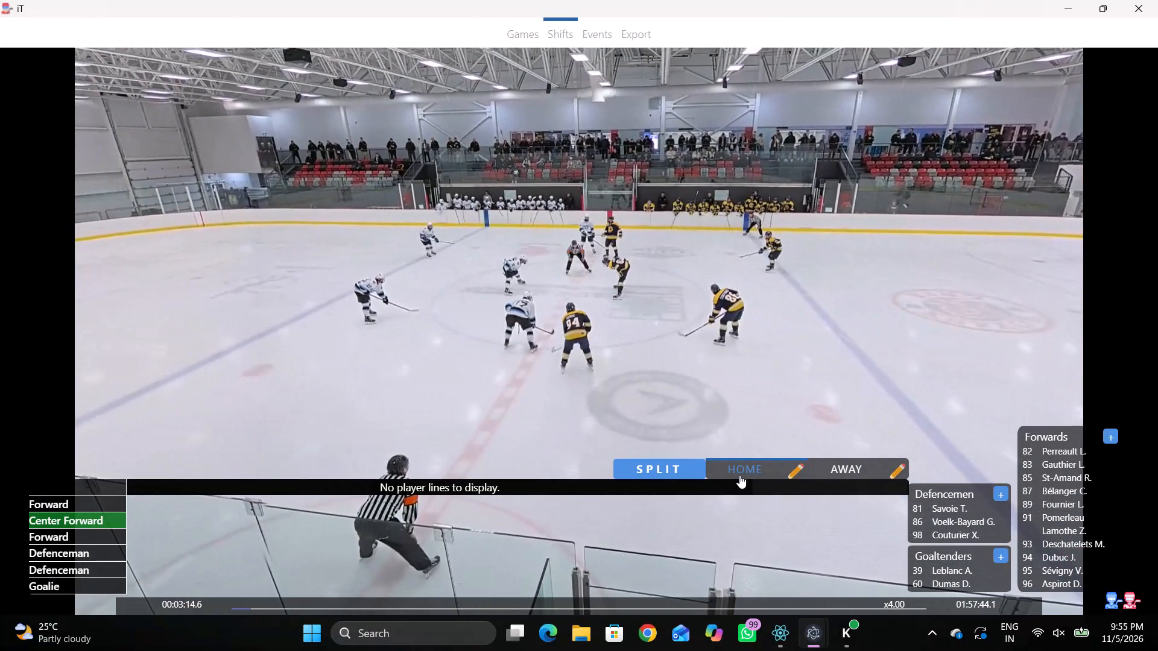
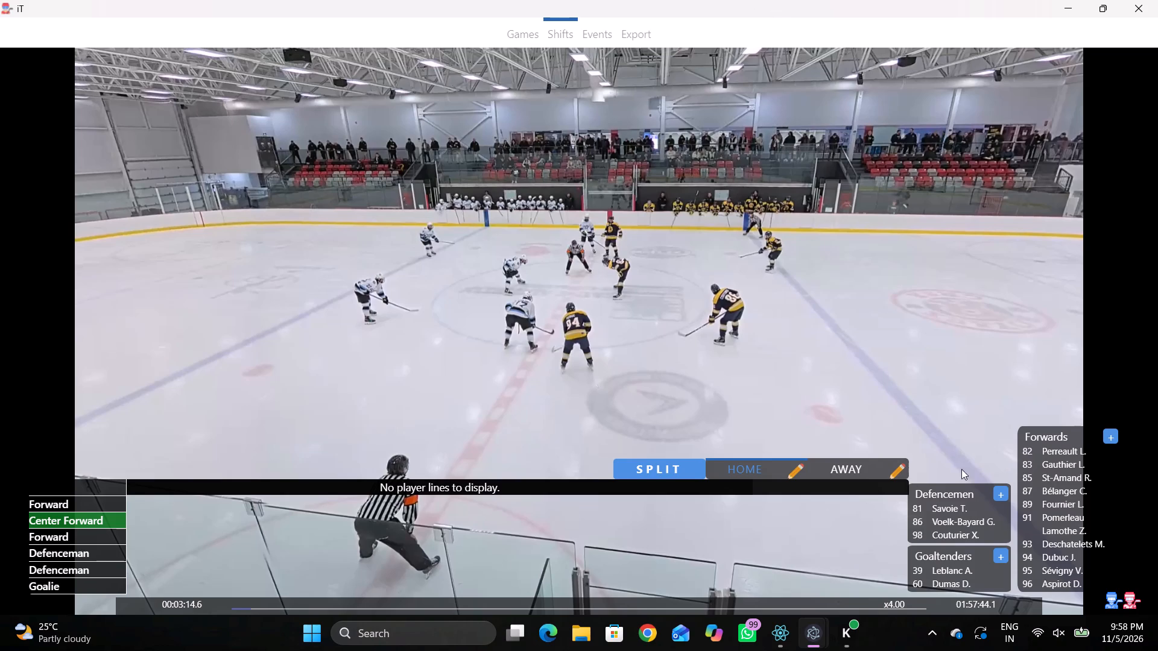
Open the comments for period 1 of game 173515 in the TMS app, read the game details, and return to the game video.
click(777, 644)
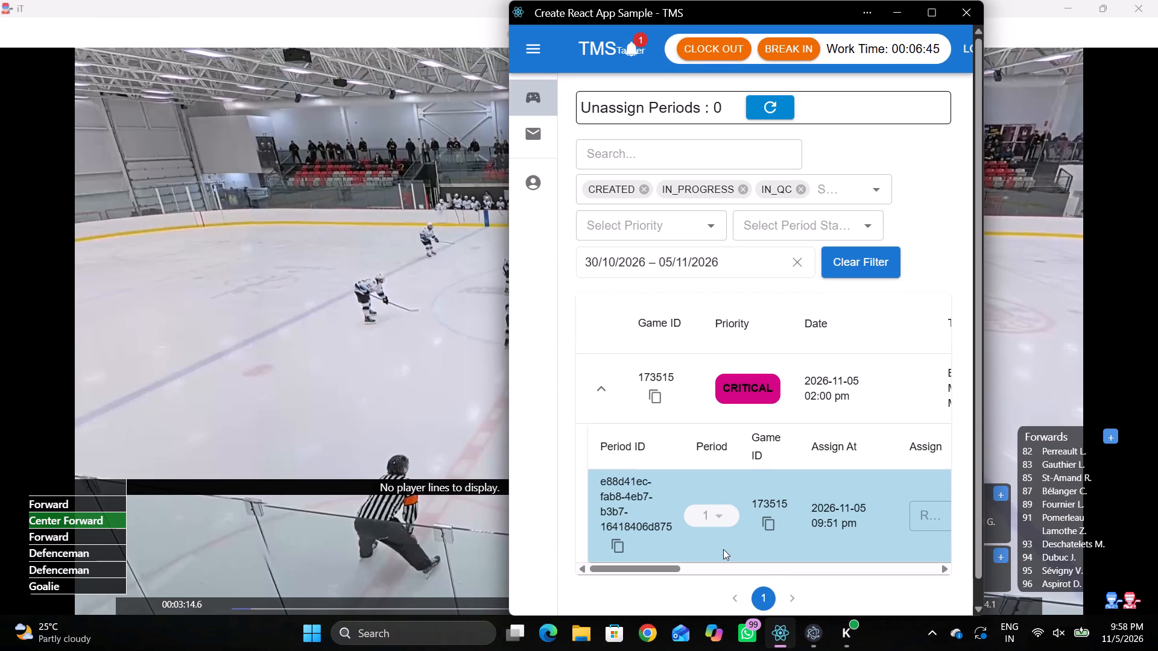
click(610, 397)
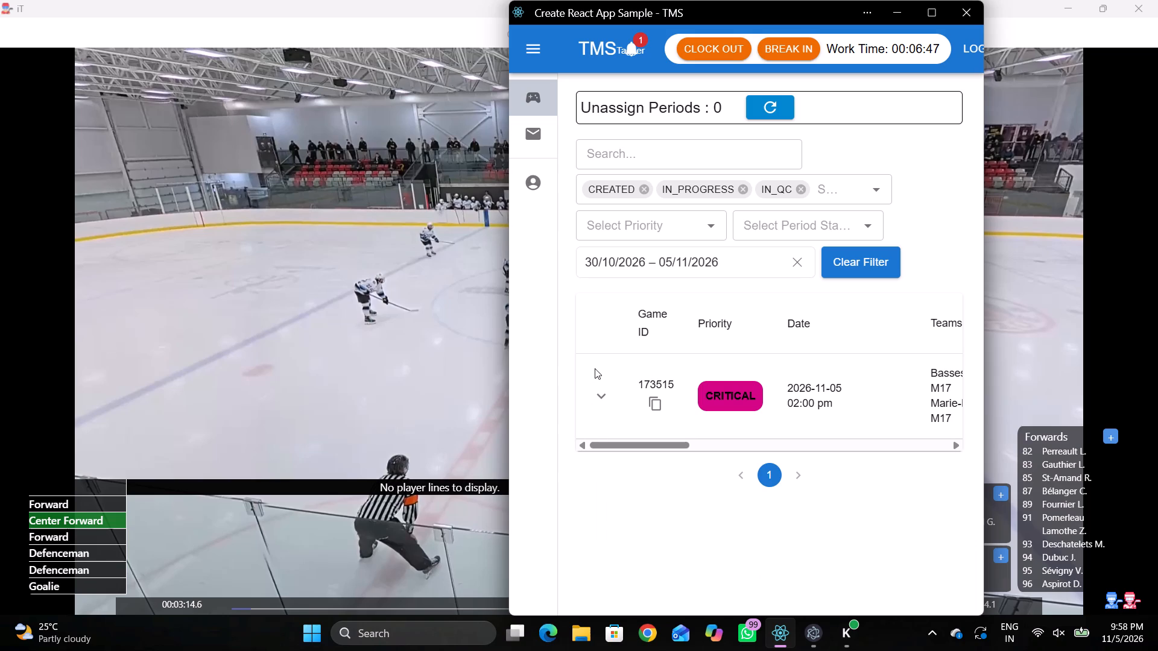
click(595, 368)
click(598, 402)
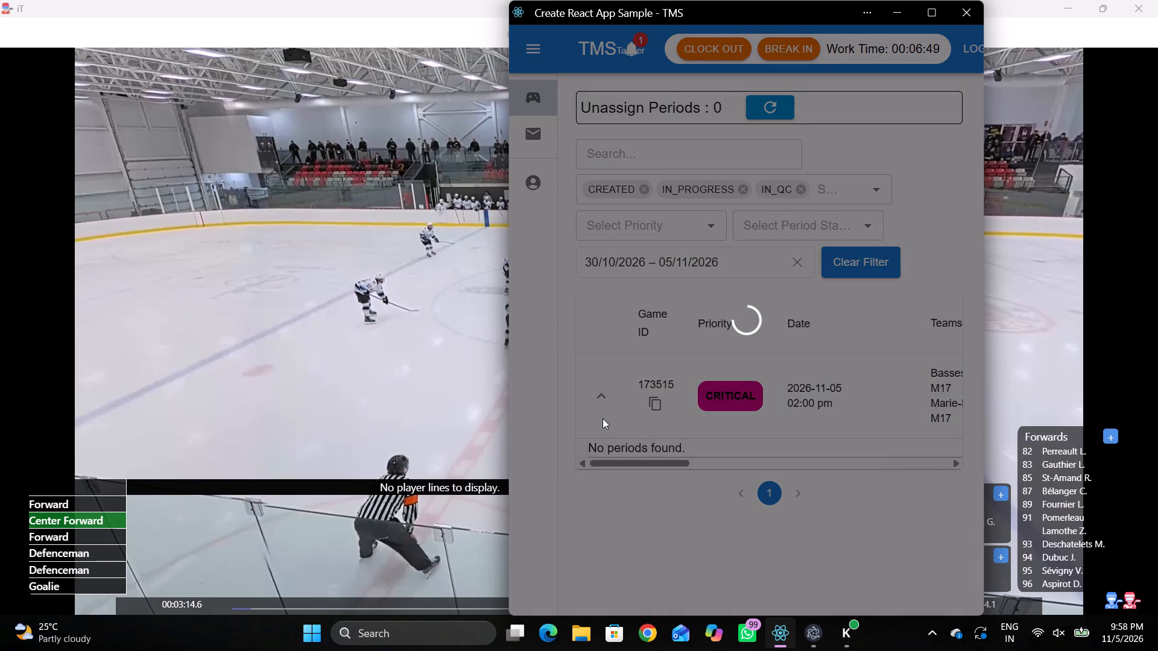
click(326, 339)
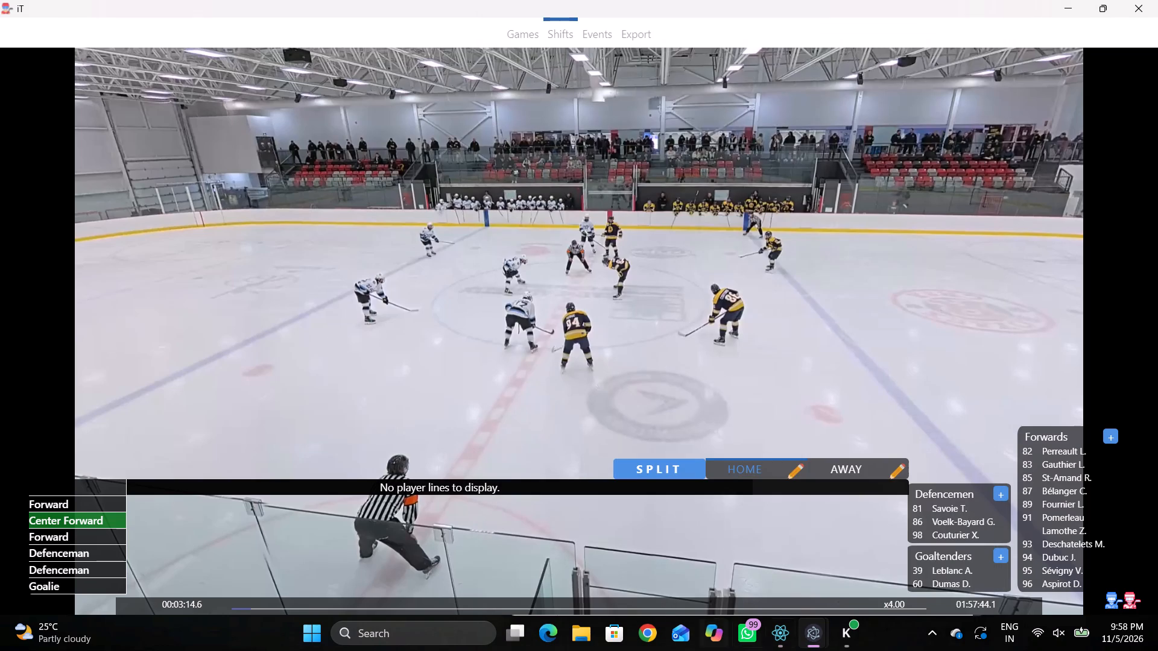
click(809, 635)
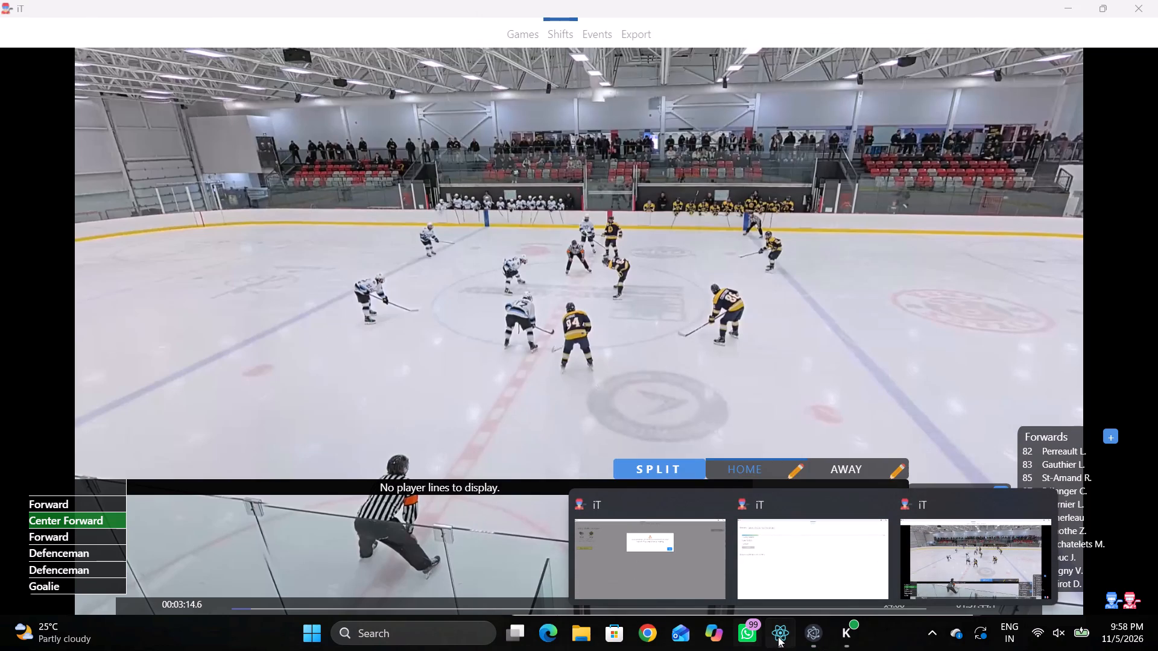
click(783, 631)
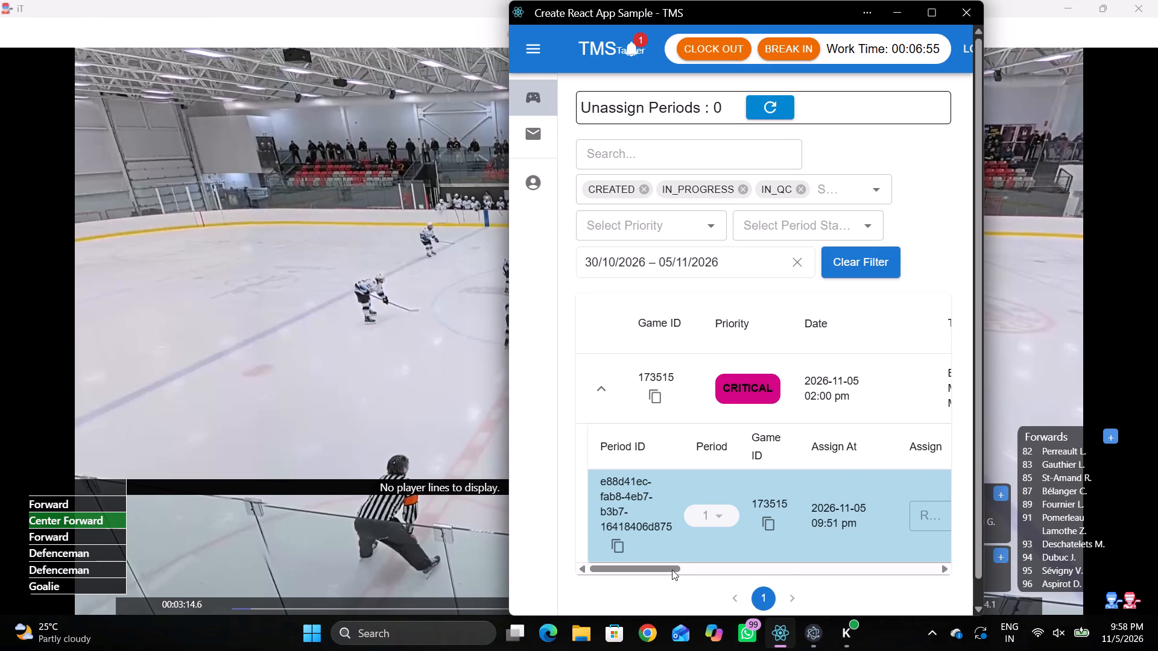
click(672, 570)
drag(674, 570, 788, 565)
drag(744, 569, 690, 567)
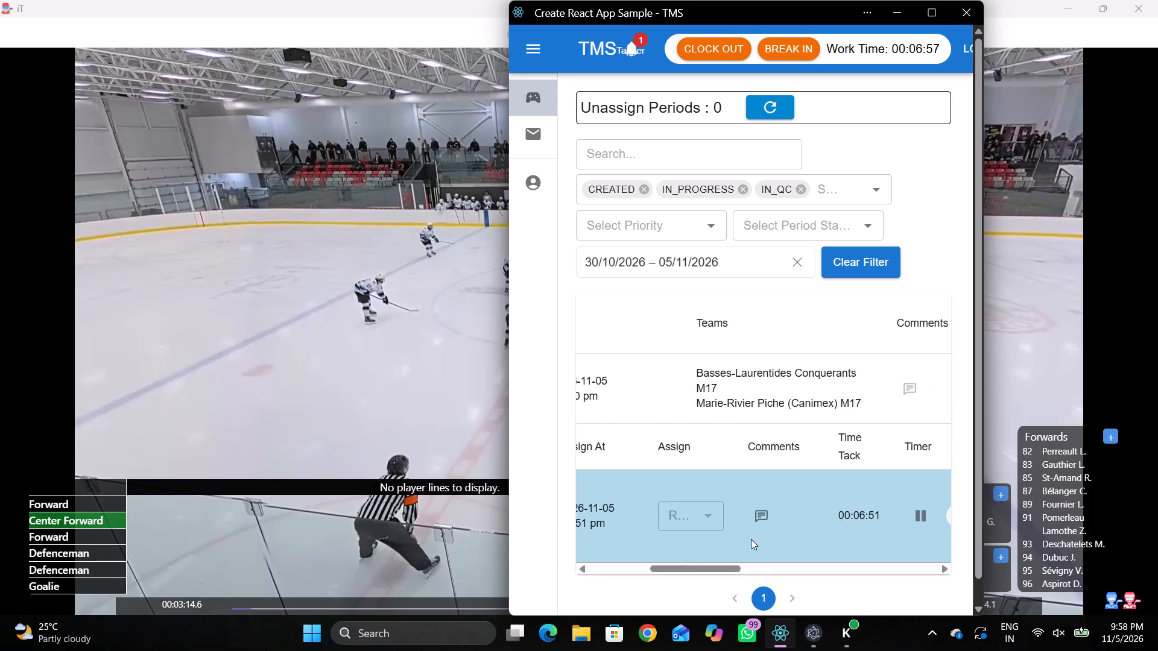
click(757, 521)
click(759, 517)
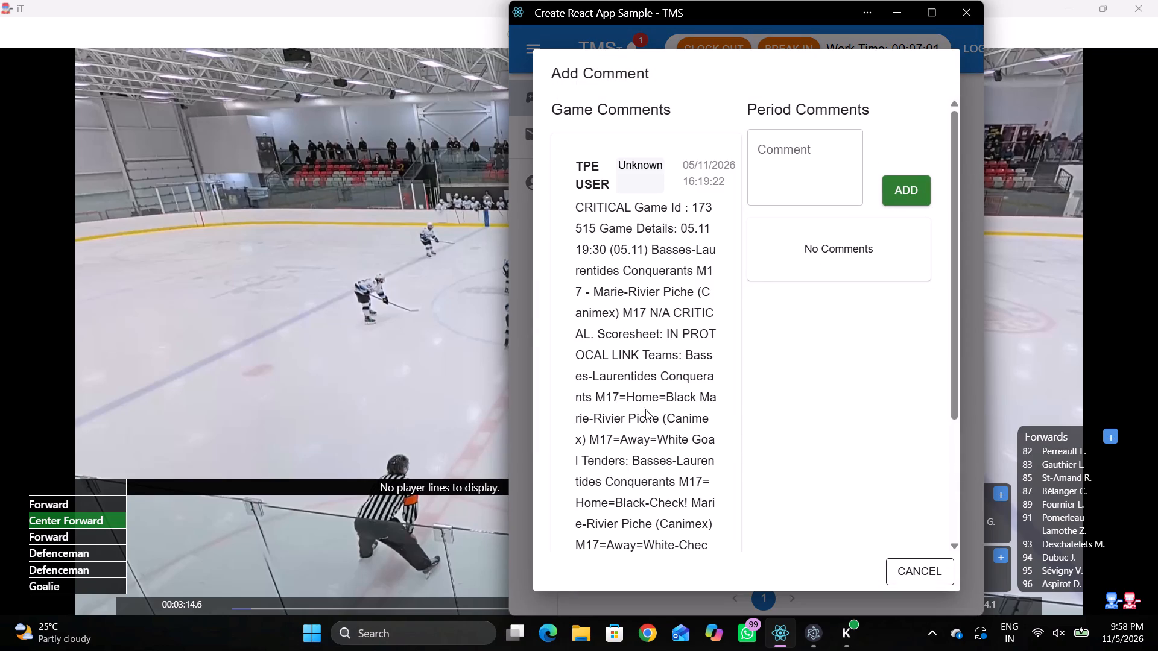
click(265, 328)
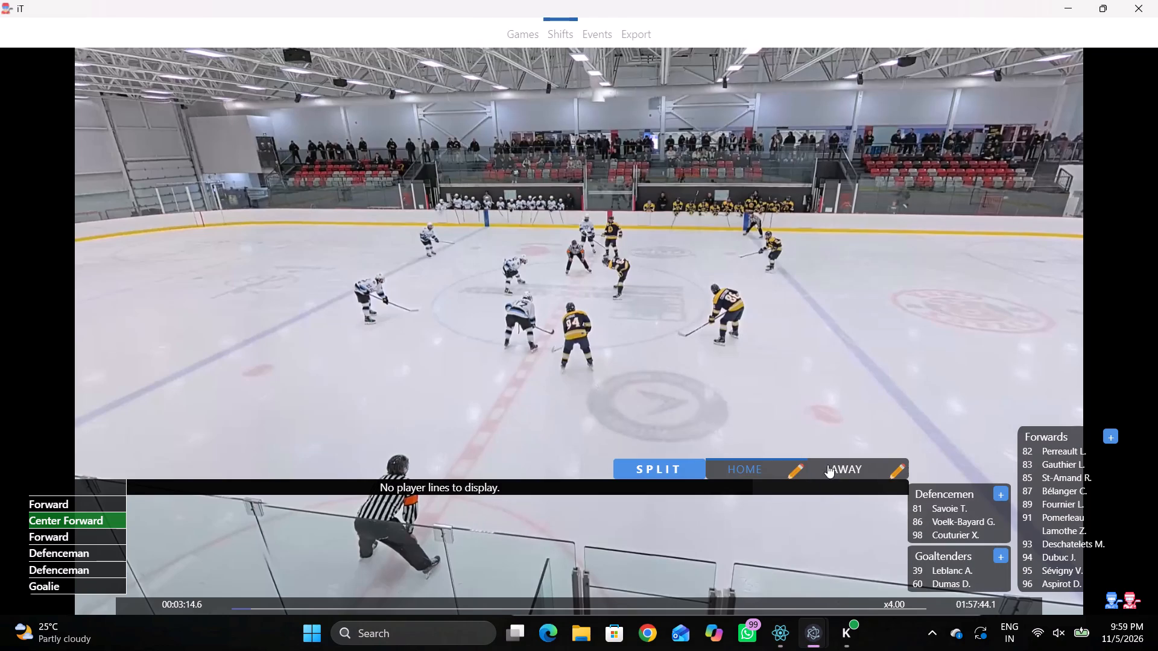
Create a player line at 00:03:14.6 for the Home team and another for the Away team, ending on the Home lines.
key(shift+s)
key(shift+d)
key(shift+d)
click(841, 470)
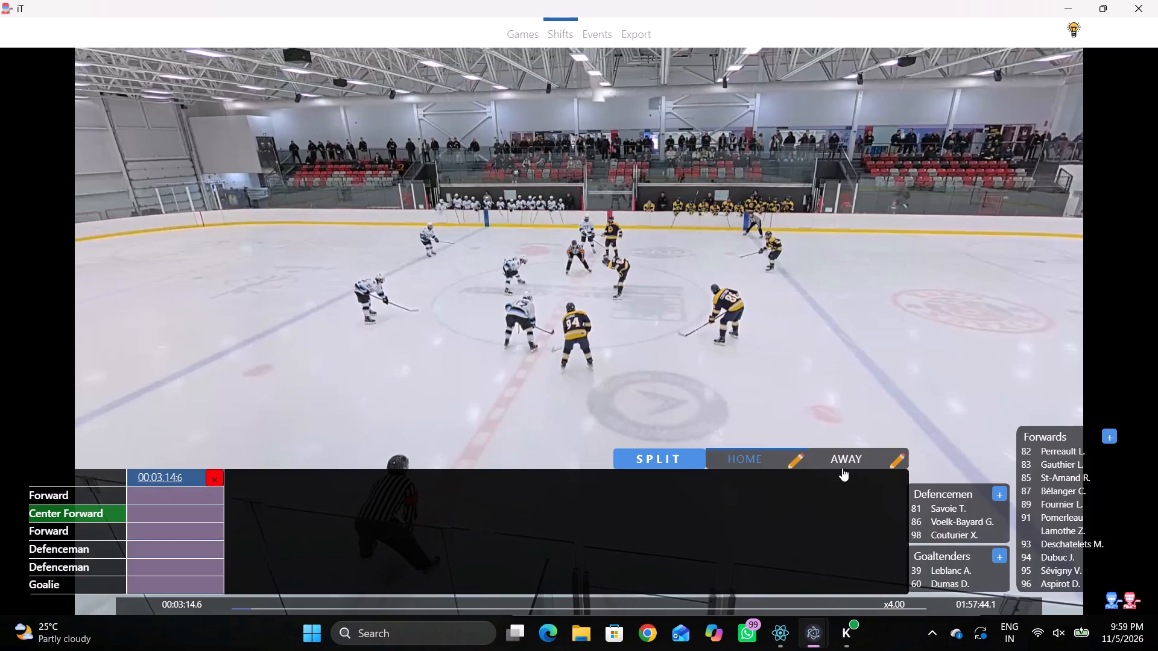
key(shift+s)
click(846, 458)
key(shift+s)
key(shift+d)
key(shift+d)
click(745, 447)
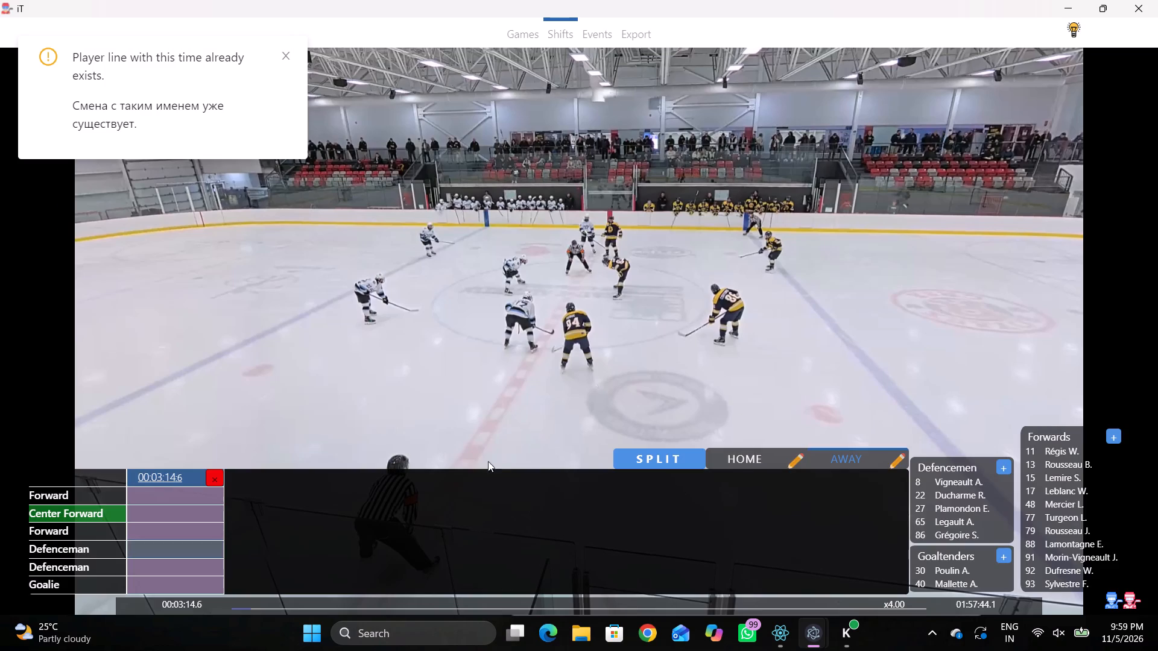
click(757, 453)
Assign Home player 94 to the first Forward slot of the 00:03:14.6 player line.
click(215, 491)
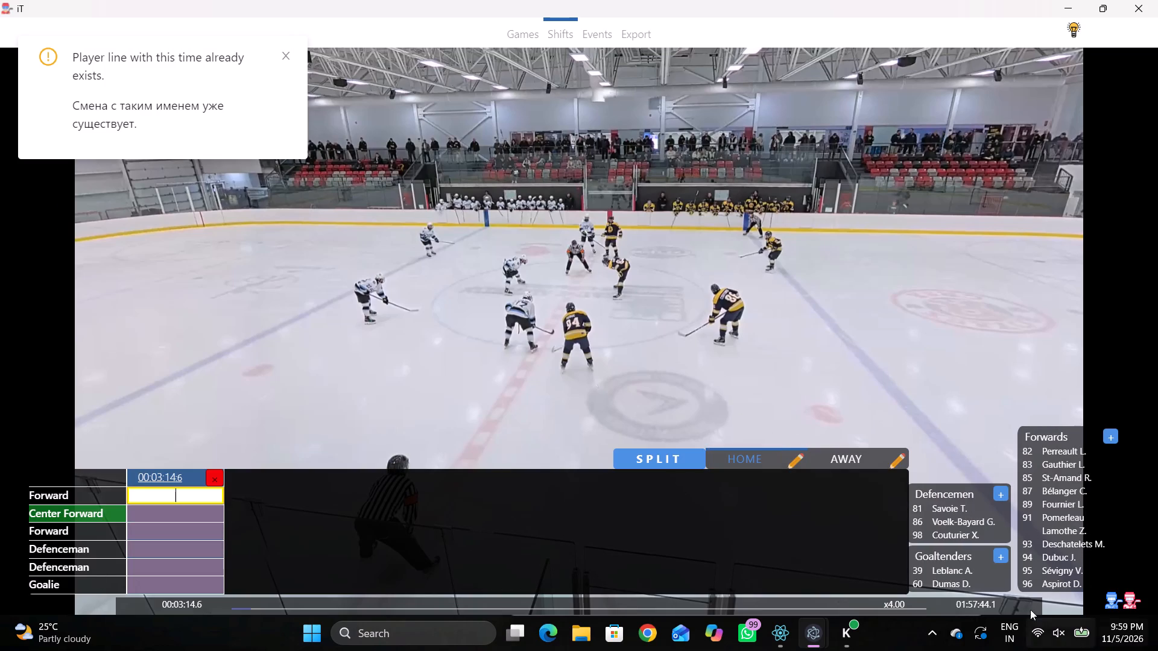
double_click(1032, 547)
Identify the next Home forward from the play up to about 00:03:20 and assign player 91 to the second Forward slot.
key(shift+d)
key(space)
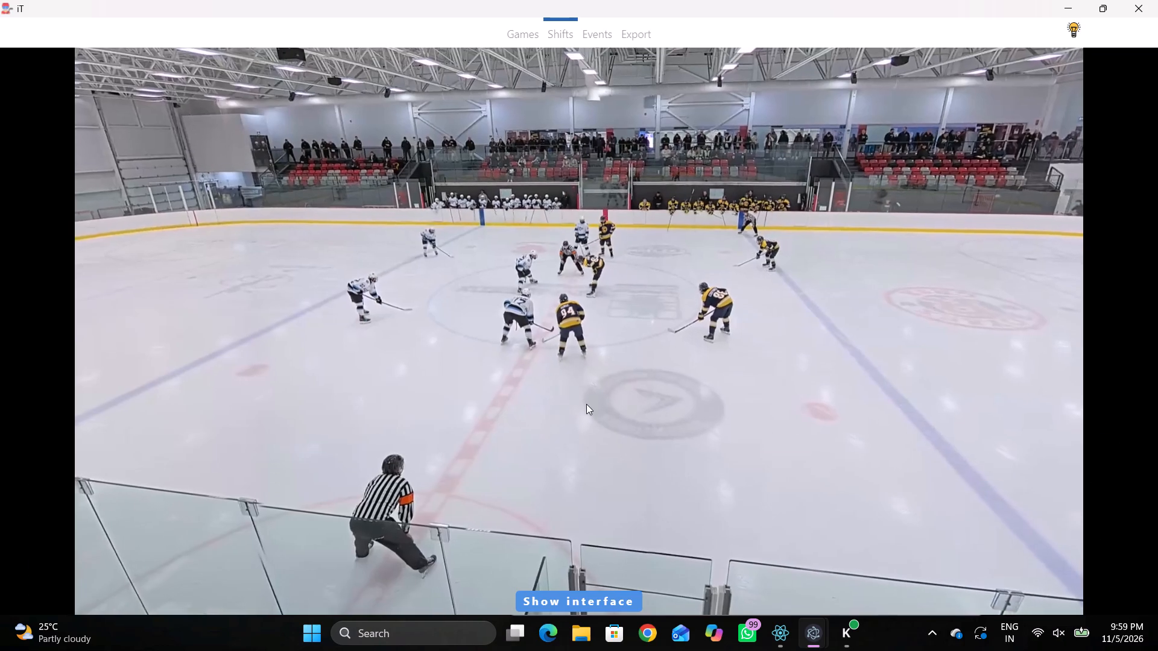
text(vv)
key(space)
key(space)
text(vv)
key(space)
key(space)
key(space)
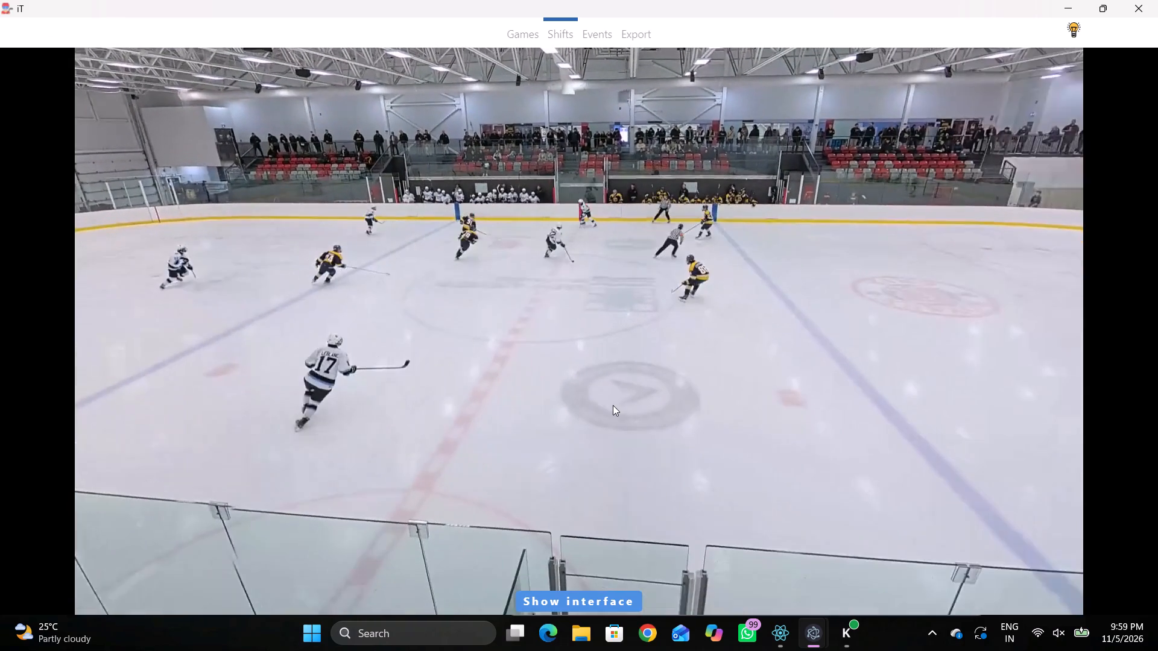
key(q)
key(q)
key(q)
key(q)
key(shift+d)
click(196, 530)
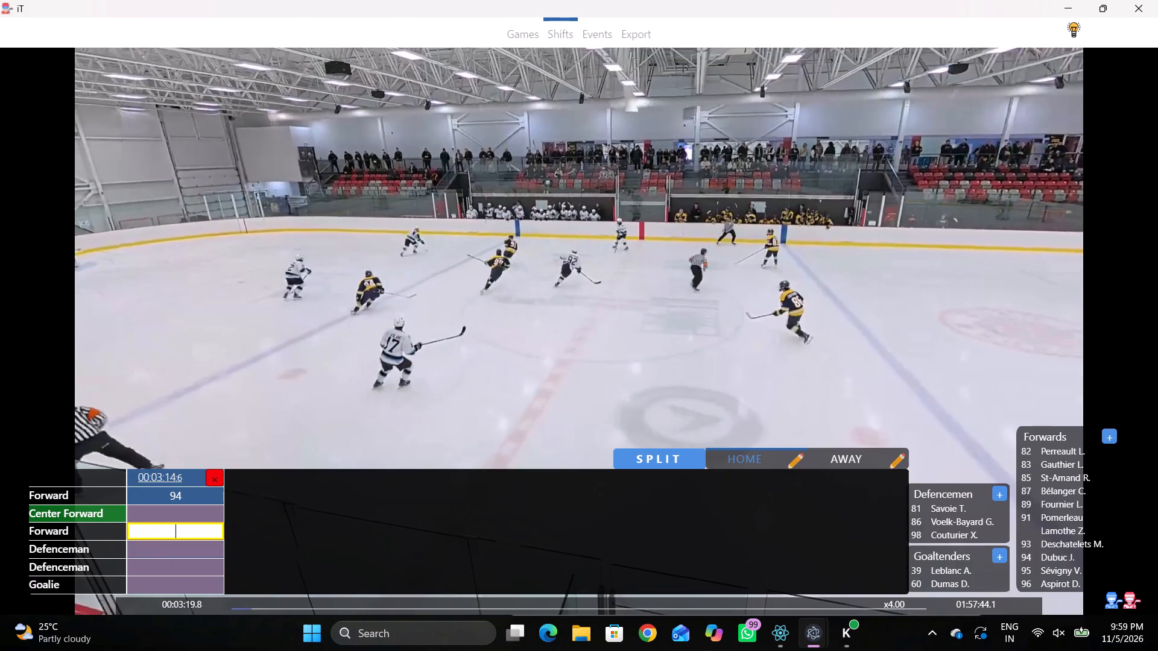
click(1041, 520)
Replay the action around 00:03:20 at normal speed and assign Home player 86 to the first Defenceman slot.
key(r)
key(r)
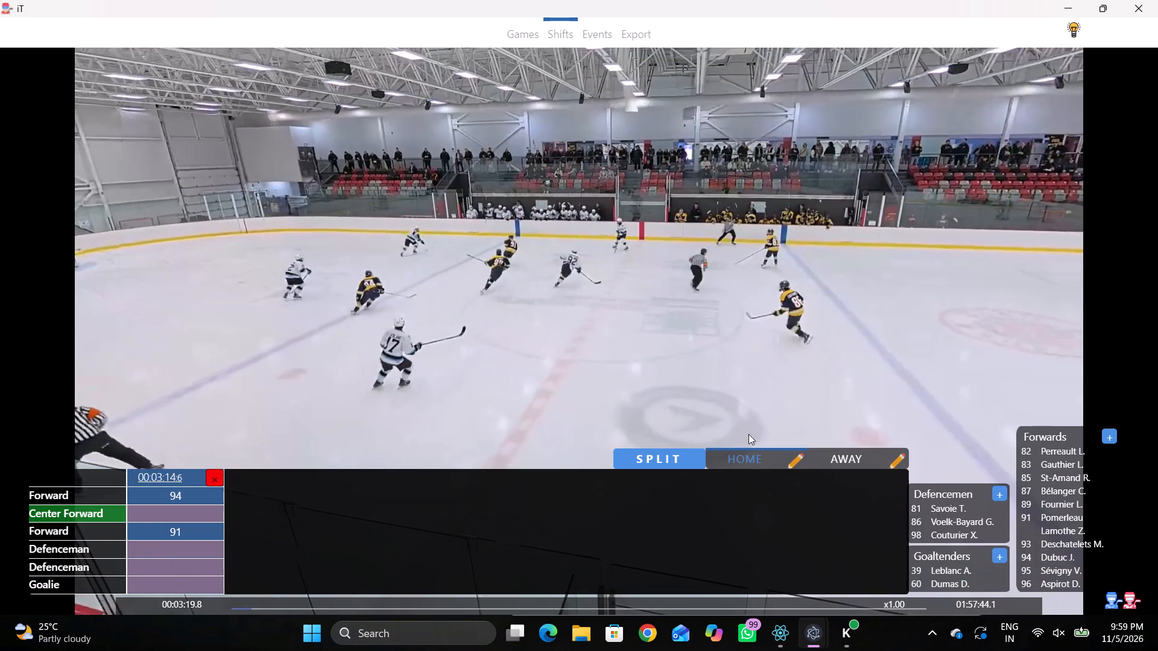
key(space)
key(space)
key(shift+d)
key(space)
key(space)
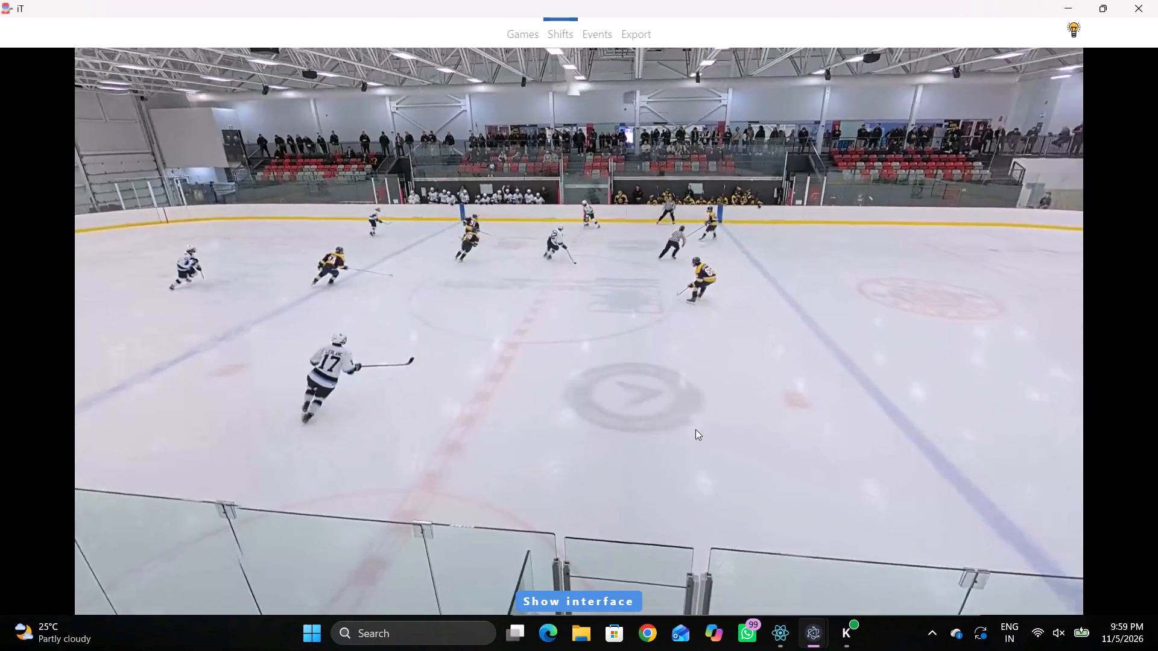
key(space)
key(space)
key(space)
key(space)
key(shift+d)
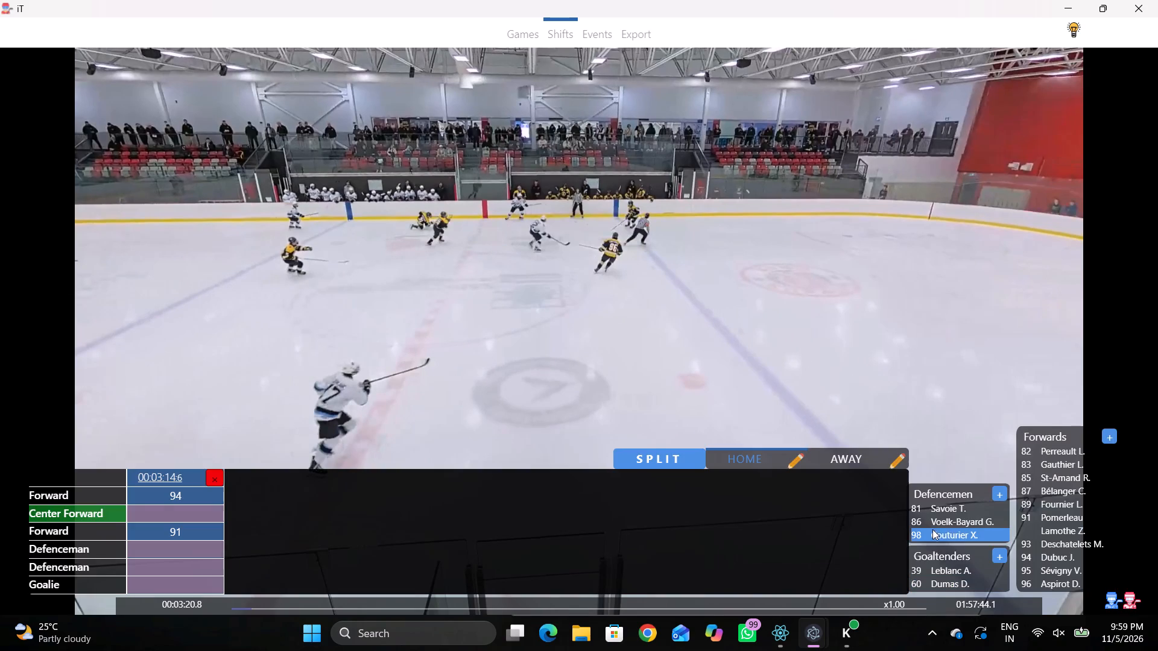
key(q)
click(946, 521)
click(189, 555)
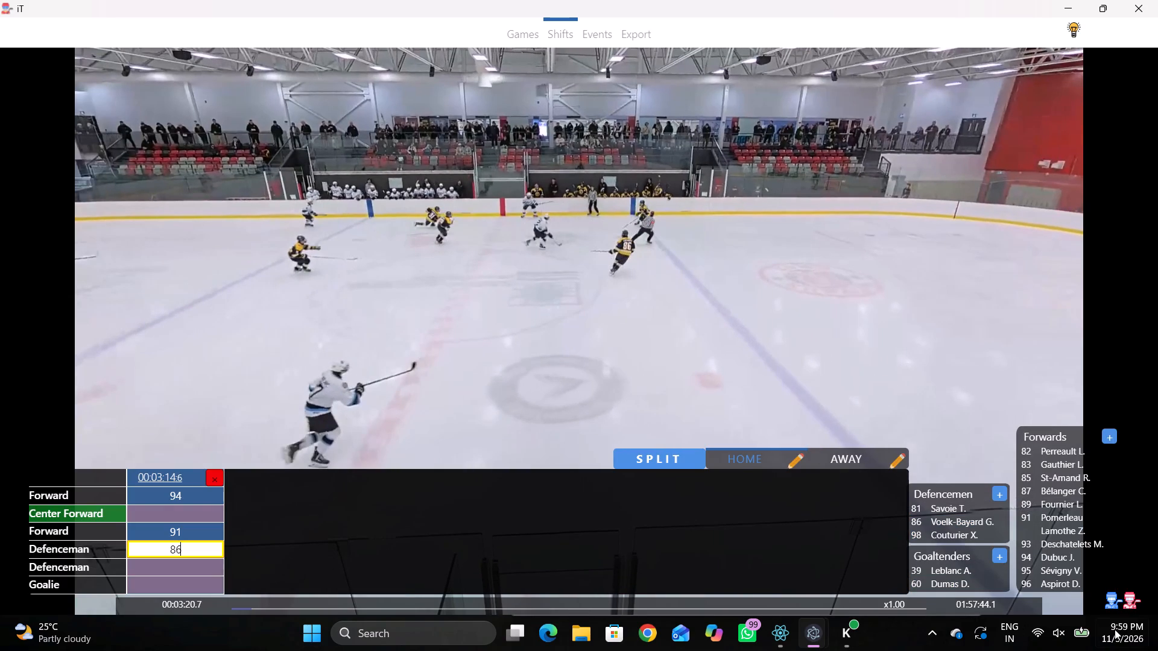
Raise the laptop's screen brightness and return to the game video.
click(1066, 631)
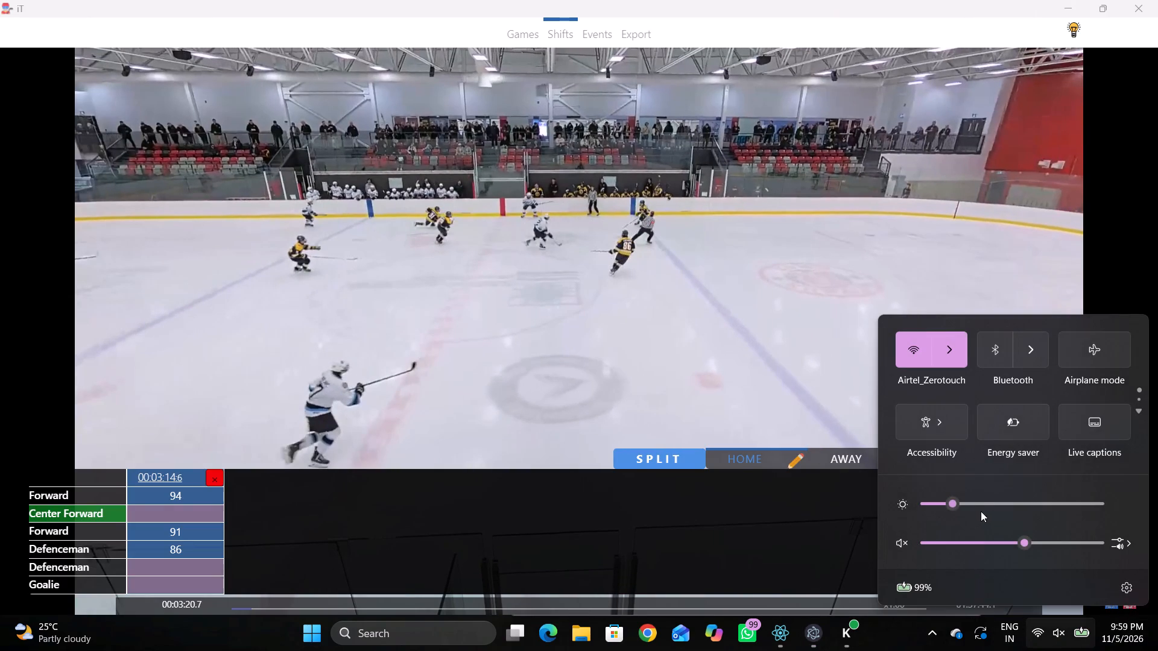
click(981, 511)
click(1006, 512)
click(597, 285)
Watch the play from about 00:03:21 to 00:03:35 to identify the jersey numbers of the remaining Home skaters.
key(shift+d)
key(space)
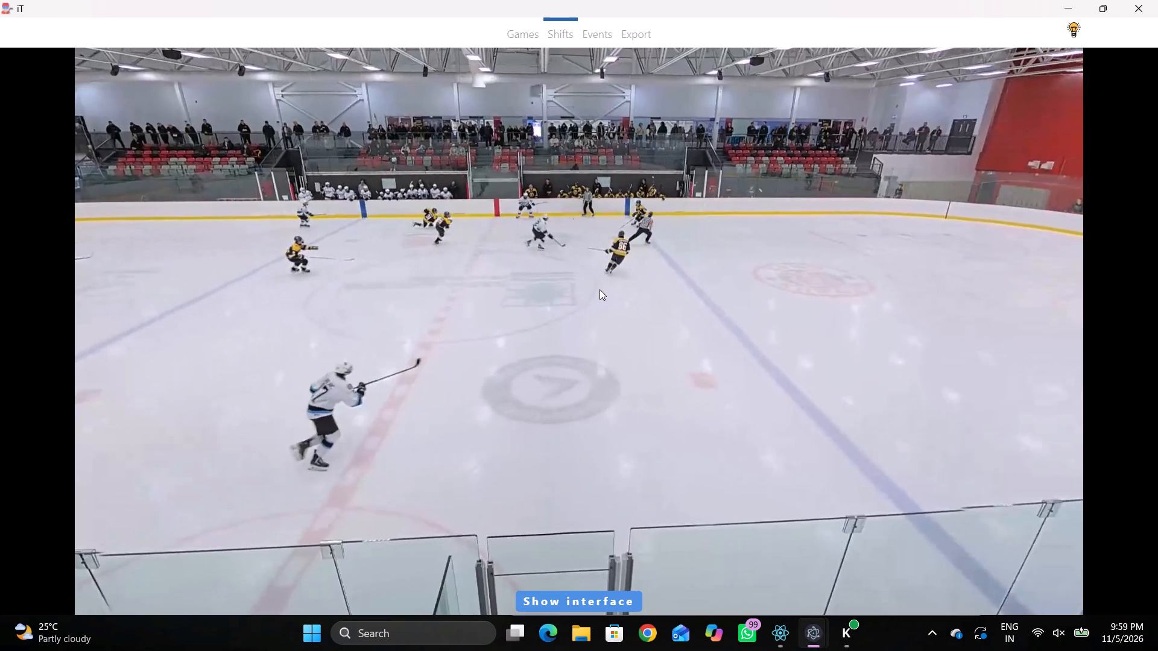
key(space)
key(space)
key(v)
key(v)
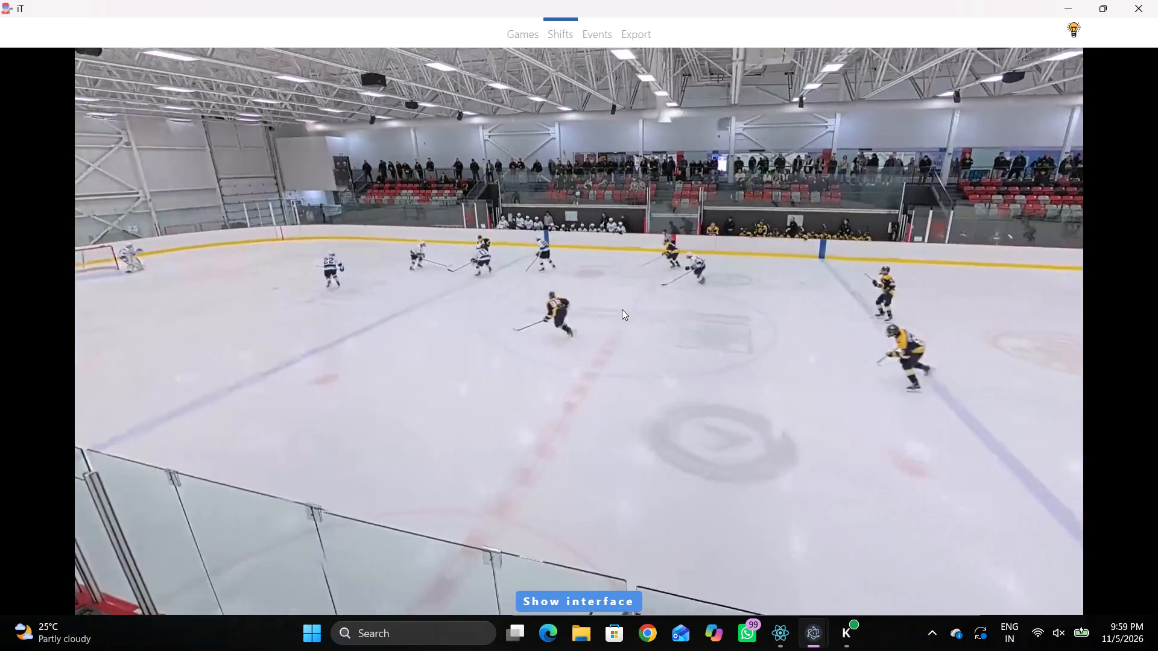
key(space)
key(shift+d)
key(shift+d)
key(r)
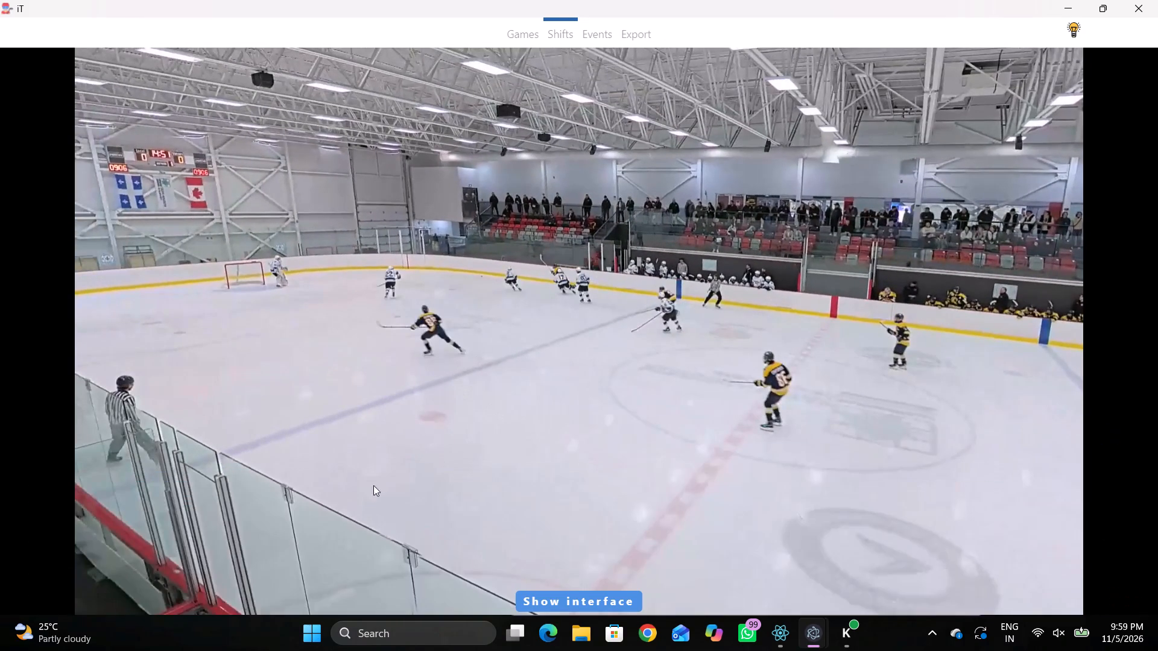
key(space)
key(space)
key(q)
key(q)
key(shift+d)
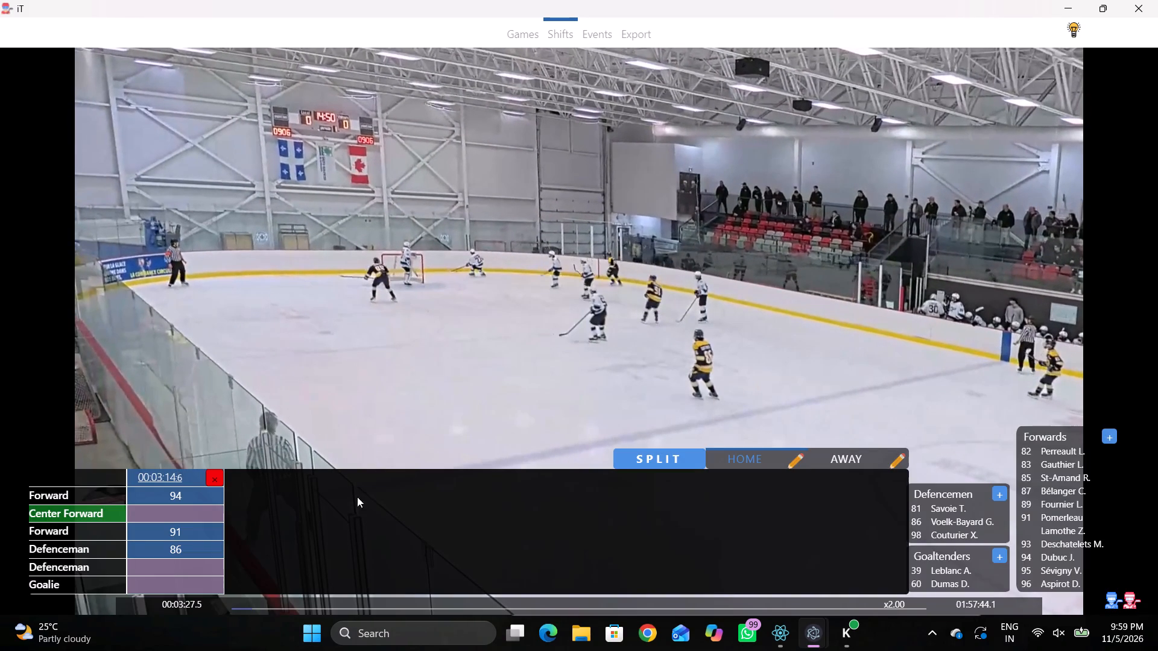
click(218, 500)
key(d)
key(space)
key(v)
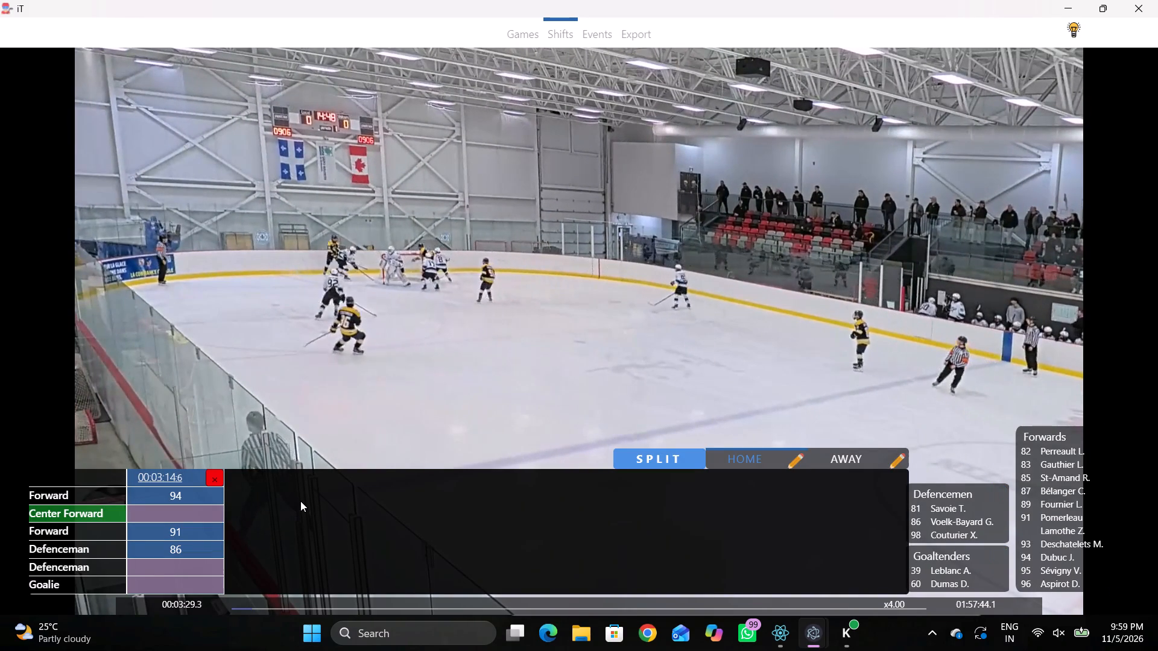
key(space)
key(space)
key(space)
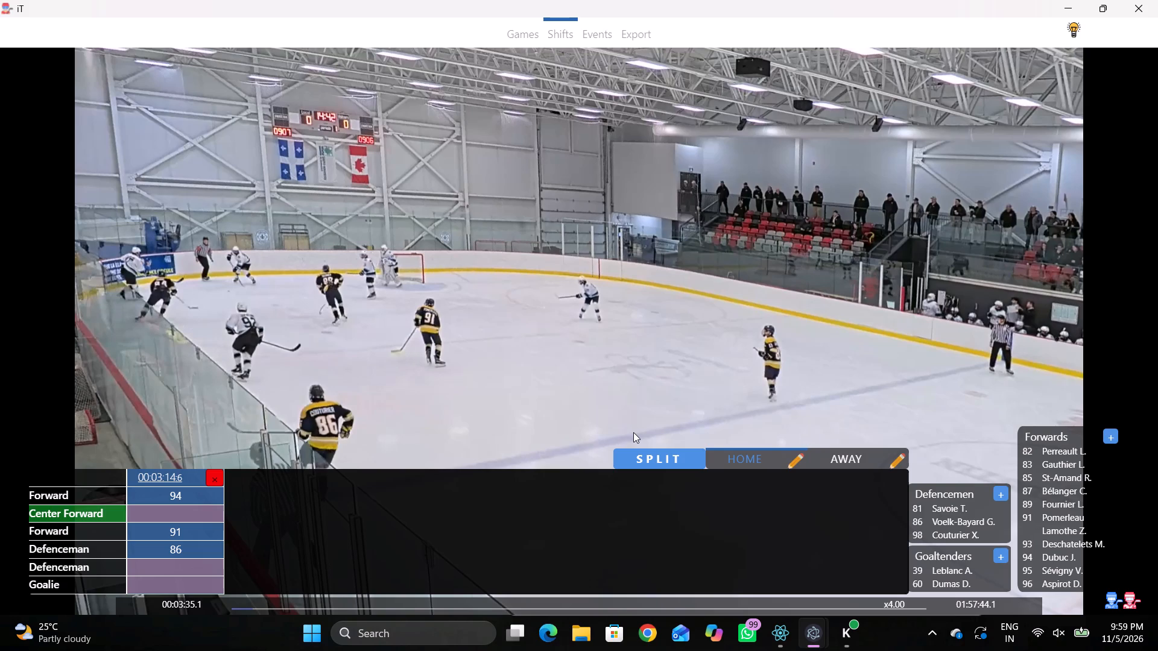
Check the Home player near the blue line at about 00:03:36 and assign player 83 to the second Defenceman slot.
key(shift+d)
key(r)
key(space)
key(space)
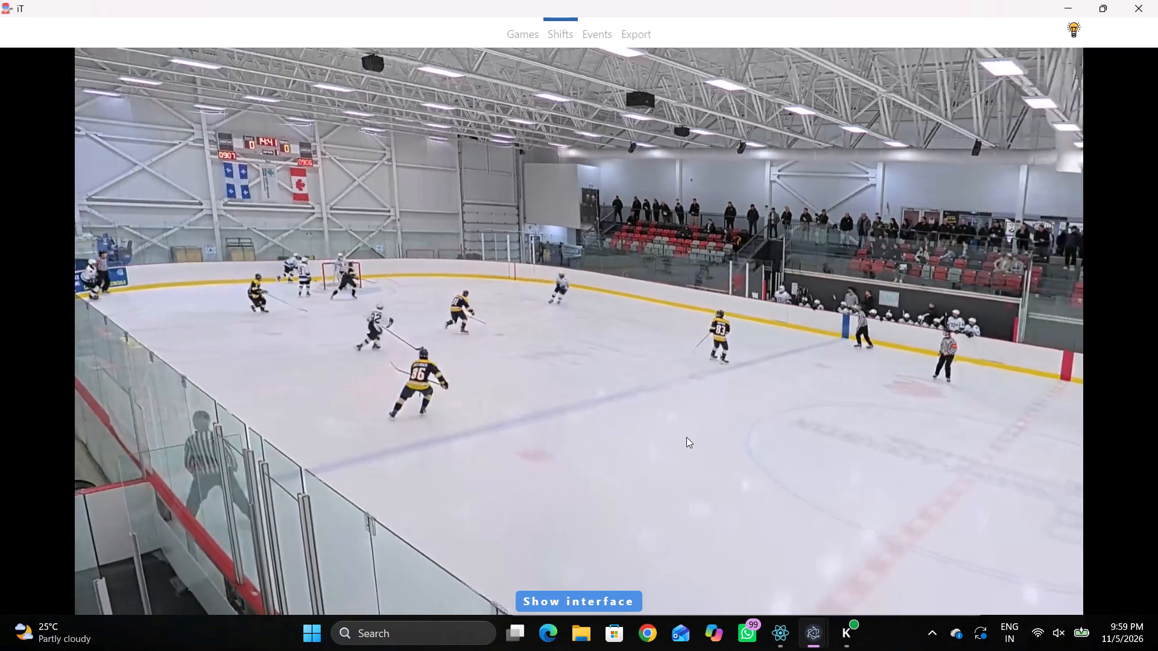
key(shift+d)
drag(207, 553, 207, 575)
click(198, 564)
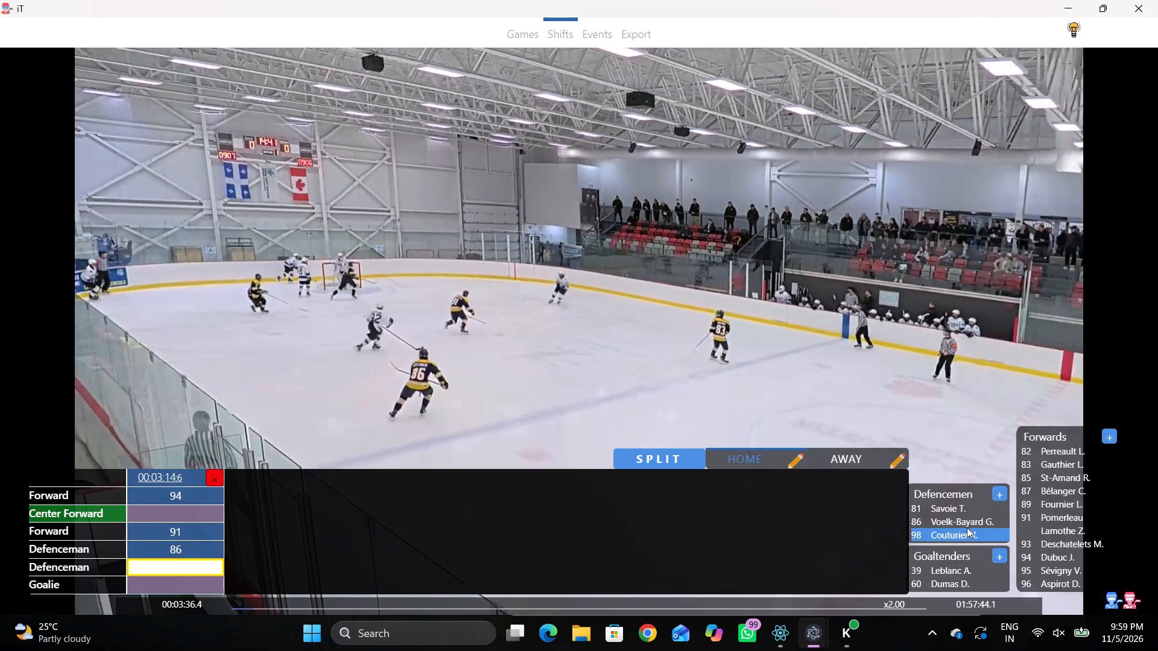
click(1038, 458)
Step the video back to about 00:03:35.8 and assign Home player 89 to the Center Forward slot.
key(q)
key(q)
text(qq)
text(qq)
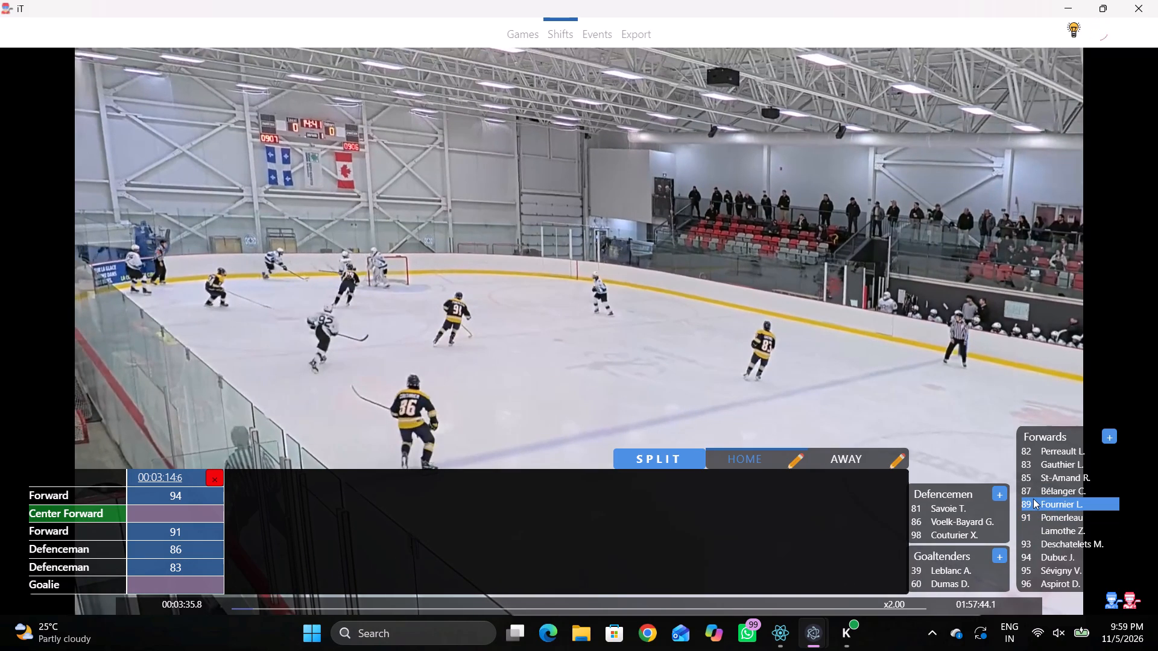
click(1033, 498)
click(227, 514)
click(206, 508)
Advance the video with the interface hidden, fine-tune the position to 00:03:41.5, and add a Home player line there.
key(shift+d)
key(space)
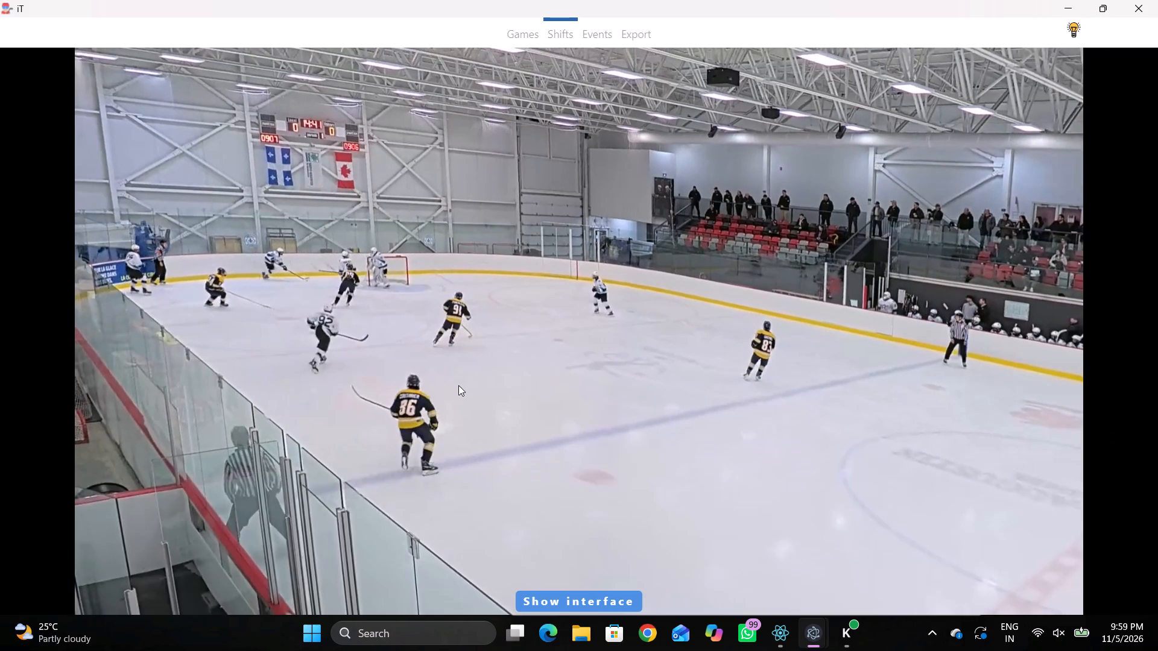
key(v)
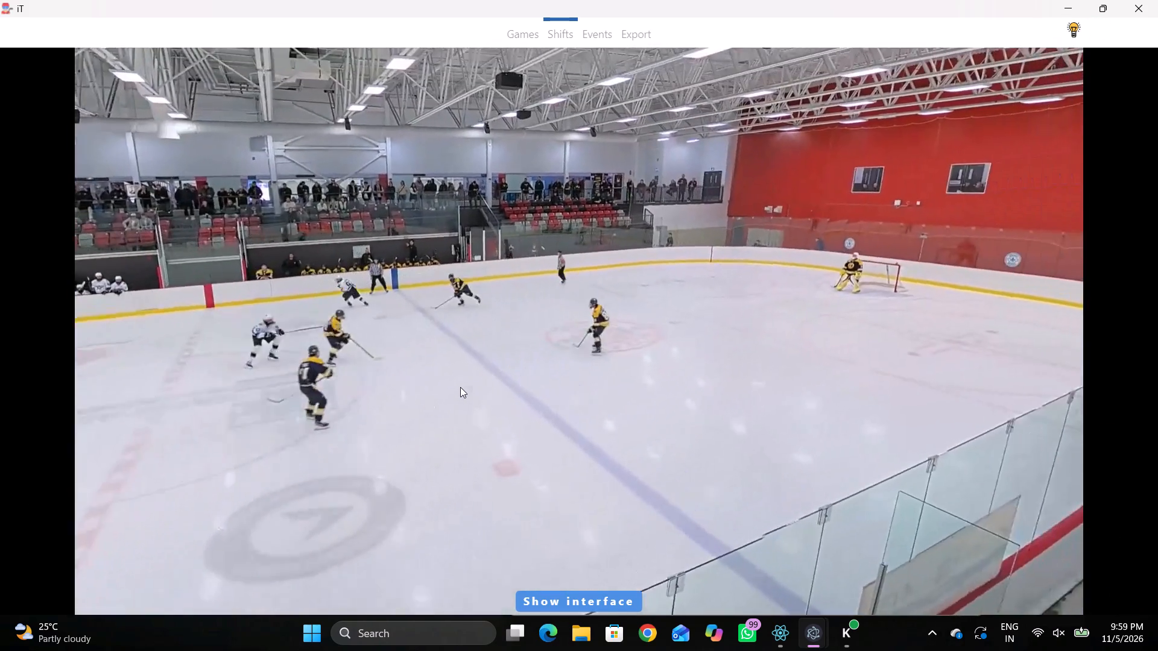
text(v q)
key(q)
key(q)
key(q)
key(q)
key(q)
key(q)
key(q)
key(q)
key(q)
key(q)
key(q)
key(q)
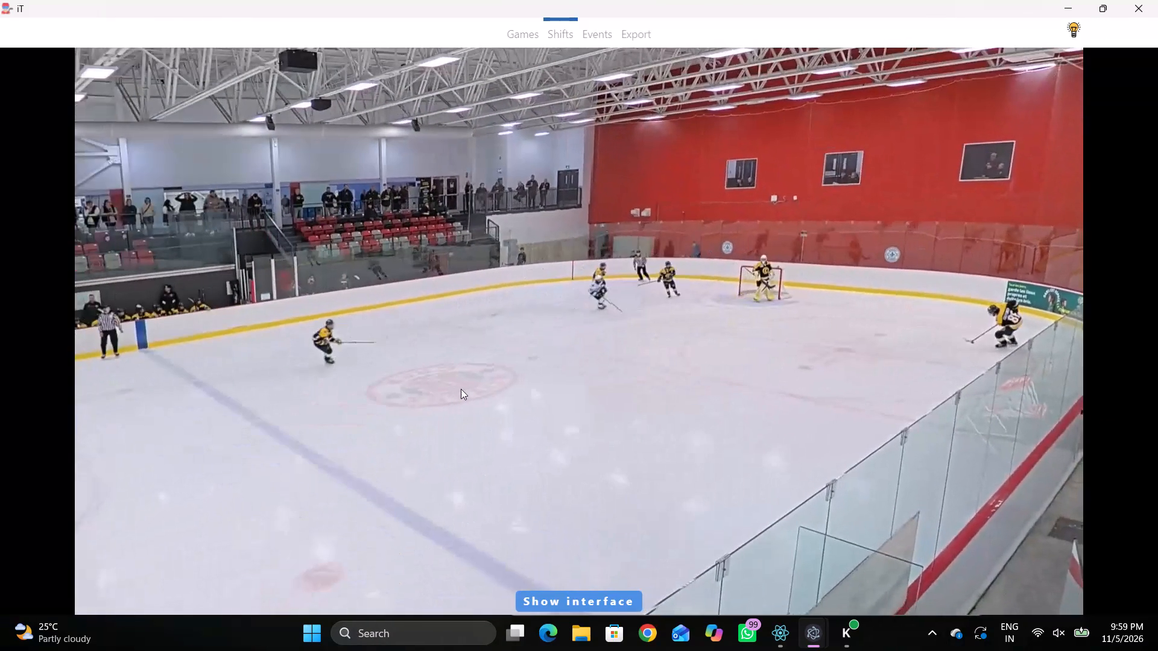
key(q)
key(q)
key(q)
key(q)
key(q)
key(q)
key(q)
key(q)
key(q)
key(q)
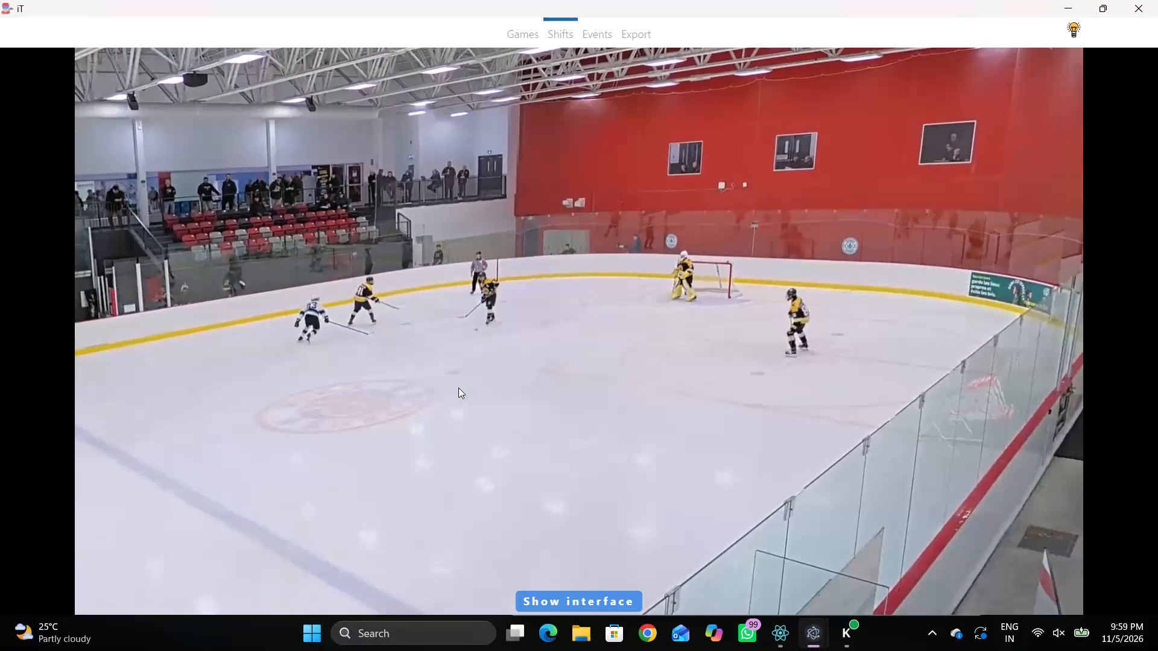
text(qqq)
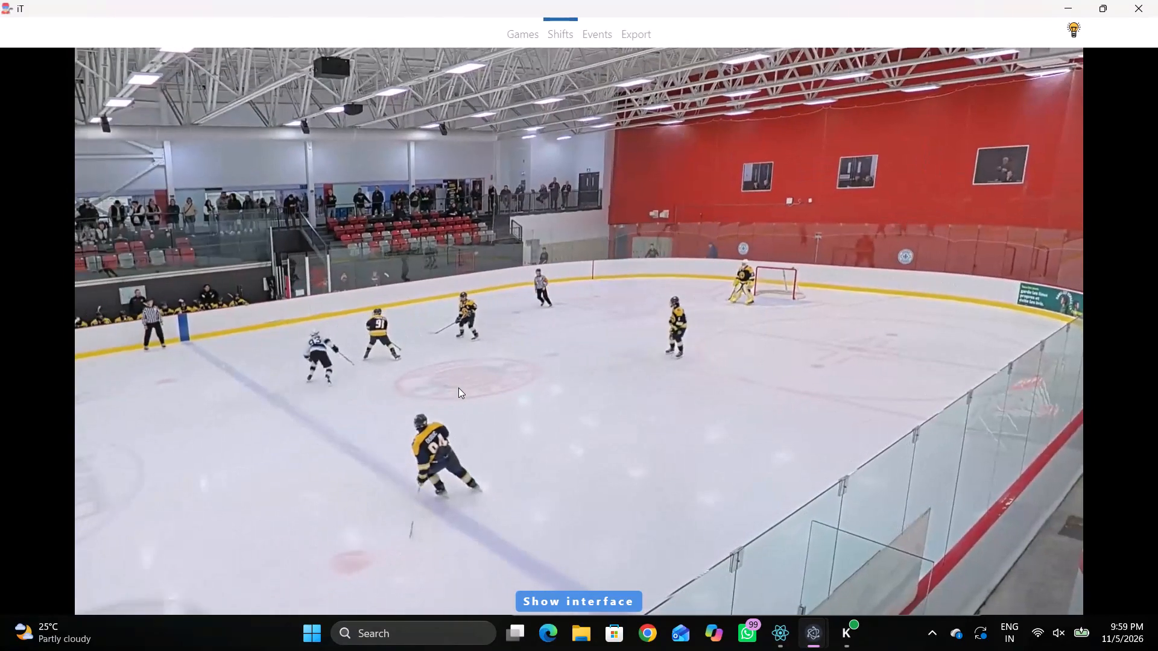
key(shift+s)
key(shift+d)
key(shift+d)
key(r)
key(shift+d)
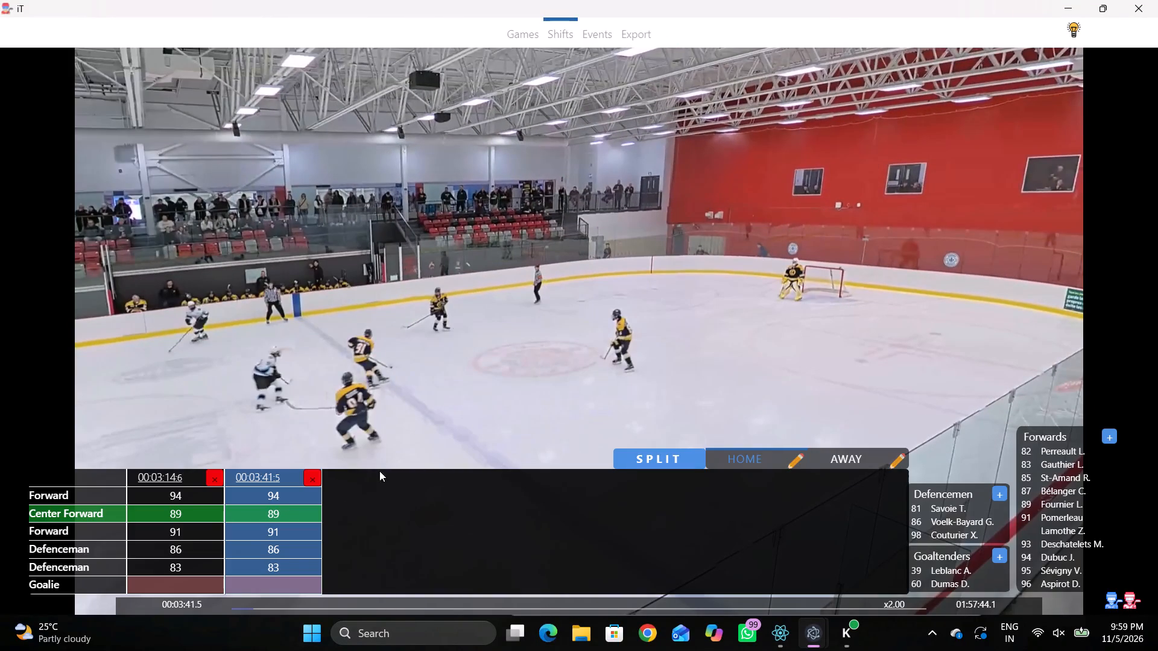
Review the play from 00:03:41.5 to about 00:03:49.8 to identify the Home center forward's jersey number.
text(D)
key(space)
key(v)
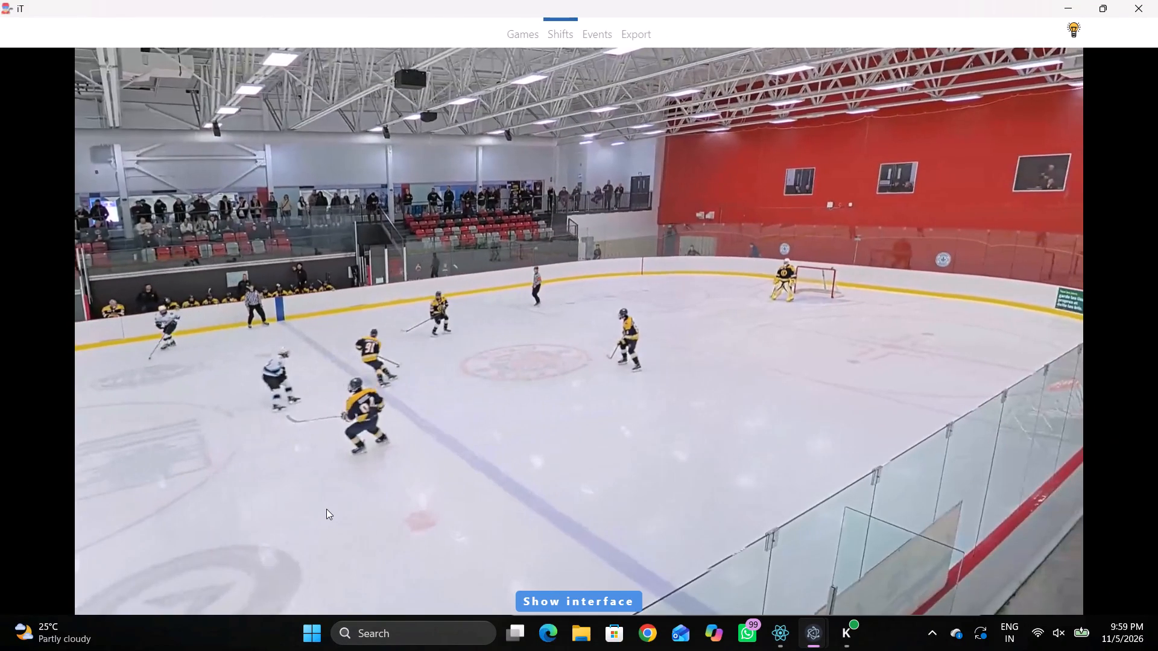
key(space)
key(space)
key(space)
key(space)
key(space)
key(space)
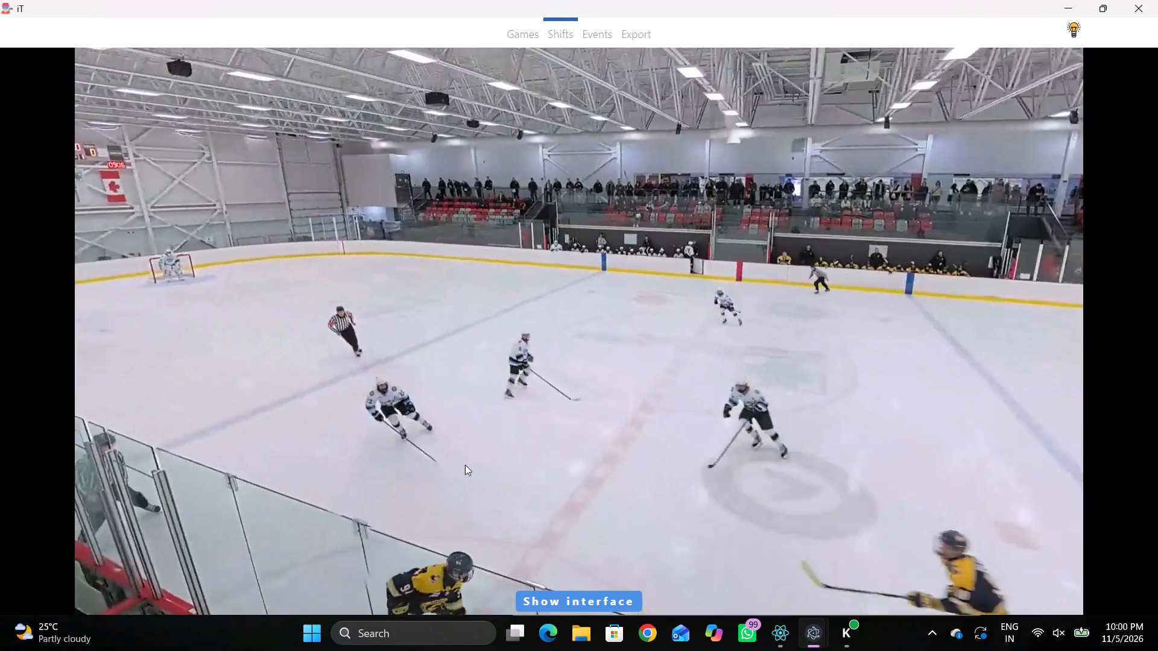
key(space)
text(q)
key(shift+d)
key(shift+d)
key(q)
key(q)
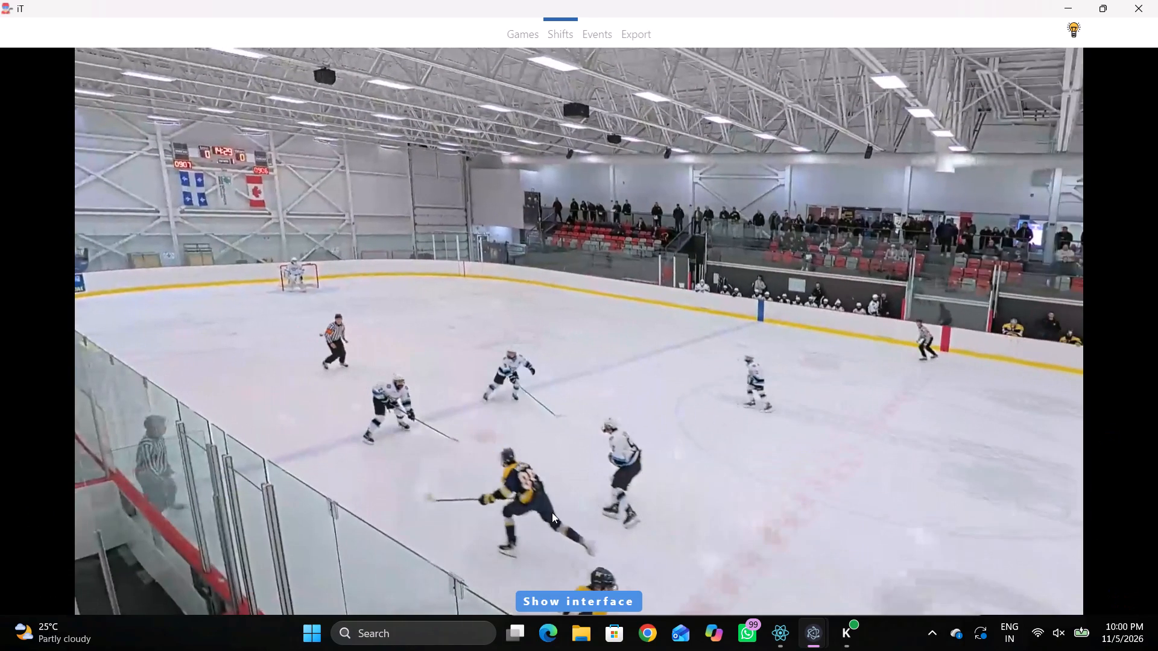
text(r)
key(space)
key(space)
key(space)
key(space)
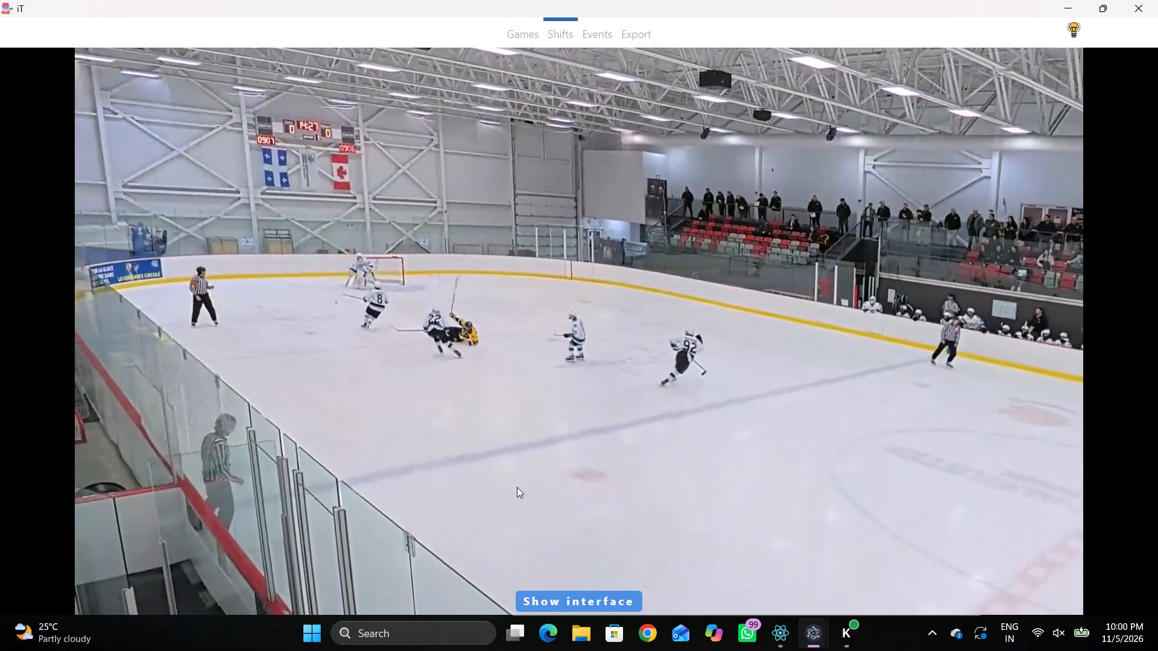
text(qqqqq)
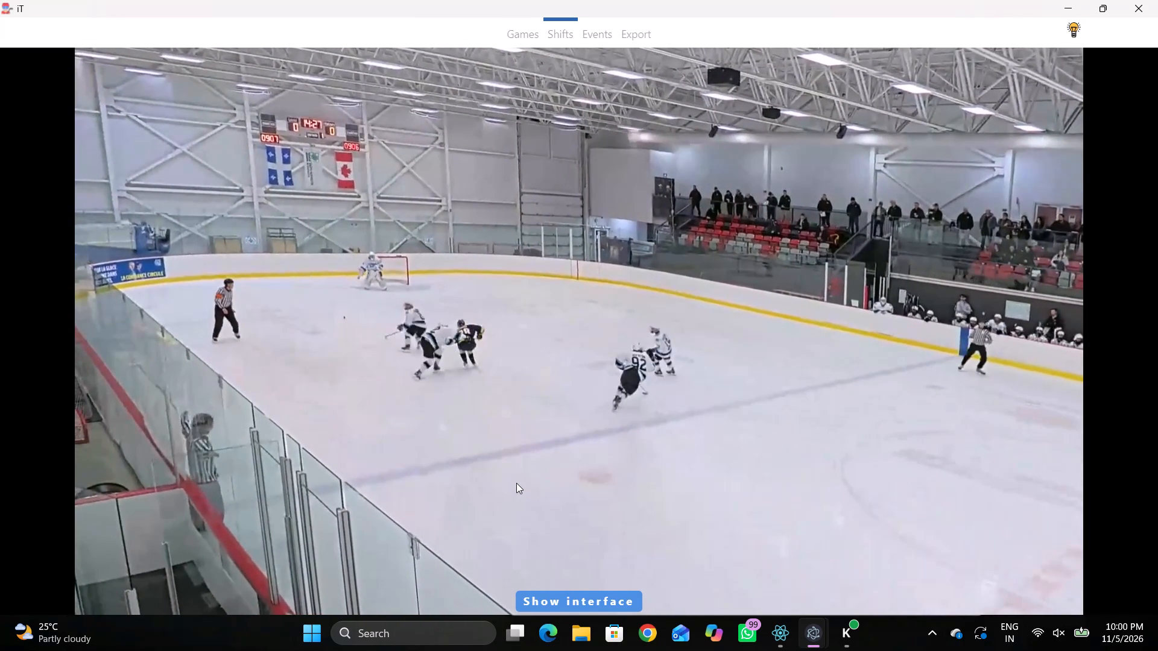
key(space)
key(space)
text(q)
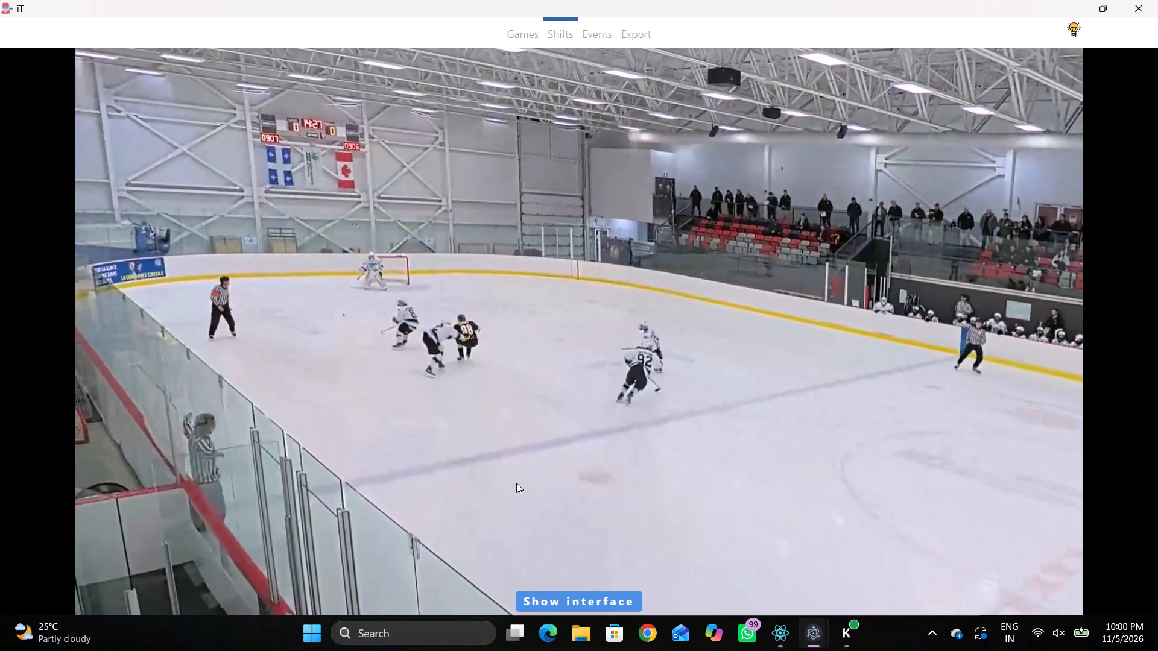
Add a player with number 88 to the Home team's Forwards roster.
key(shift+d)
click(191, 517)
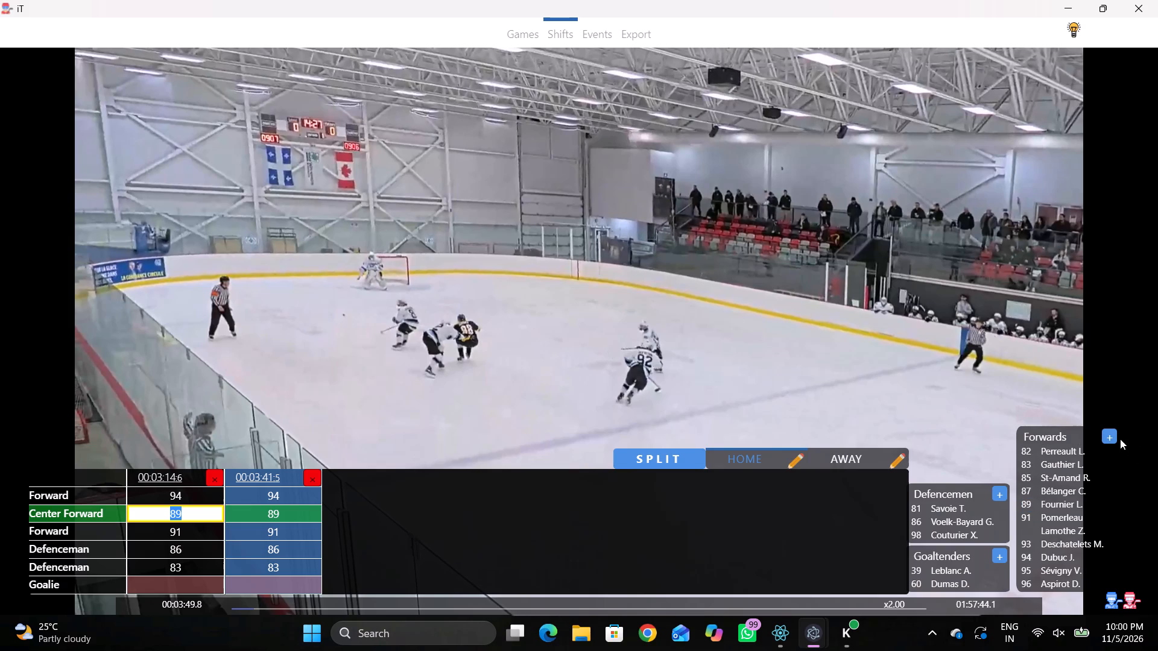
click(1102, 436)
click(936, 304)
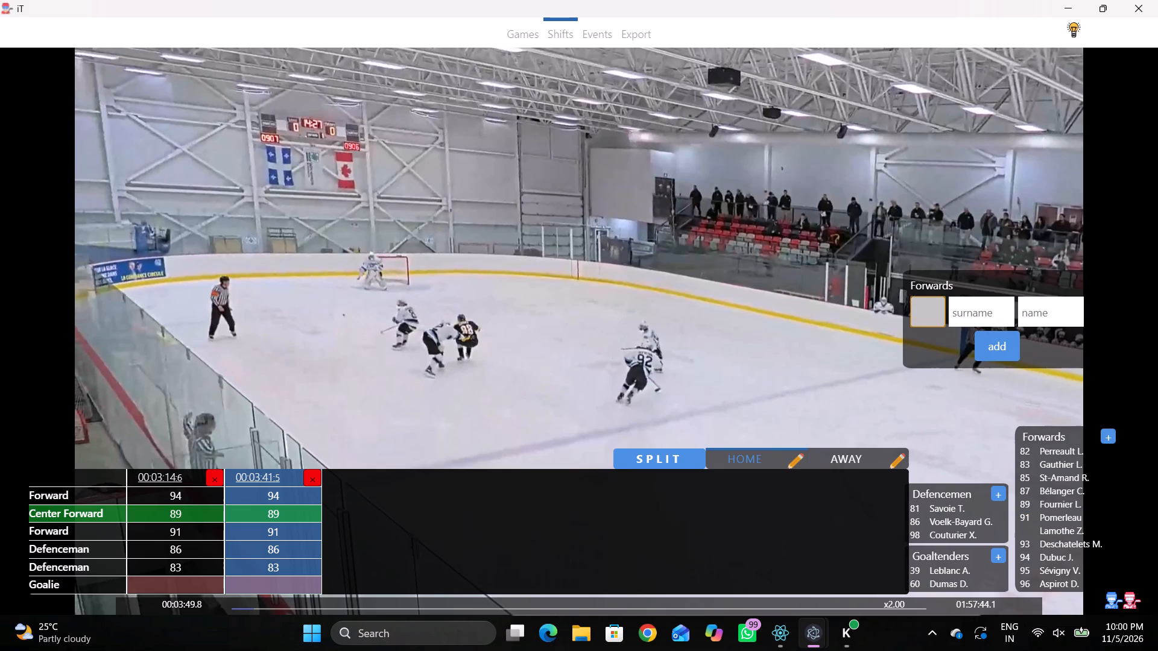
key(8)
key(8)
click(1007, 353)
Set the center forward to 88 in both the 00:03:14.6 and 00:03:41.5 Home lines.
key(8)
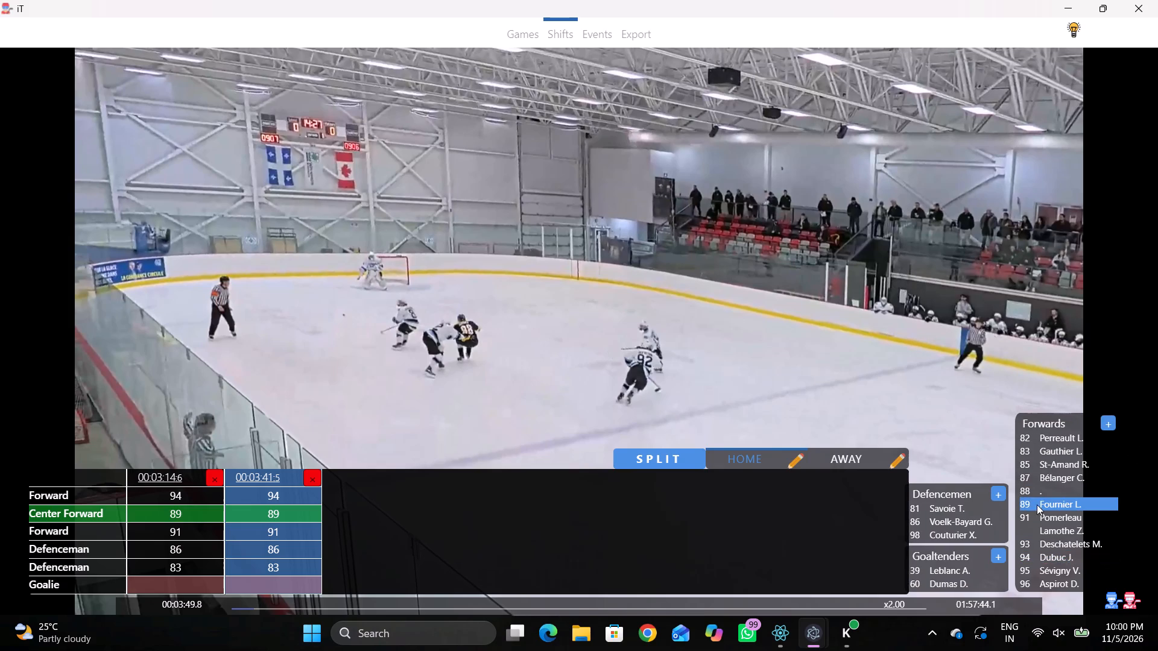
click(1033, 491)
click(268, 512)
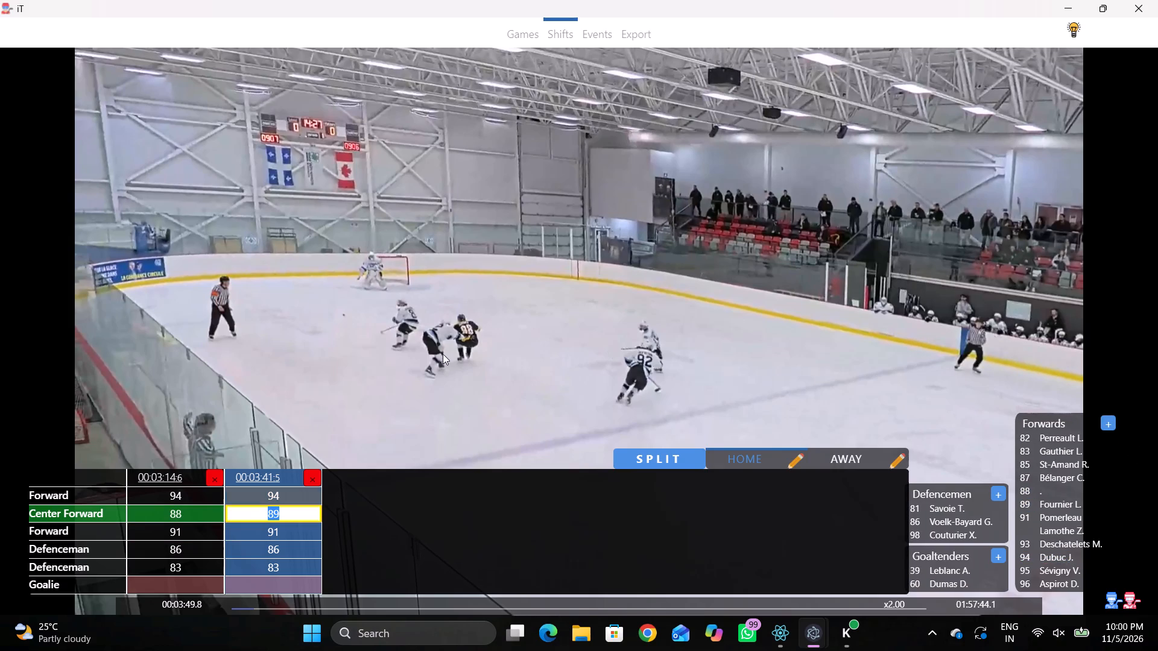
key(8)
key(8)
click(446, 410)
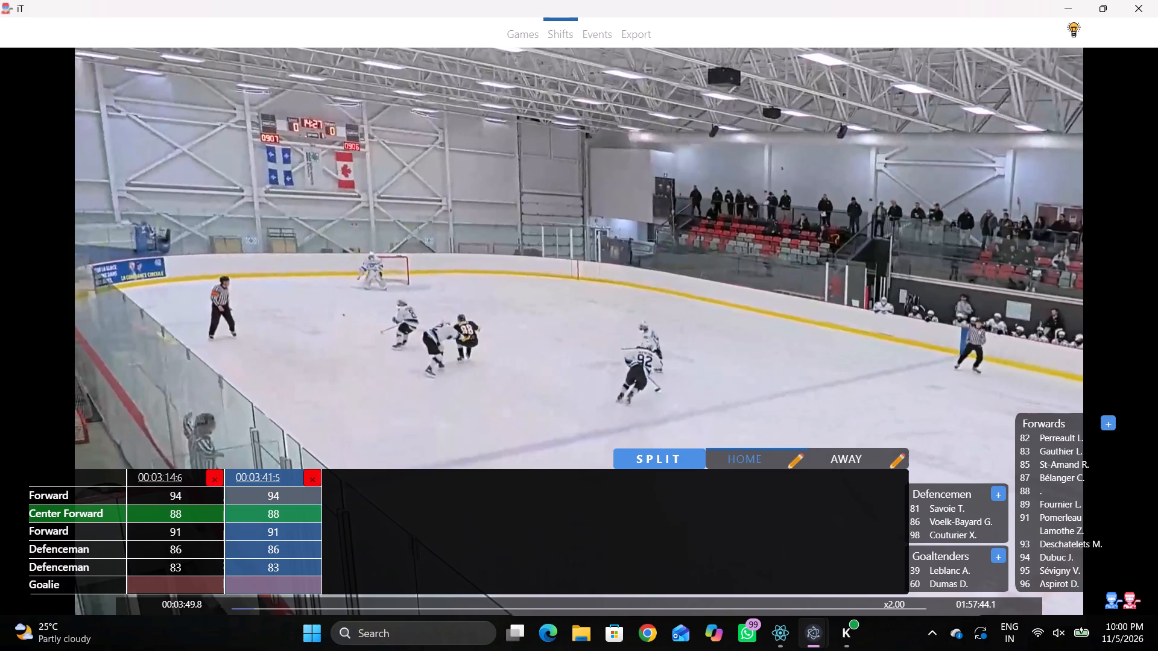
Return to the 00:03:14.6 line and review the play after the opening faceoff up to about 00:03:20.0.
click(167, 475)
key(shift+d)
key(space)
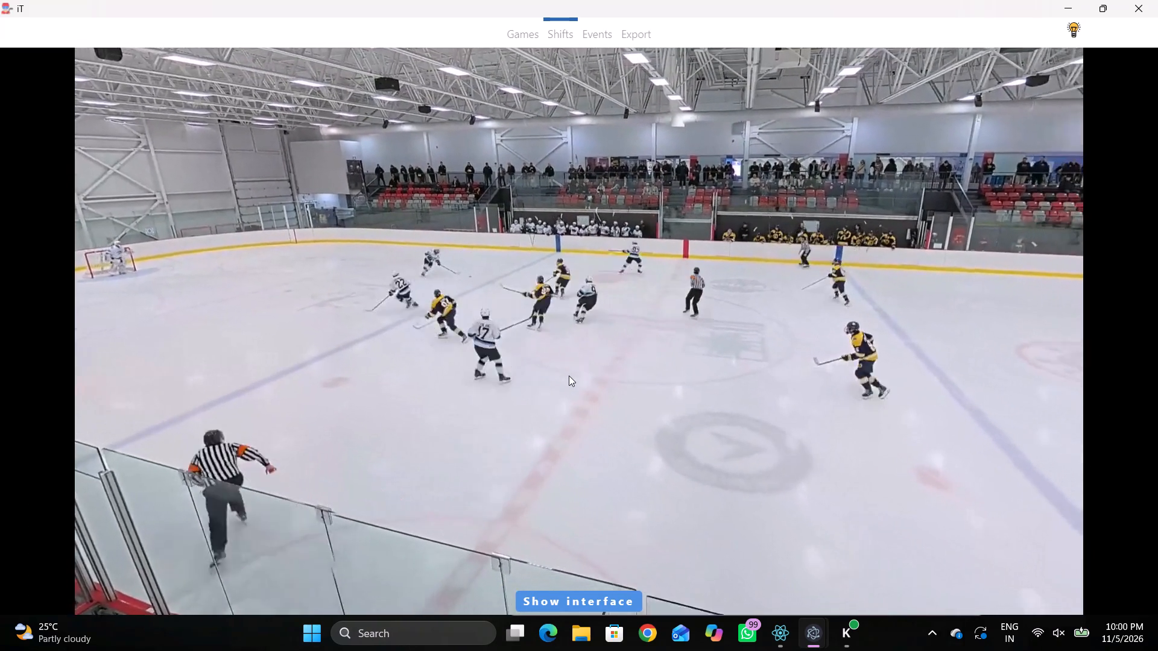
key(space)
key(space)
key(space)
text(q)
key(shift+d)
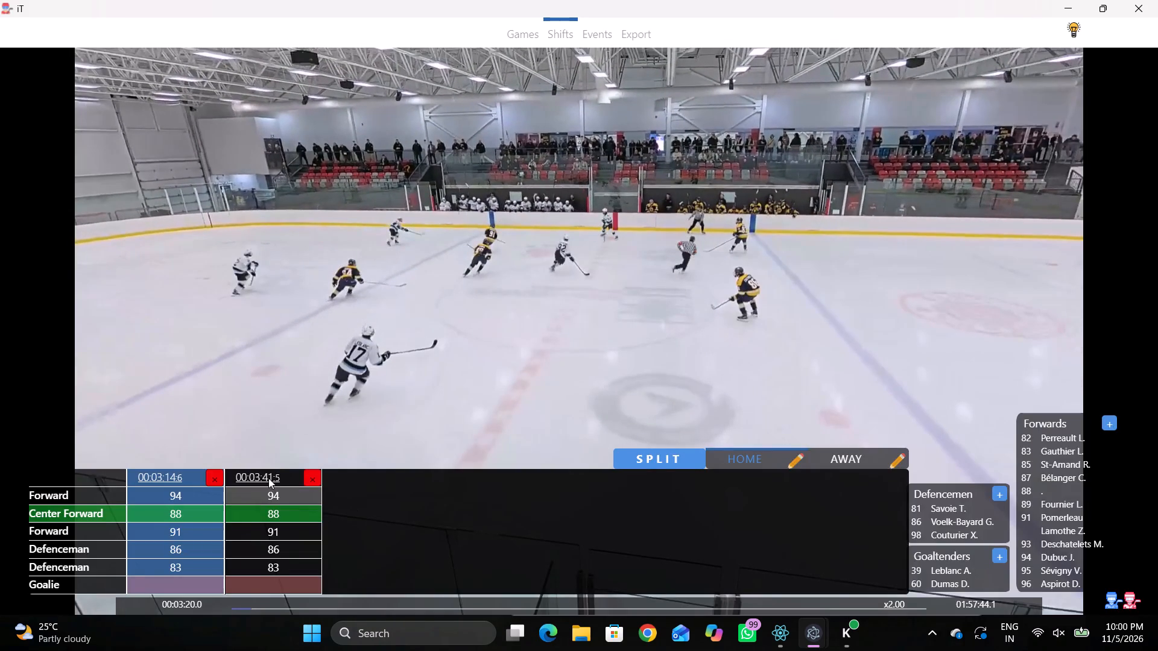
Return to the 00:03:41.5 line, advance the video from there, fine-tune the position, and add another Home player line.
click(268, 478)
key(shift+d)
key(space)
key(c)
key(space)
text(vv qqq)
text(qqqqqqqqqqqqqSDDr)
Play on to about 00:03:58.3 and set the second Forward in the 00:03:51.6 Home line to 95.
key(space)
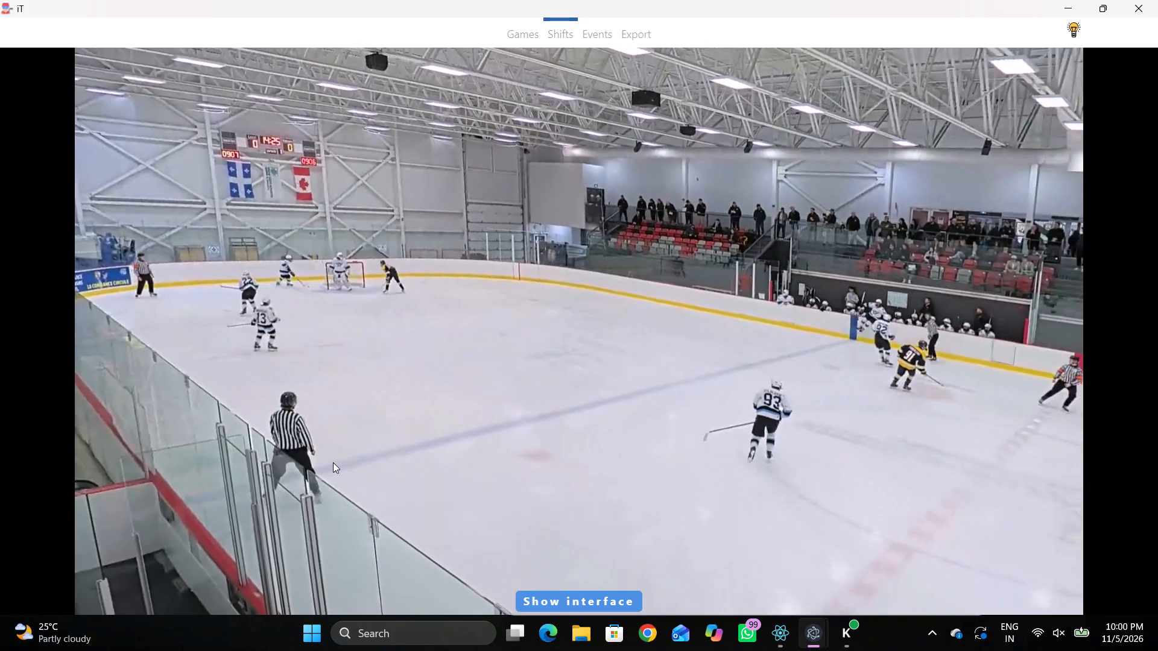
key(space)
key(space)
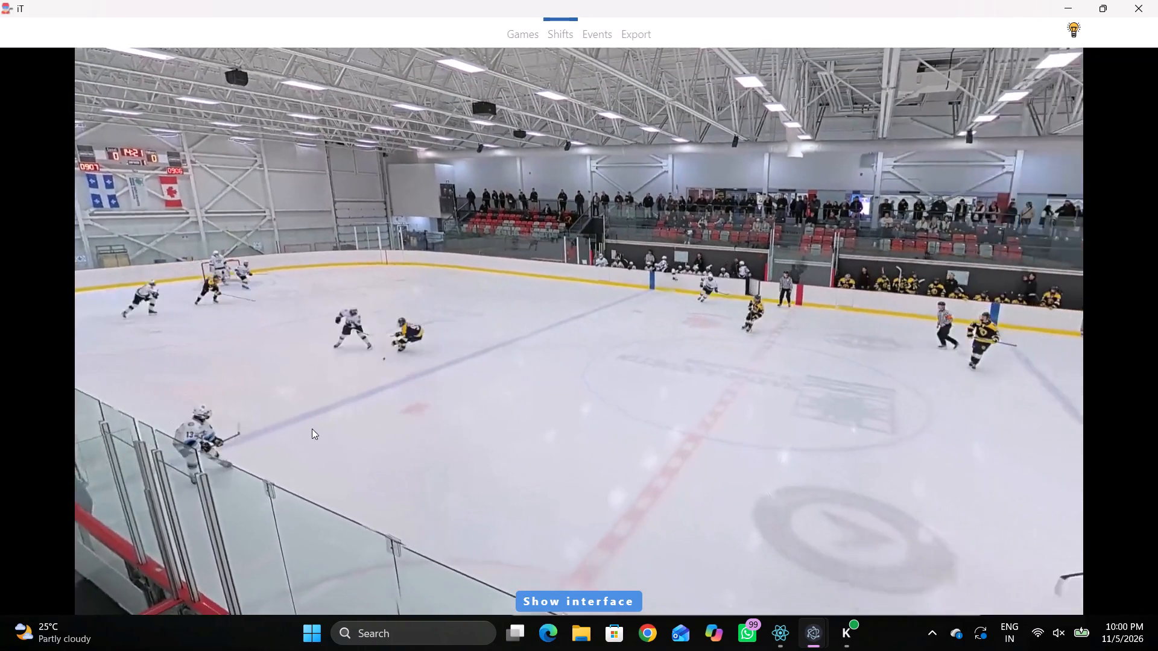
key(space)
key(q)
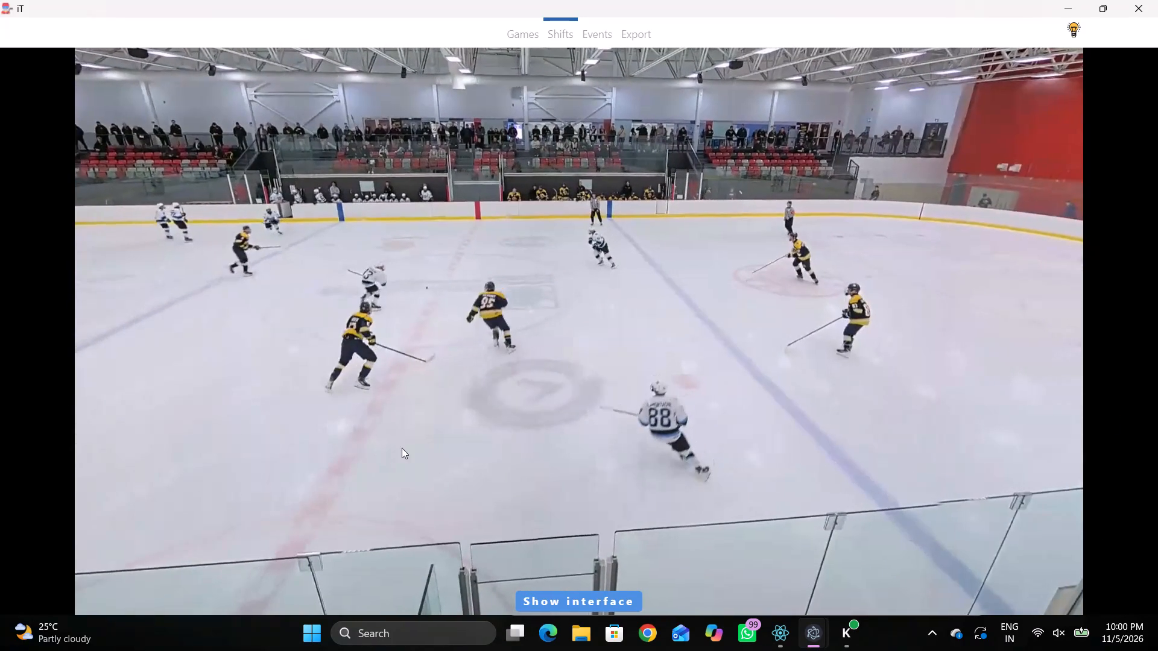
key(q)
key(shift+d)
key(q)
click(382, 519)
click(381, 527)
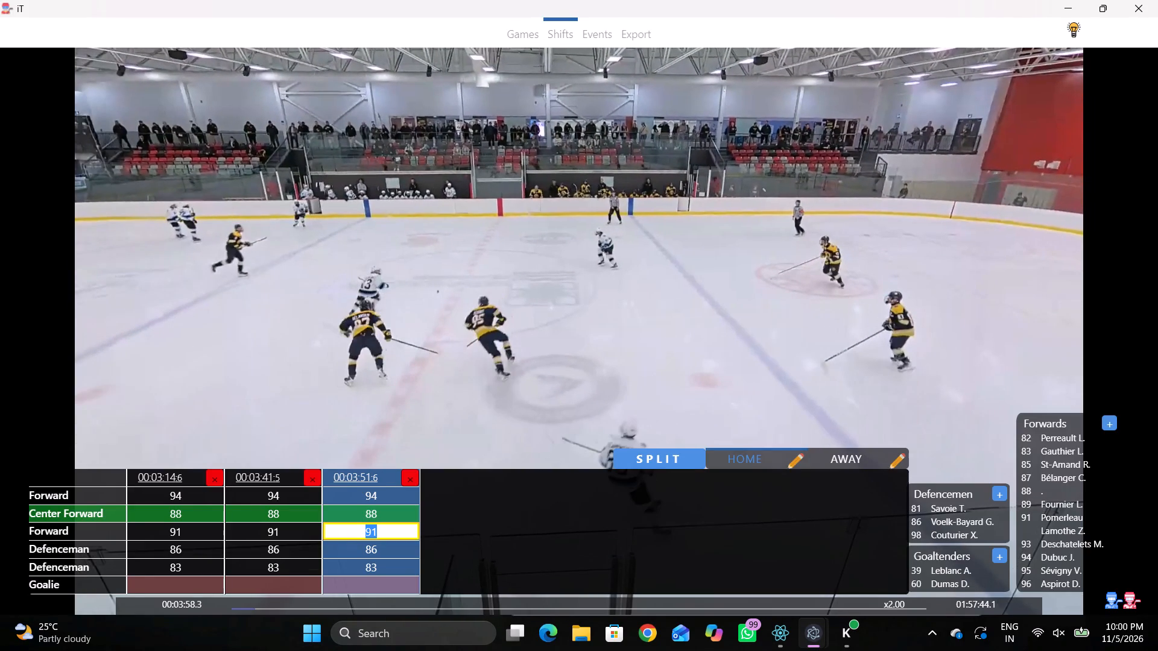
click(1037, 579)
click(1038, 568)
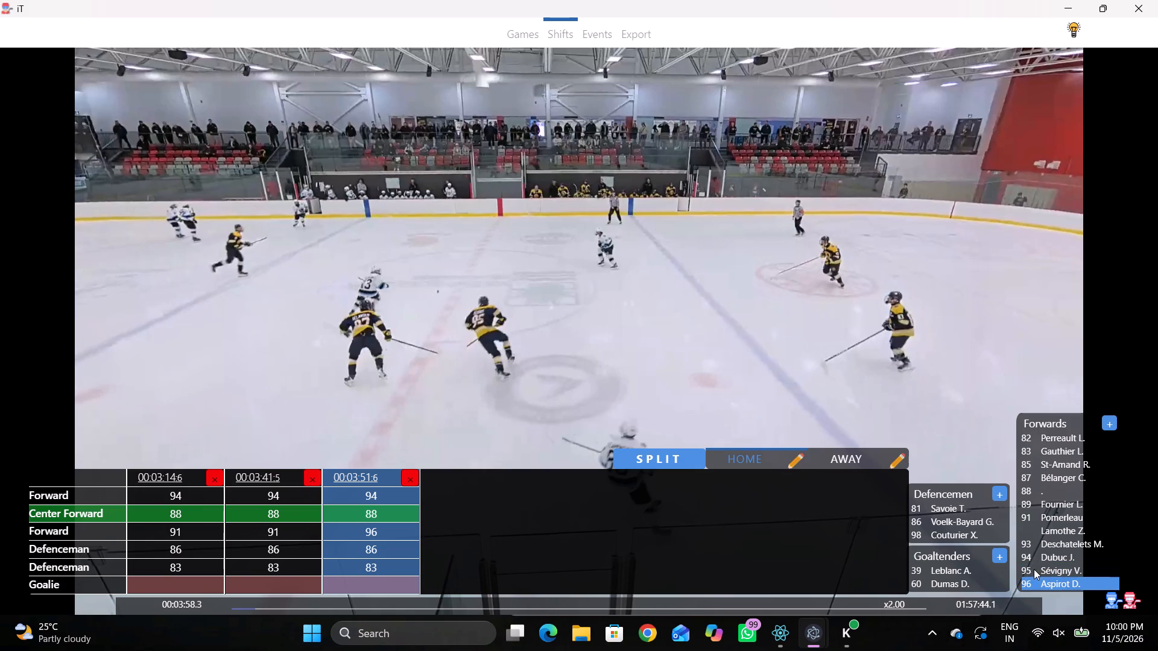
click(1034, 569)
click(364, 532)
Return to the 00:03:51.6 Home line and set its first Forward to 87.
click(393, 482)
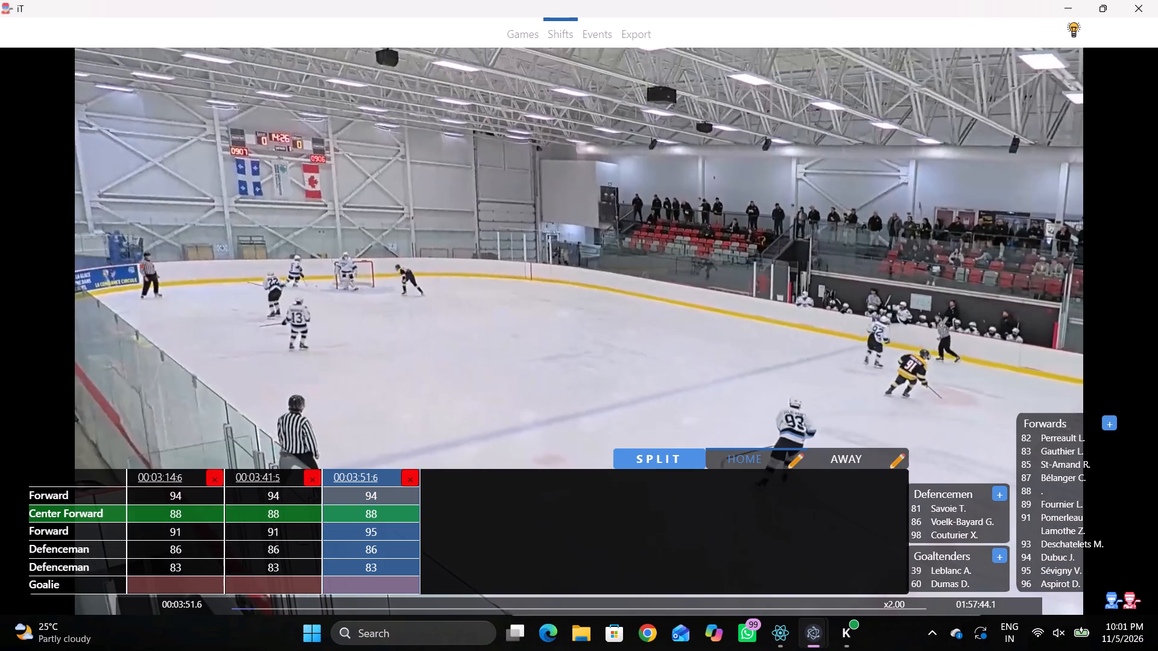
click(375, 495)
click(1058, 473)
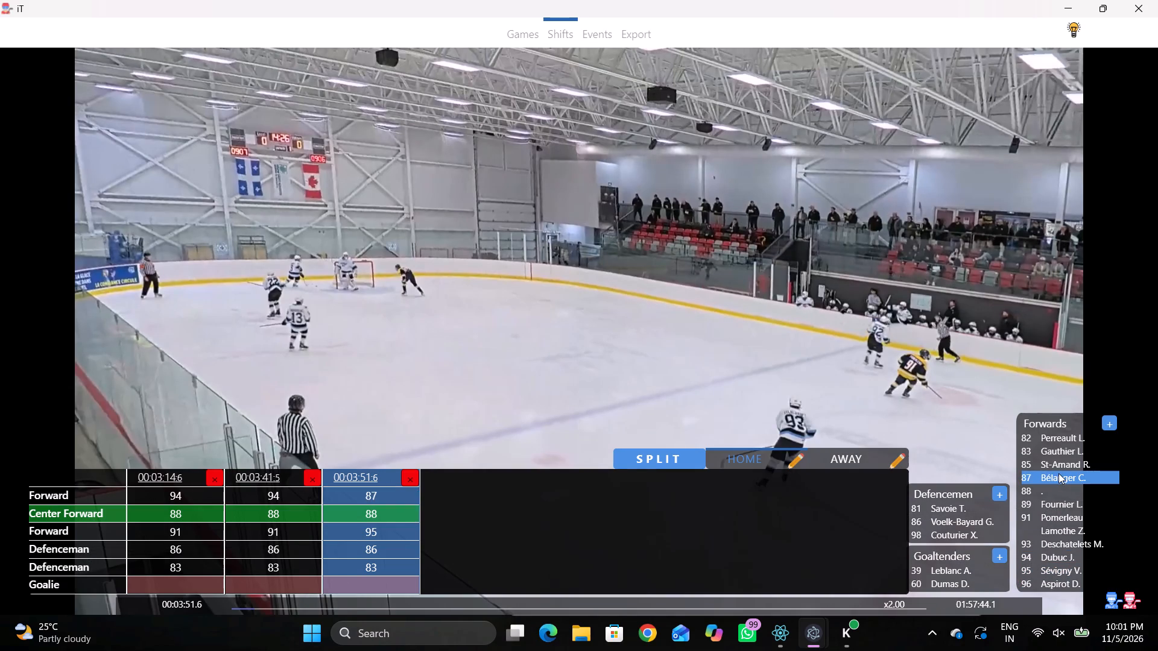
Review the play from 00:03:51.6 up to about 00:03:59.8 to identify the Home players on the ice.
key(shift+d)
key(space)
text(c)
key(space)
text(v)
key(space)
key(r)
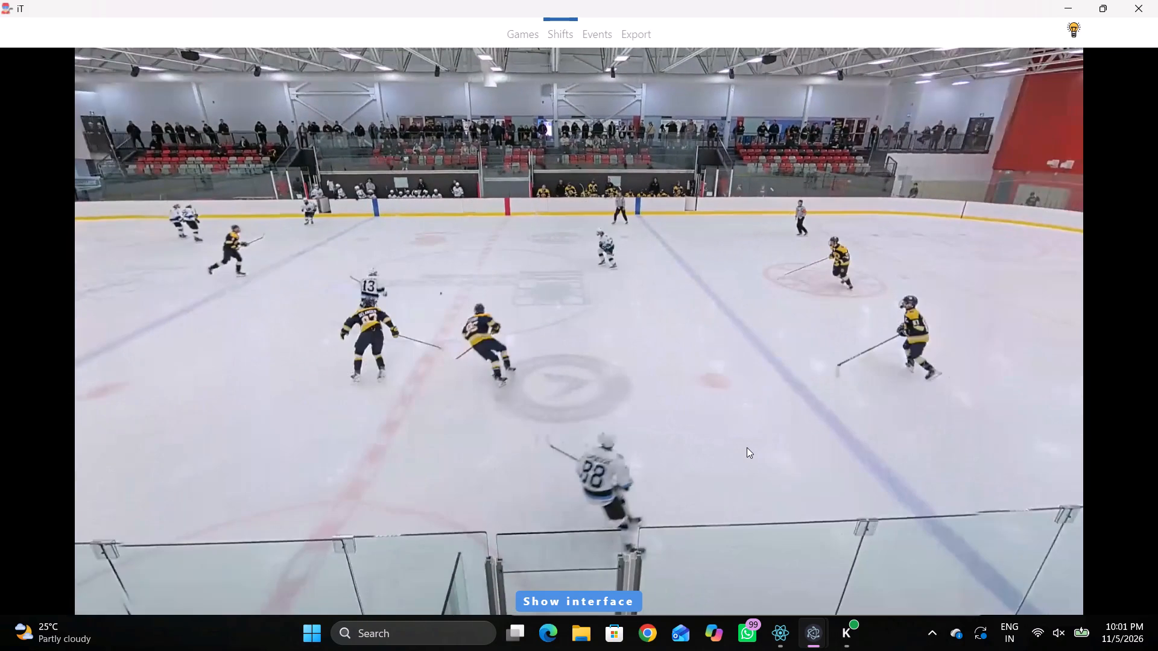
key(space)
key(space)
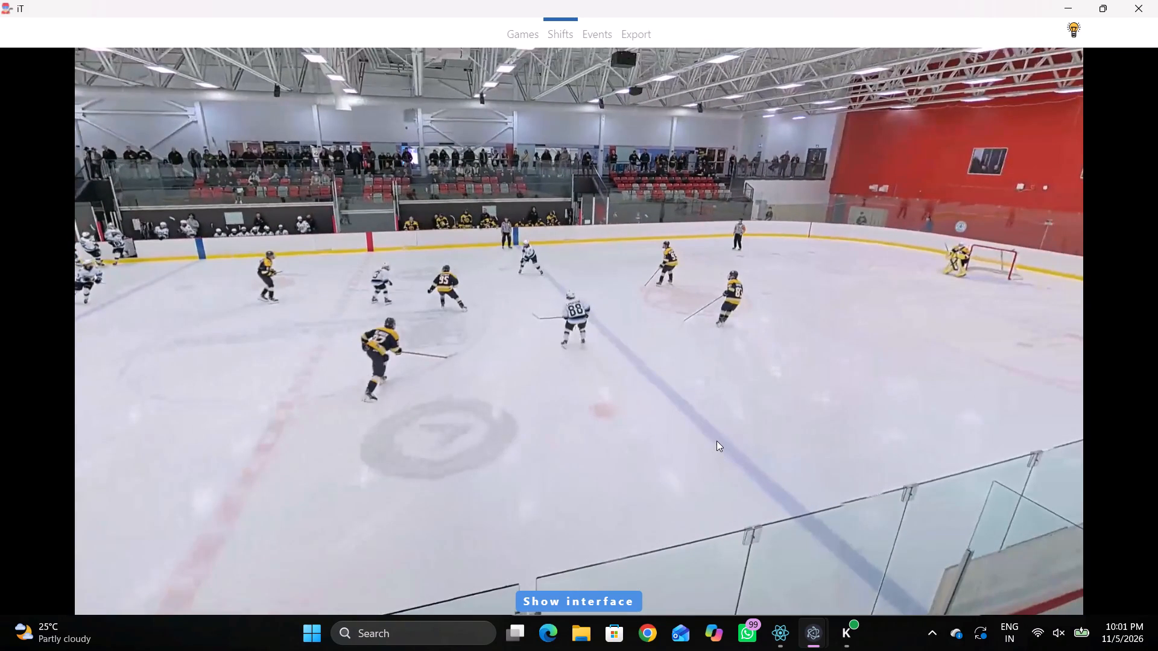
key(shift+d)
key(space)
key(space)
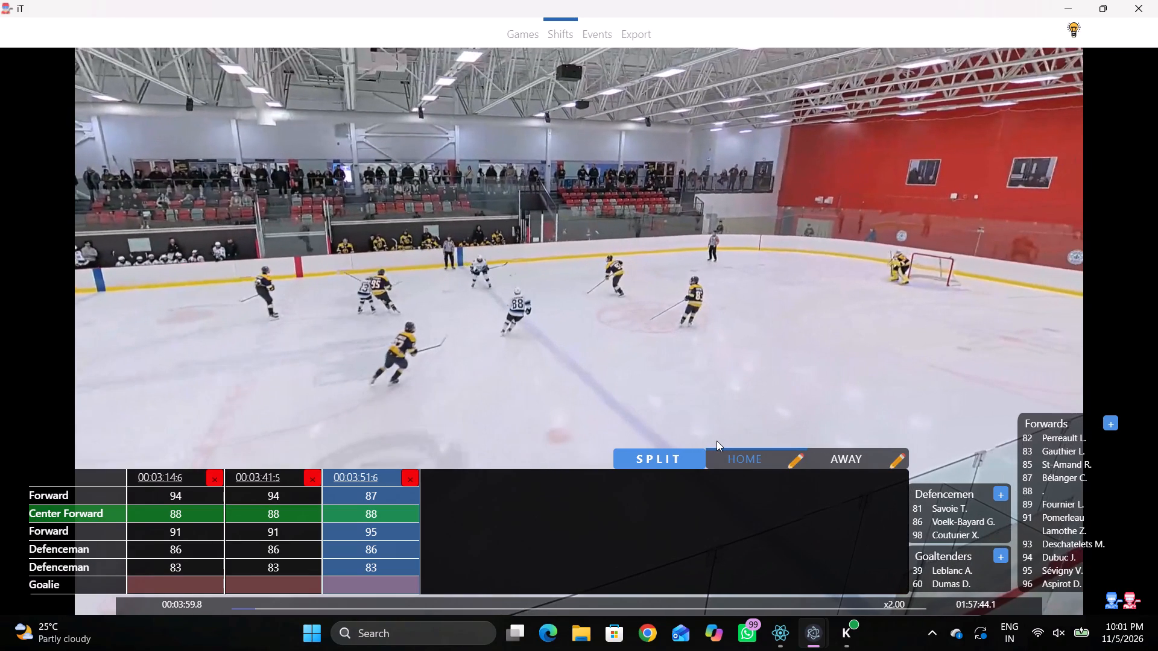
Advance the video to about 00:04:00.7 and set the first Defenceman in the 00:03:51.6 Home line to 93.
key(space)
key(space)
key(space)
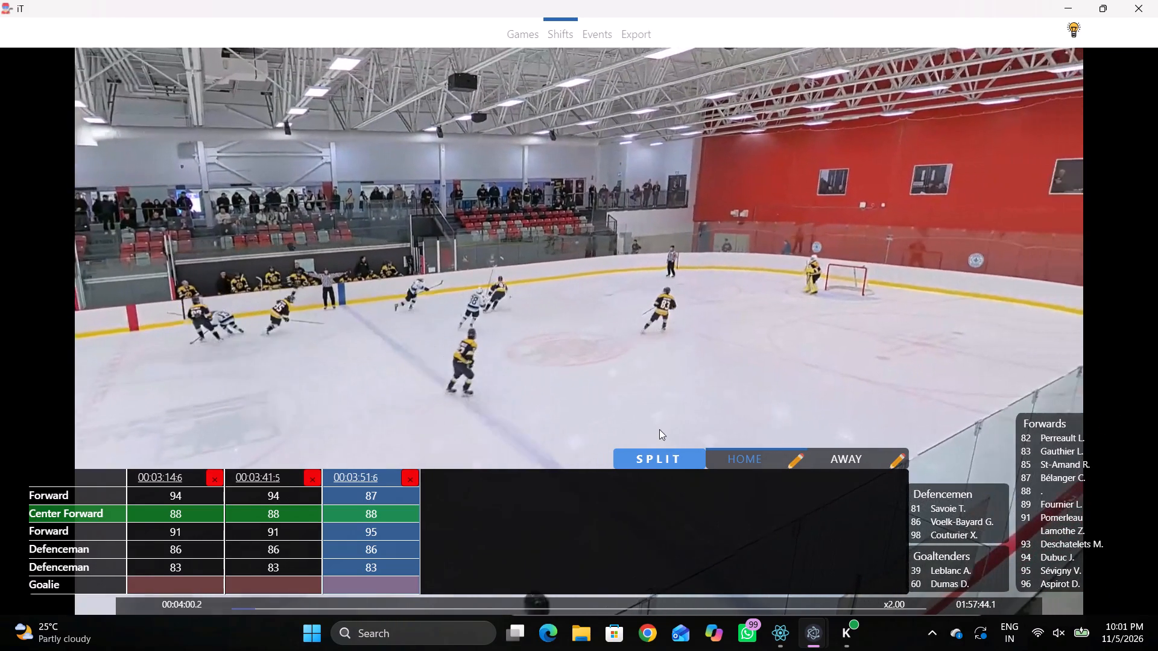
key(space)
key(q)
key(shift+d)
key(shift+d)
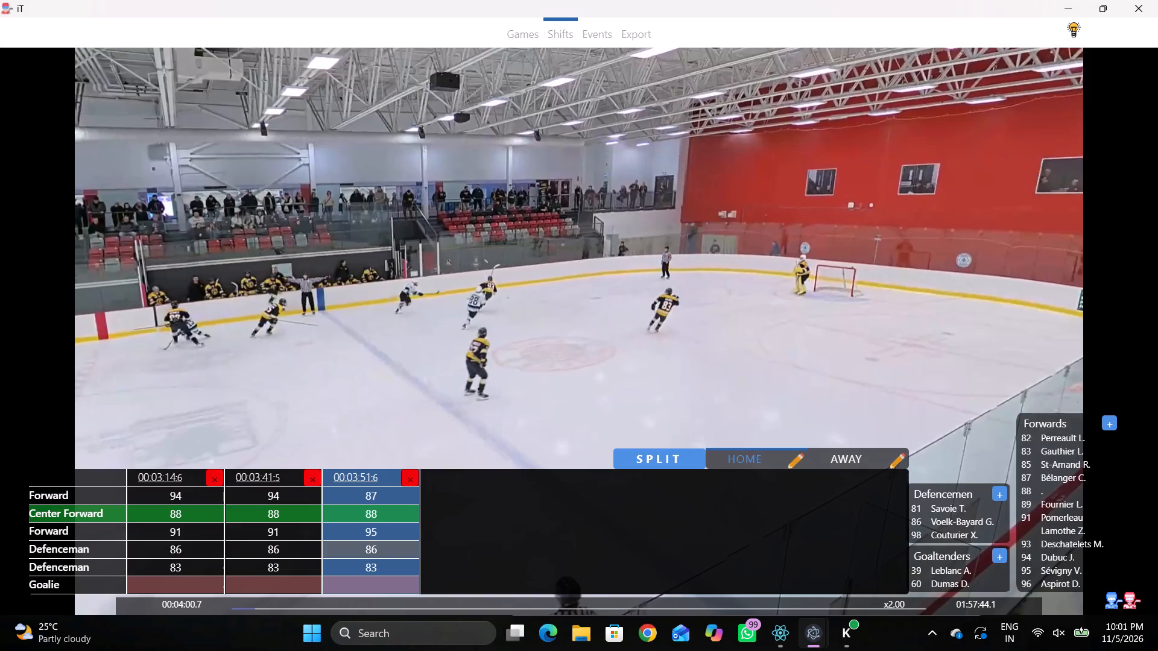
click(341, 546)
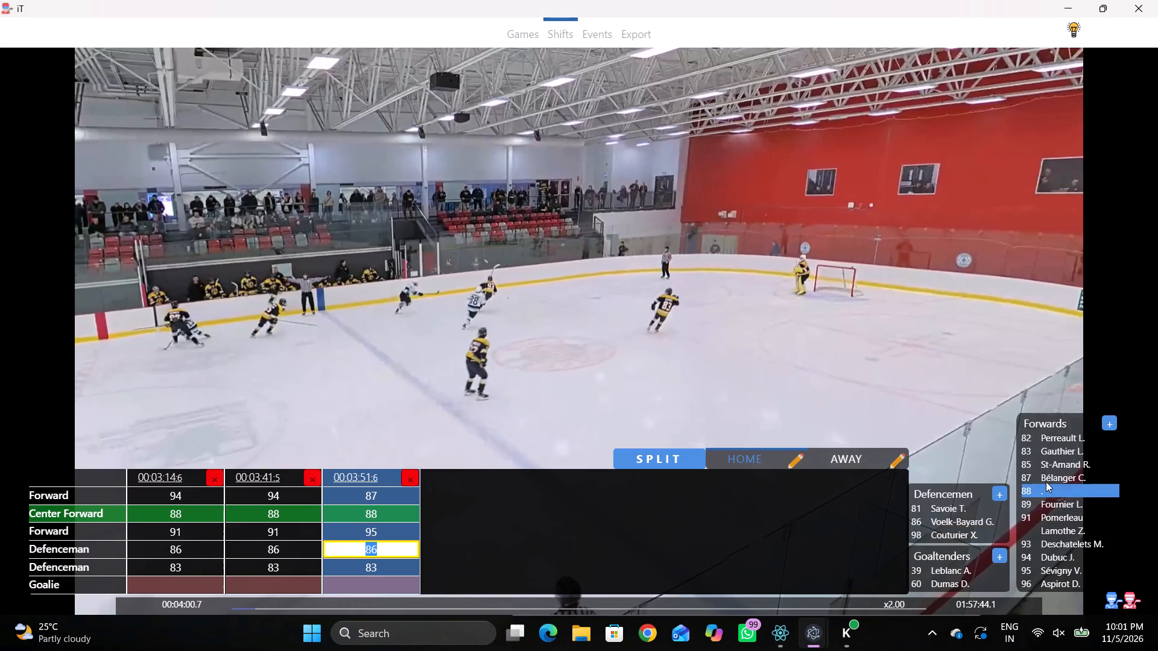
click(1029, 542)
click(576, 351)
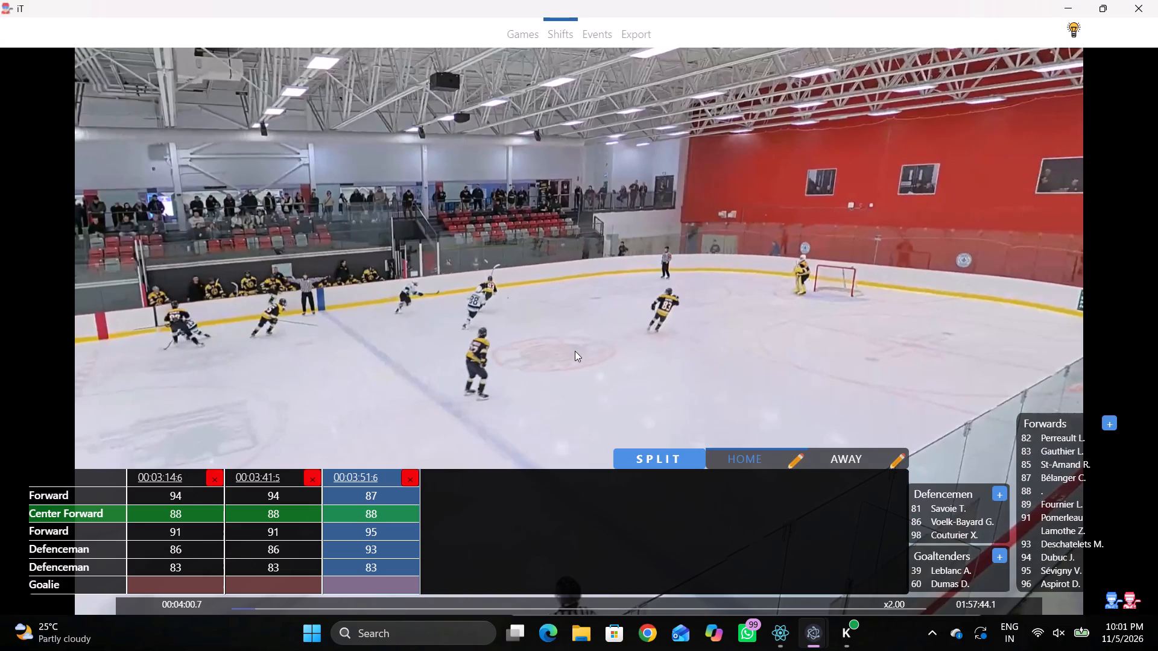
Advance the video to 00:04:02.0 and add another Home player line there.
text(Dqqqr)
key(space)
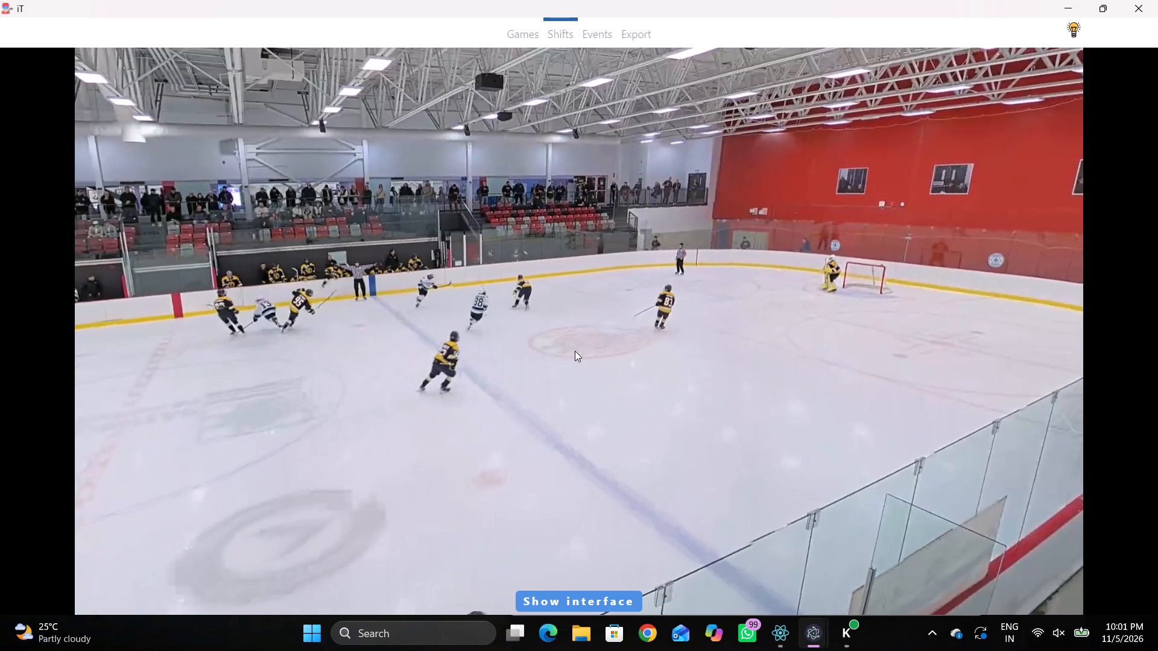
text(v)
key(space)
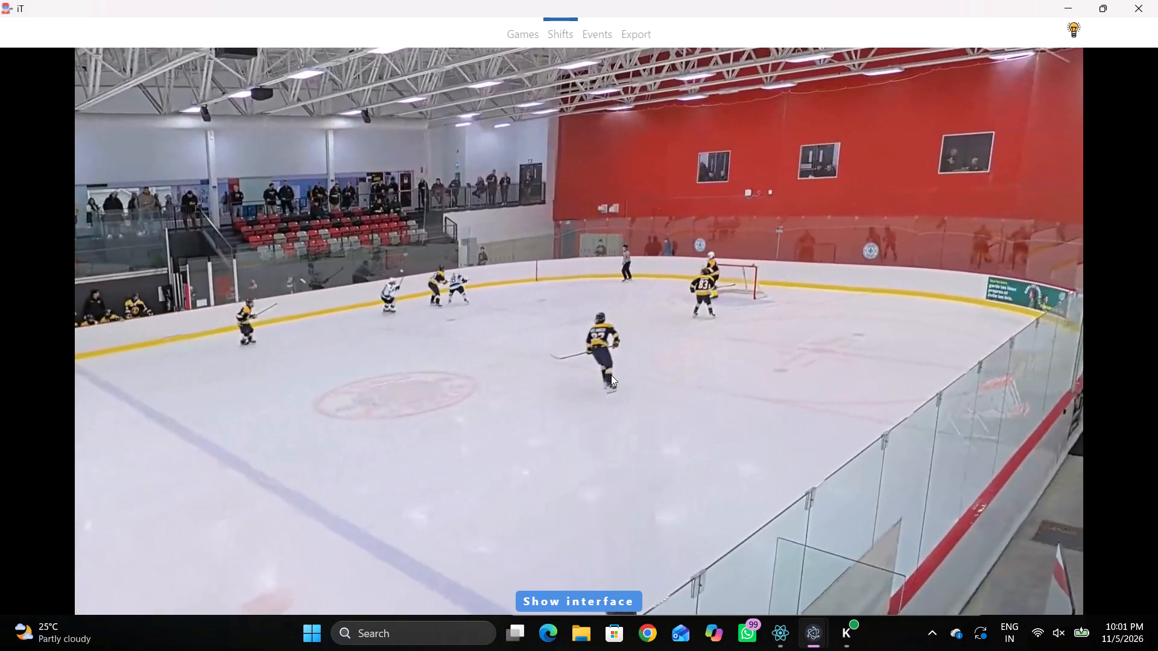
key(shift+d)
key(shift+s)
key(shift+d)
key(shift+d)
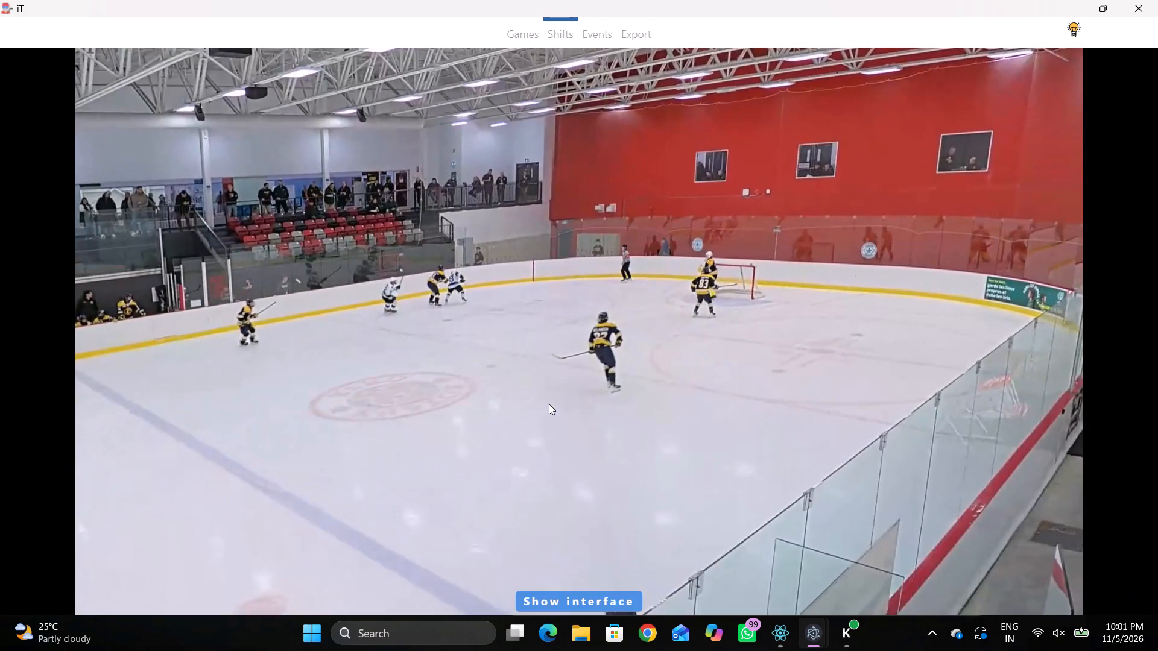
Play on to about 00:04:06.0 and set the center forward in the 00:04:02.0 Home line to 85.
text(D)
key(space)
text(v)
key(space)
key(space)
key(space)
key(space)
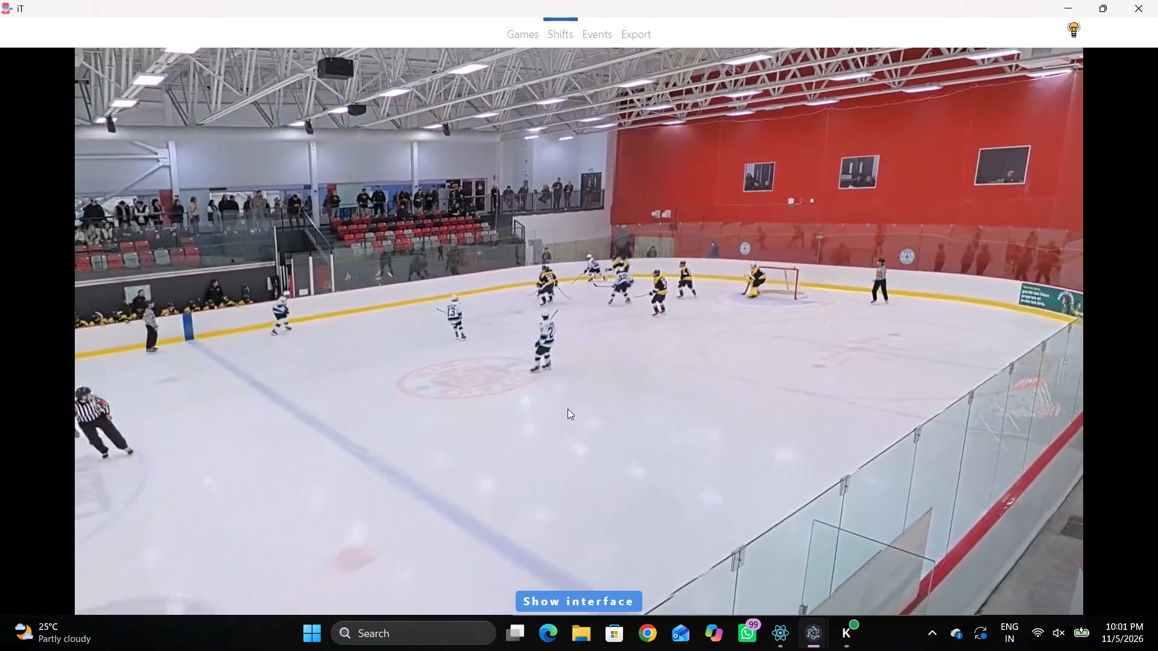
key(space)
key(space)
text(q)
text(qq qqD)
click(502, 508)
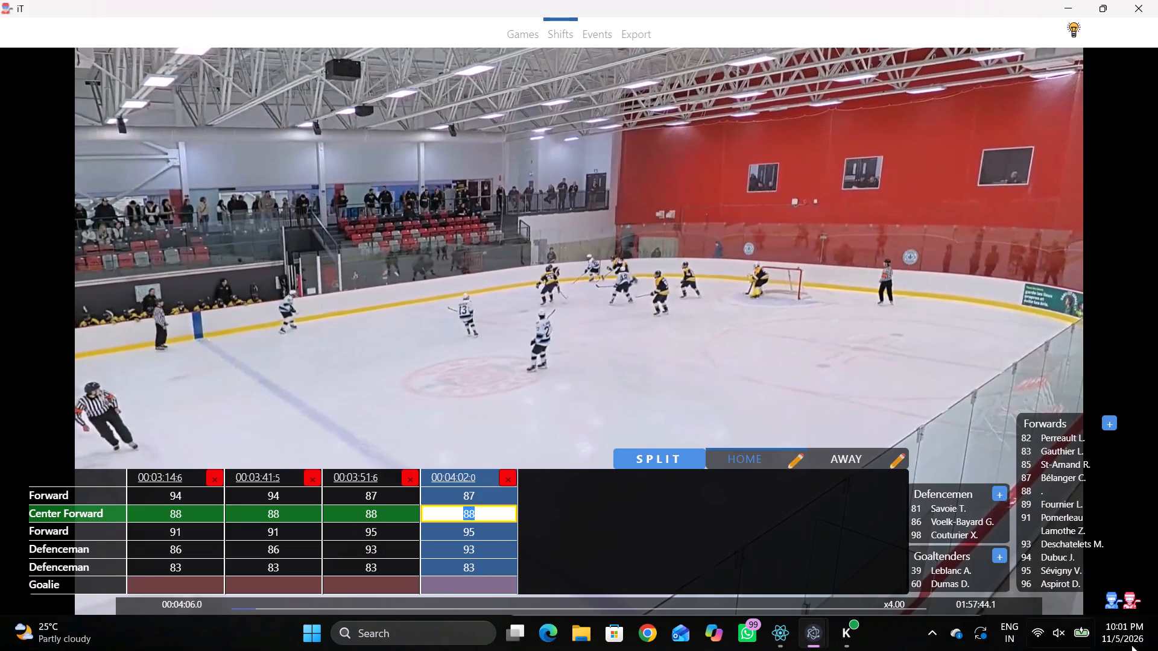
click(1036, 465)
Add another Home player line at 00:04:06.0.
key(shift+s)
key(shift+d)
text(D)
Advance the video to 00:04:28.2 and add another Home player line there.
key(space)
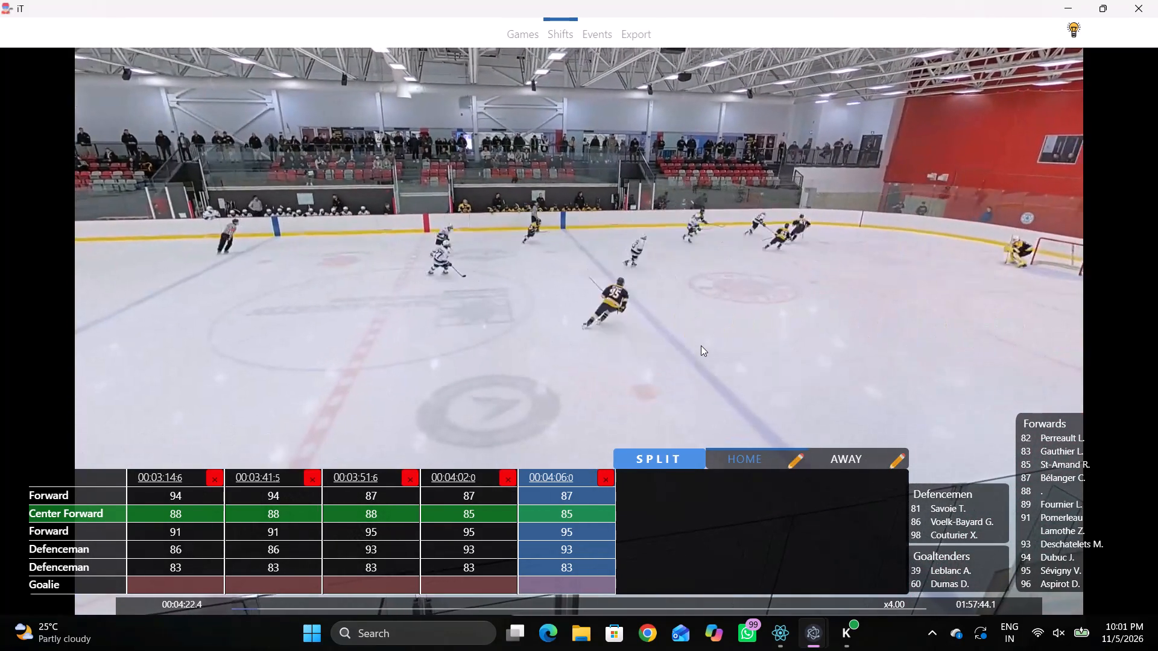
key(space)
key(space)
key(space)
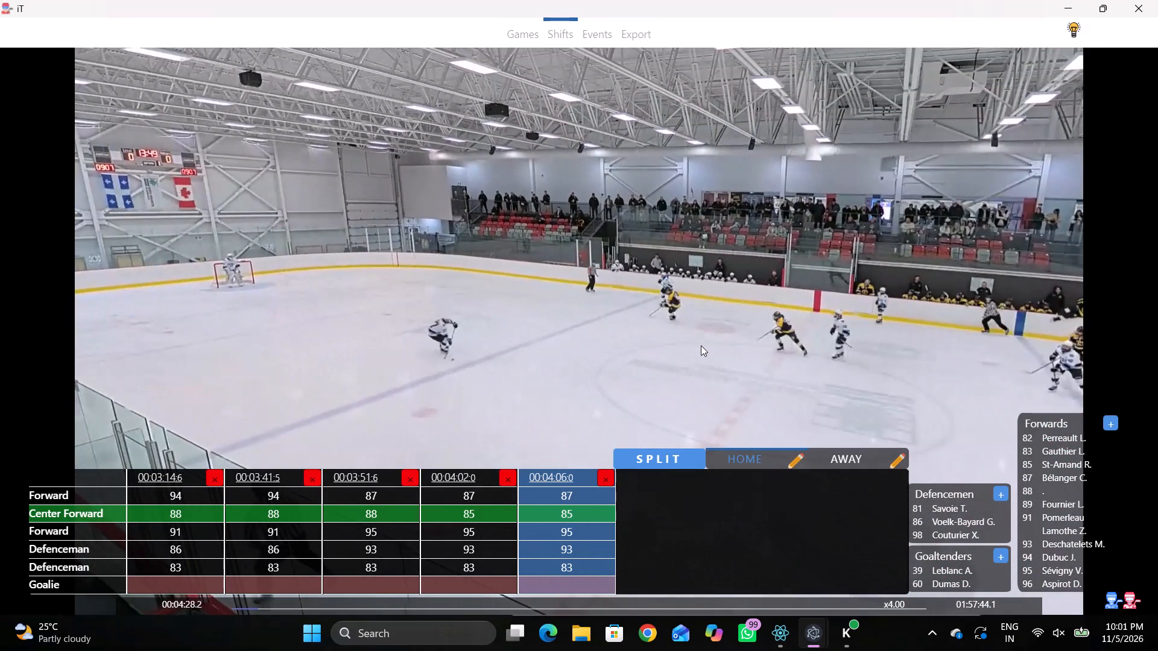
text(SDDr)
Play on to about 00:04:33.4 and set the second Defenceman in the 00:04:28.2 Home line to 98.
key(space)
key(shift+d)
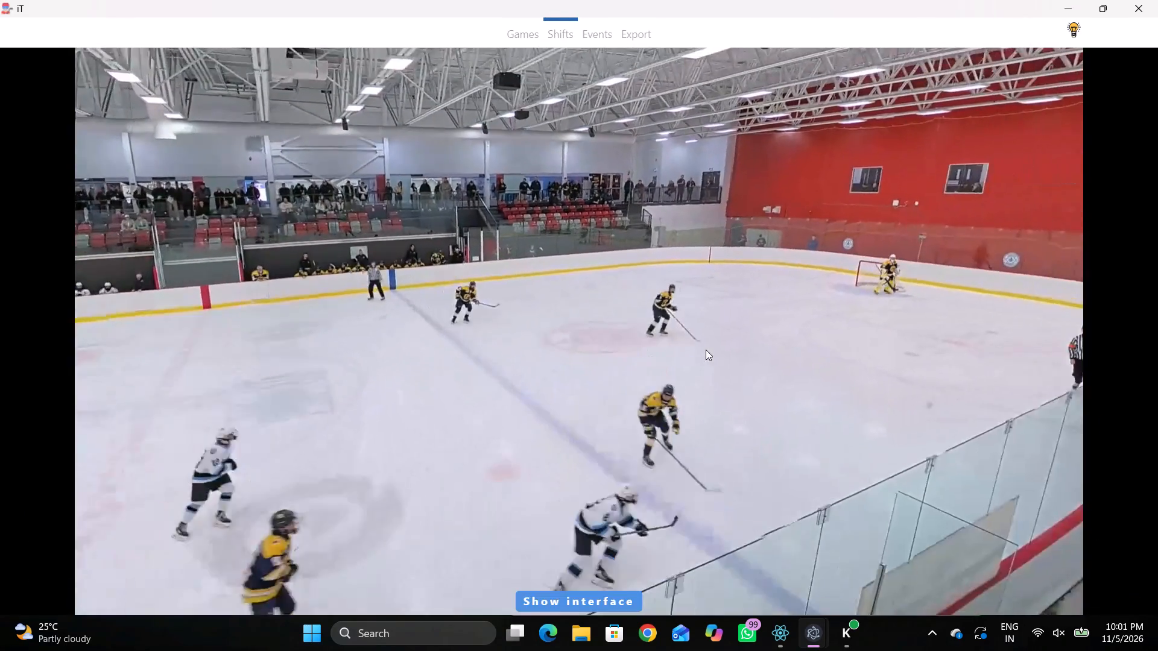
key(space)
key(space)
key(space)
text(r)
key(space)
key(space)
key(space)
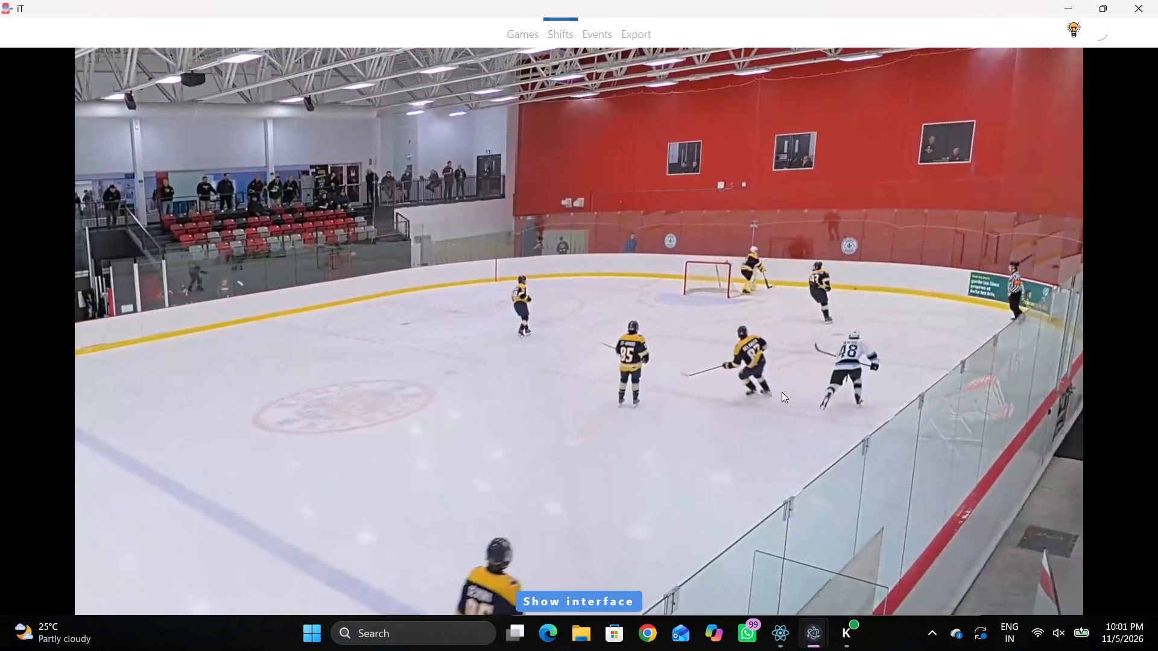
key(space)
key(space)
key(space)
key(q)
key(q)
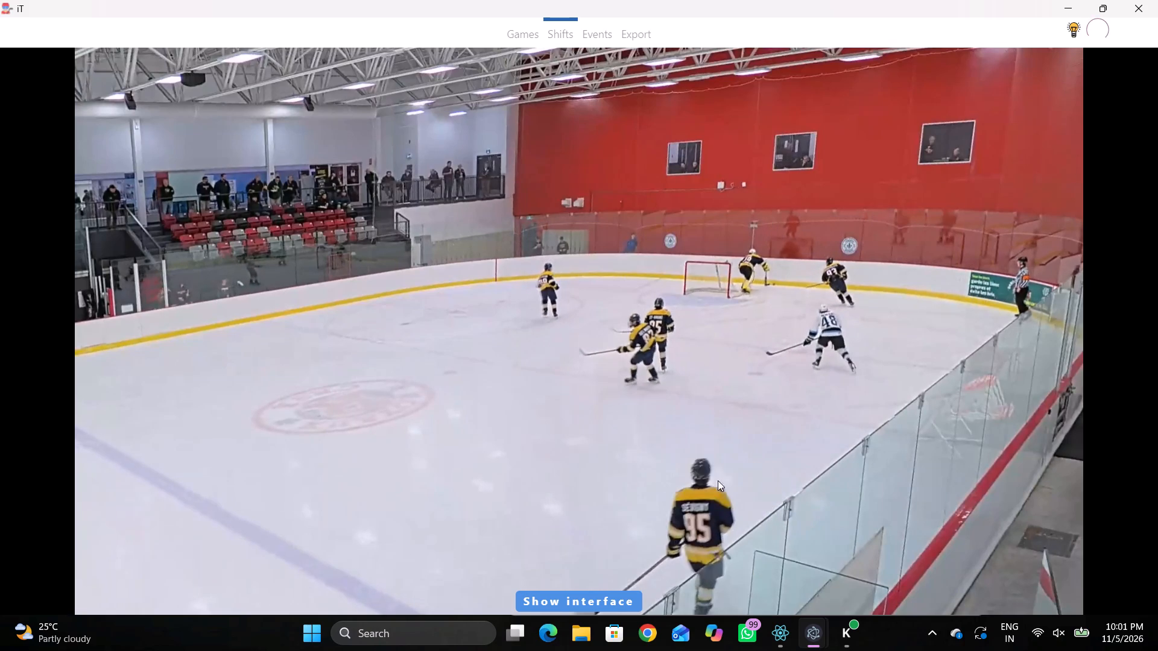
key(shift+d)
drag(686, 559, 680, 561)
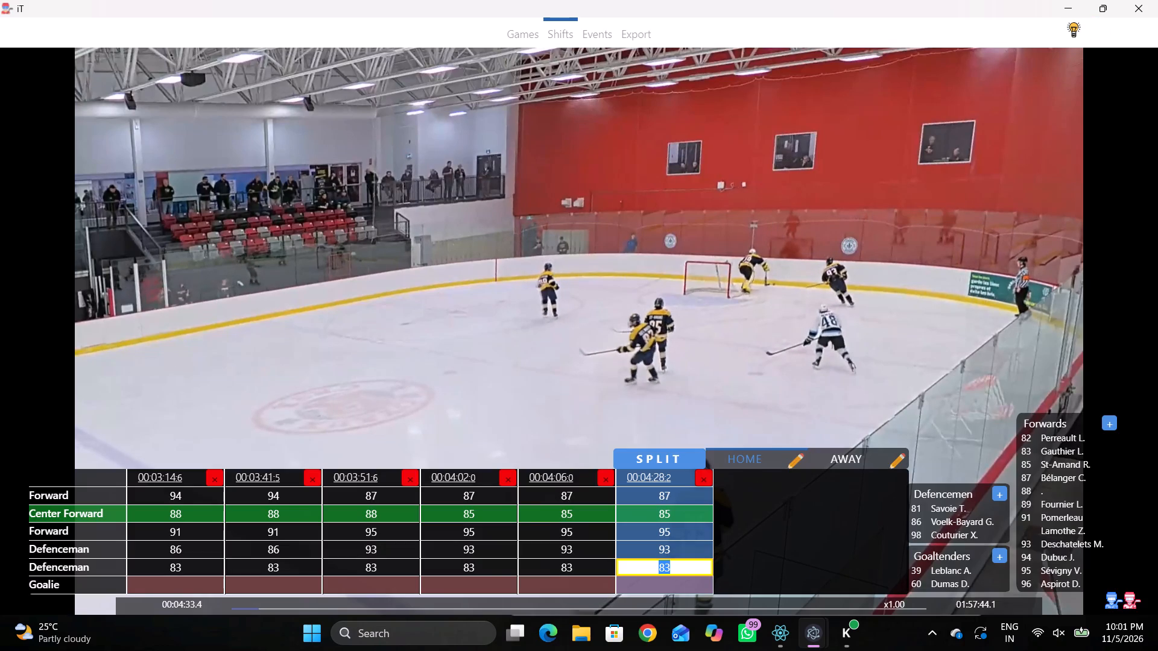
double_click(916, 541)
Review the play from about 00:04:33.4 to 00:04:42.1, checking which Home players are on the ice.
key(shift+d)
key(space)
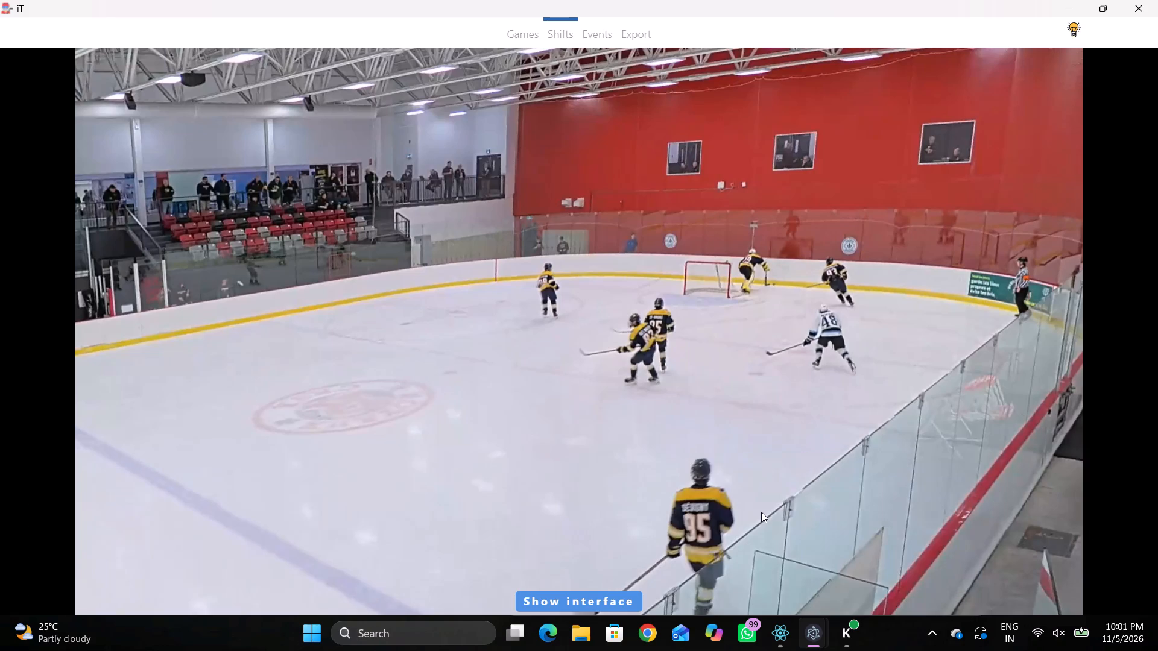
text(v q)
key(shift+d)
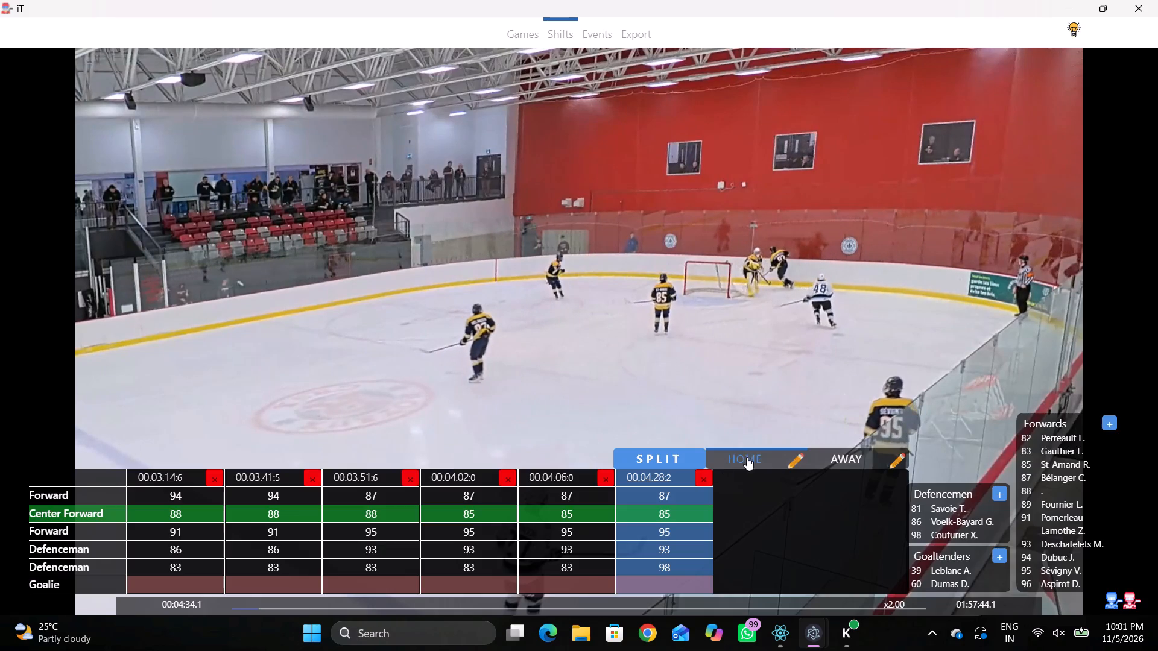
key(shift+d)
key(space)
key(space)
key(space)
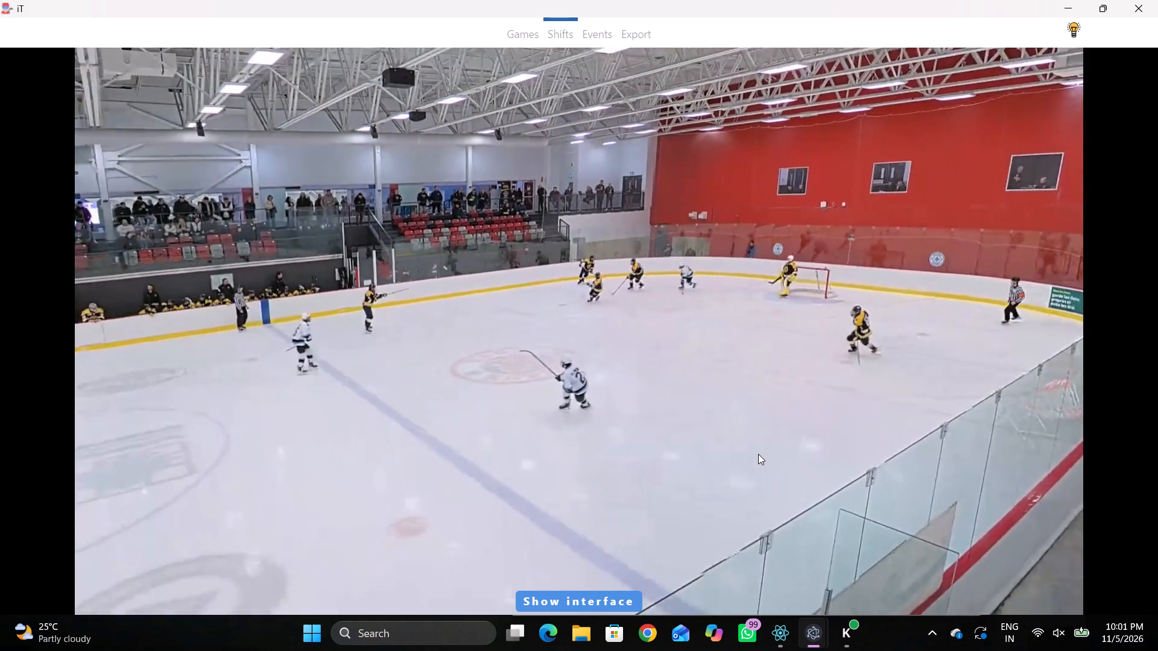
key(space)
key(space)
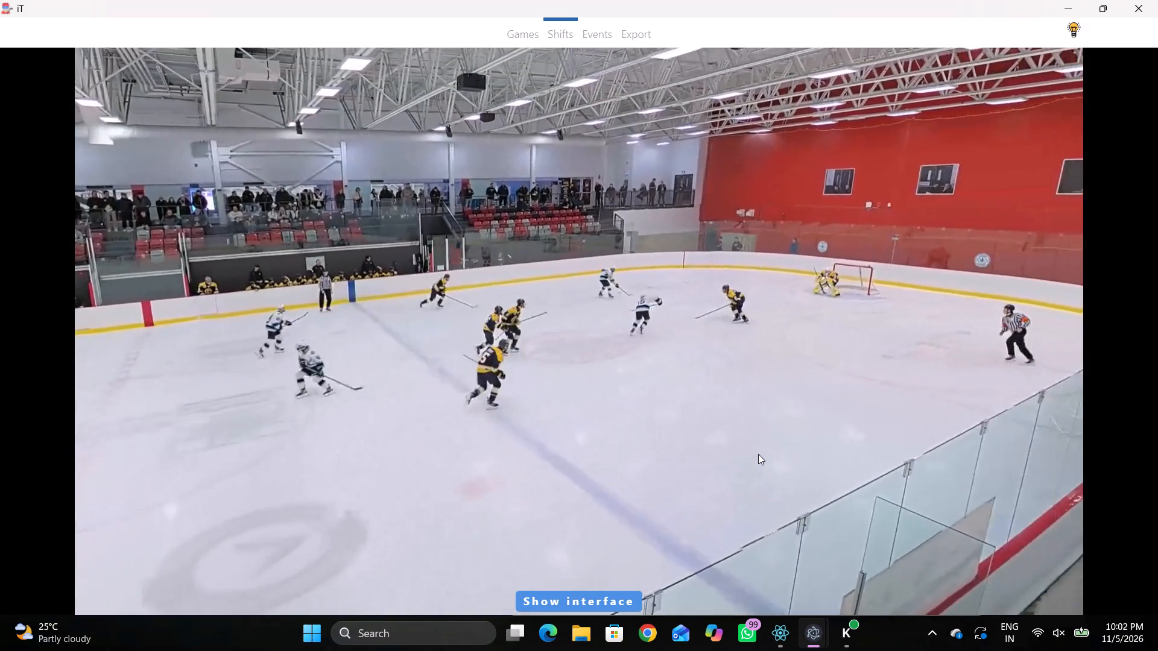
key(space)
key(space)
key(space)
key(shift+d)
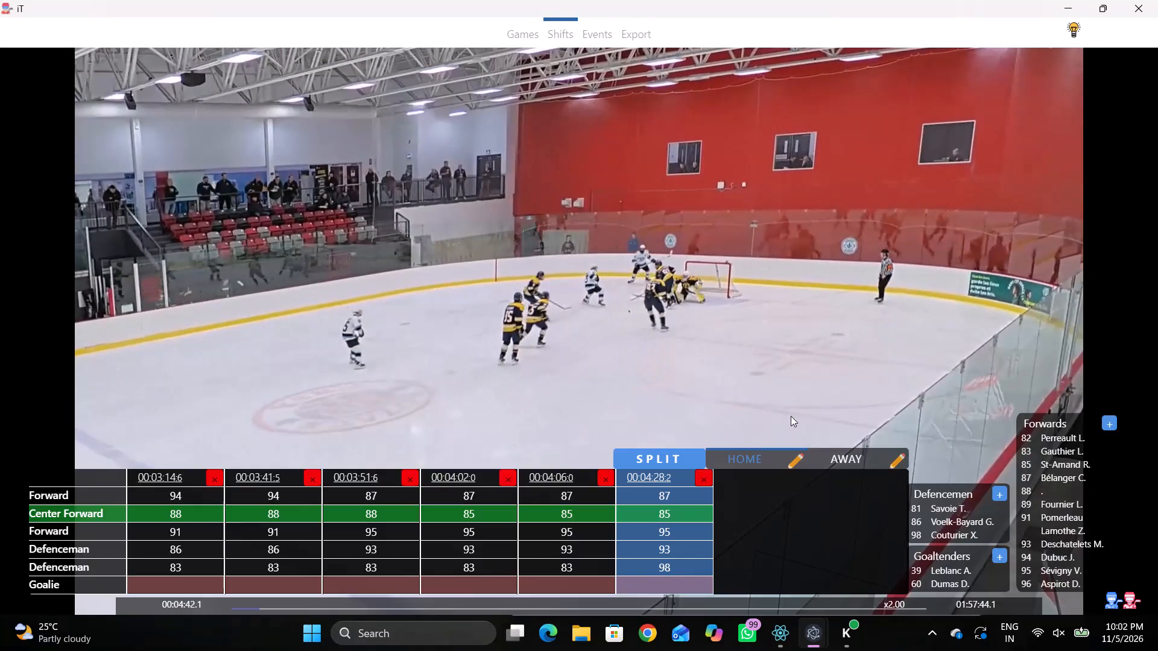
Advance the video to 00:04:48.3, fine-tuning the position, and add another Home player line there.
text(D v)
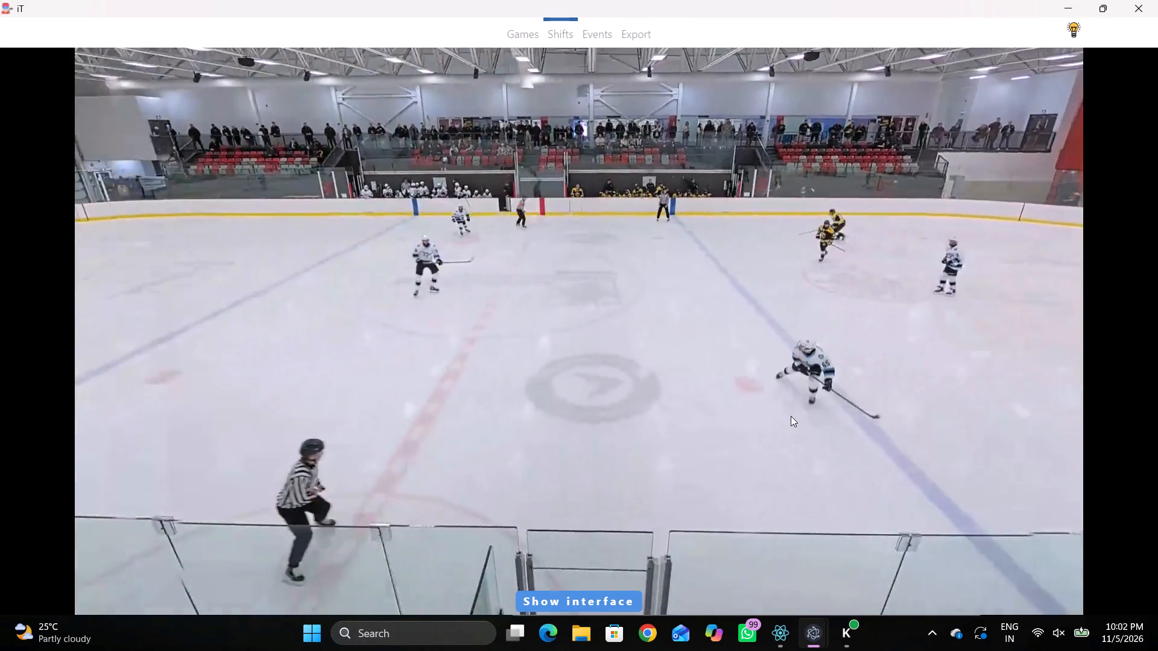
key(space)
text(qrr qqqq)
key(shift+s)
key(shift+d)
Play on to about 00:04:53.2 and set the first Forward in the 00:04:48.3 Home line to 82.
text(D r)
key(space)
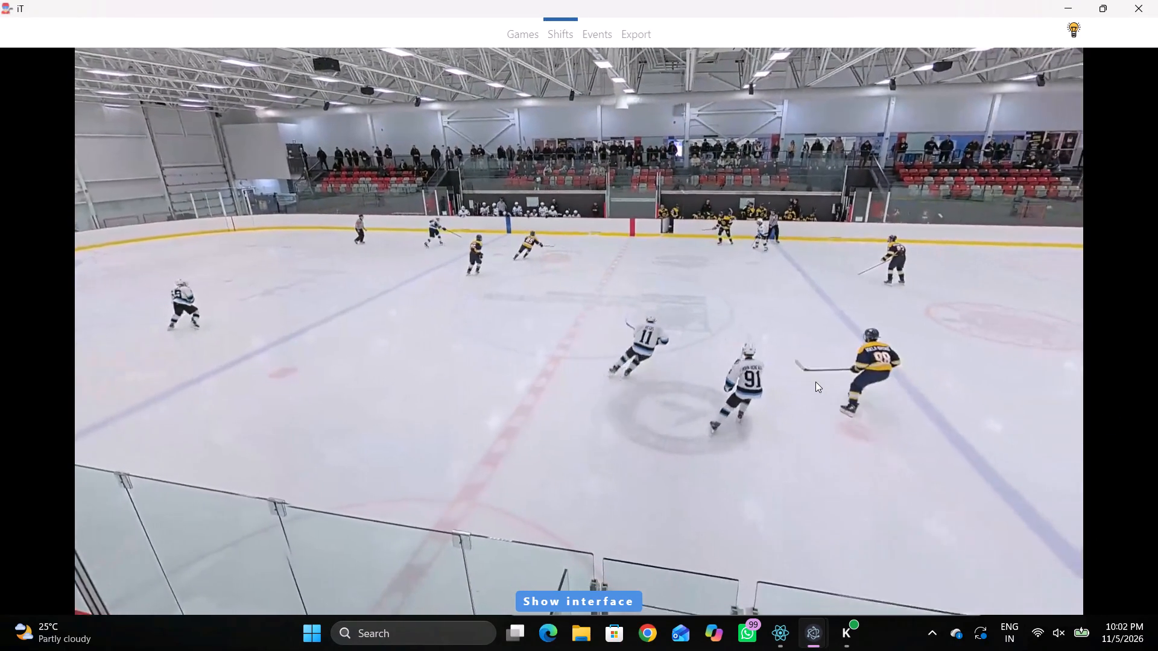
key(v)
key(v)
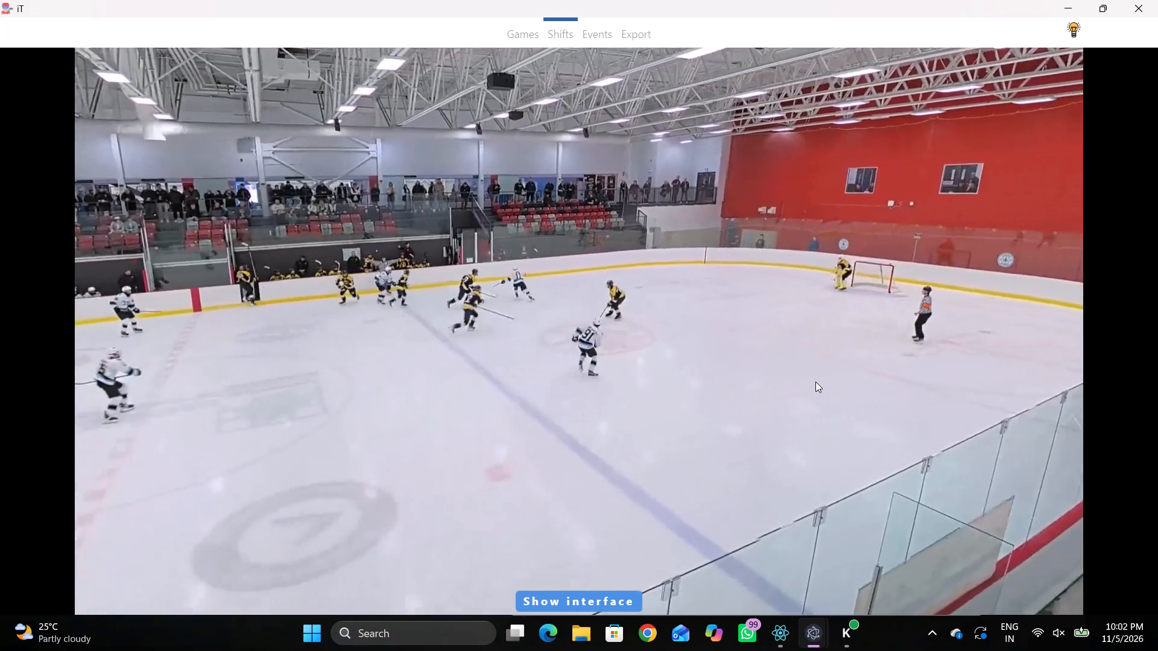
key(space)
key(q)
key(shift+d)
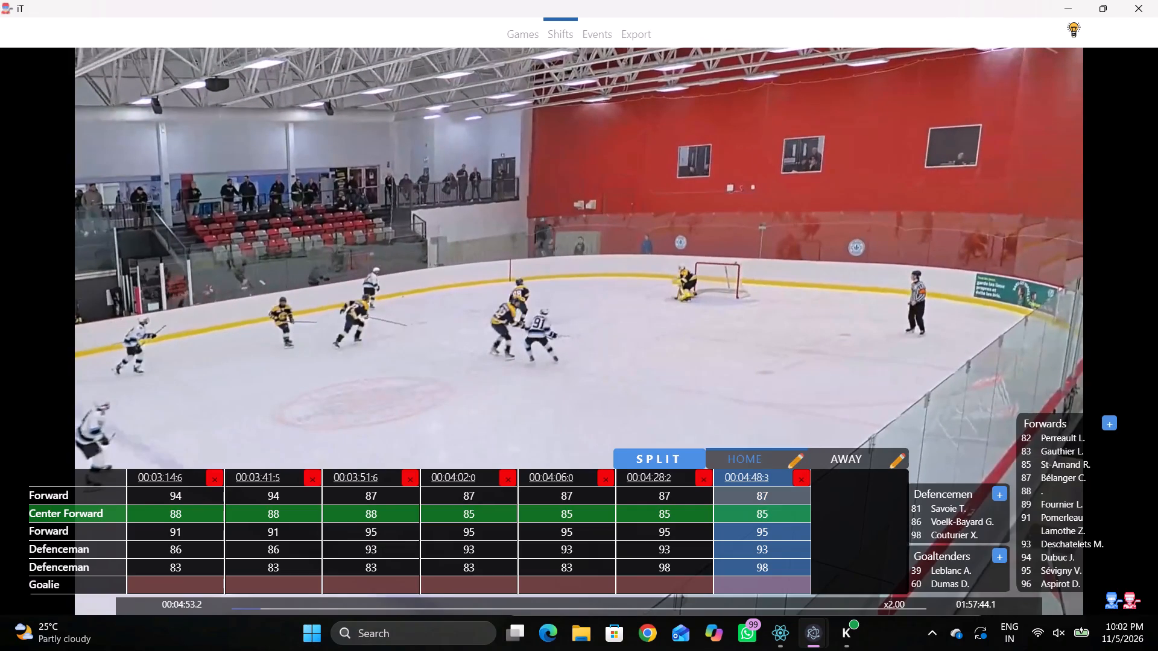
click(782, 492)
click(1028, 437)
key(shift+d)
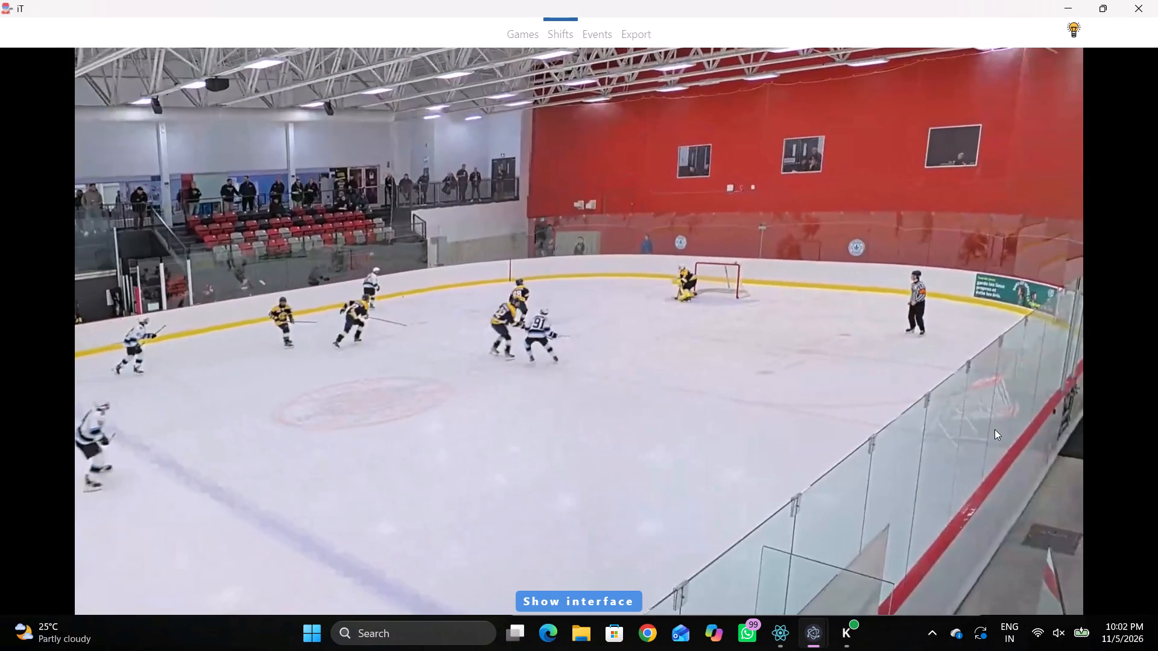
Play on to about 00:04:53.7 and add a new forward with number 92 to the Home roster.
key(space)
key(space)
text(q)
key(q)
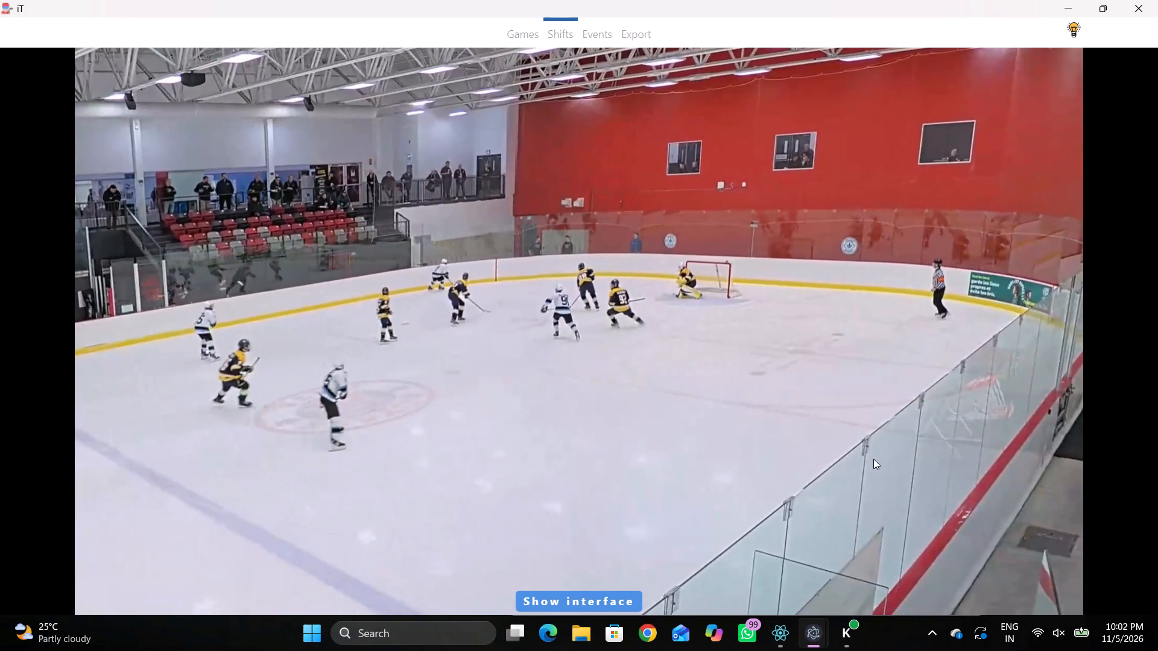
key(q)
key(shift+d)
click(771, 488)
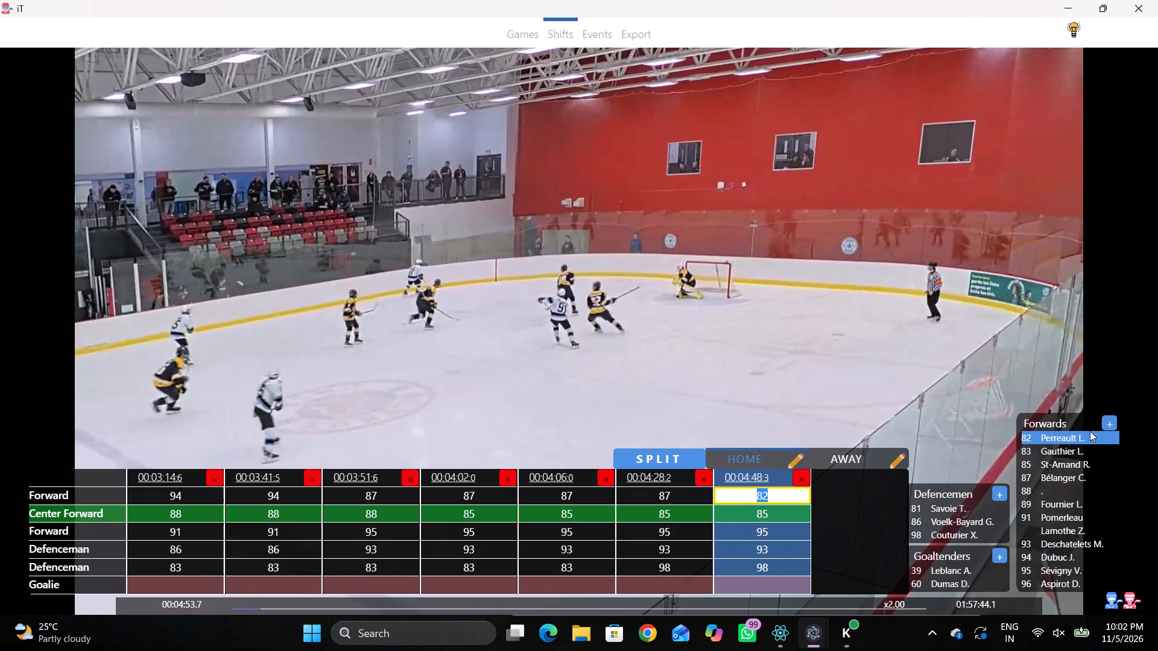
double_click(1117, 418)
click(905, 307)
click(913, 309)
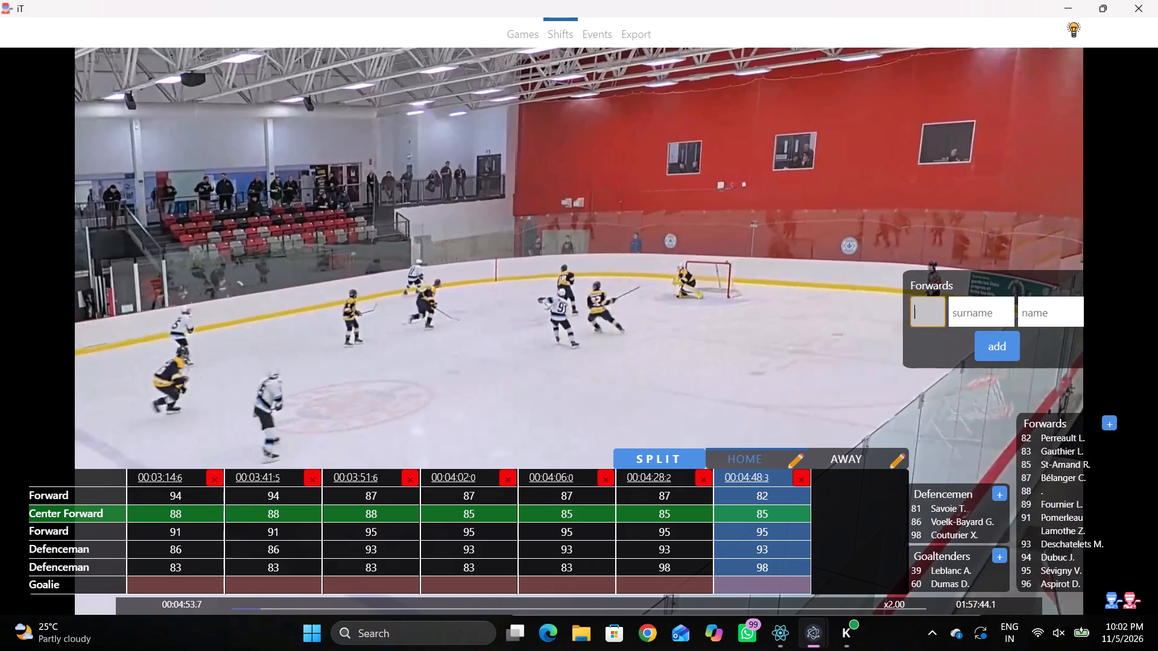
click(932, 317)
key(8)
key(BackSpace)
text(92)
click(989, 343)
Set the first Forward in the 00:04:48.3 Home line to 92.
click(761, 495)
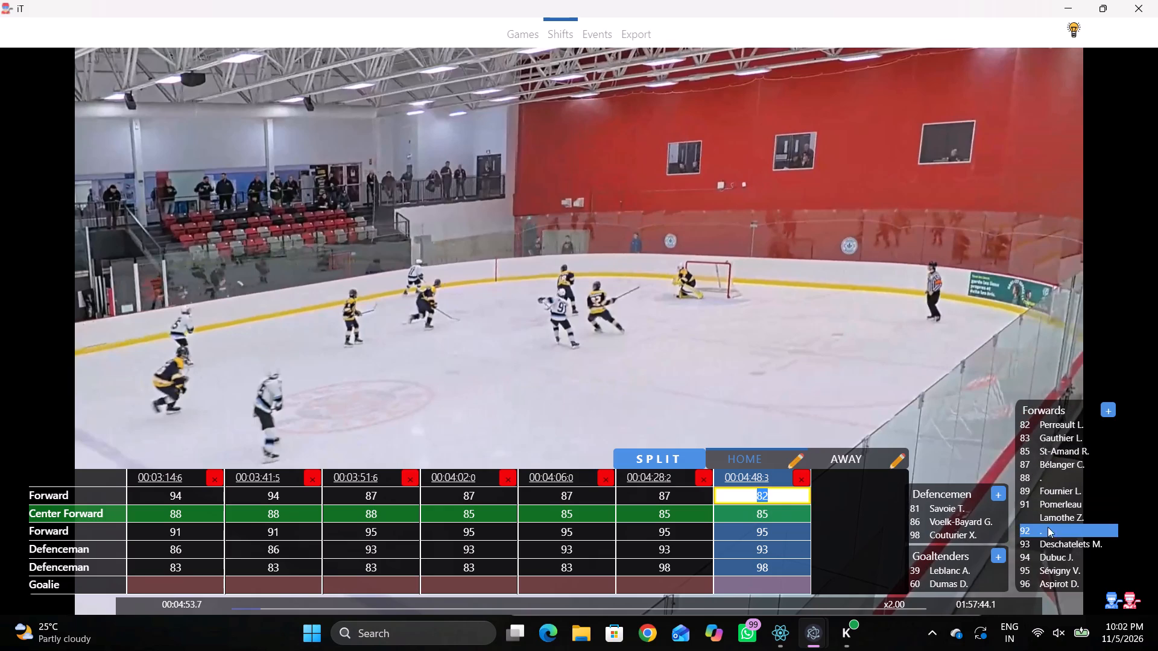
click(1035, 526)
Move the video back to 00:04:51.3, fine-tuning the position, and add another Home player line there.
key(shift+d)
key(q)
key(q)
key(q)
key(q)
key(q)
key(q)
key(q)
key(q)
key(q)
key(q)
key(q)
key(q)
key(q)
key(q)
key(q)
key(q)
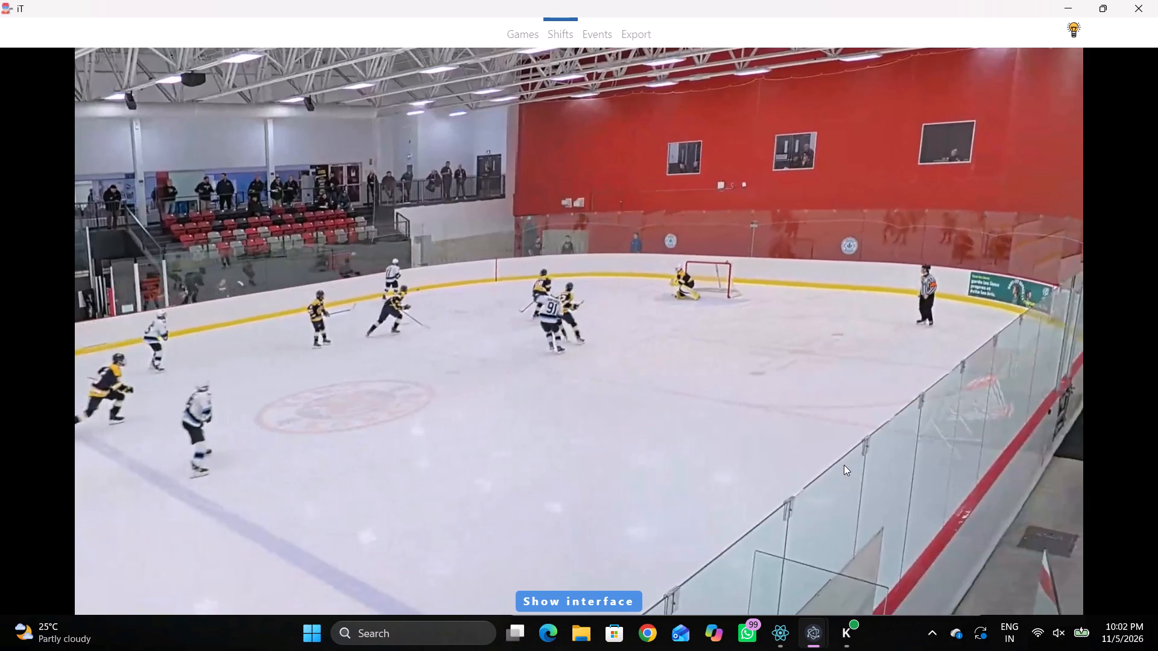
text(qqqqqqqqqqqqqqqq)
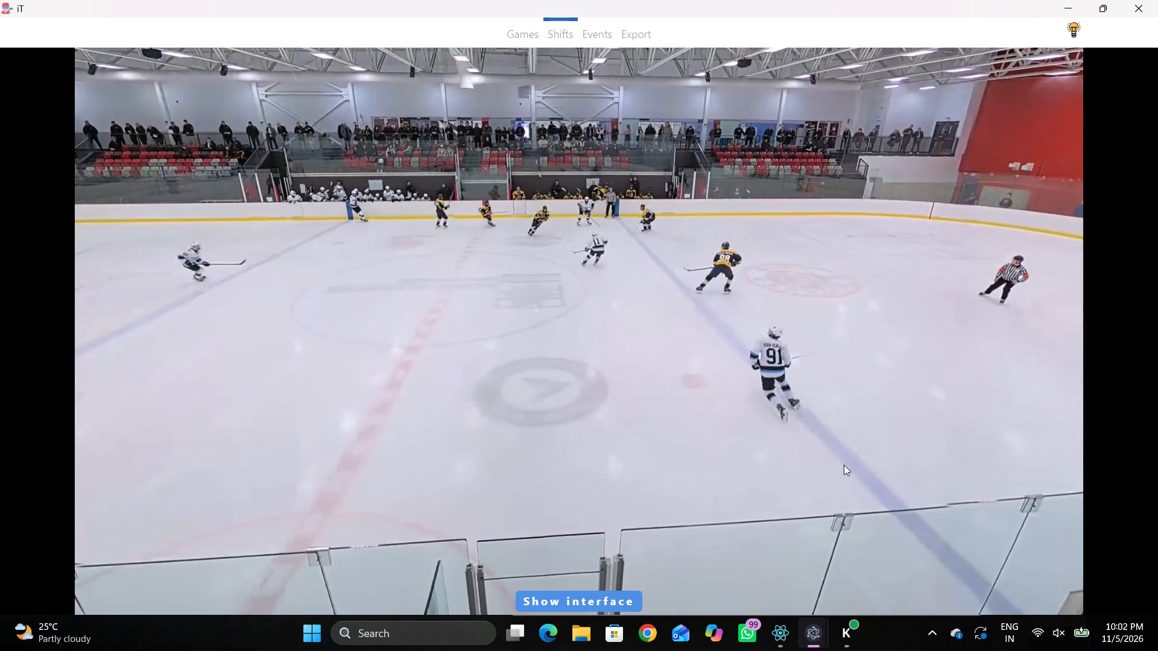
key(space)
key(space)
key(space)
key(space)
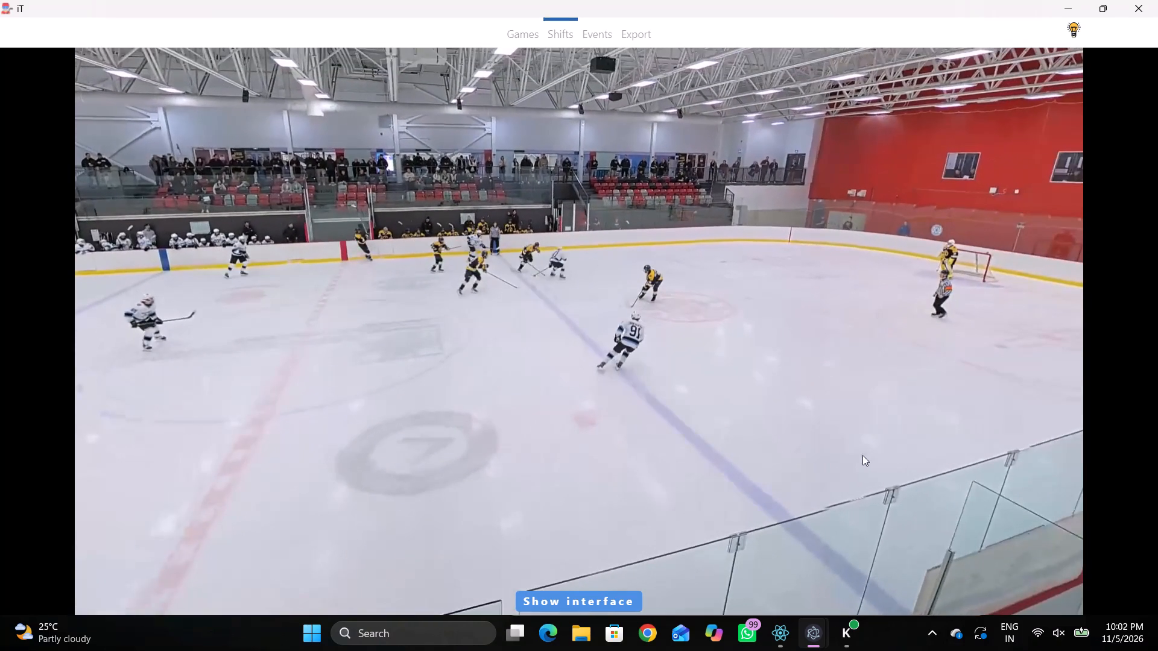
key(shift+s)
key(shift+d)
key(shift+d)
Play on to about 00:04:56.5 and set the second Forward in the 00:04:51.3 Home line to 96.
text(r v)
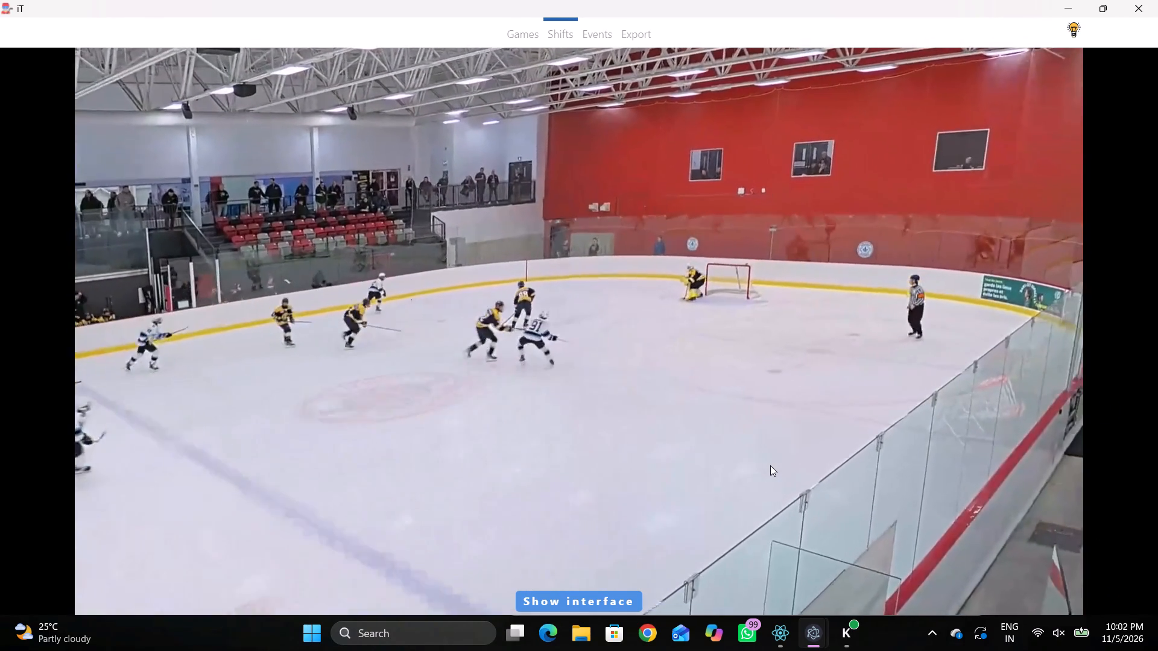
key(space)
text(qqqr qD)
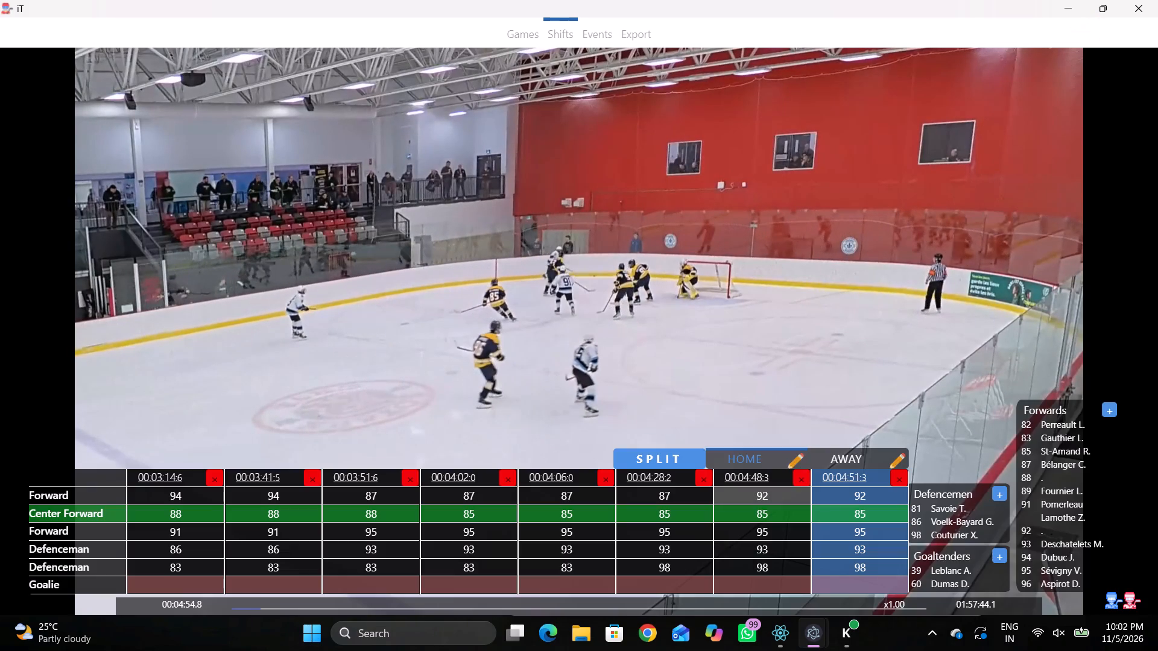
key(shift+d)
key(space)
key(v)
key(space)
key(space)
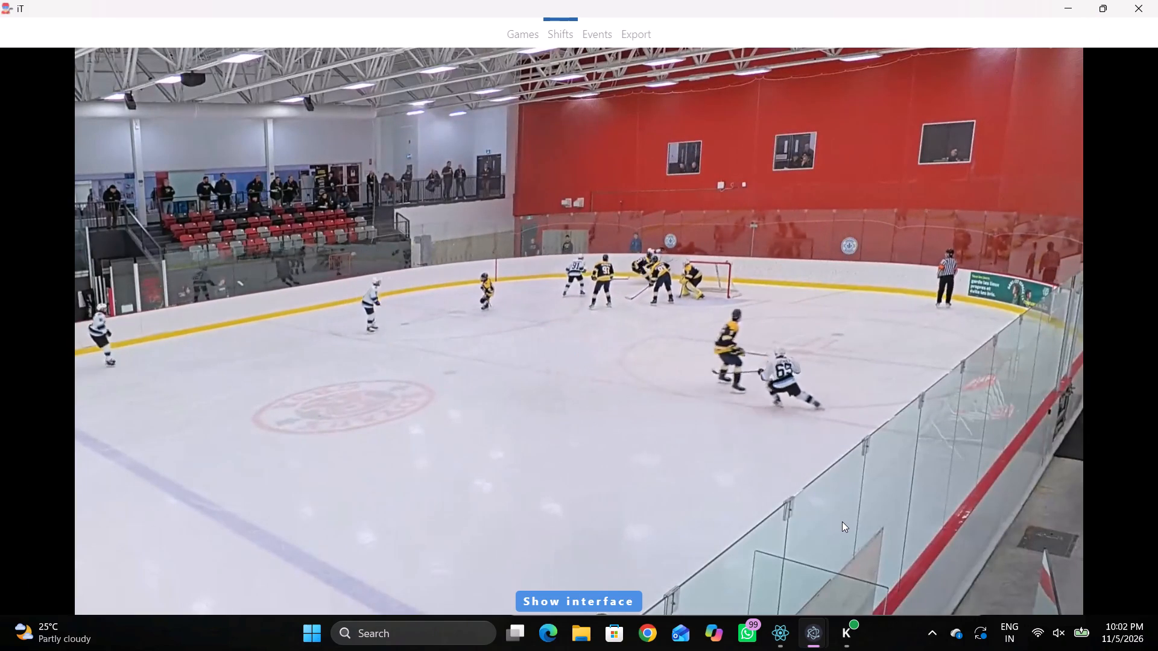
key(space)
text(q)
key(shift+d)
click(826, 525)
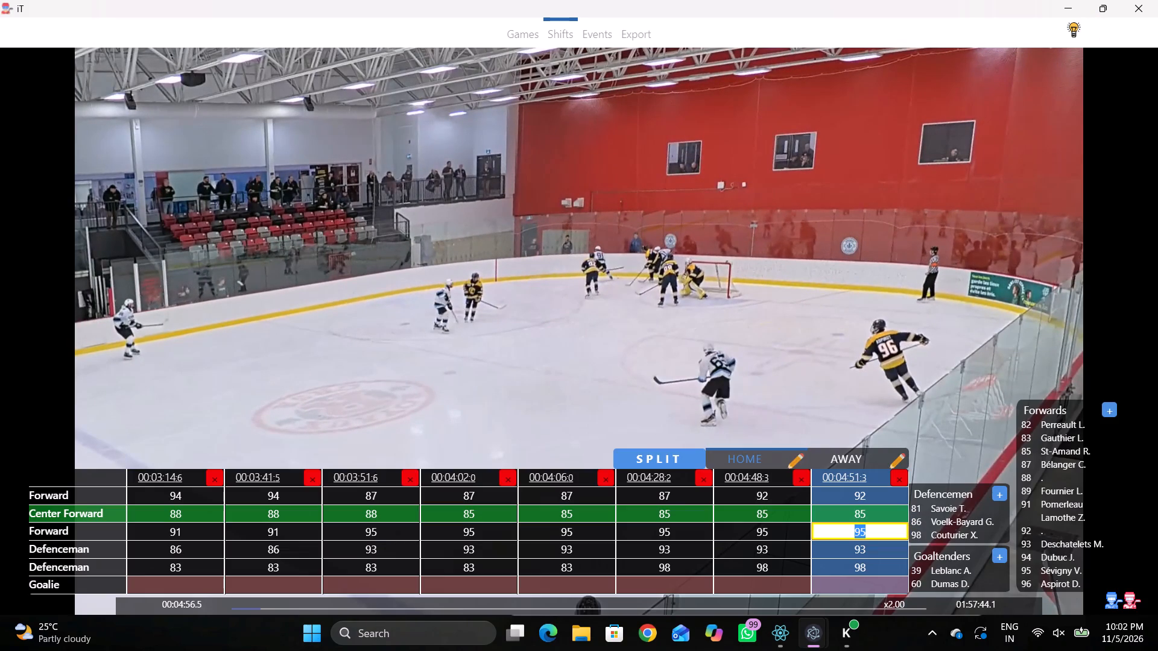
click(1036, 579)
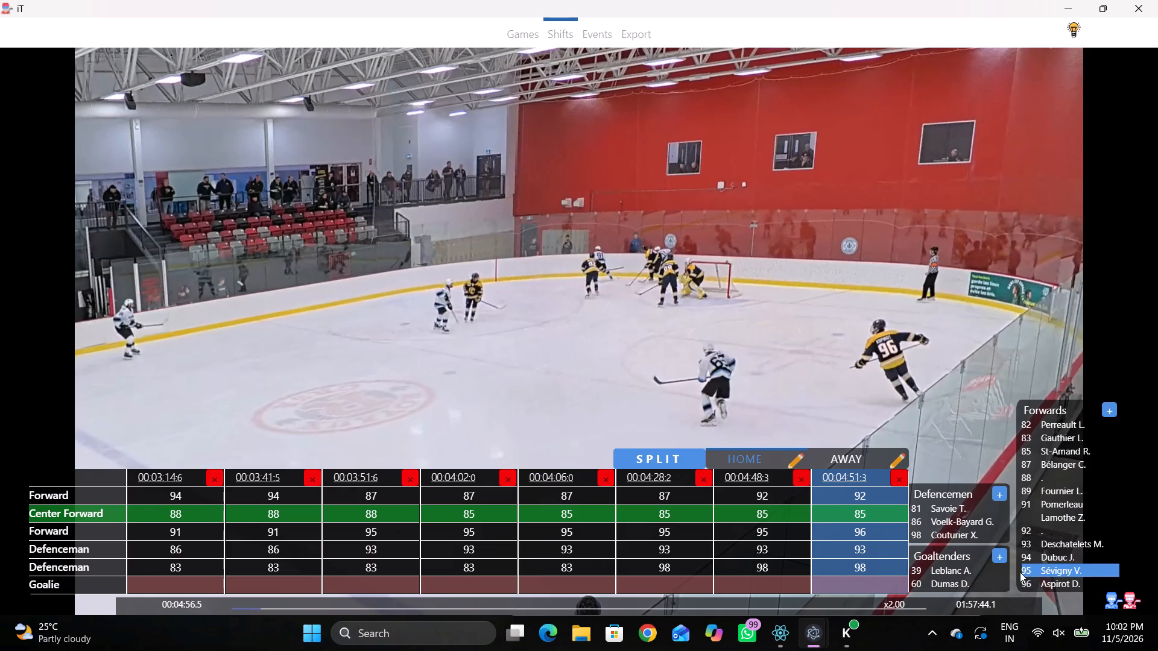
Review the play between about 00:04:56.5 and 00:04:58.3, checking which Home players are on the ice.
key(space)
key(shift+d)
key(space)
key(space)
key(space)
text(qq)
key(q)
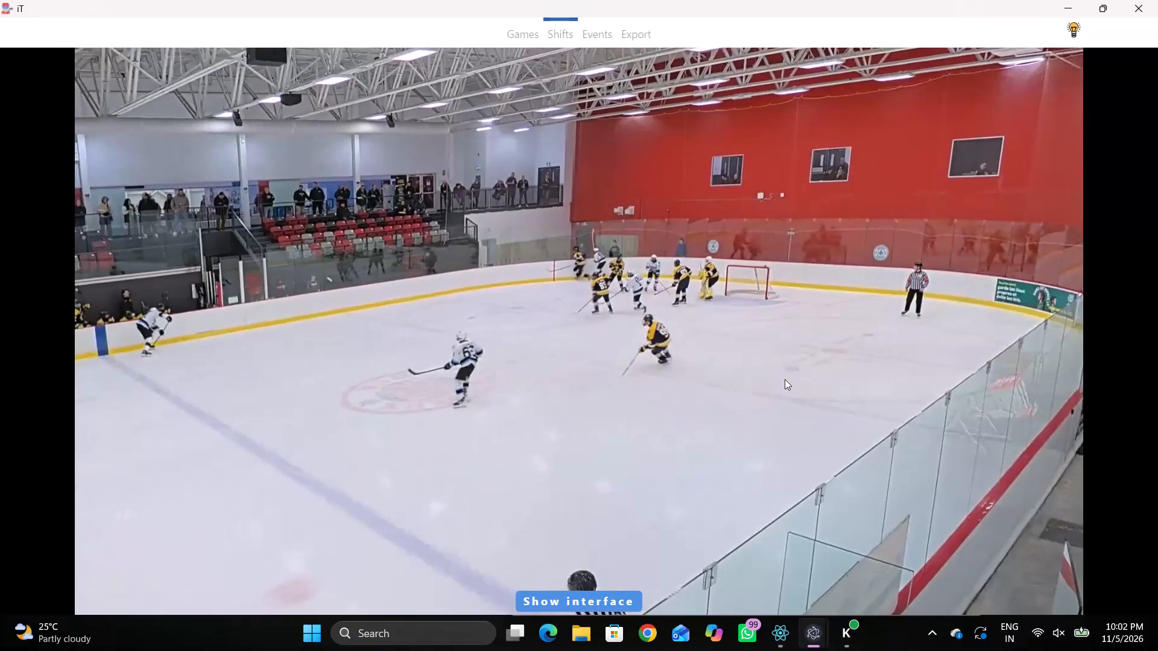
key(shift+d)
key(q)
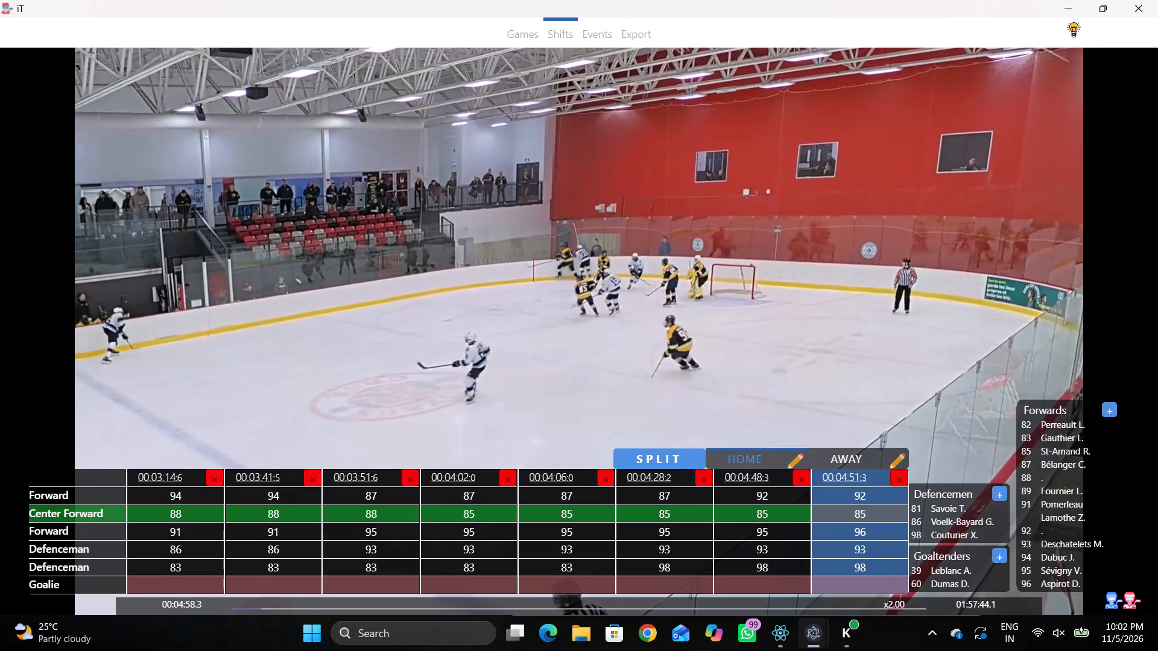
key(q)
text(qq)
key(q)
key(q)
key(q)
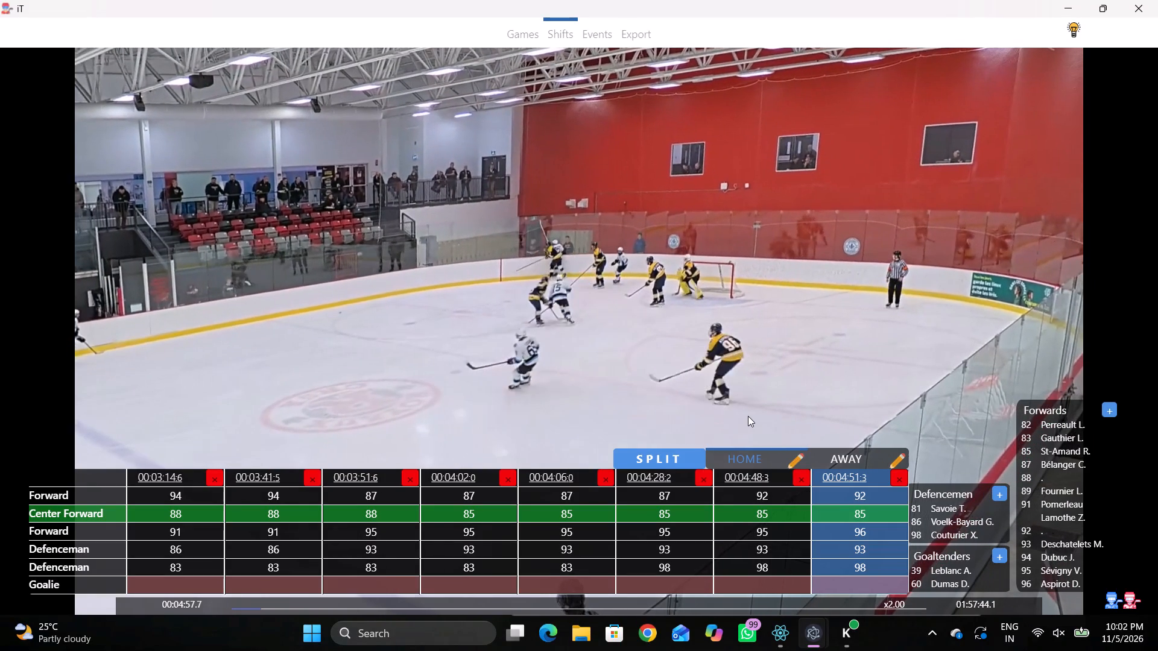
text(qqqqqqqqqq)
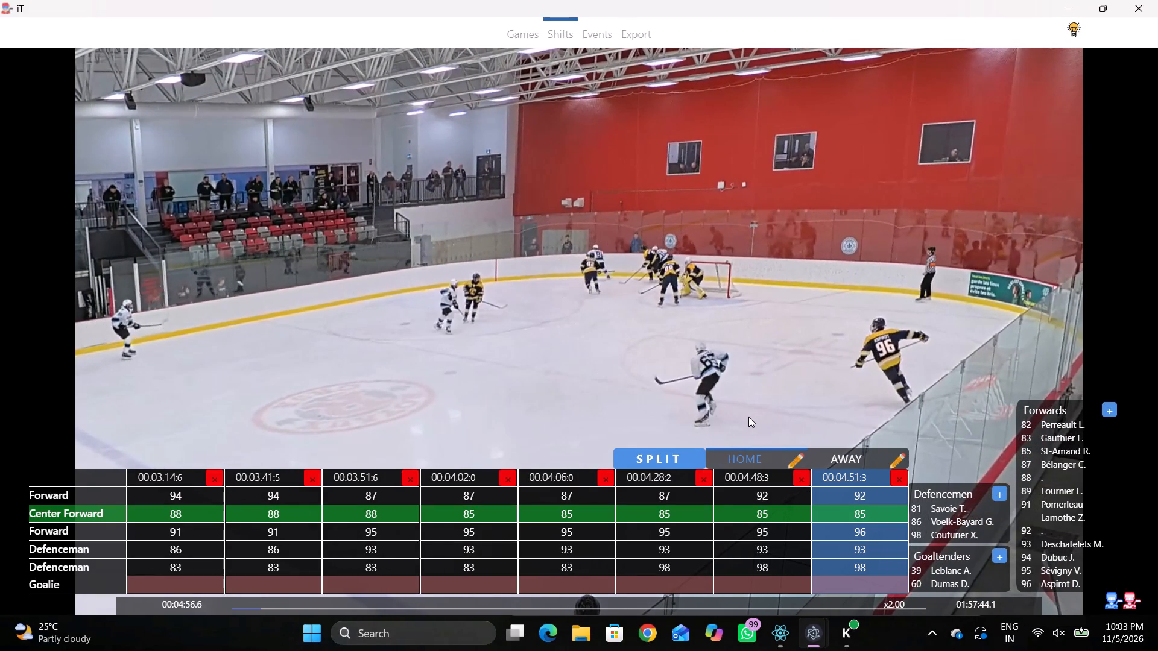
Advance the video to 00:05:04.9 and add another Home player line there.
key(space)
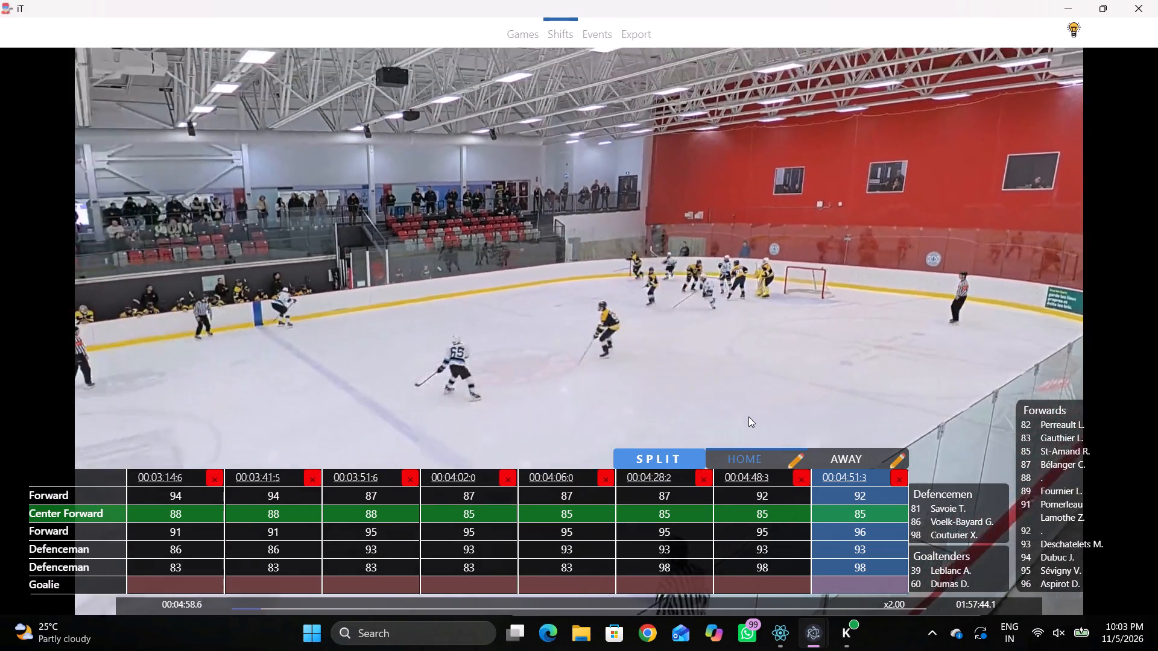
key(v)
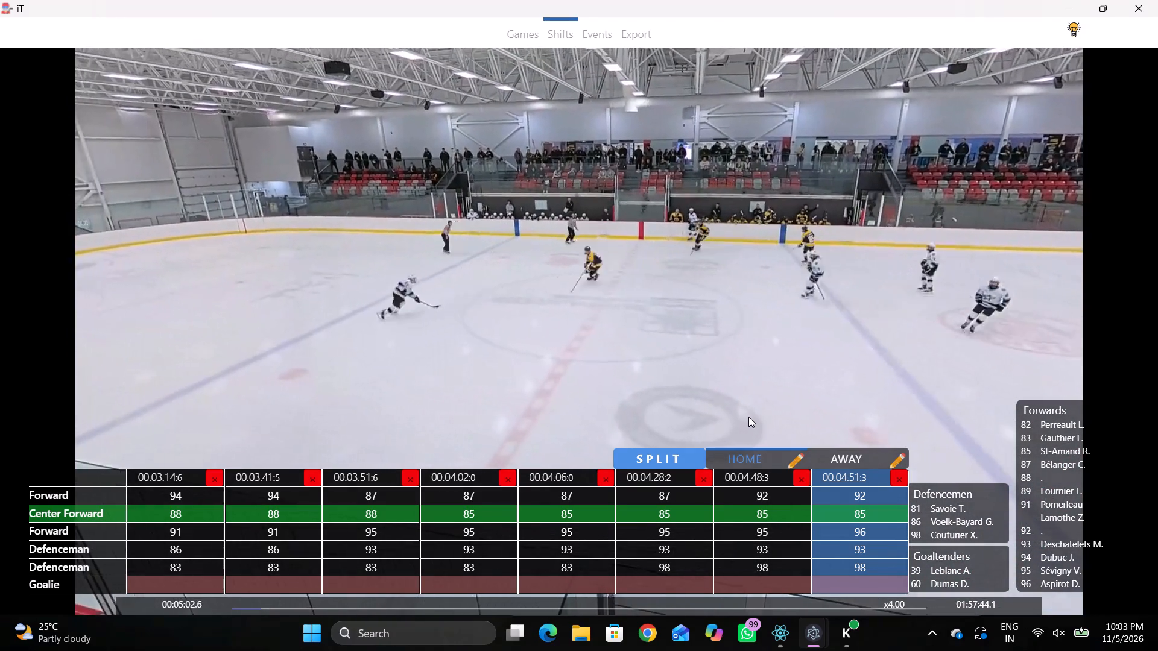
key(space)
text(q)
key(shift+s)
key(shift+d)
key(shift+d)
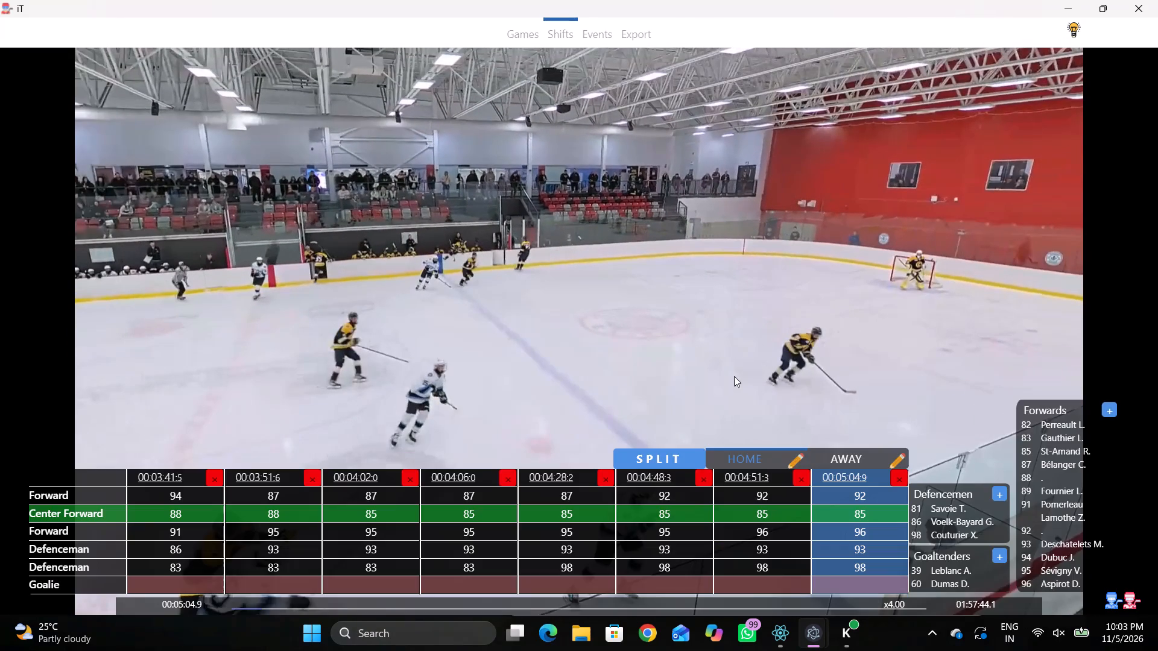
Play on to about 00:05:10.3 and set the first Defenceman in the 00:05:04.9 Home line to 81.
text(rr)
key(space)
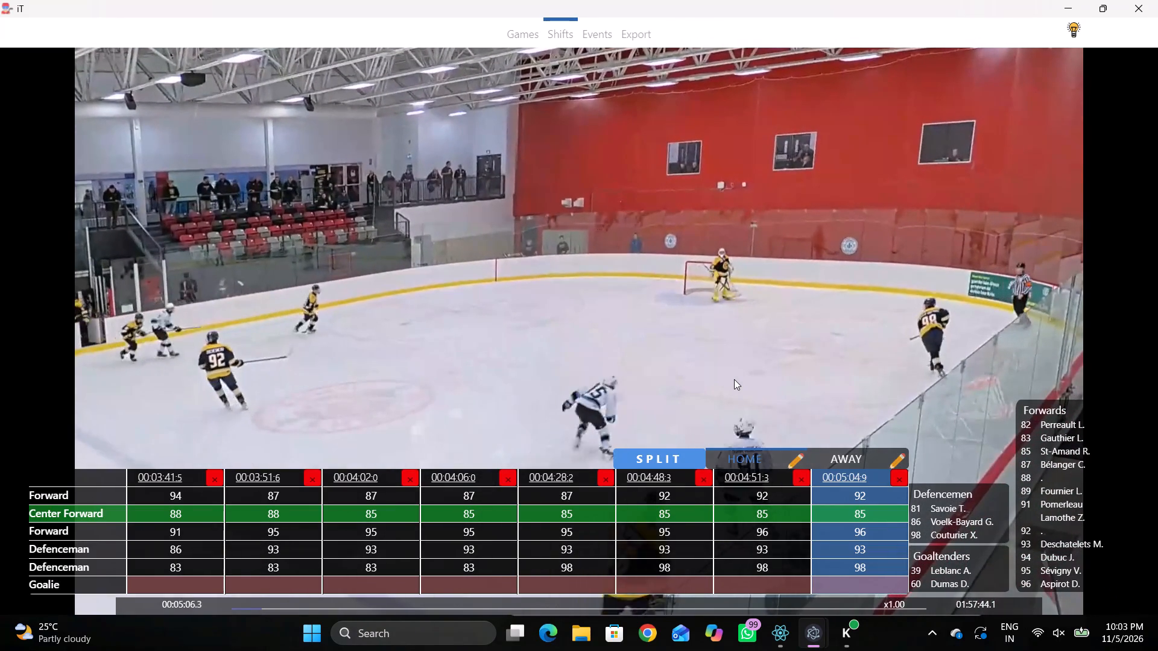
key(v)
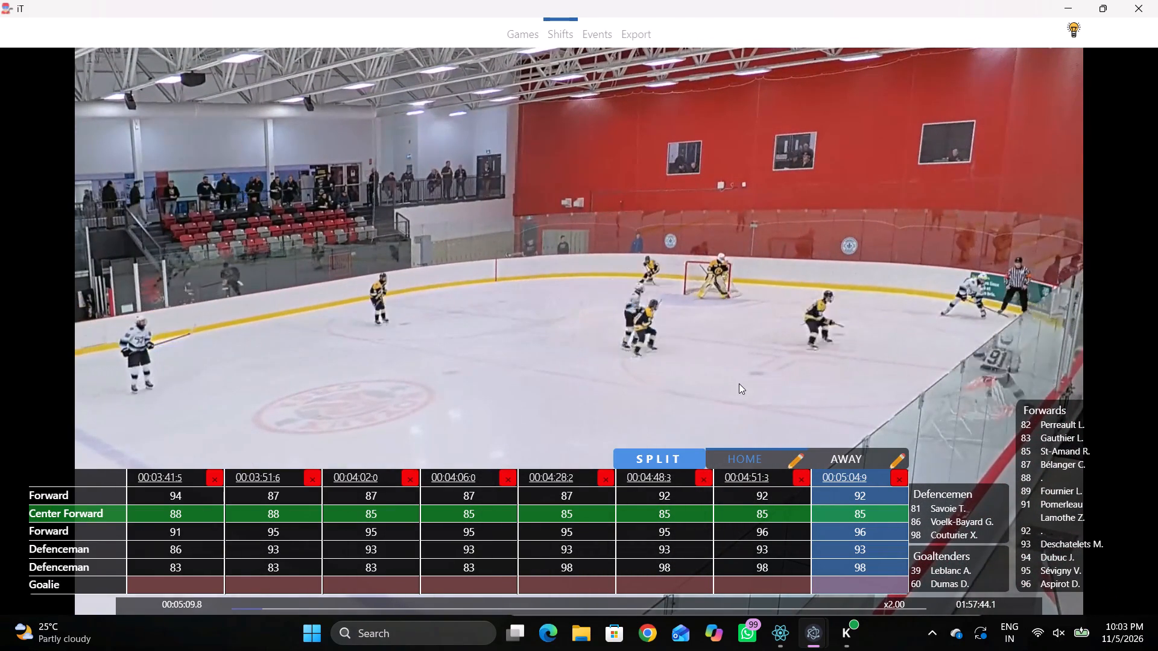
key(space)
key(q)
key(q)
key(q)
key(q)
key(q)
key(q)
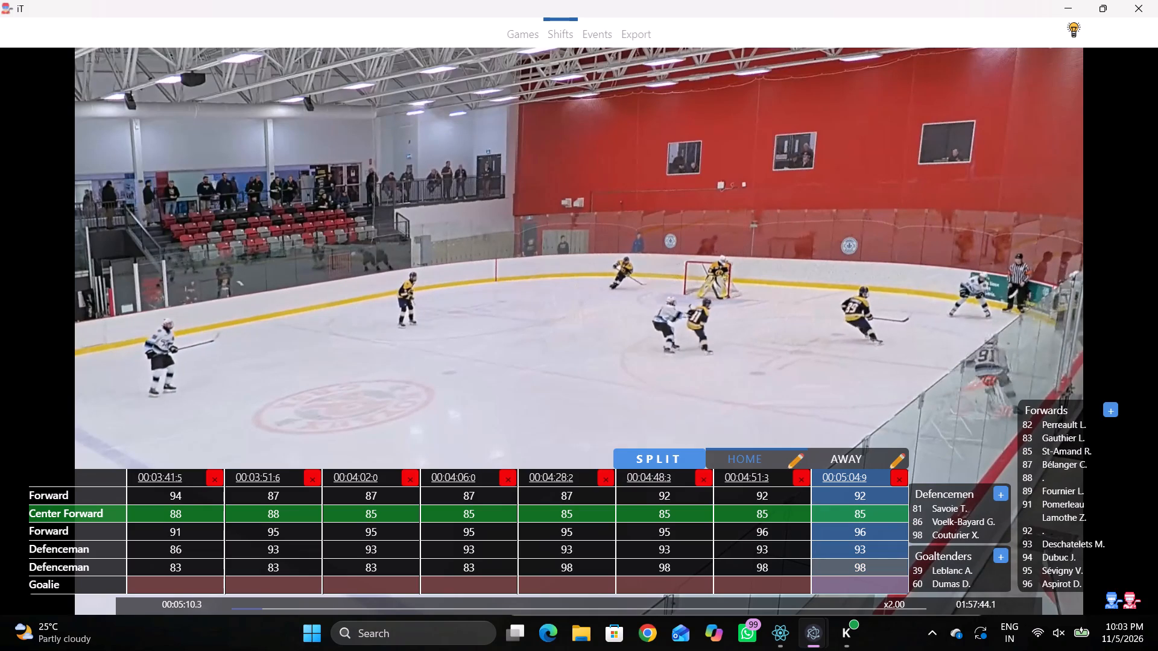
key(q)
click(877, 555)
click(958, 508)
Review the play from about 00:05:10.3 to 00:05:17.7, comparing the players on the ice with the 00:05:04.9 Home line.
key(shift+d)
key(space)
text(v)
key(space)
text(qqD)
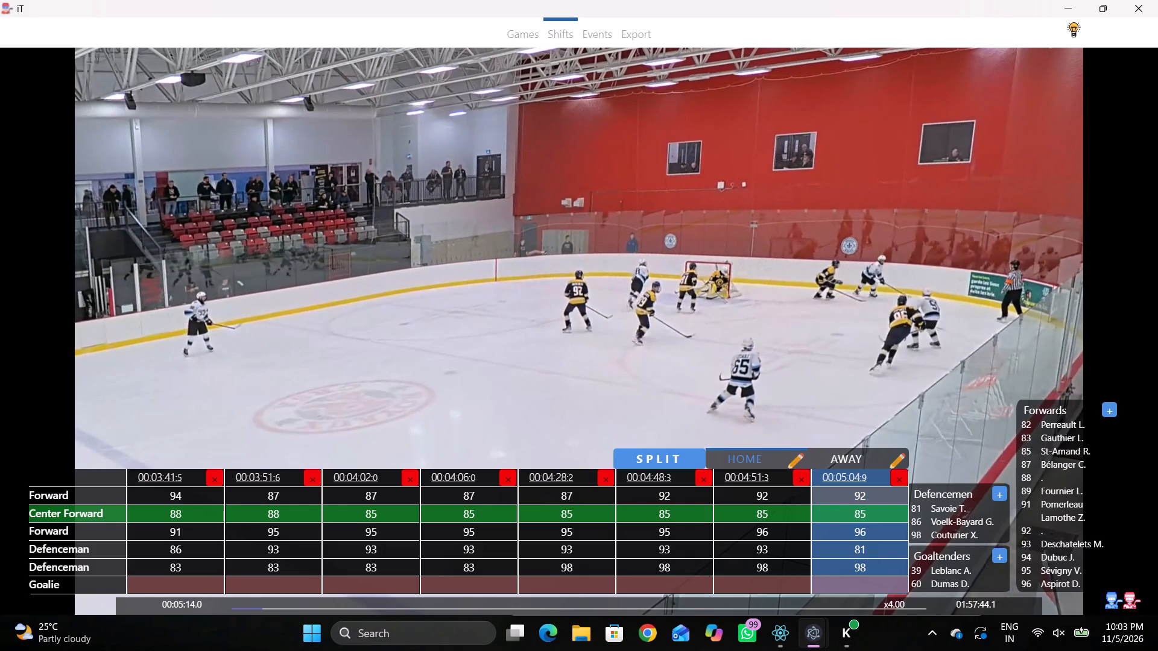
key(space)
key(space)
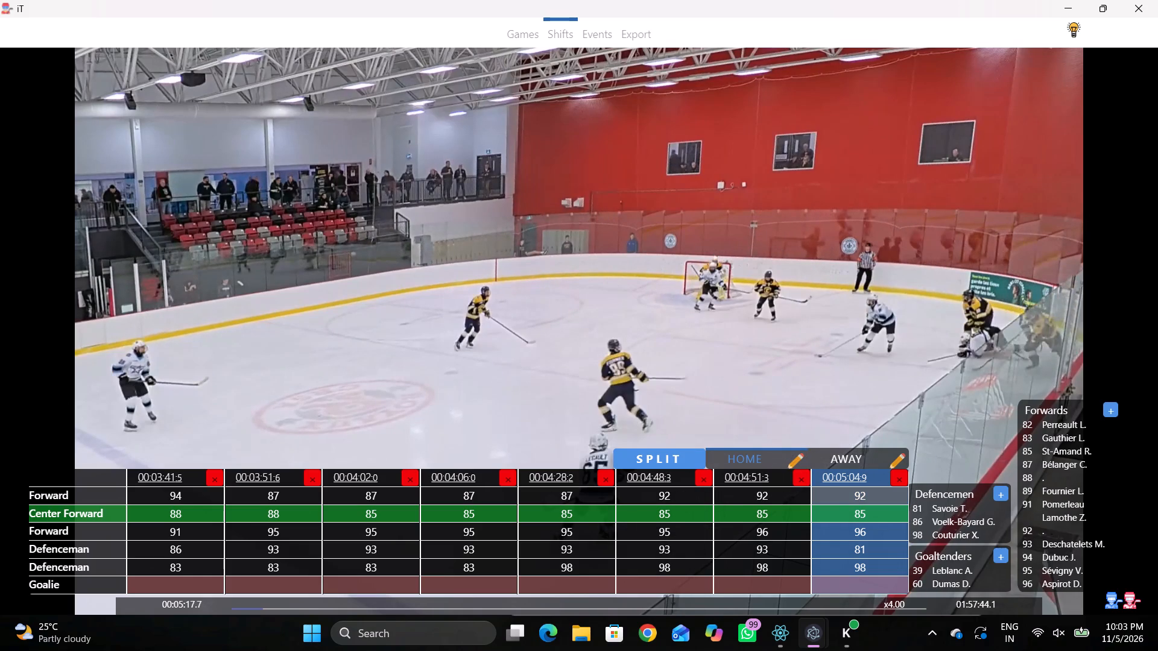
text(qqrq)
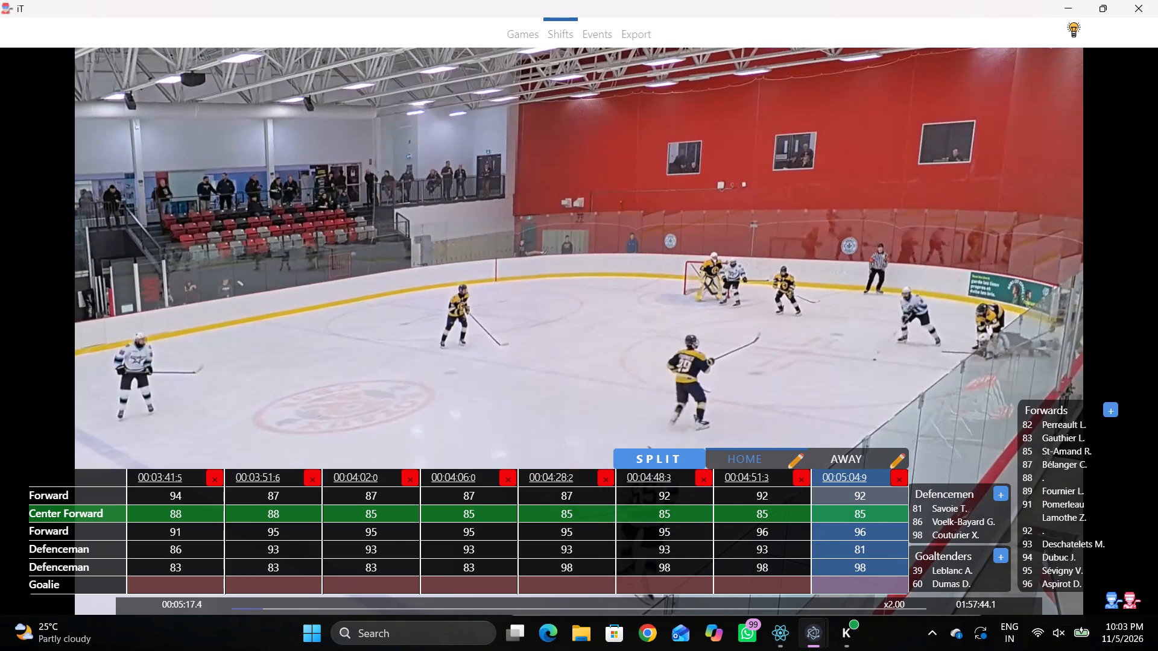
key(q)
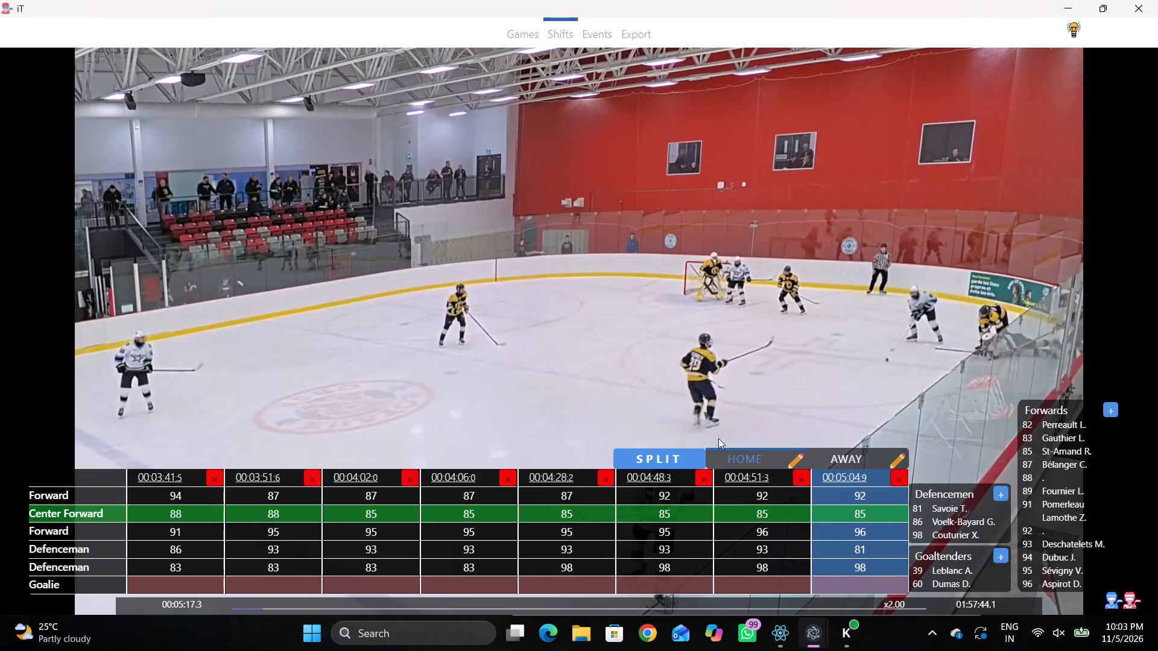
key(q)
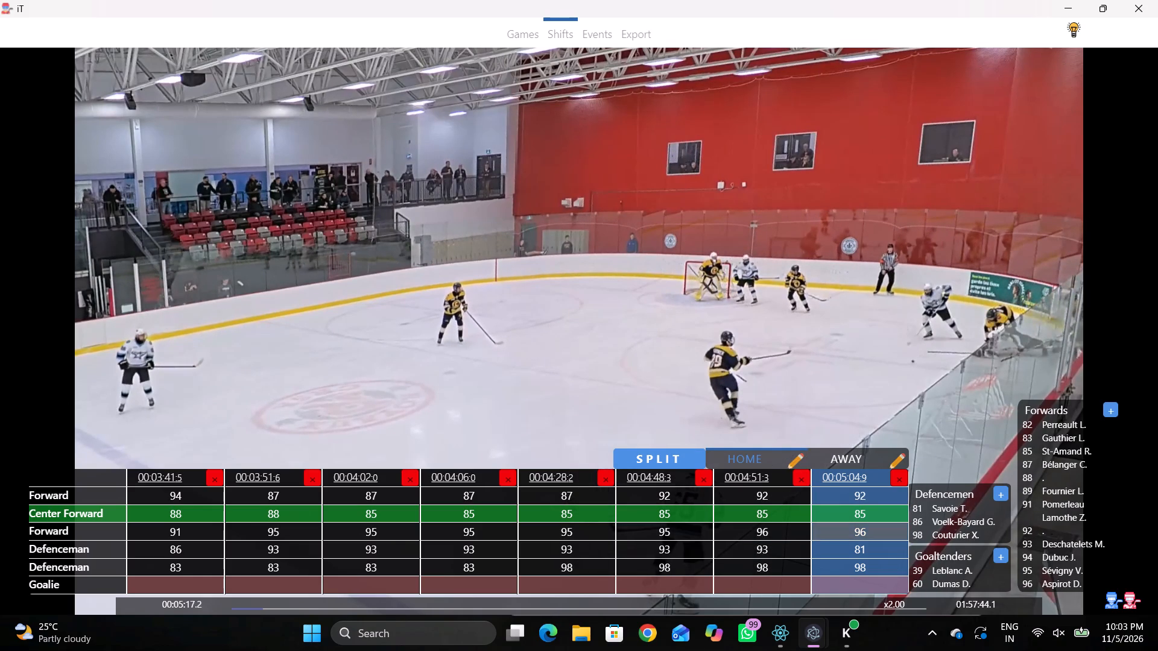
click(872, 523)
click(868, 511)
Return to the 00:04:51.3 Home line and review the play from there, identifying which Home players come on.
click(743, 468)
click(747, 476)
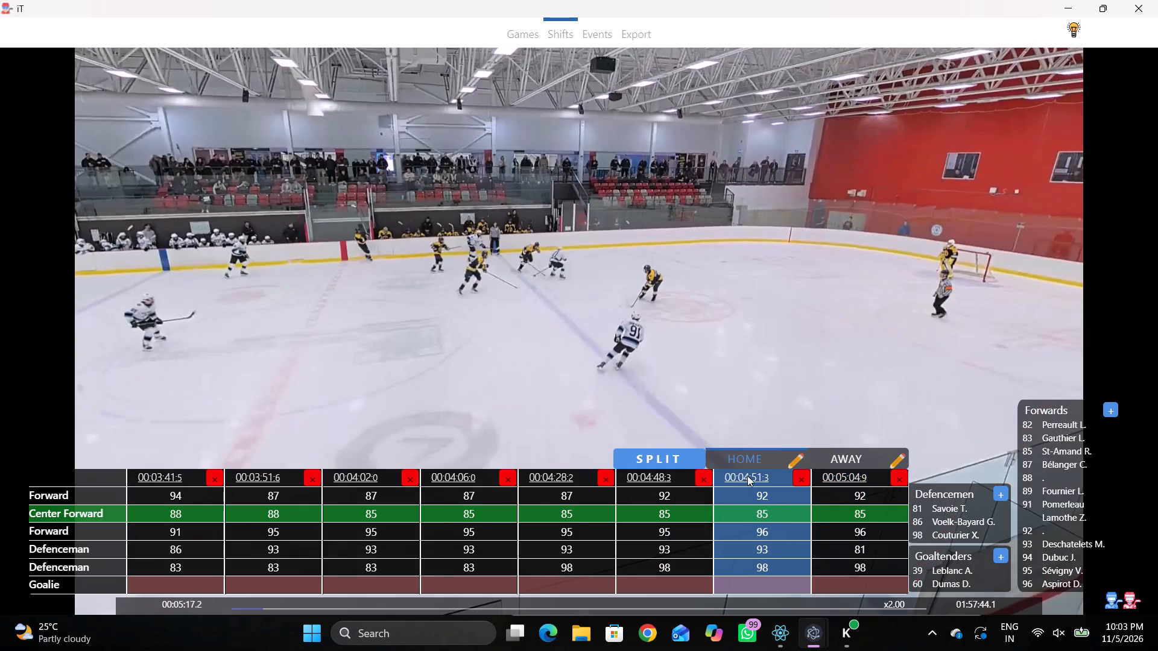
text(Dqqqqq)
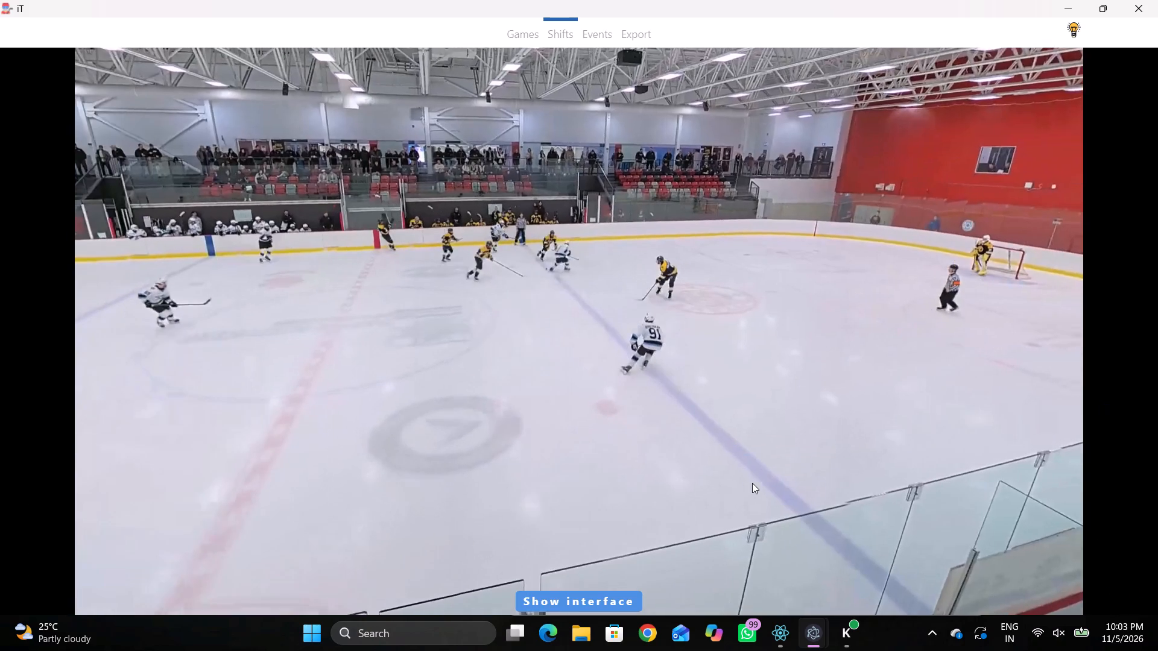
text(qq)
text(qqq)
key(q)
key(q)
text(qqqqqqqqqqqqq)
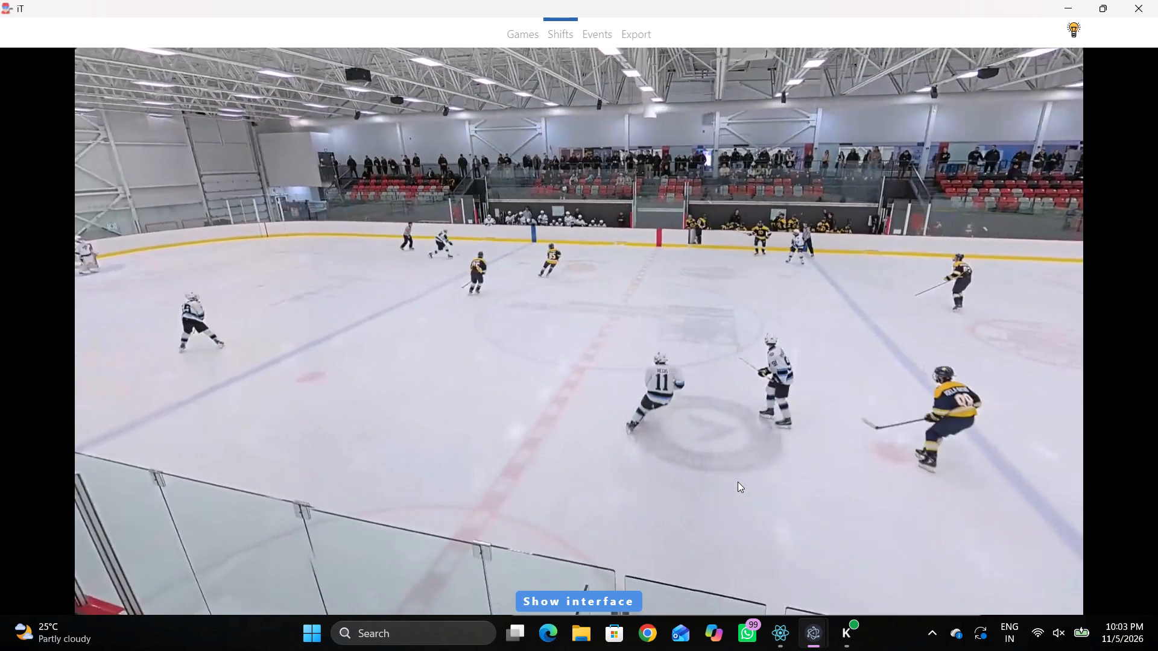
key(space)
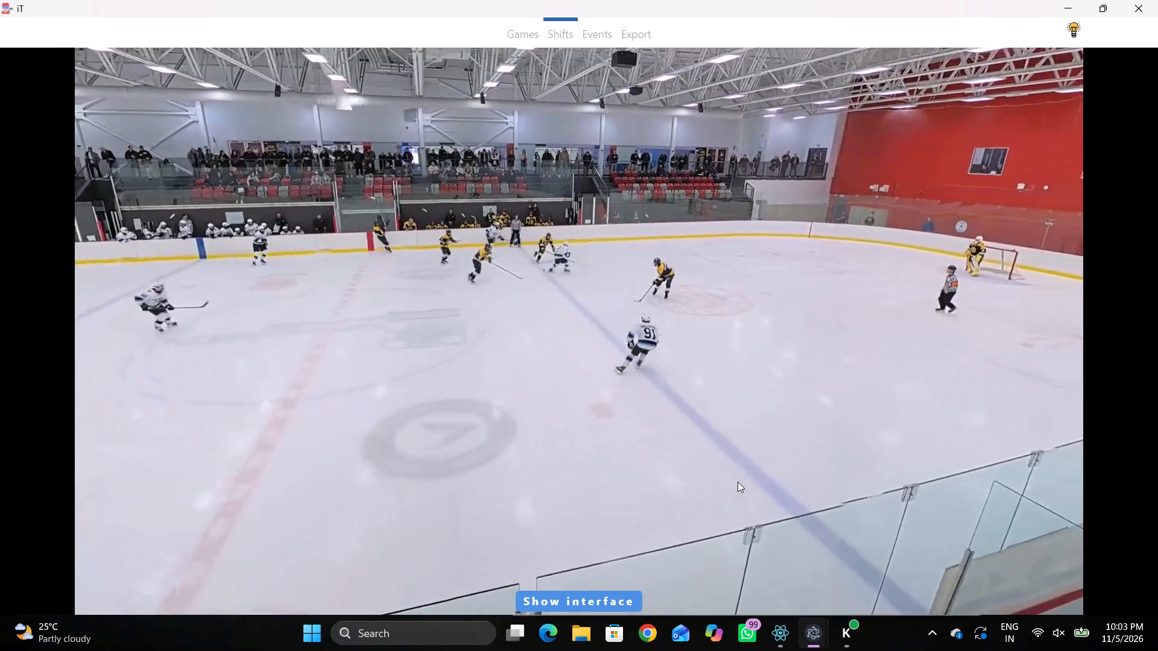
key(space)
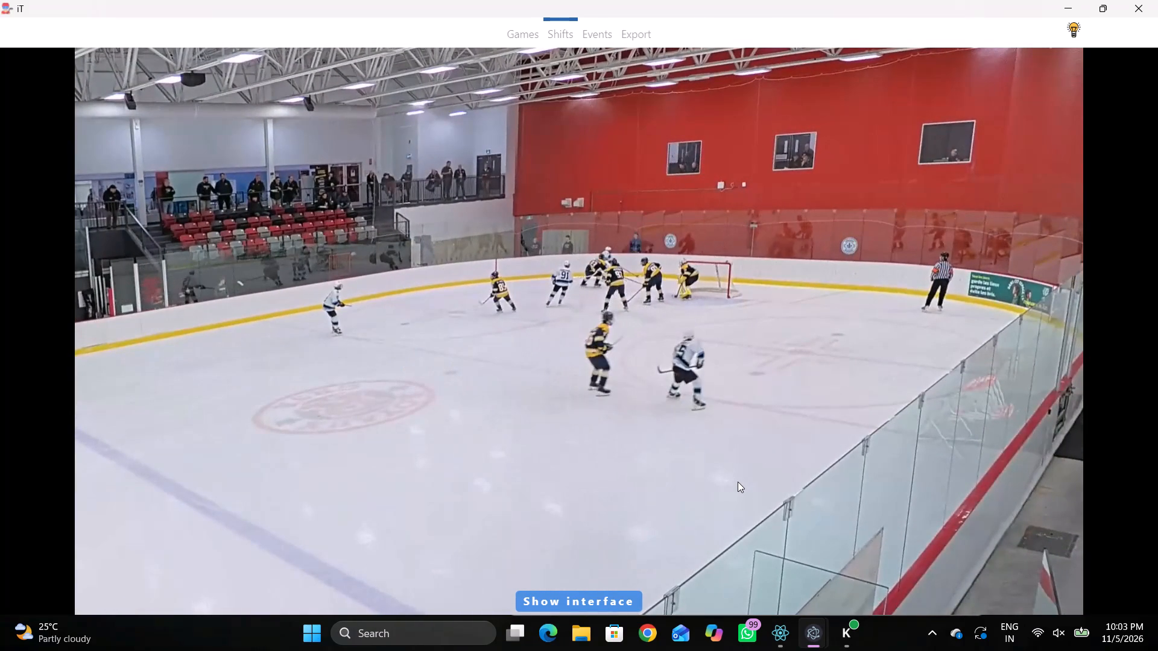
text(q)
key(q)
key(space)
text(v)
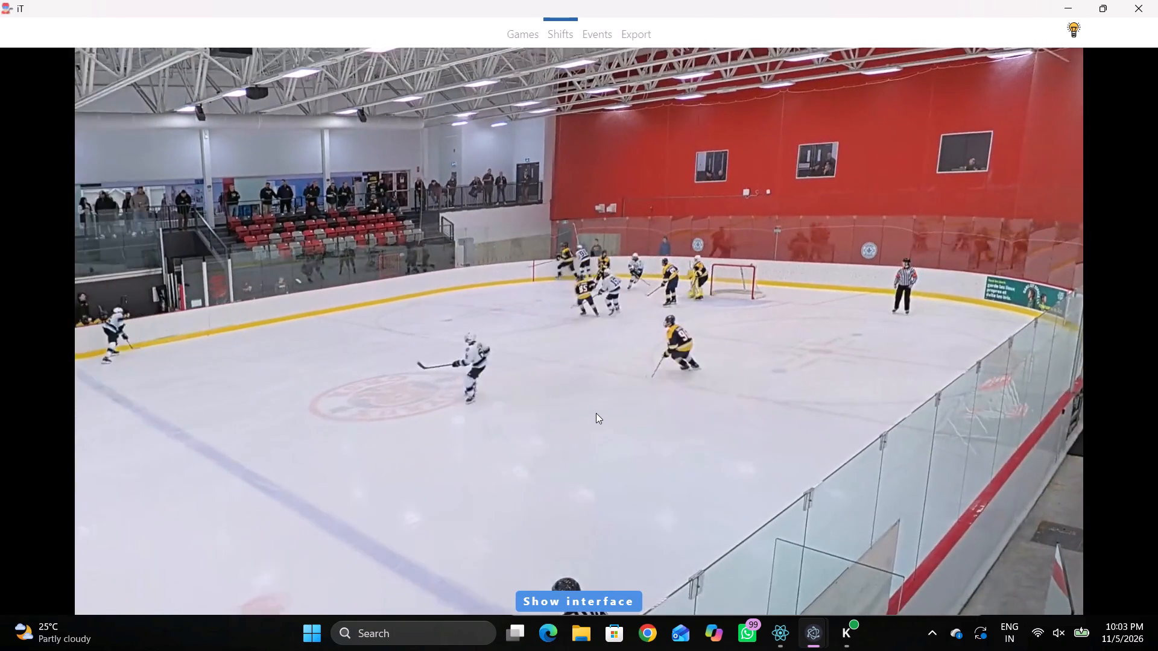
key(space)
key(space)
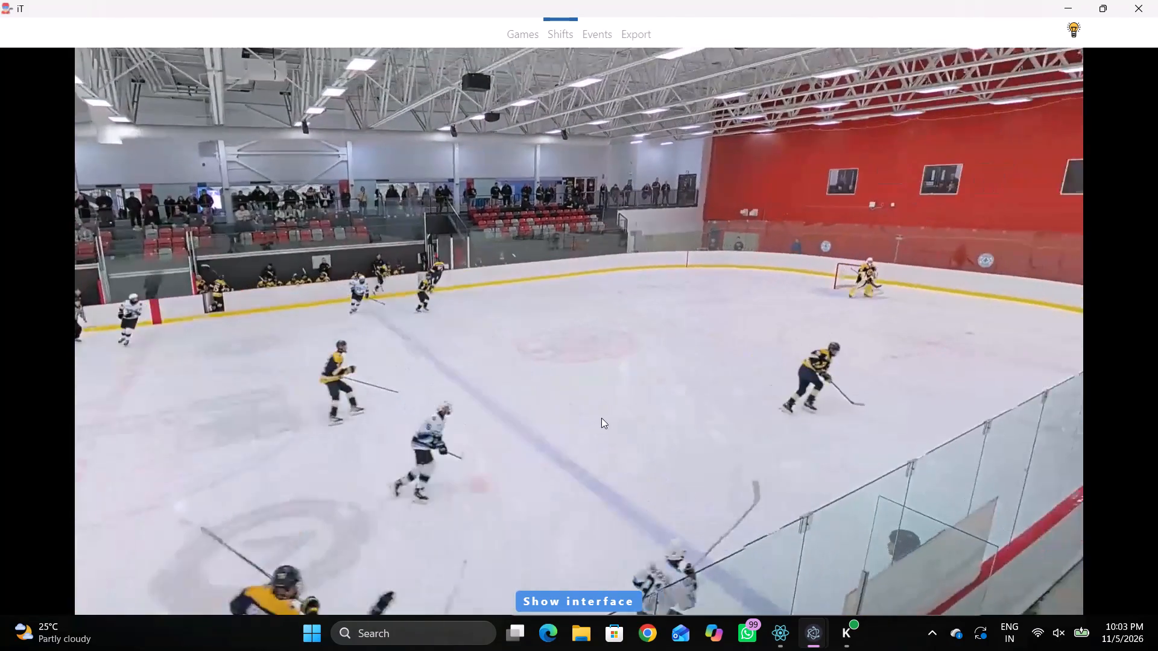
Stop the video at 00:05:06.2 and add another Home player line there.
key(space)
key(q)
key(shift+s)
key(shift+d)
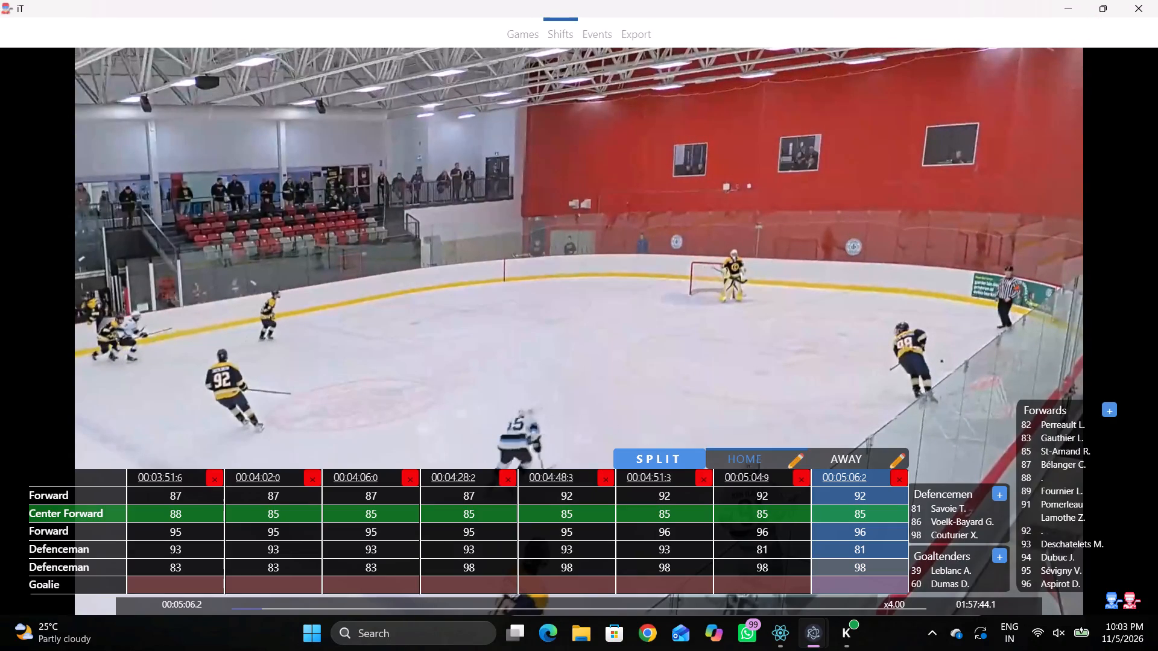
Set the Center Forward to 89 in both the 00:05:04.9 and 00:05:06.2 Home lines.
click(786, 515)
click(779, 511)
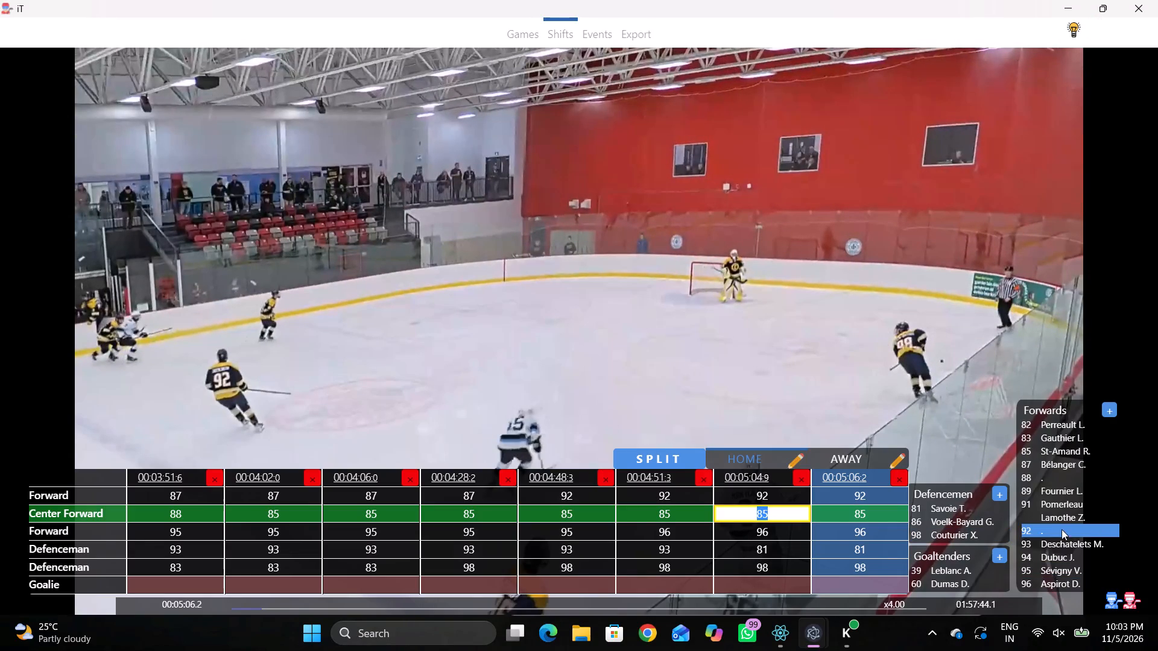
click(1037, 487)
click(859, 512)
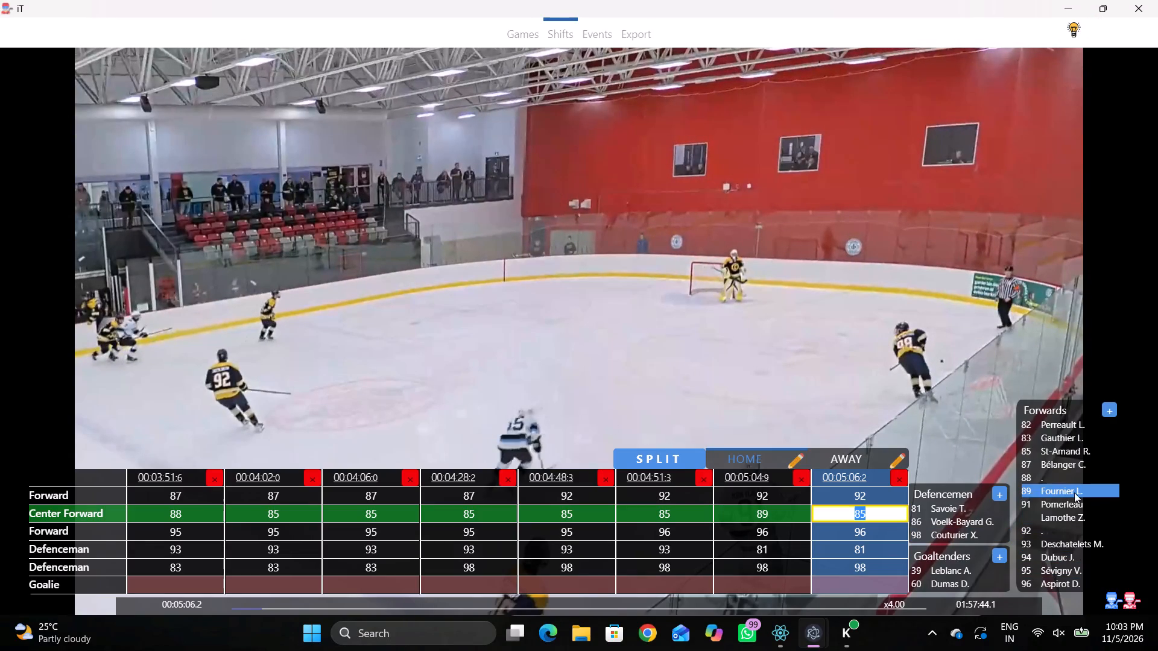
click(1051, 491)
Review the play onward from 00:05:06.2 to the faceoff before 00:05:47.3, watching for Home player changes.
key(shift+d)
text(r)
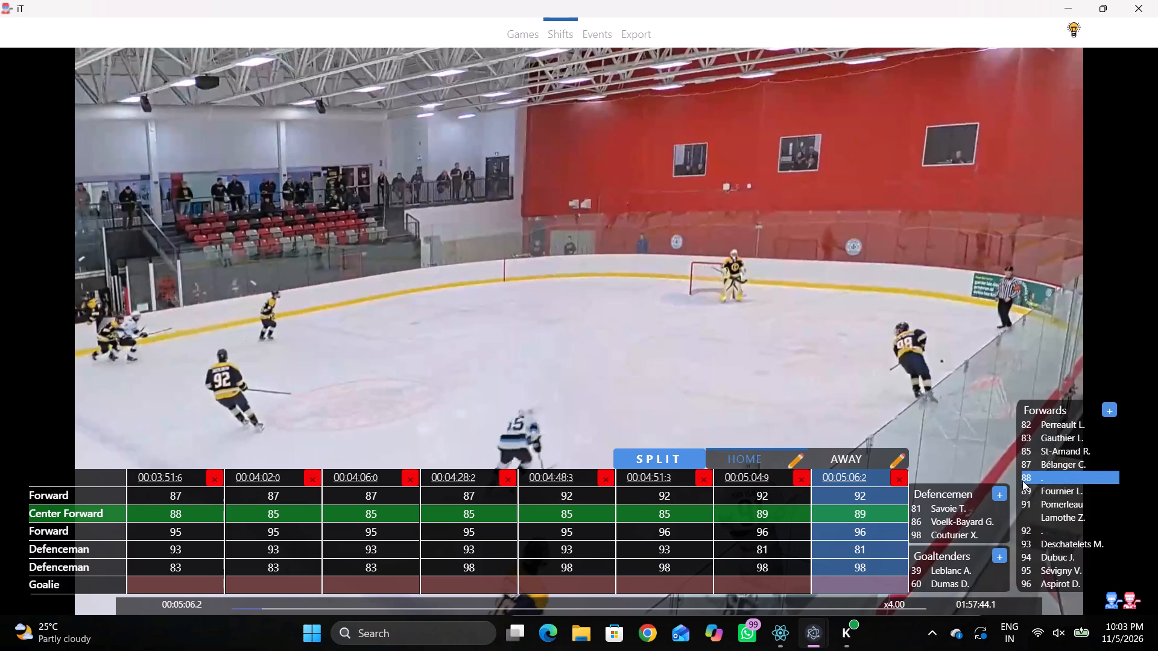
key(space)
key(space)
key(space)
key(space)
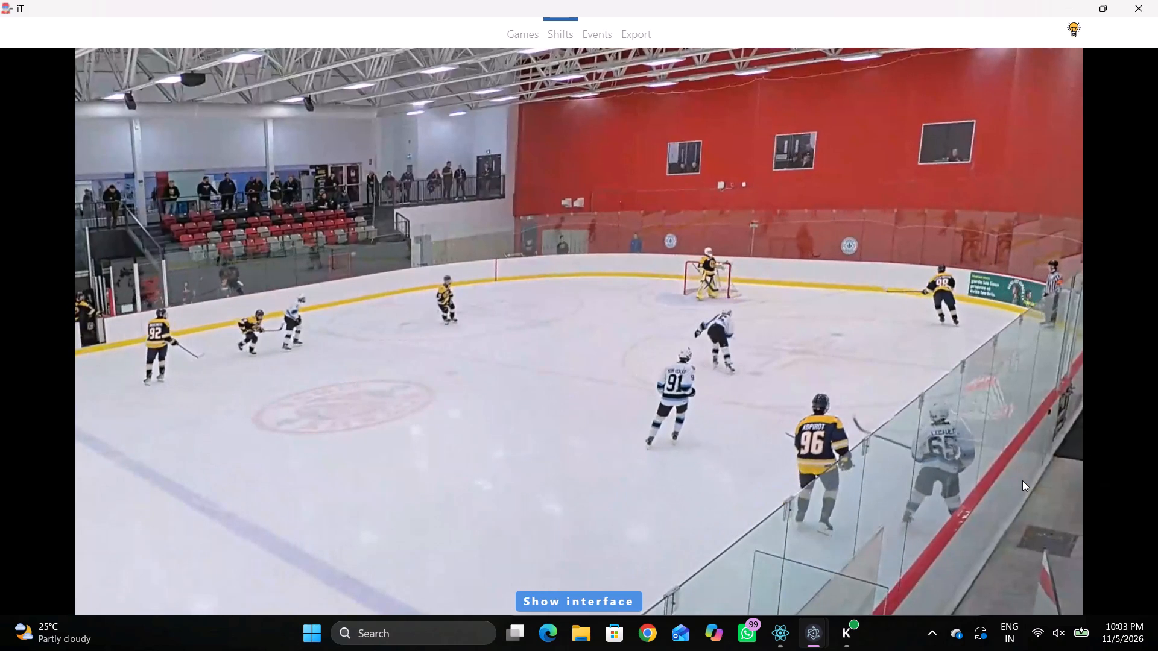
key(space)
key(space)
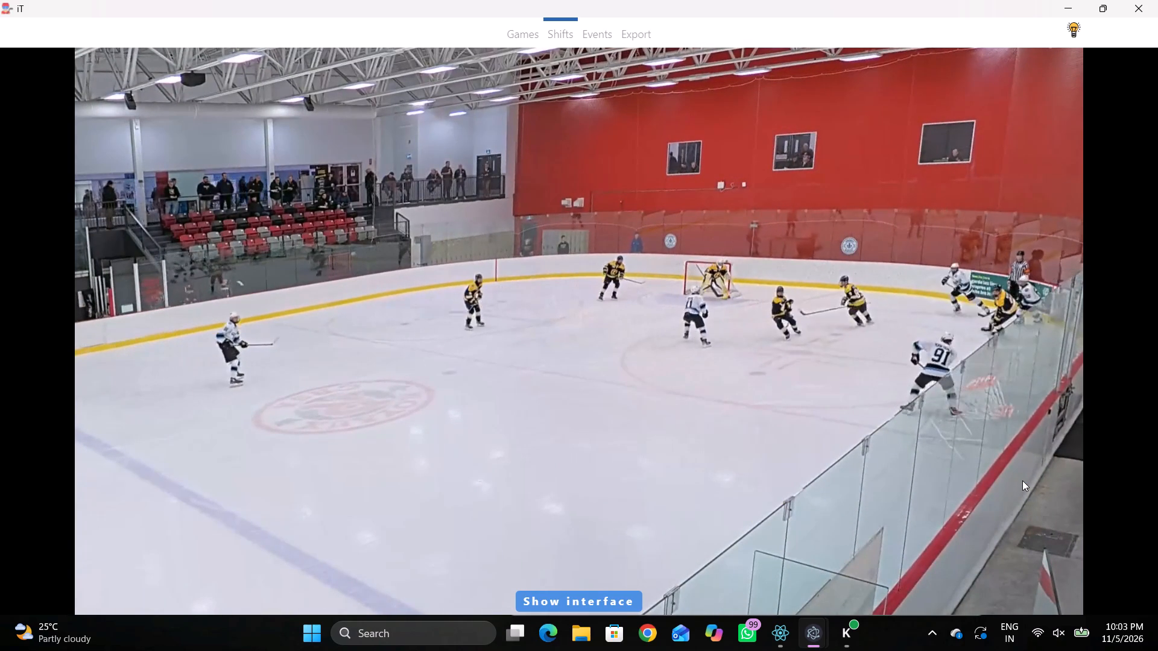
key(space)
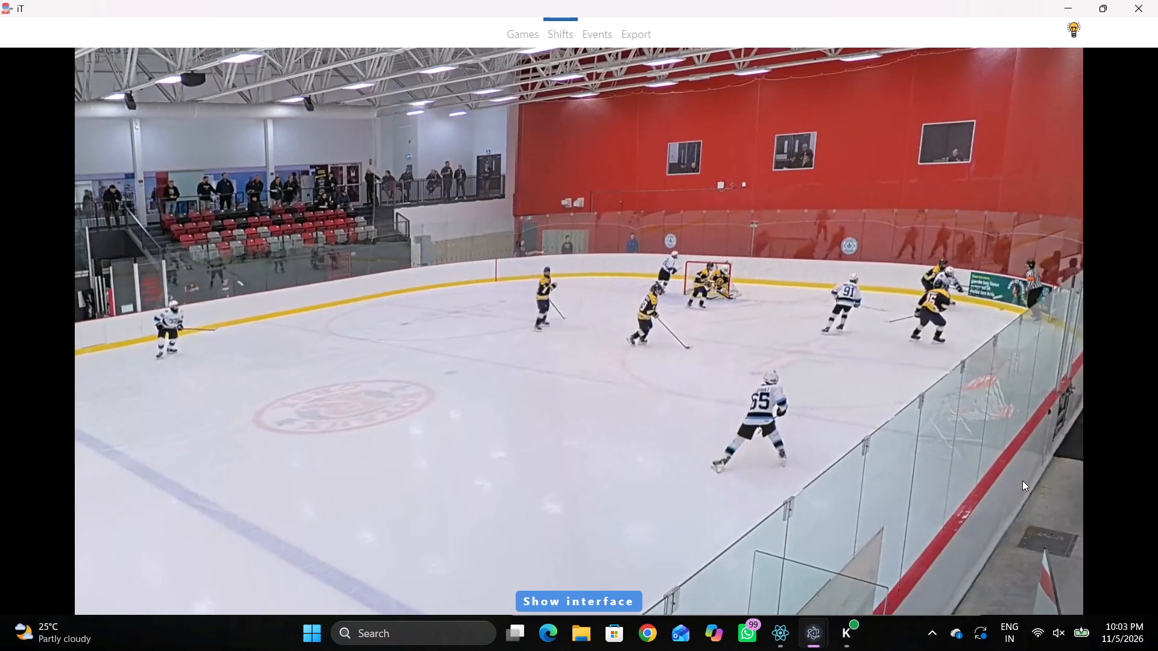
key(v)
key(space)
key(space)
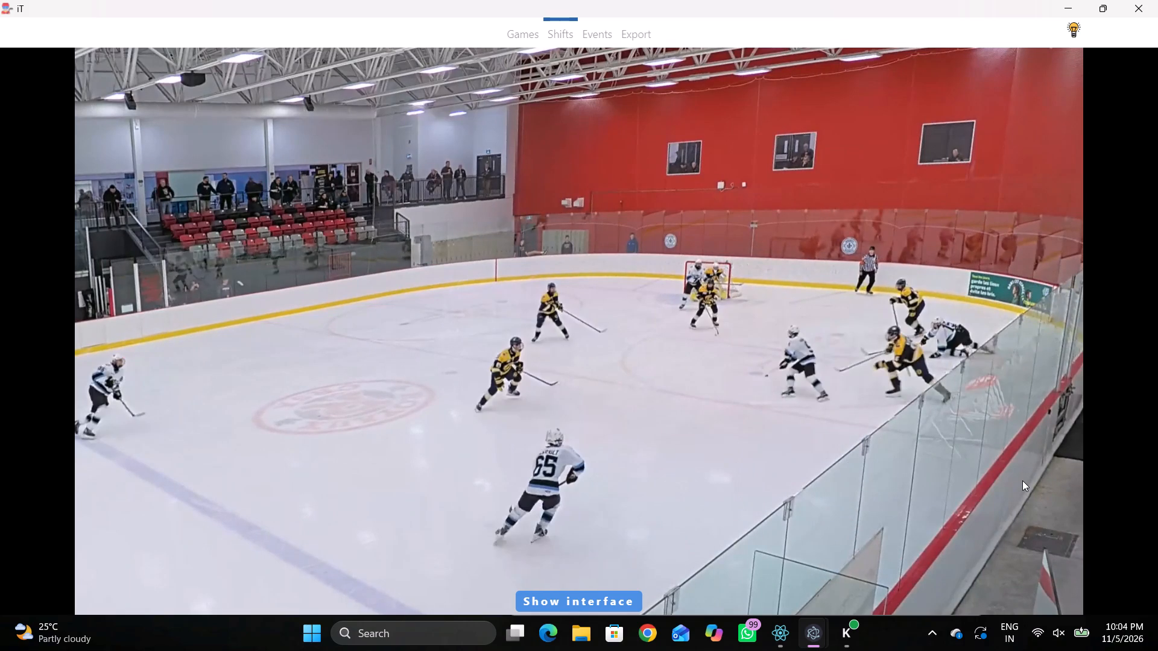
key(space)
key(space)
key(space)
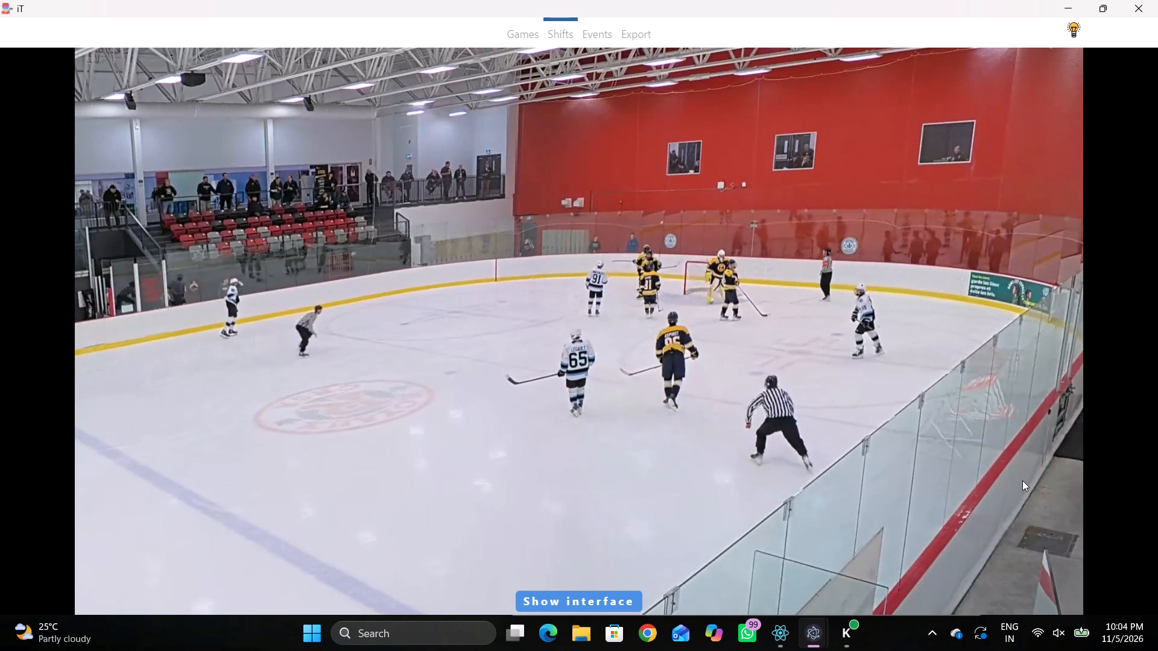
key(space)
key(space)
key(space)
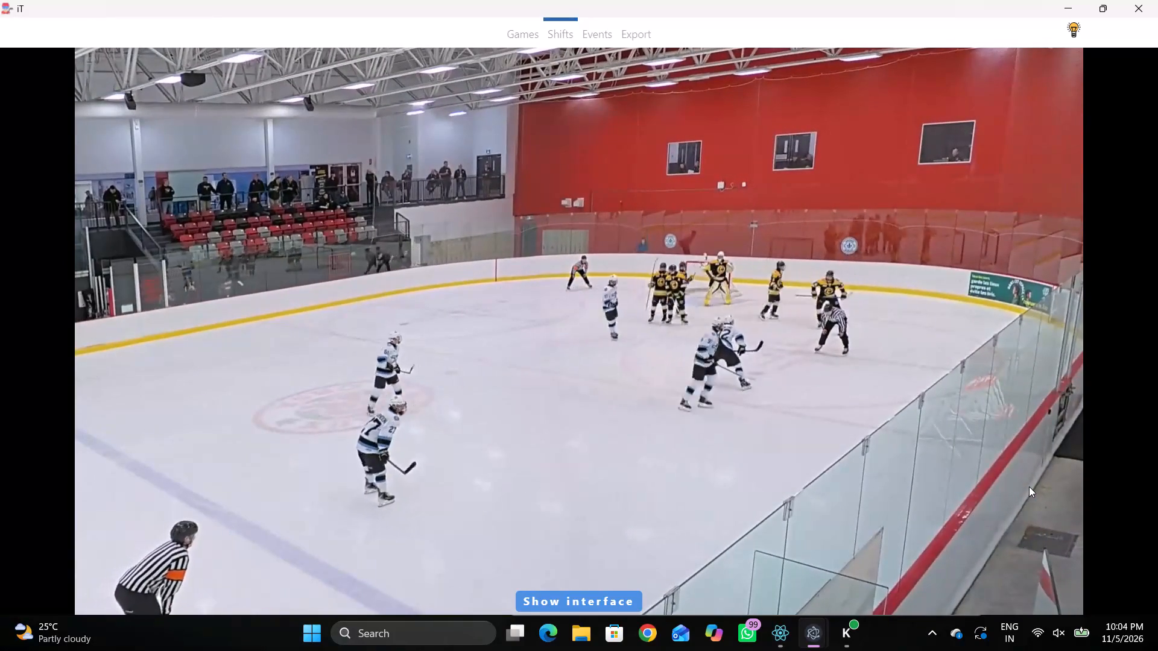
Stop the video at 00:05:47.3, at the faceoff, and add another Home player line there.
key(space)
key(q)
key(shift+s)
key(shift+d)
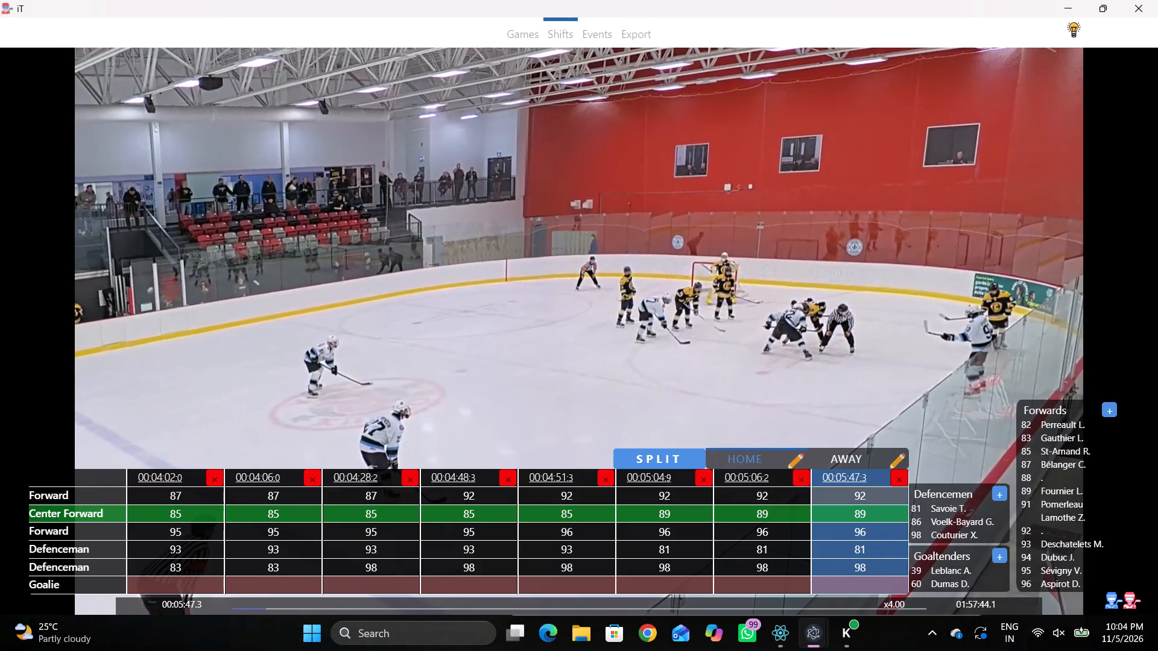
Clear both Forwards, the Center Forward and the first Defenceman from the 00:05:47.3 Home line.
click(861, 487)
key(bracketright)
key(BackSpace)
key(BackSpace)
key(BackSpace)
key(Tab)
key(BackSpace)
key(Tab)
key(BackSpace)
key(Tab)
key(BackSpace)
key(BackSpace)
key(Tab)
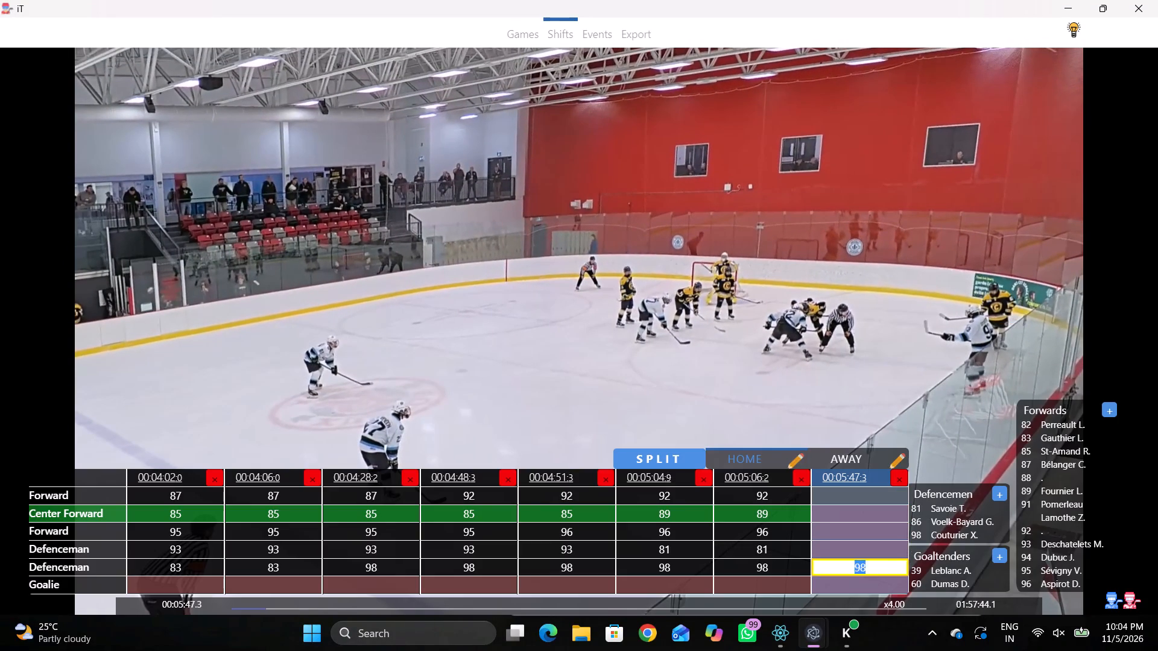
key(BackSpace)
text(D)
Review the play from the 00:05:47.3 faceoff to about 00:05:59.9, identifying the Home players' numbers.
key(space)
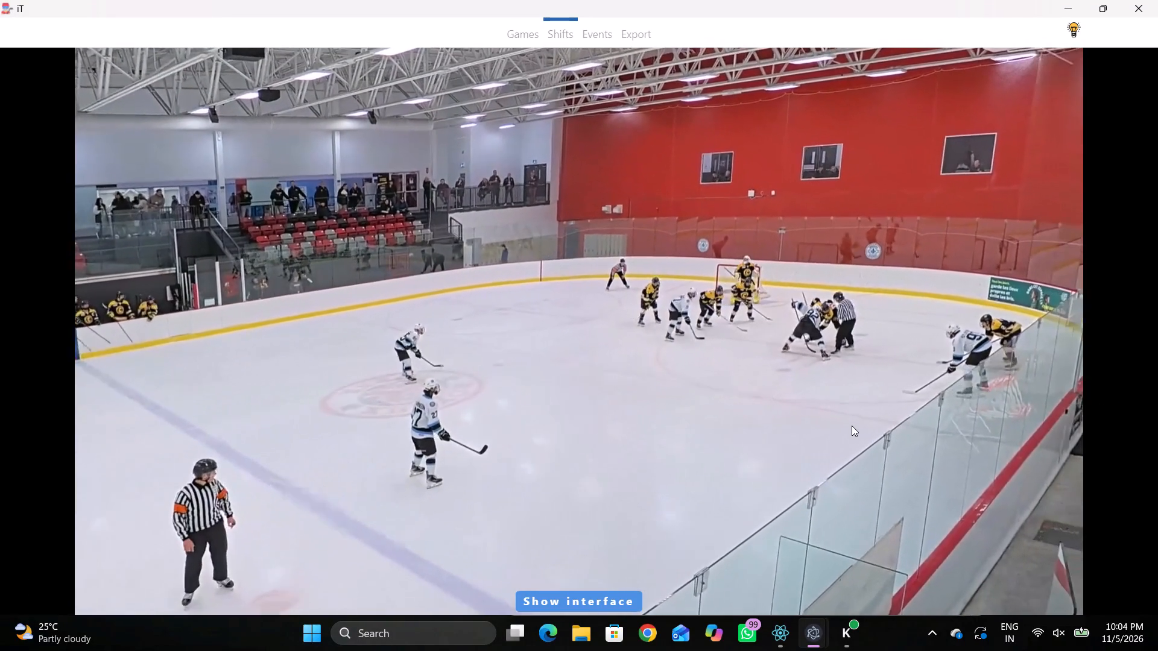
key(space)
text(qq)
key(q)
key(q)
text(qq)
key(q)
text(qq)
key(q)
key(q)
key(q)
key(q)
text(qqqq)
text(r)
key(space)
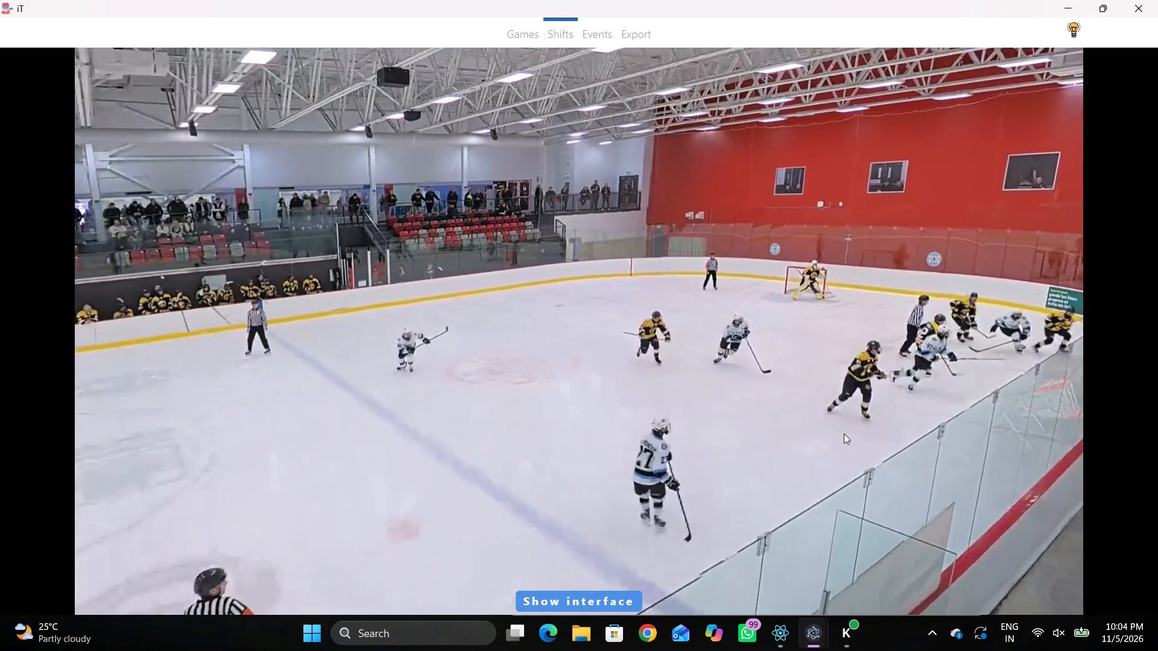
key(space)
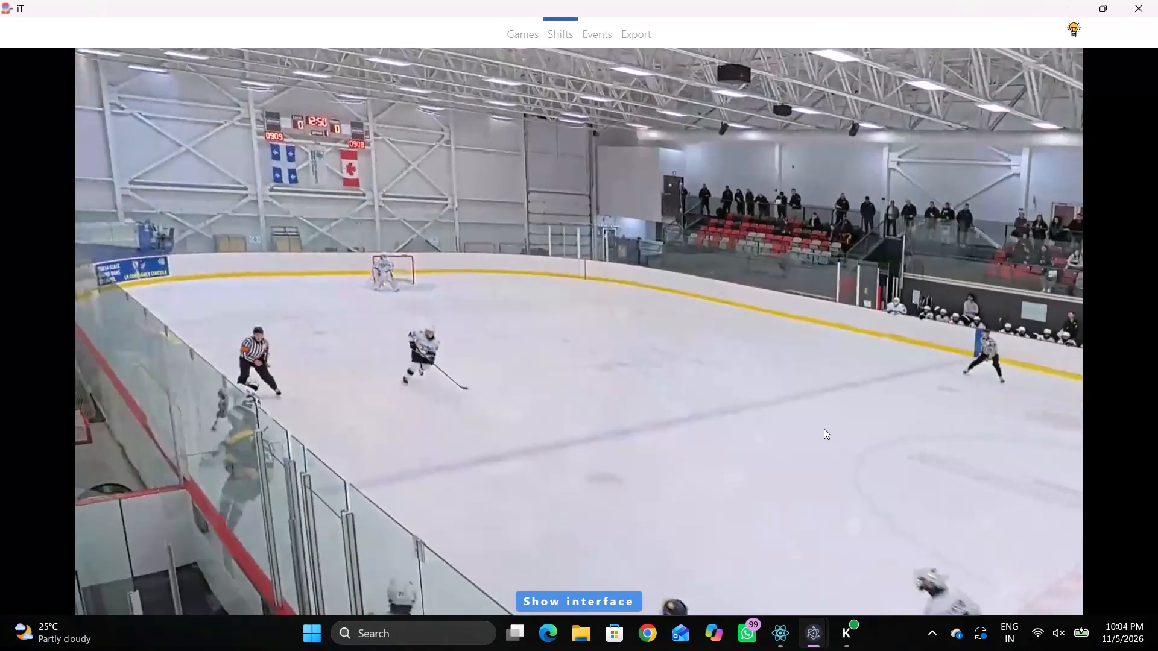
key(space)
key(space)
text(q)
Set the two Forwards in the 00:05:47.3 Home line to 91 and 94.
key(shift+d)
click(848, 498)
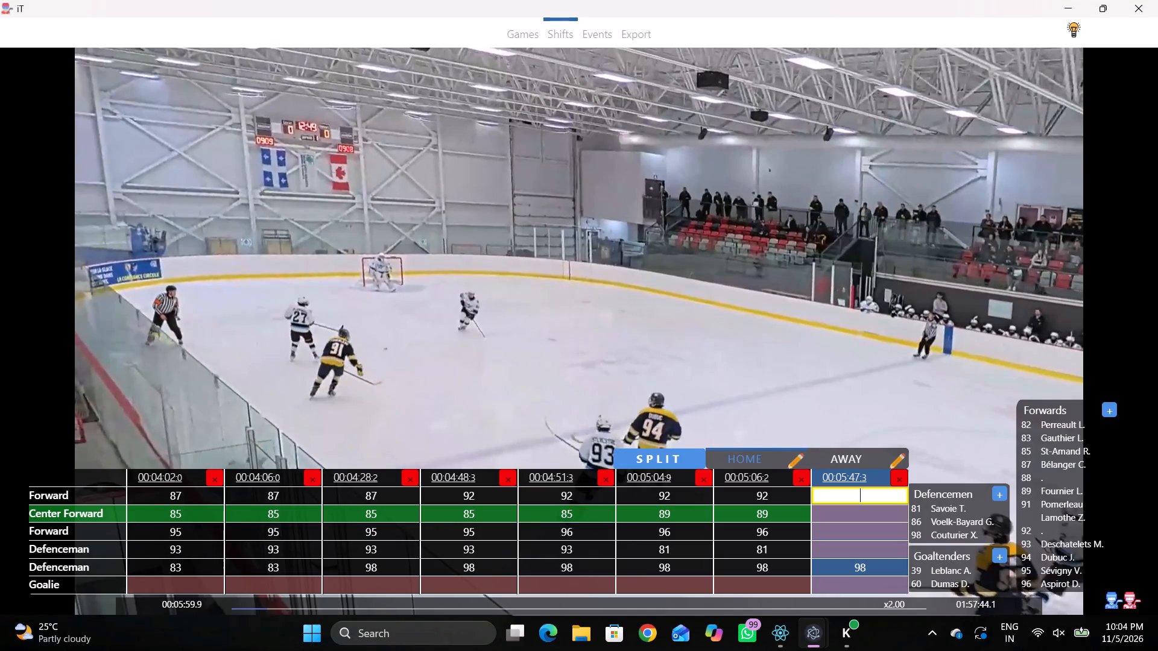
click(1031, 509)
click(852, 535)
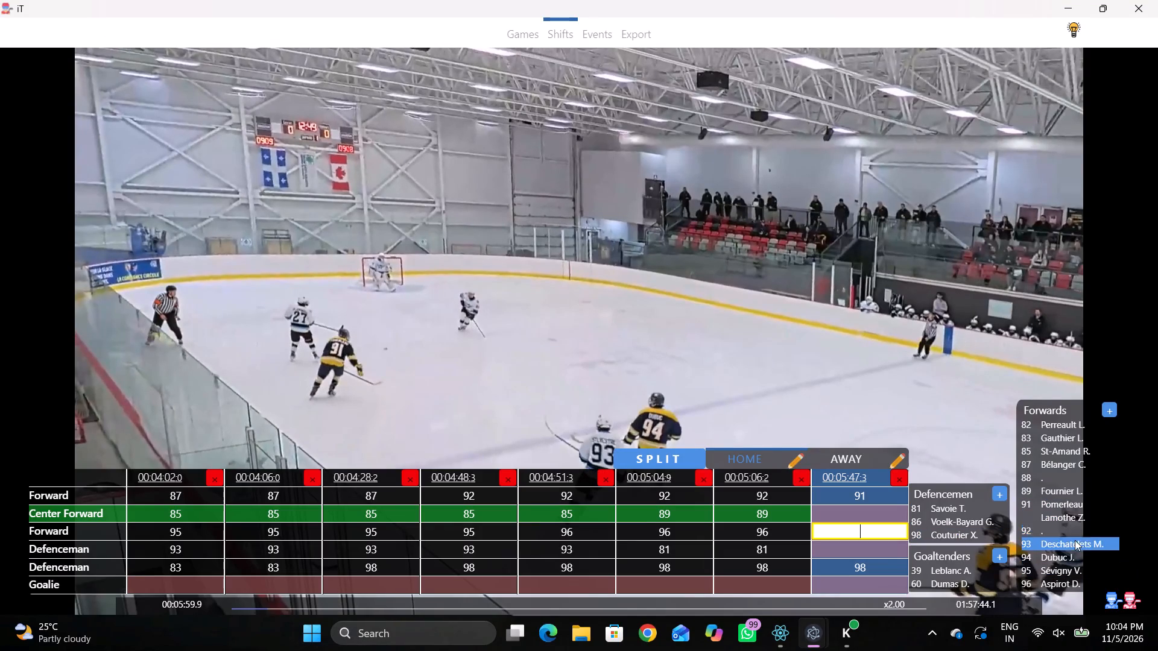
click(1033, 559)
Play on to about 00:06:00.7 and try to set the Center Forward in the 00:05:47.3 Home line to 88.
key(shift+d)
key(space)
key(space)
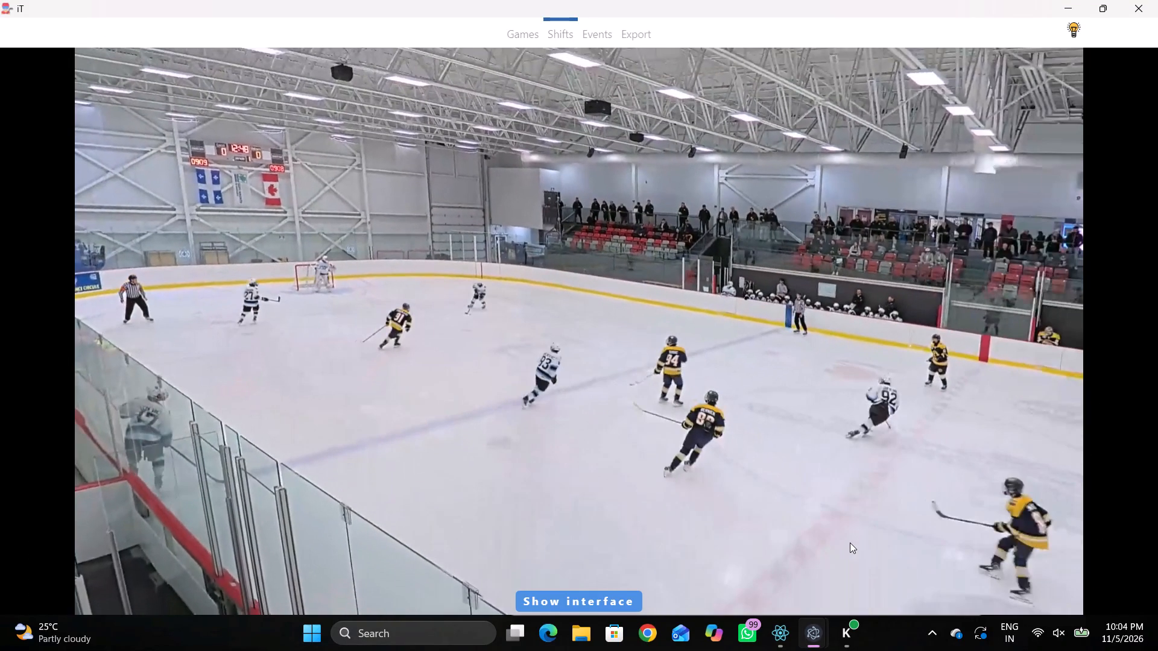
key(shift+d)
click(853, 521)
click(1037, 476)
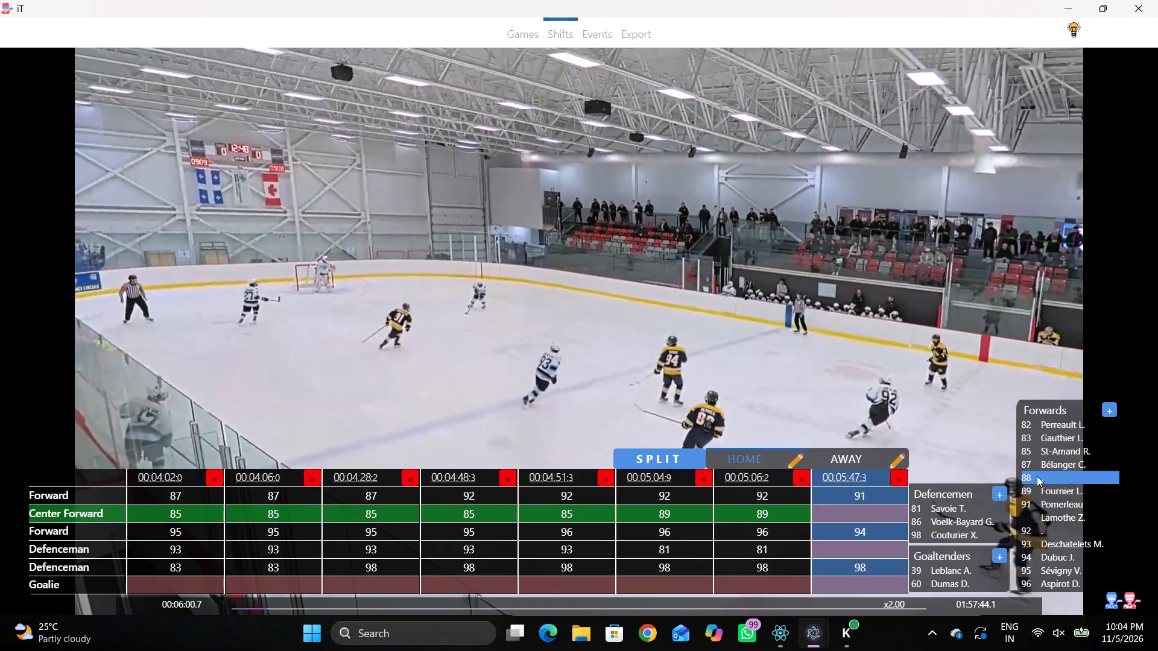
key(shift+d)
Play on to about 00:06:01.4 and set the first Defenceman in the 00:05:47.3 Home line to 81.
key(space)
key(space)
key(q)
key(shift+d)
click(835, 557)
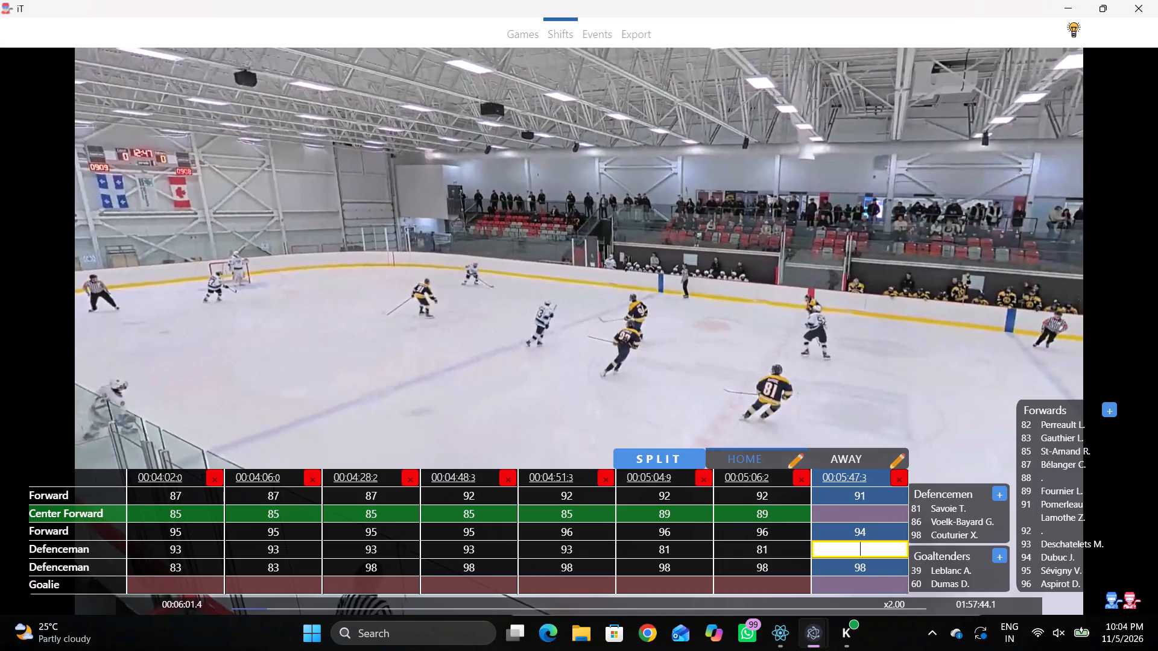
click(940, 513)
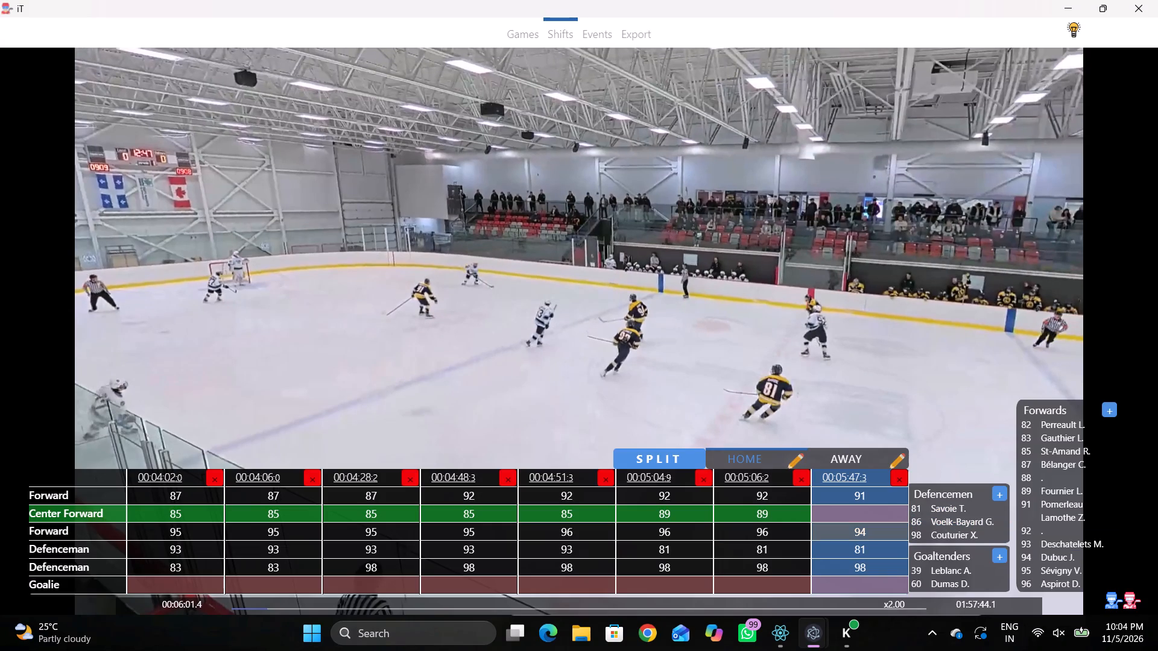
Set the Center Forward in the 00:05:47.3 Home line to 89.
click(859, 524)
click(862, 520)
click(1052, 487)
Step back to about 00:06:01.1 to recheck the players and set the Center Forward in the 00:05:47.3 Home line to 88.
key(q)
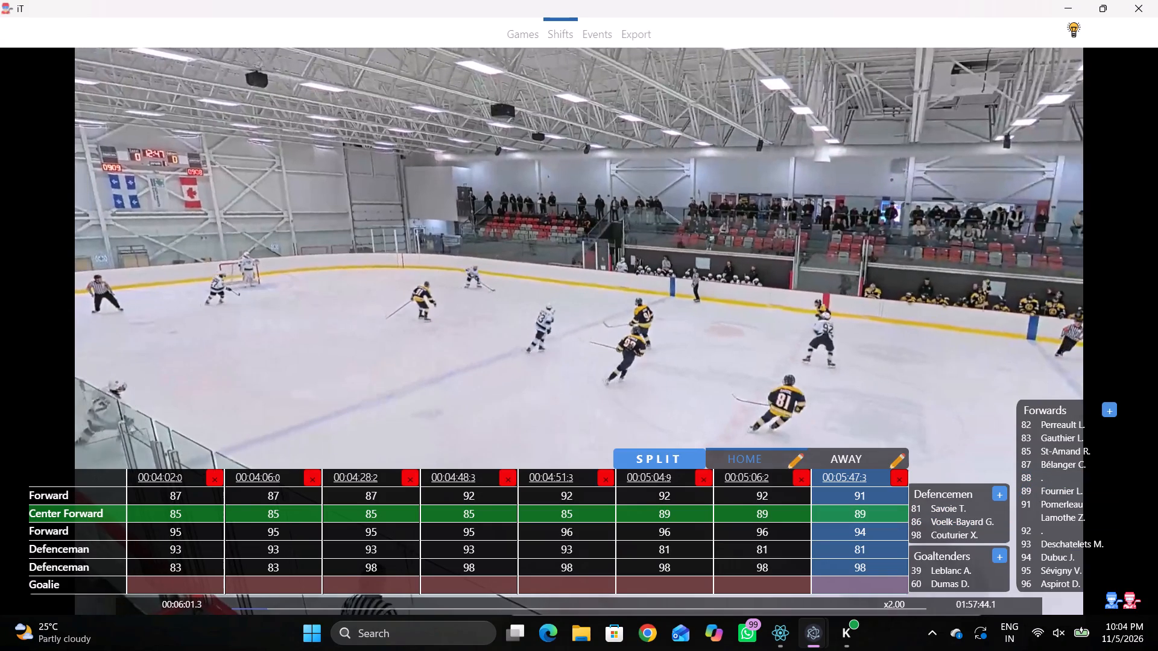
key(q)
key(q)
click(879, 514)
click(1083, 474)
key(q)
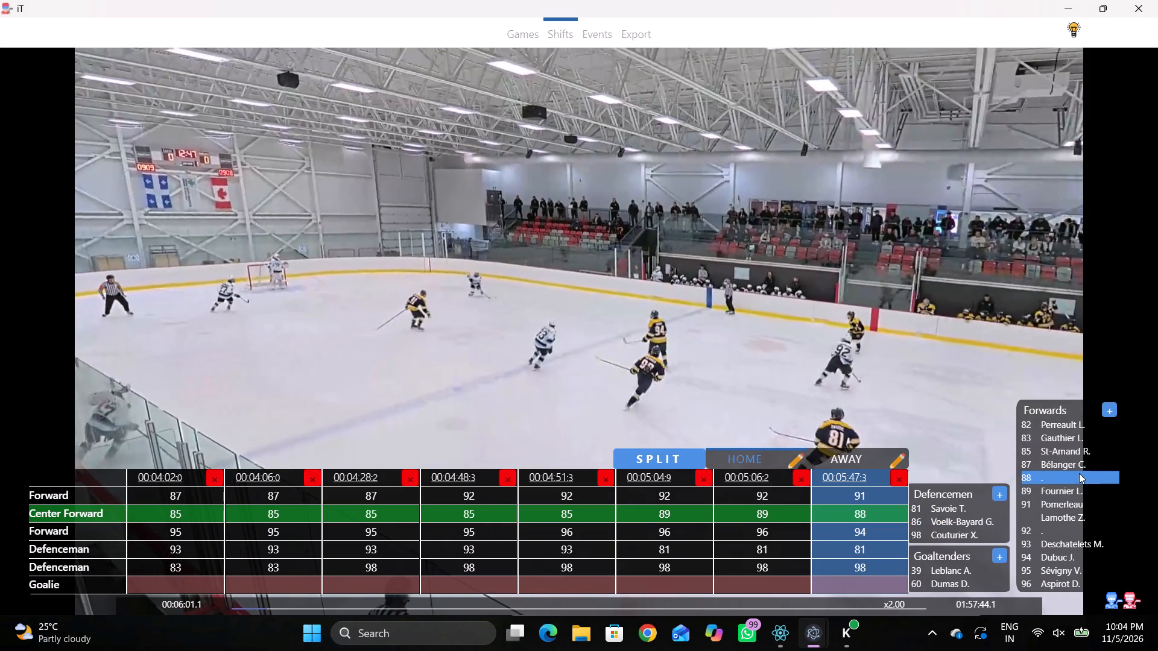
key(q)
key(q)
Play on to about 00:06:08.7 and set the second Defenceman in the 00:05:47.3 Home line to 82.
key(shift+d)
key(space)
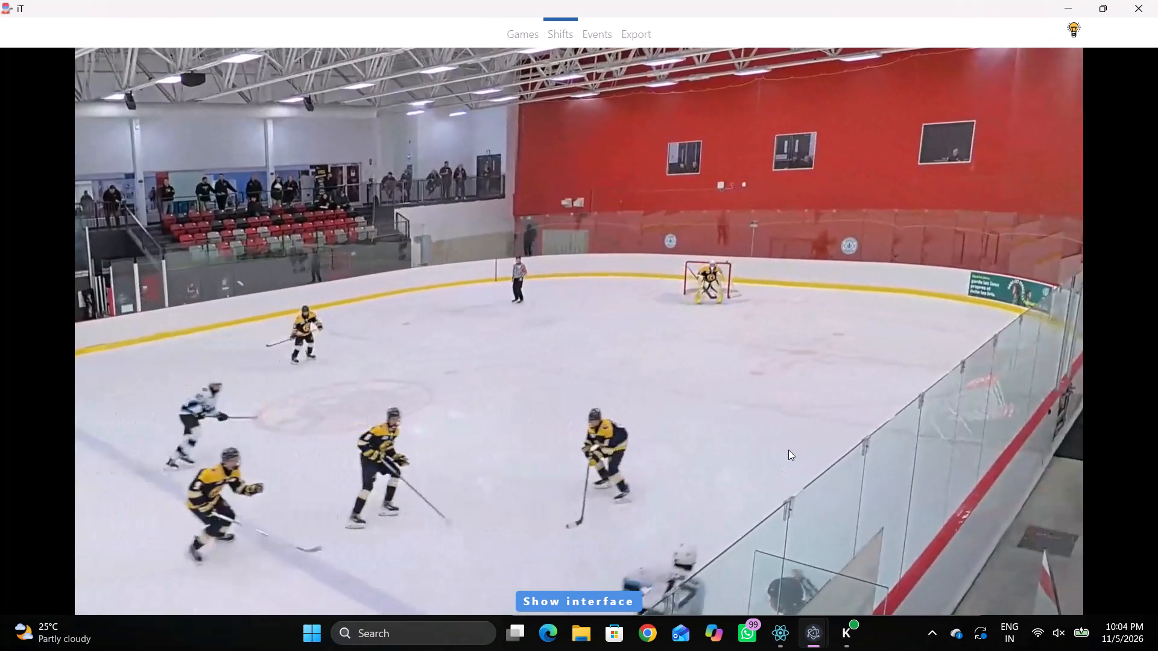
key(space)
key(q)
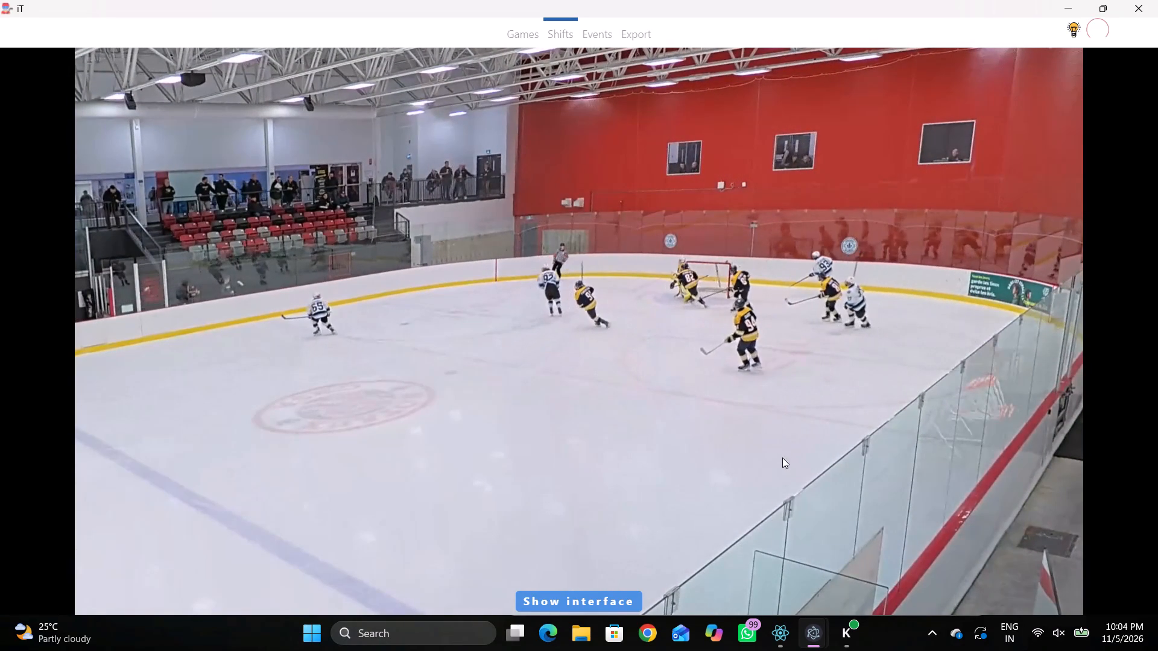
key(shift+d)
click(865, 571)
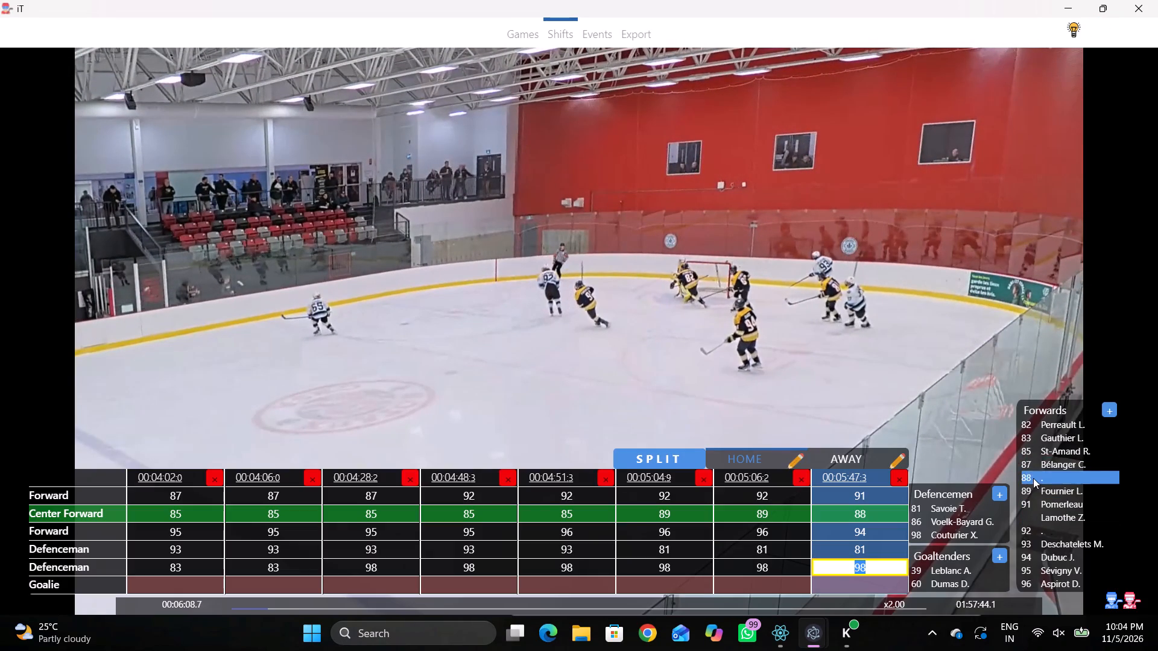
click(1039, 428)
Play on to about 00:07:16.7 and add a new Home line at that time.
key(shift+d)
key(space)
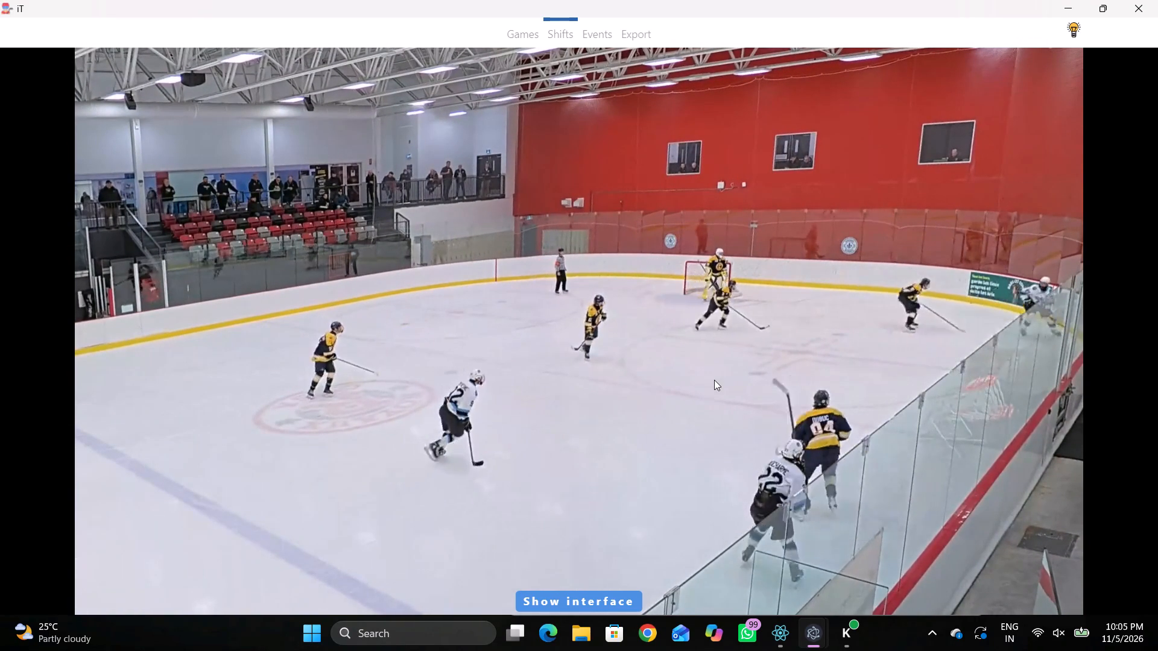
key(shift+d)
key(shift+d)
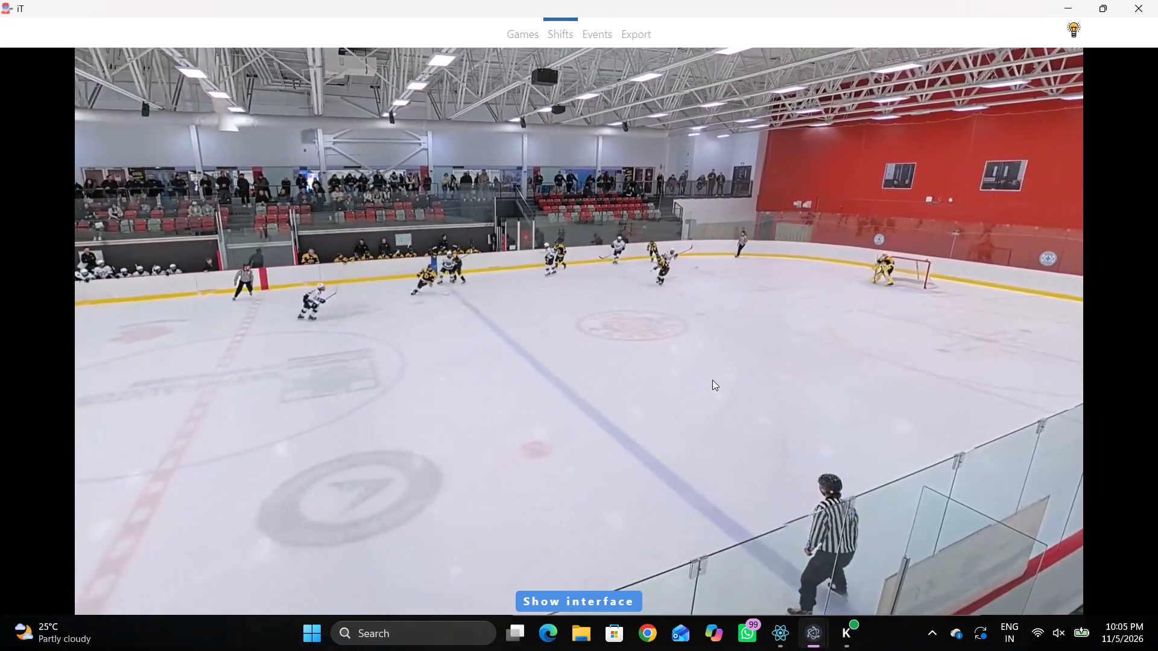
key(space)
key(space)
key(space)
text(q)
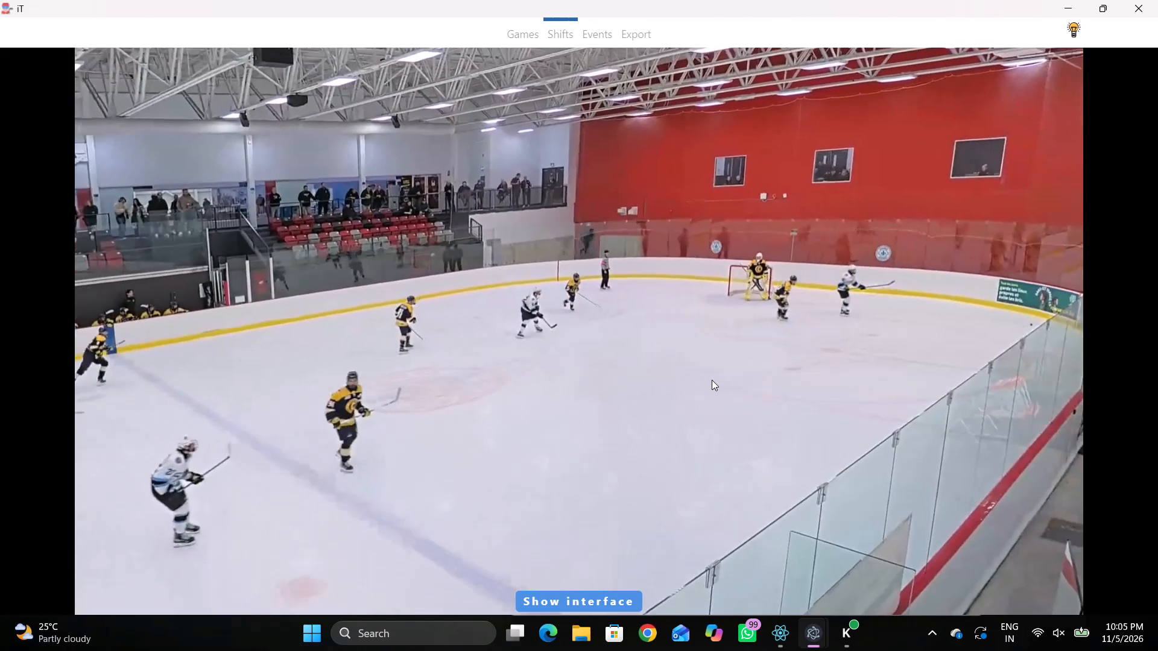
key(space)
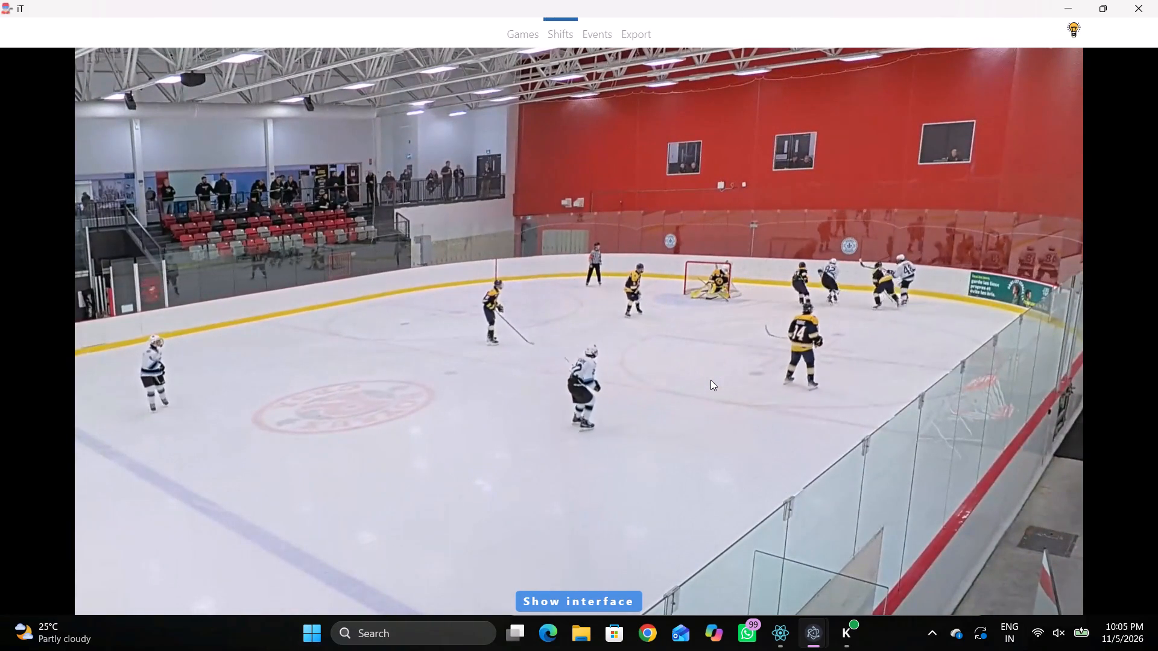
key(space)
key(space)
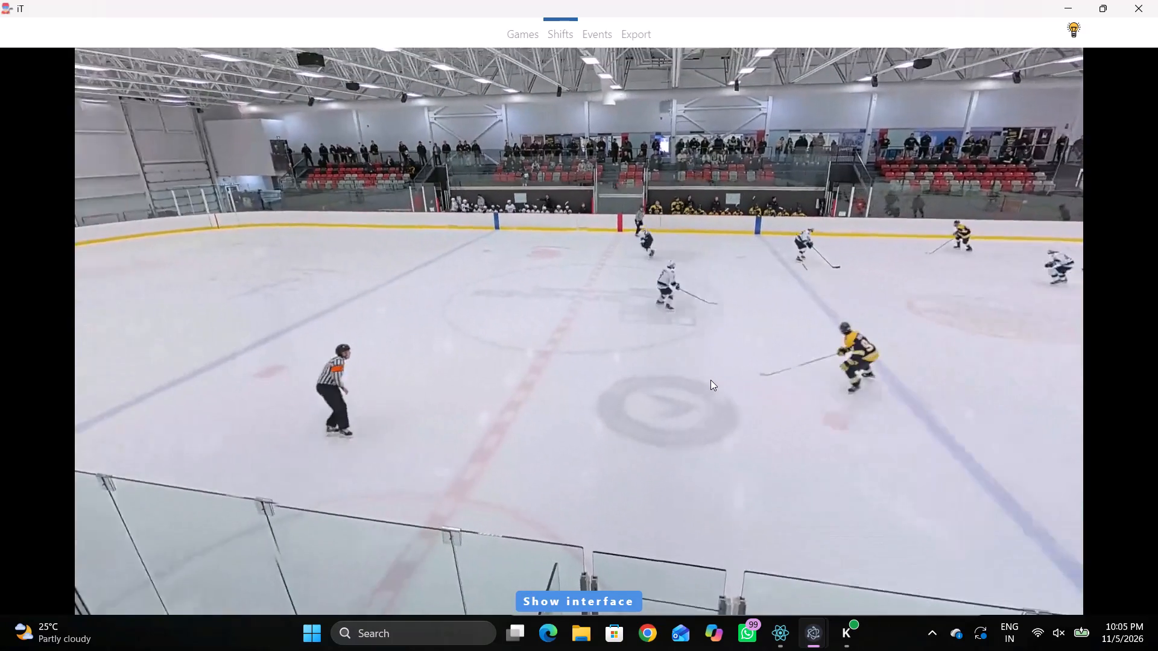
key(space)
key(shift+s)
key(shift+d)
key(shift+d)
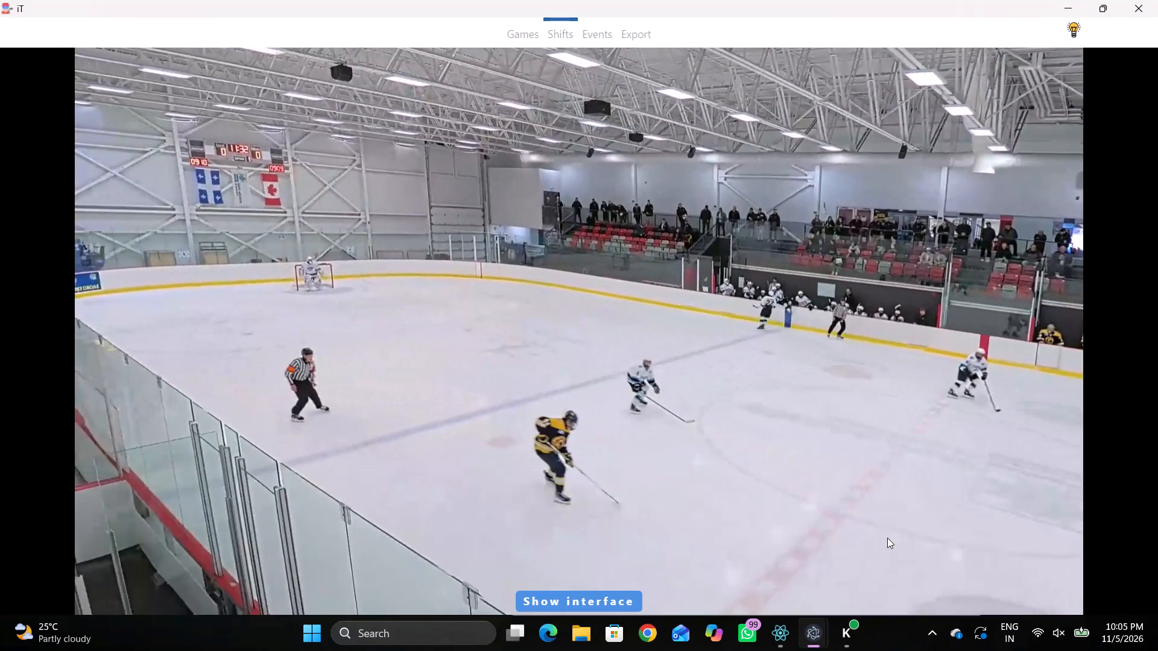
Play on to the faceoff at about 00:07:43.4 and add a new Home line there.
key(shift+d)
key(shift+d)
key(space)
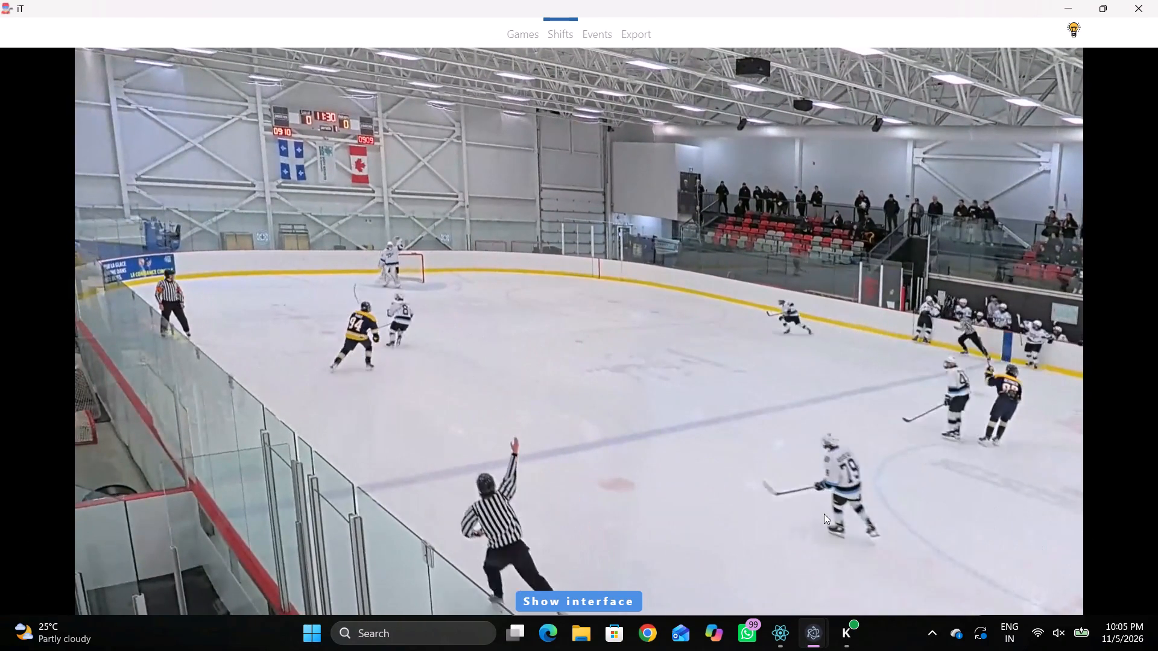
key(space)
key(space)
key(space)
key(space)
key(space)
key(space)
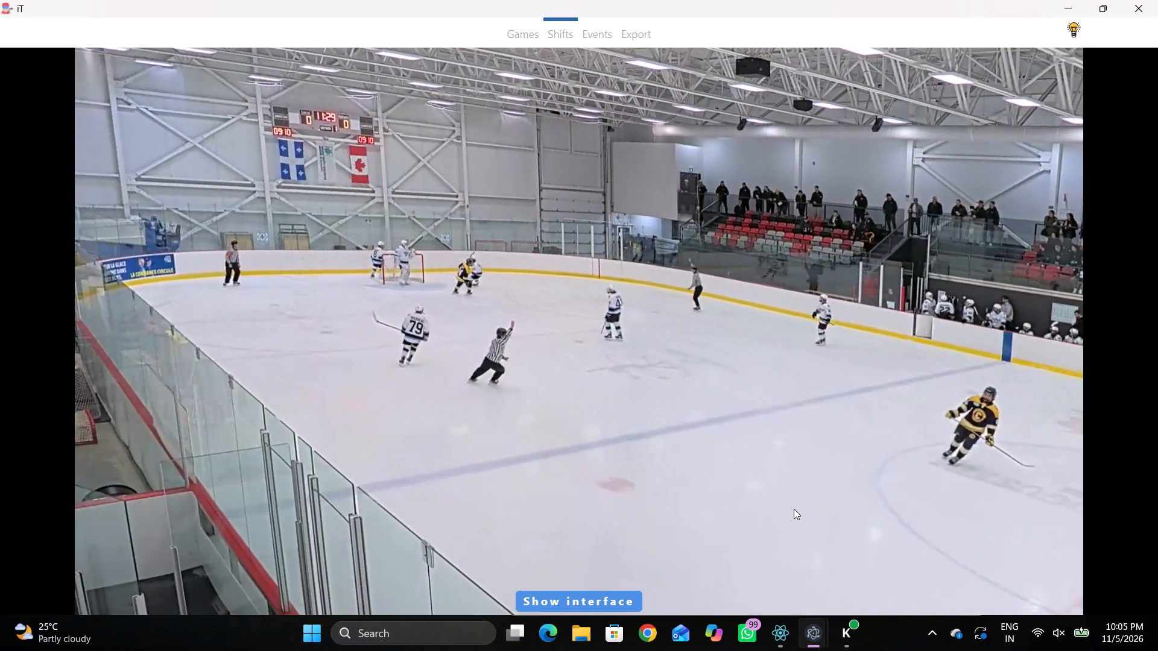
text(c c)
key(space)
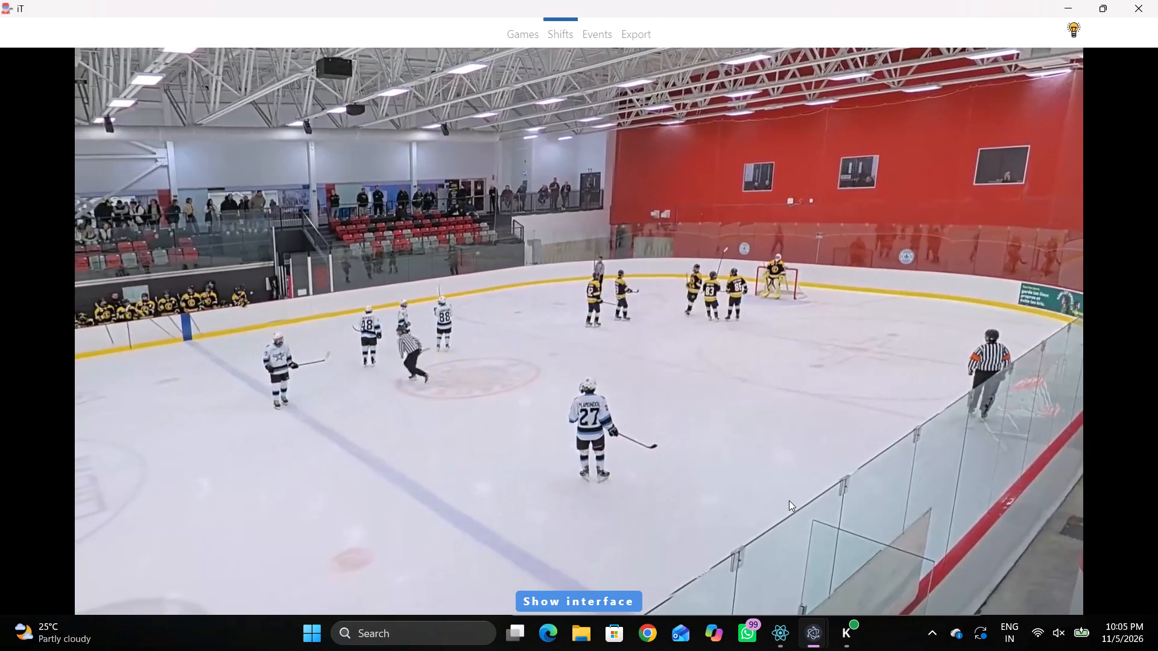
key(v)
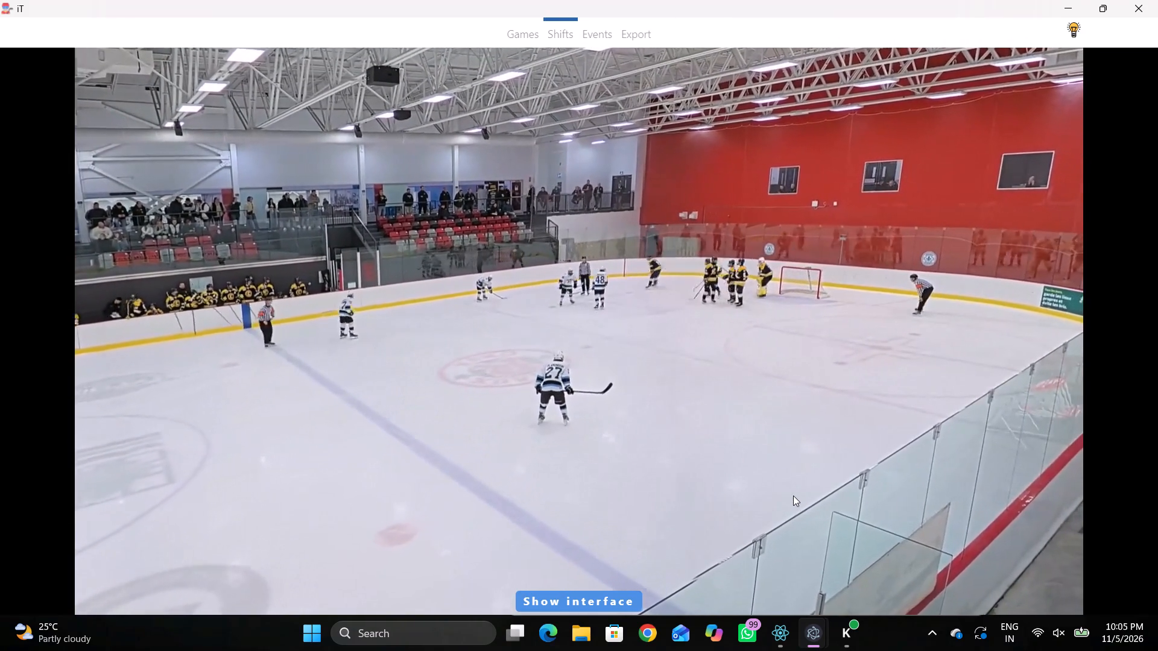
key(space)
text(r)
key(space)
key(space)
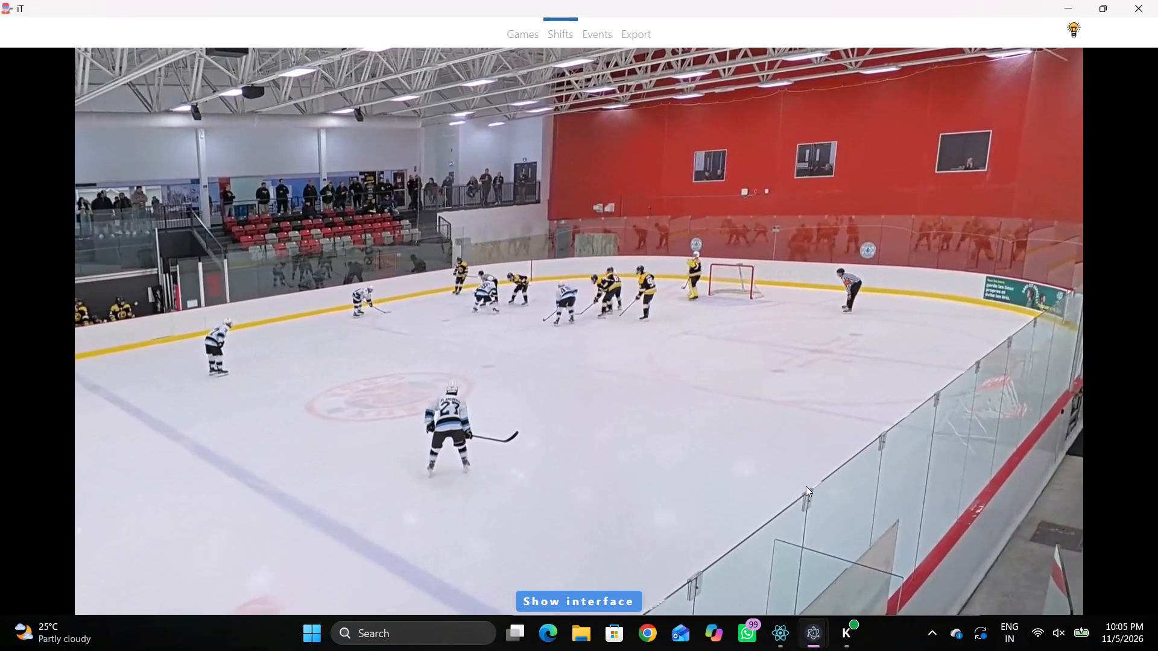
key(shift+s)
key(shift+d)
Clear both Forwards, the Center Forward and the first Defenceman in the 00:07:43.4 Home line.
click(875, 509)
click(870, 497)
key(BackSpace)
key(BackSpace)
key(Tab)
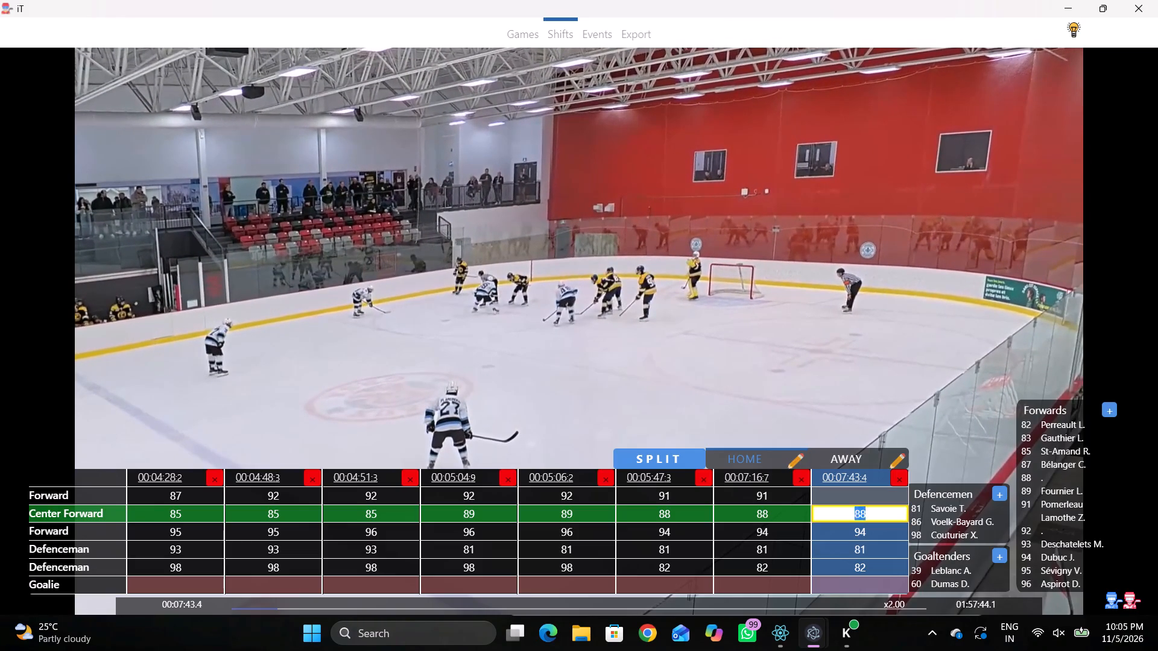
key(BackSpace)
key(BackSpace)
key(Tab)
key(BackSpace)
key(Tab)
key(BackSpace)
key(Tab)
key(BackSpace)
Play on to about 00:07:57.8 and set the first Forward in the 00:07:43.4 Home line to 96.
text(D)
key(space)
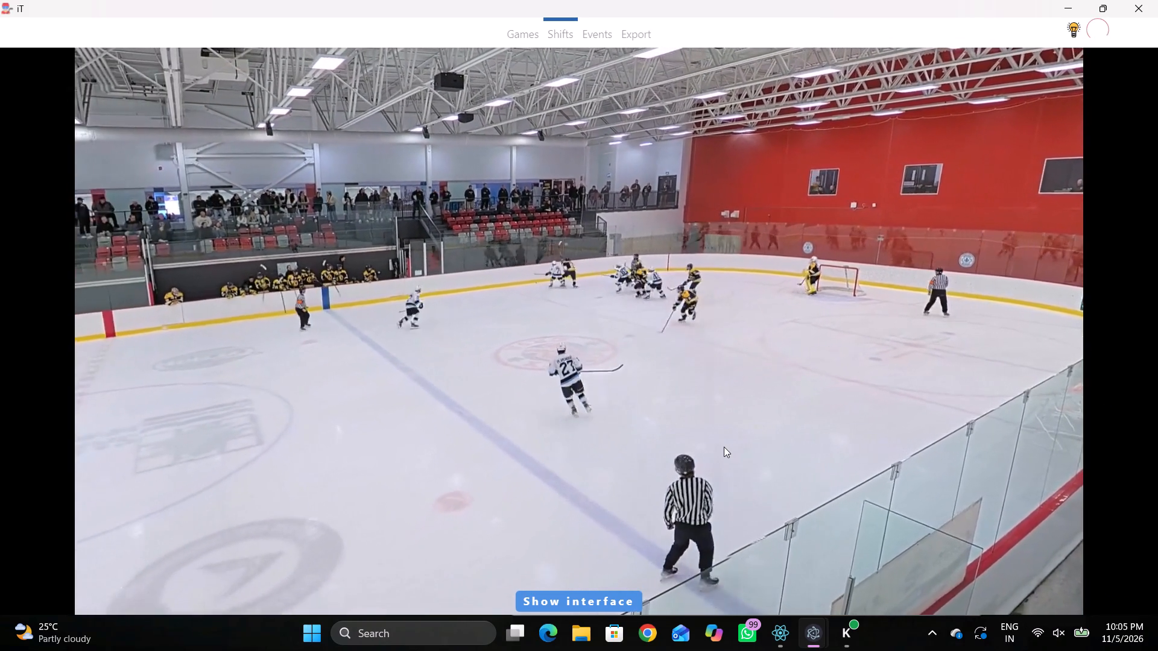
key(space)
text(q)
key(q)
key(q)
key(q)
key(q)
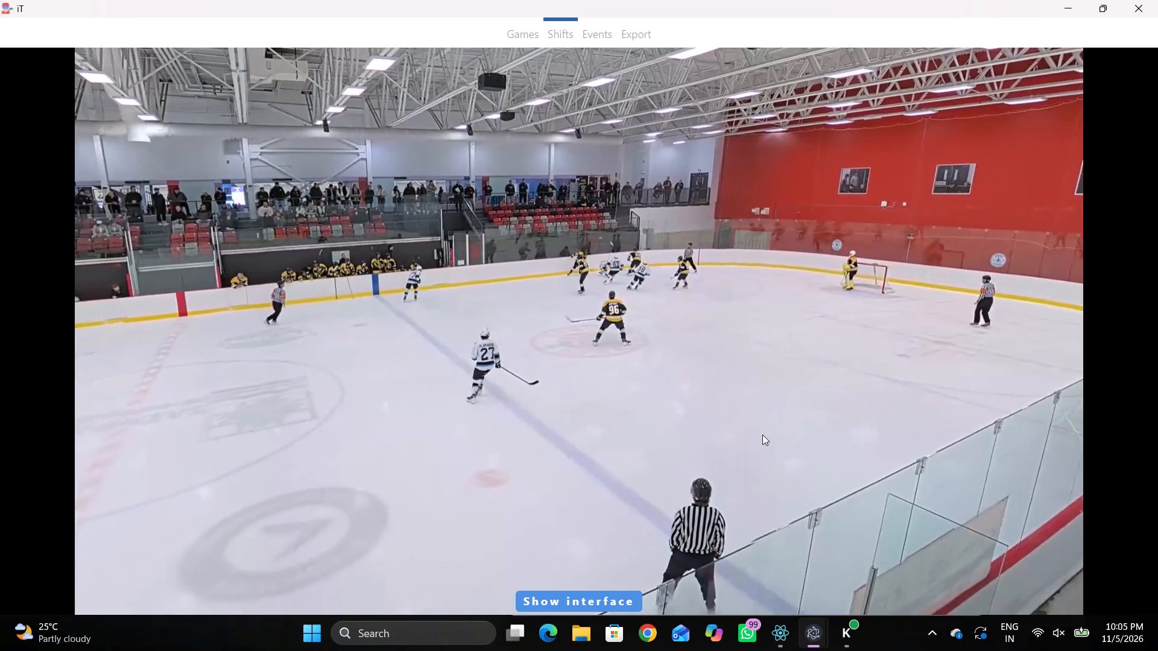
text(qq)
key(space)
key(space)
key(space)
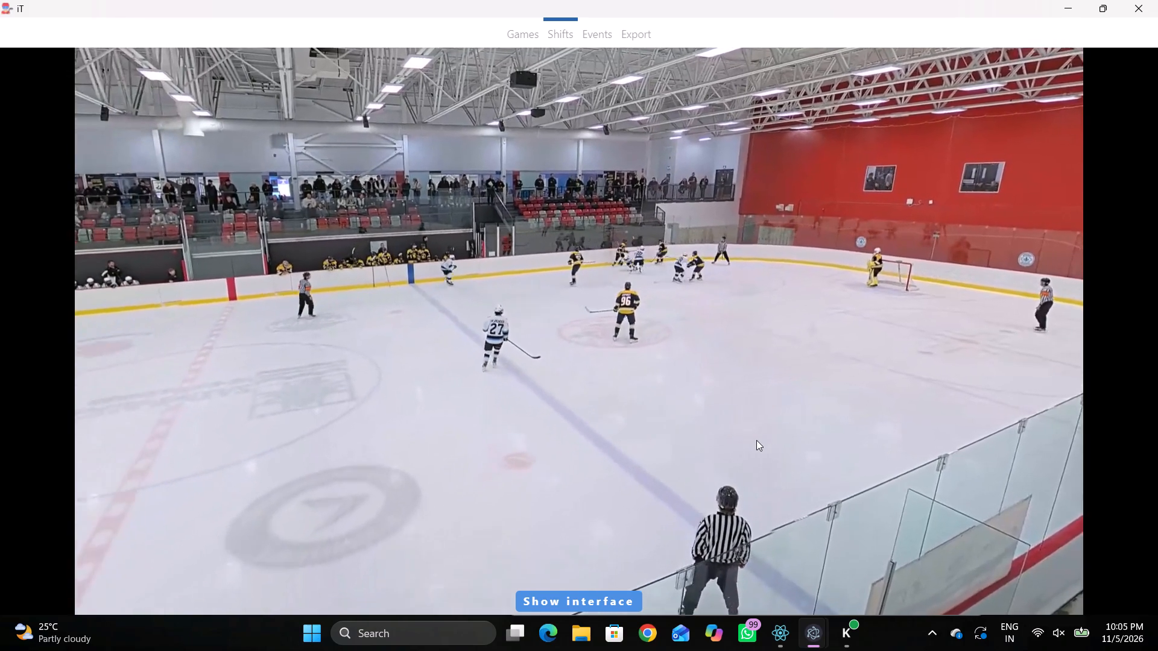
key(space)
key(shift+d)
click(863, 494)
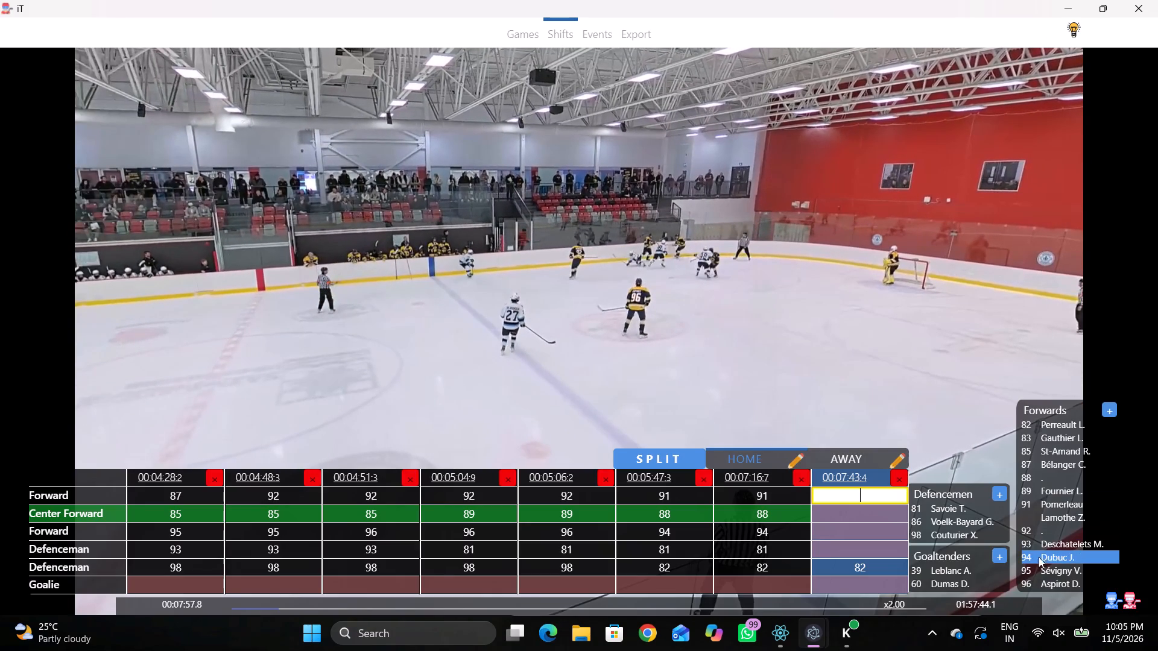
click(1041, 580)
Review play around 00:07:58.0 and set the second Forward in the 00:07:43.4 Home line to 92.
key(space)
key(space)
key(q)
key(q)
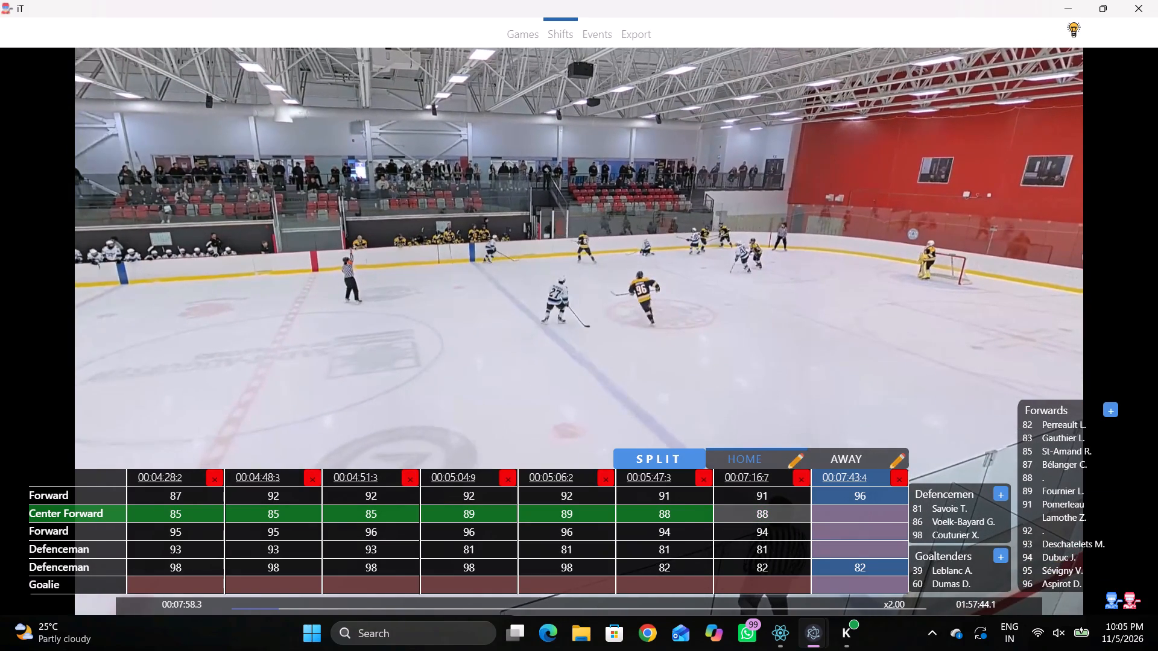
key(q)
key(q)
drag(872, 534, 847, 528)
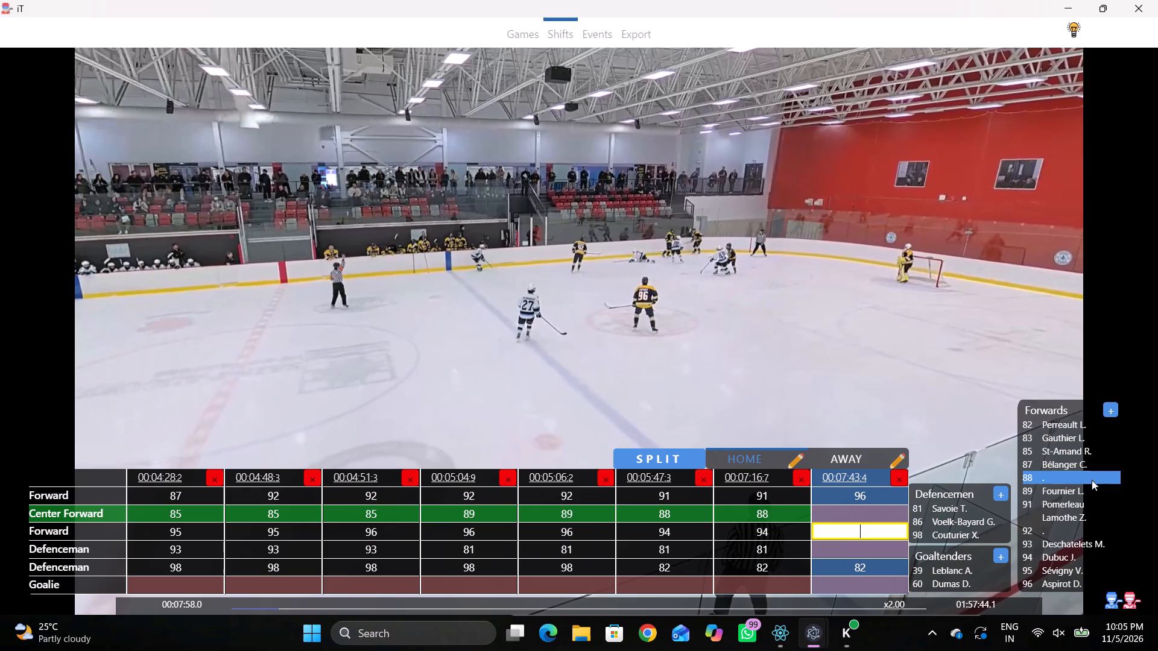
double_click(1036, 538)
click(872, 527)
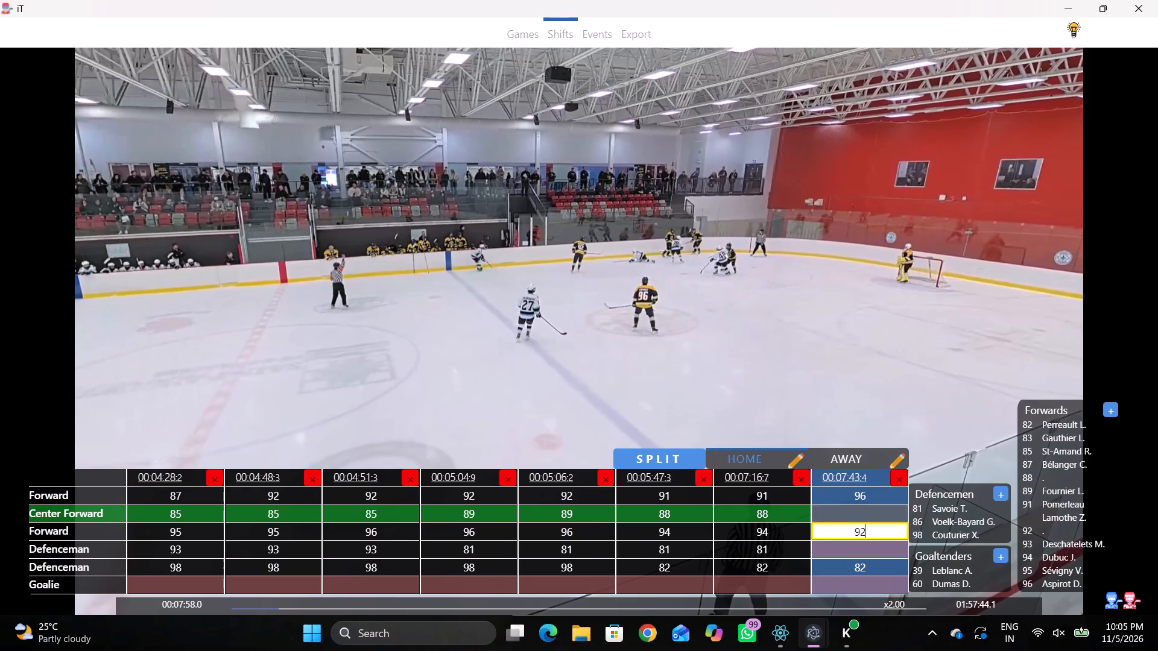
Play on to about 00:08:01.7 and set the second Defenceman in the 00:07:43.4 Home line to 83.
key(shift+d)
key(space)
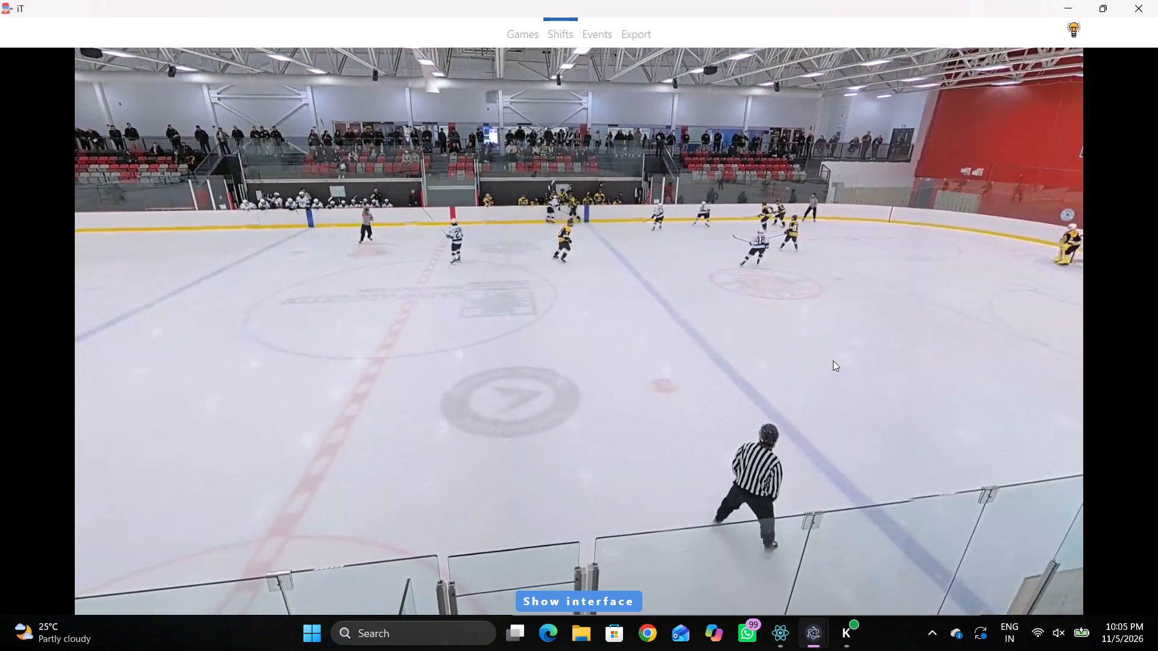
key(space)
key(space)
key(space)
key(shift+d)
drag(856, 571, 881, 571)
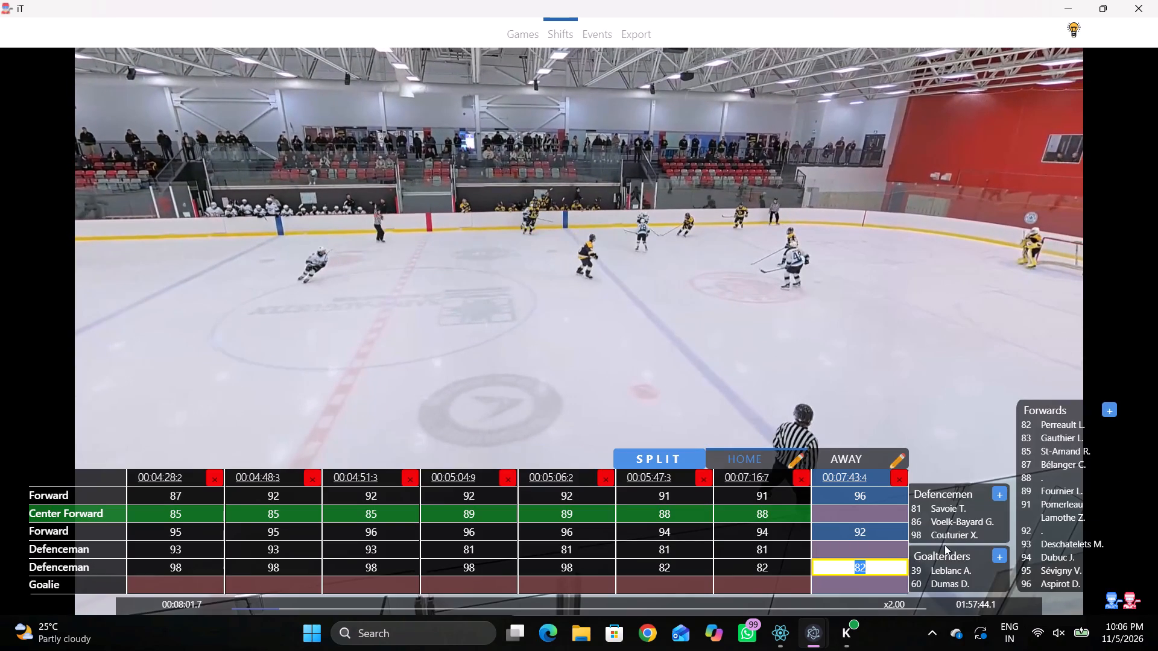
click(1033, 542)
click(850, 565)
click(1034, 432)
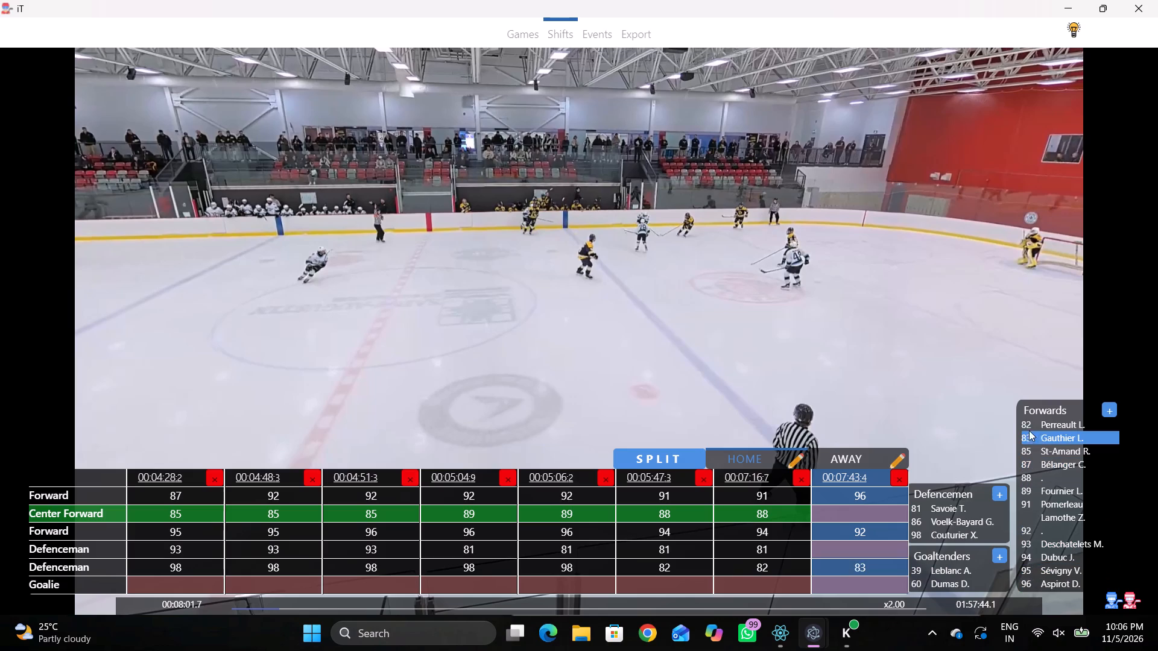
Play on to about 00:08:10.2, then step back to about 00:08:09.6 to identify the Home players missing from the 00:07:43.4 line.
key(shift+d)
key(space)
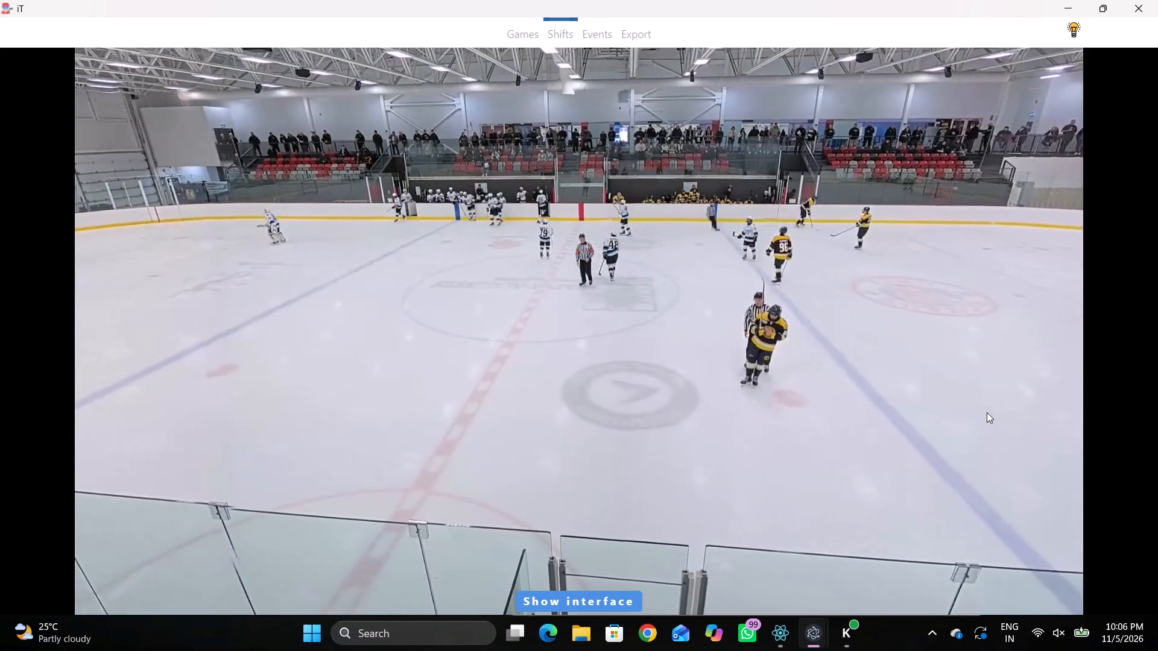
key(space)
key(space)
key(space)
key(shift+d)
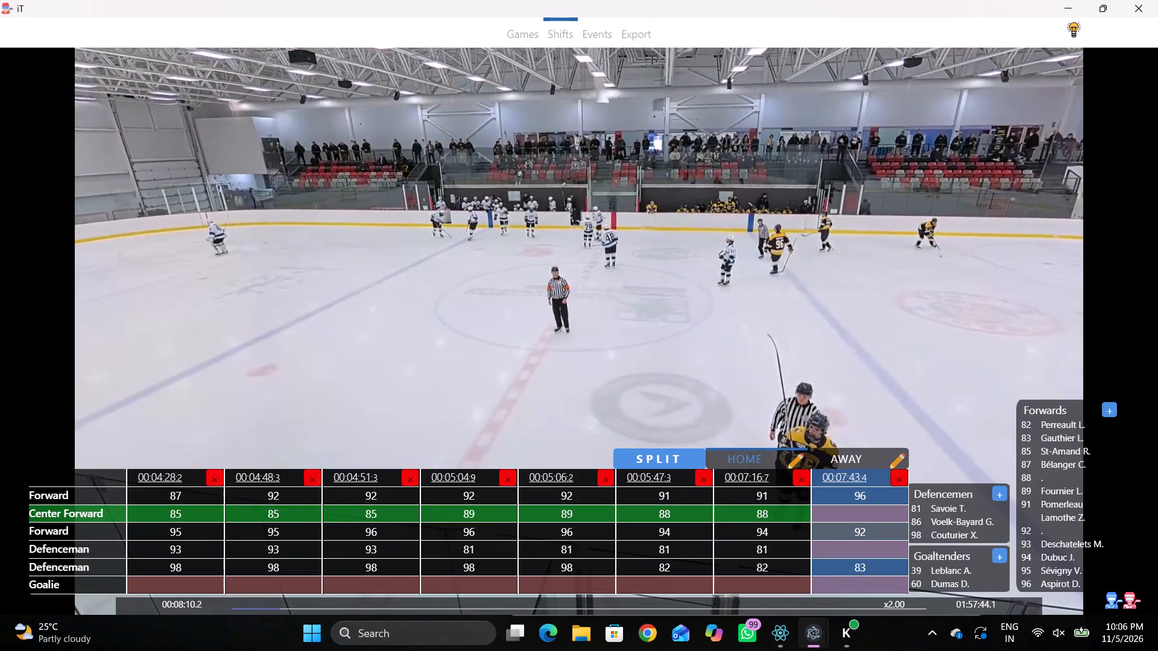
shift+click(877, 520)
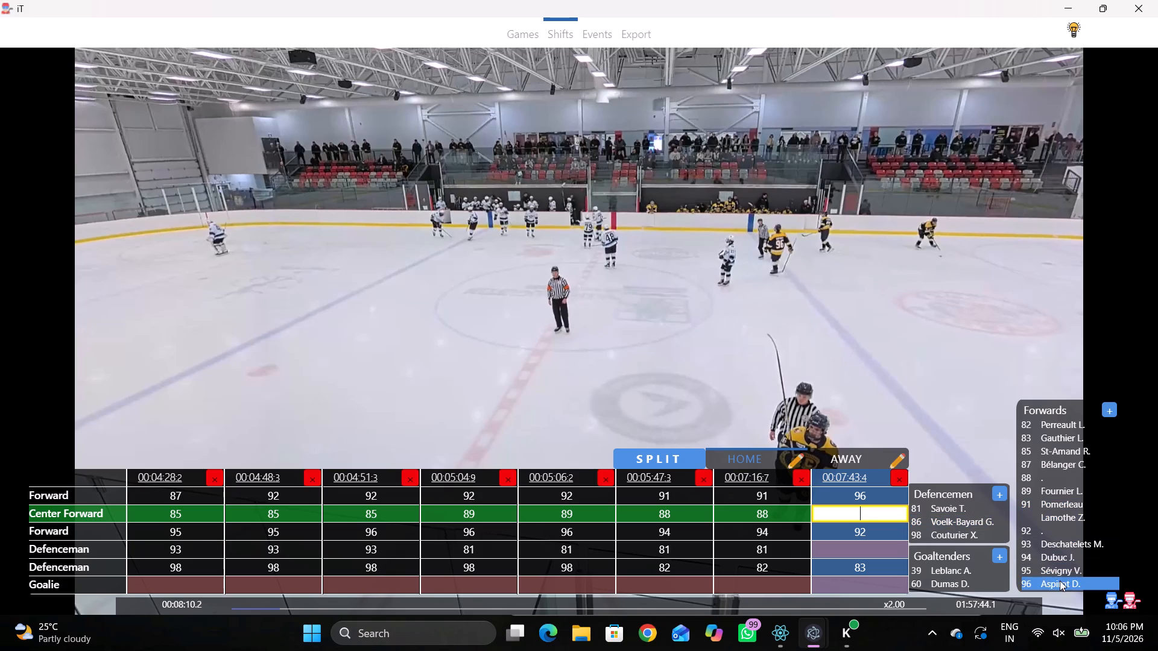
key(q)
key(q)
key(q)
key(q)
key(q)
key(q)
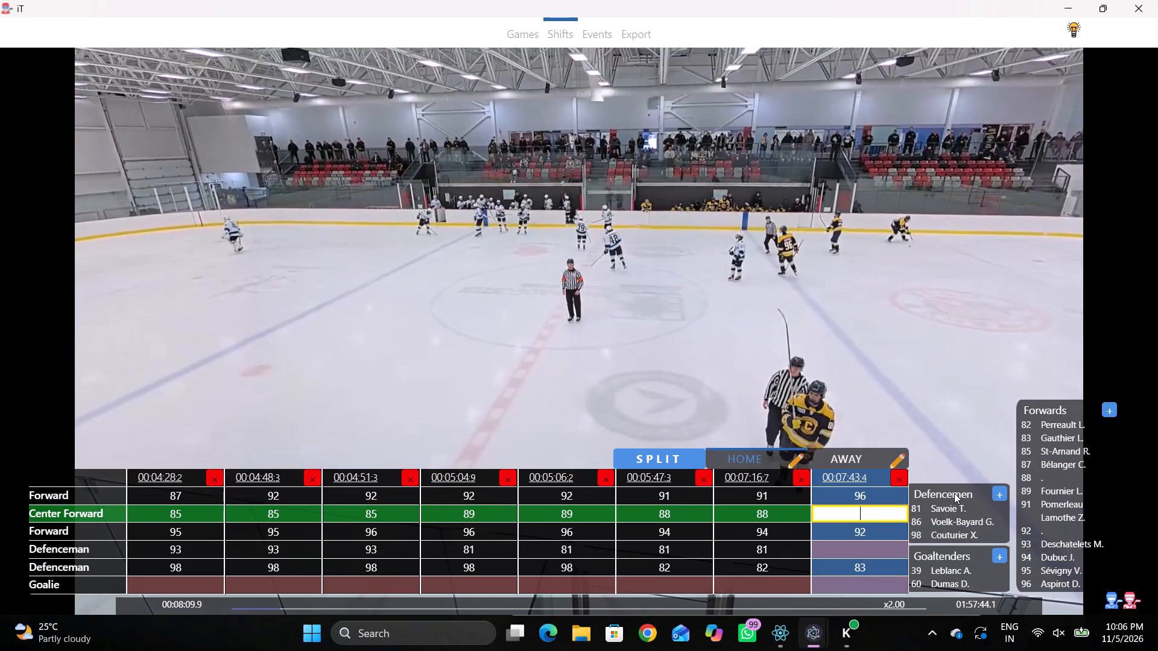
key(q)
key(shift+d)
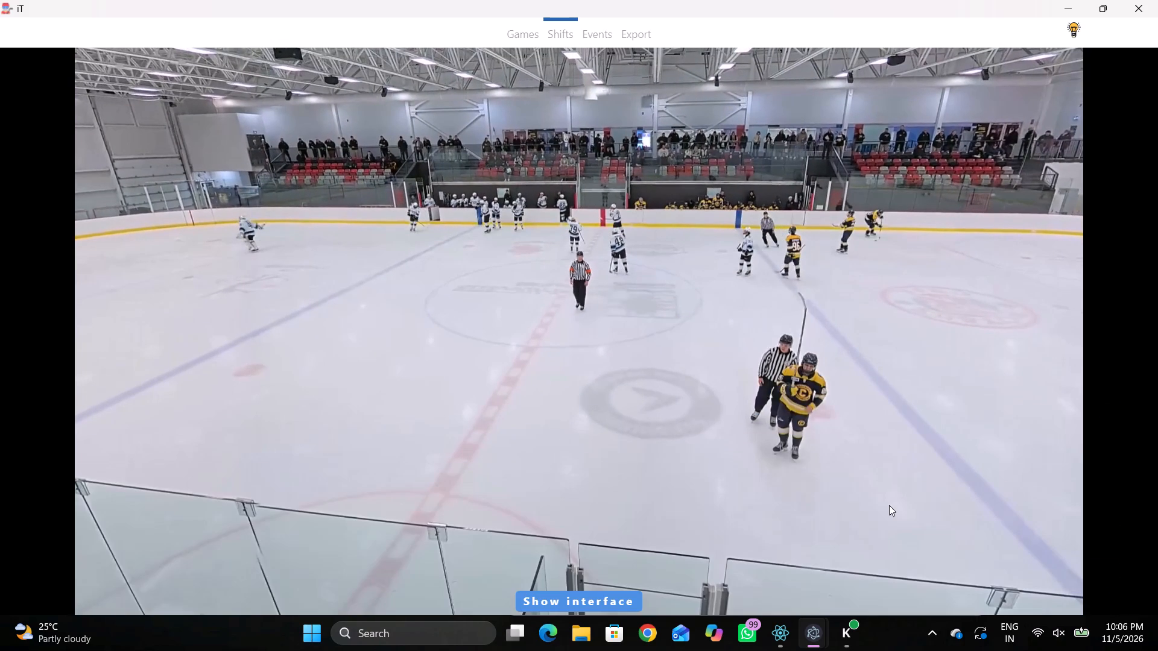
text(DDD)
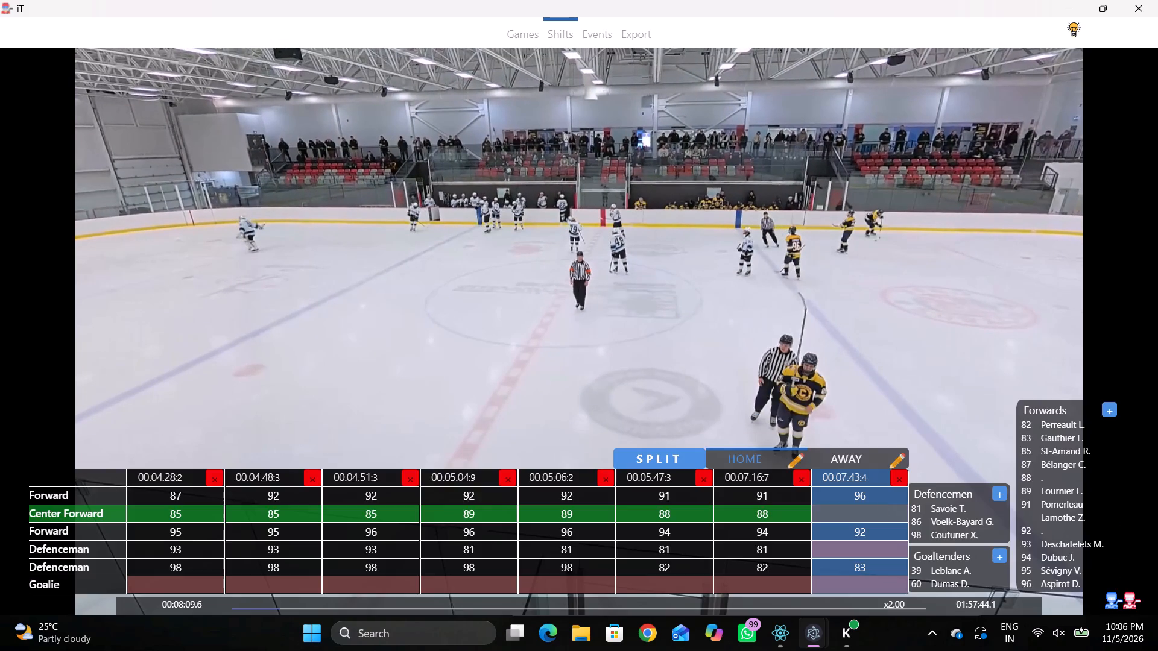
Play on at x4.00 speed to about 00:08:17.6 and set the Goalie in the 00:07:43.4 Home line to 39.
key(shift+d)
key(space)
text(v)
key(space)
key(space)
key(space)
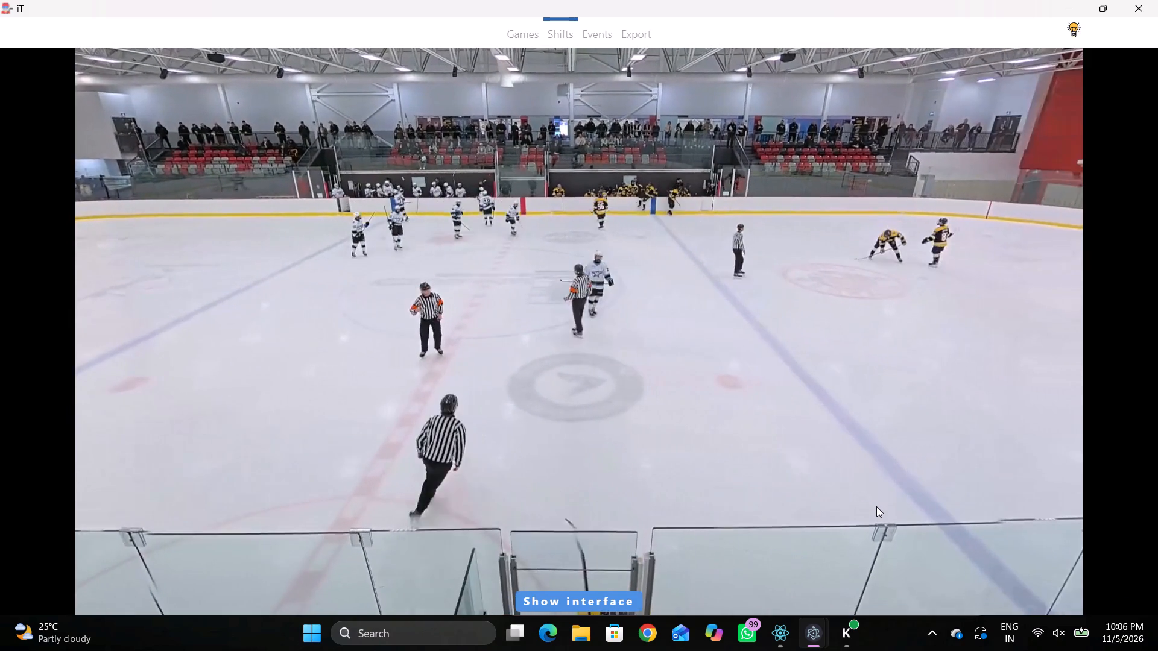
key(space)
key(space)
key(space)
key(space)
key(space)
key(space)
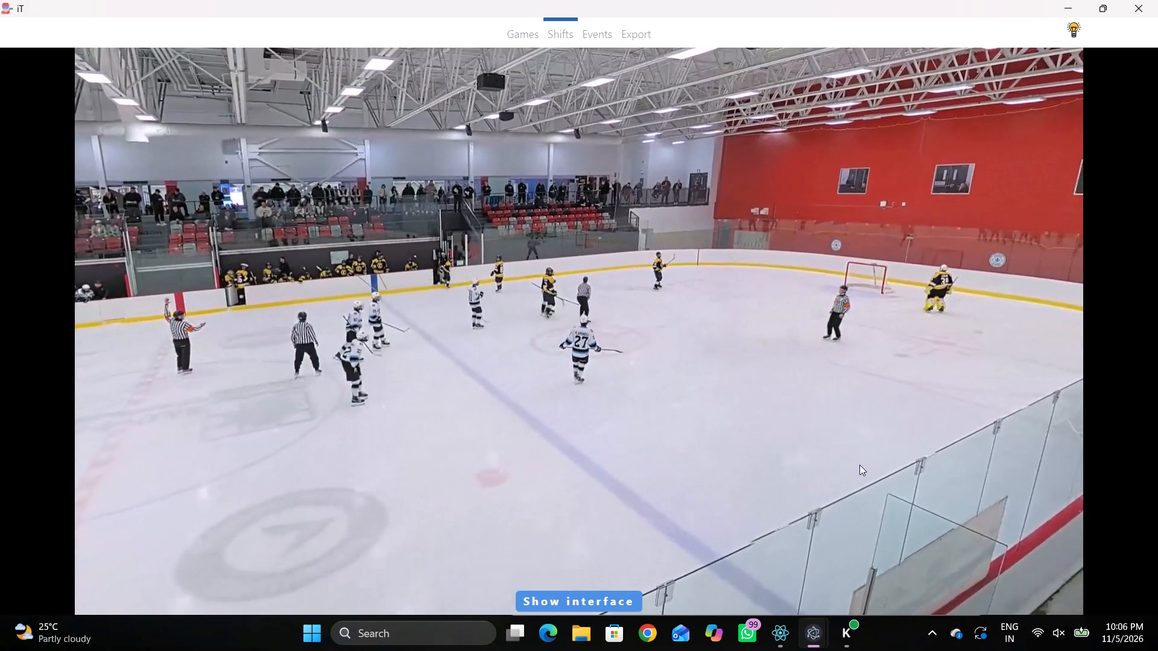
key(shift+d)
click(868, 590)
click(941, 565)
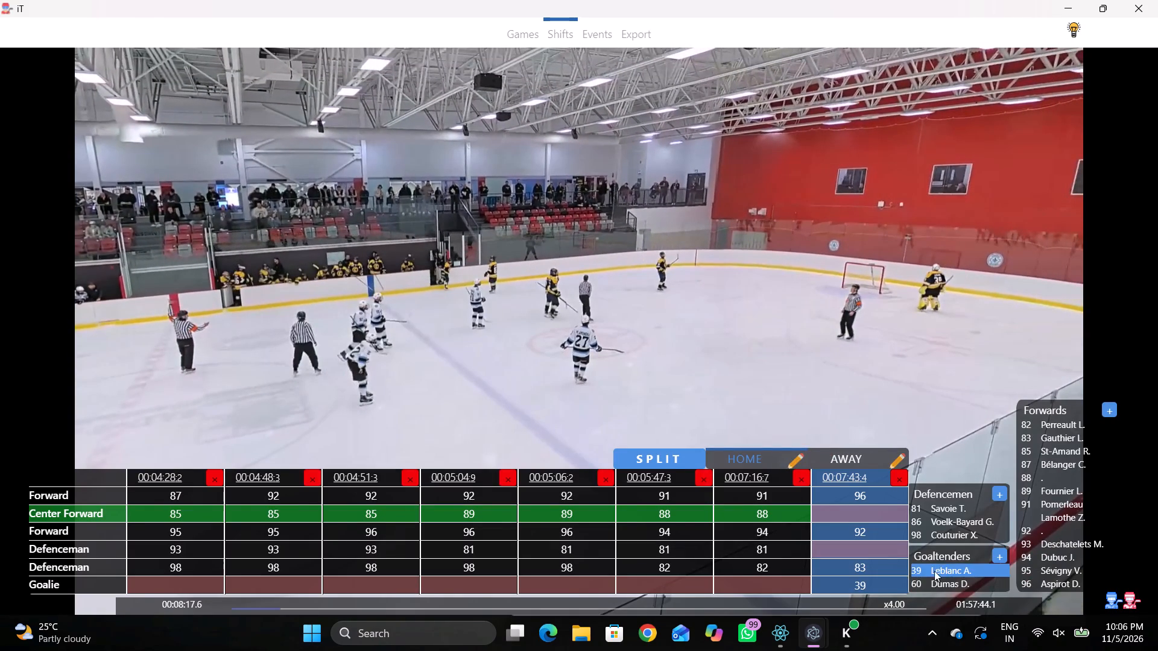
Step the footage back to about 00:07:31.5 to identify the Home players missing from the 00:07:43.4 line.
click(855, 471)
key(shift+d)
key(q)
key(q)
key(q)
key(q)
key(q)
key(q)
key(q)
key(q)
key(q)
key(q)
key(q)
key(q)
key(q)
key(q)
key(q)
key(q)
key(q)
key(q)
key(q)
key(q)
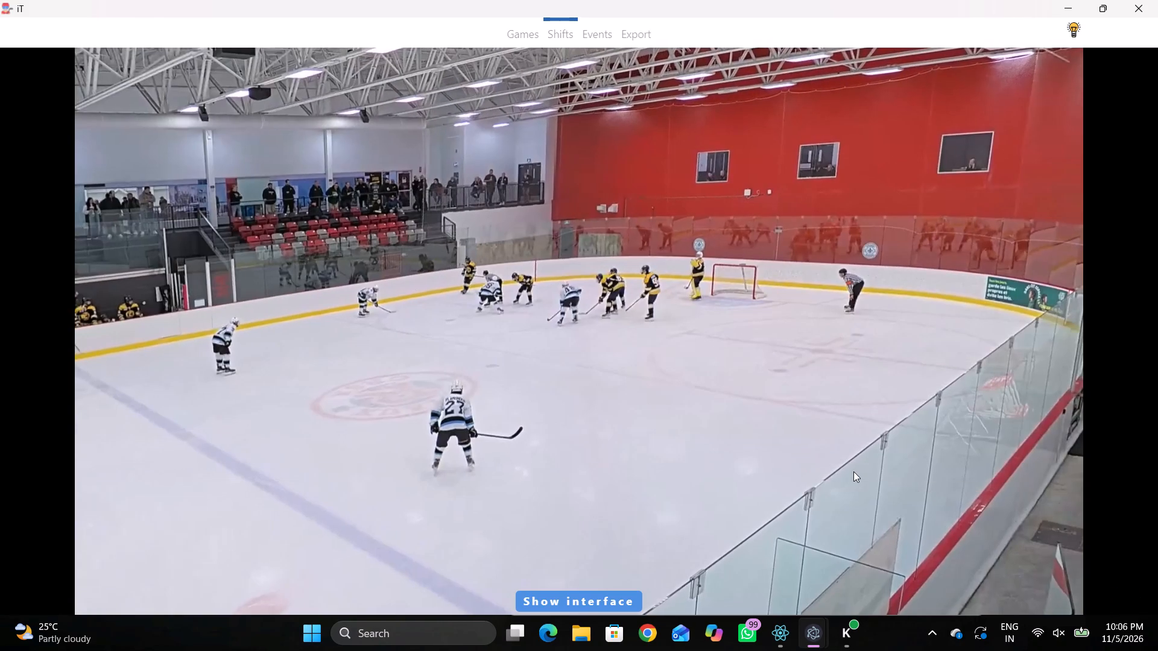
text(qqq)
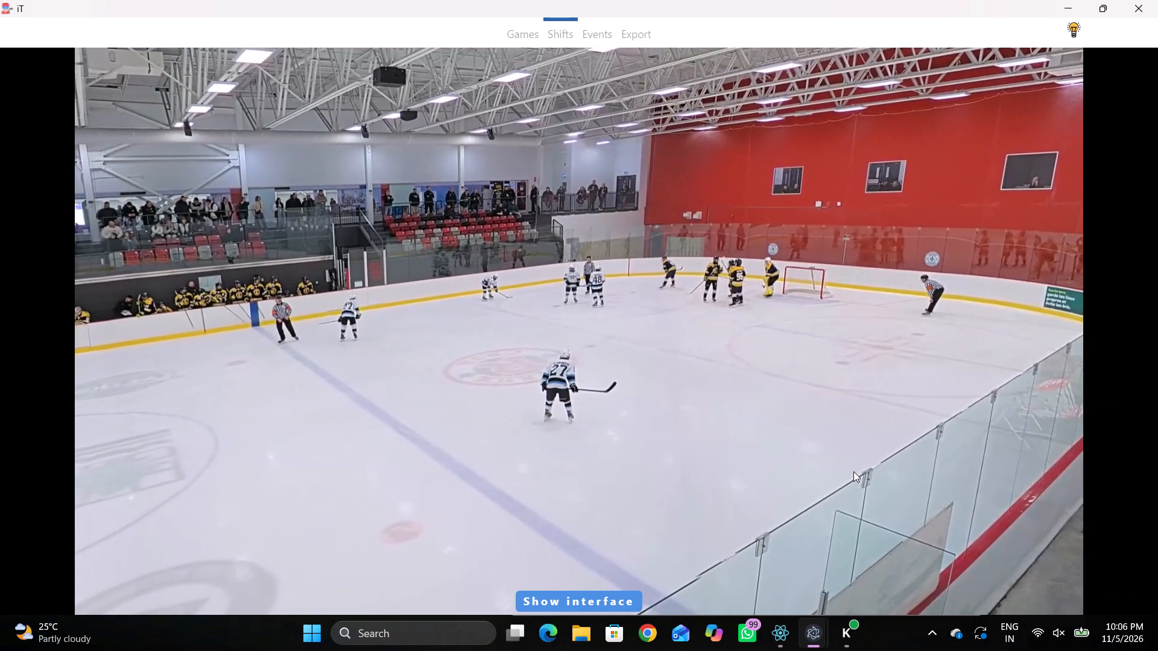
key(q)
key(q)
key(q)
key(q)
key(q)
key(q)
key(q)
key(q)
key(q)
key(q)
key(q)
key(q)
key(q)
key(q)
key(q)
key(q)
key(q)
key(q)
key(q)
key(q)
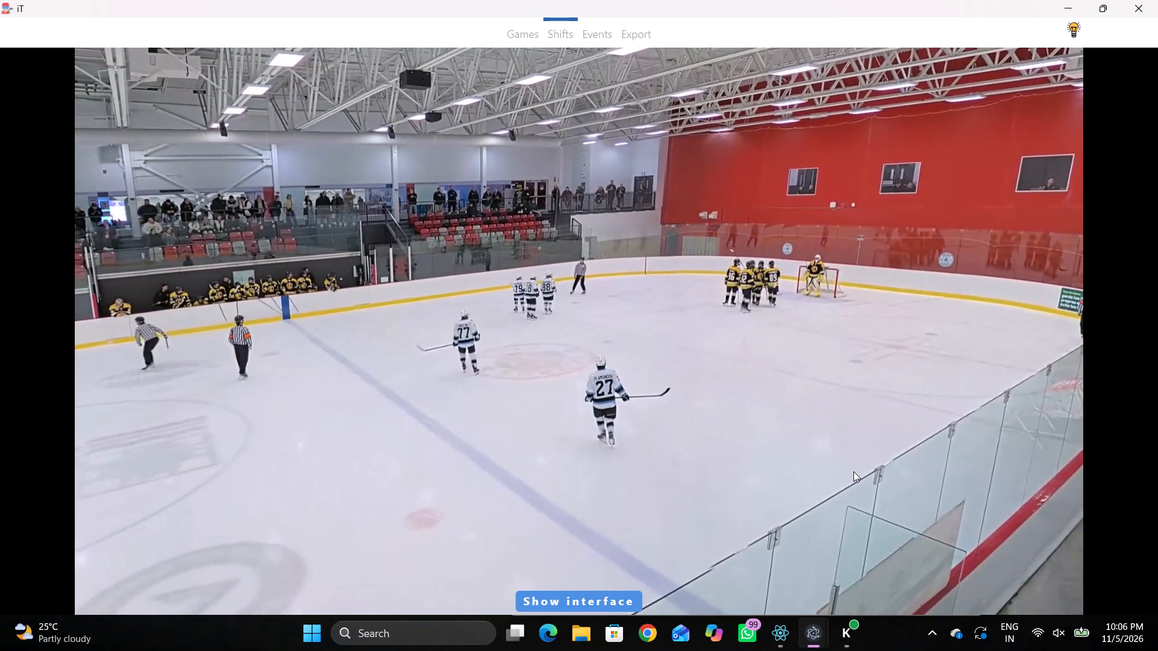
text(qqqqqqqqqqqqD)
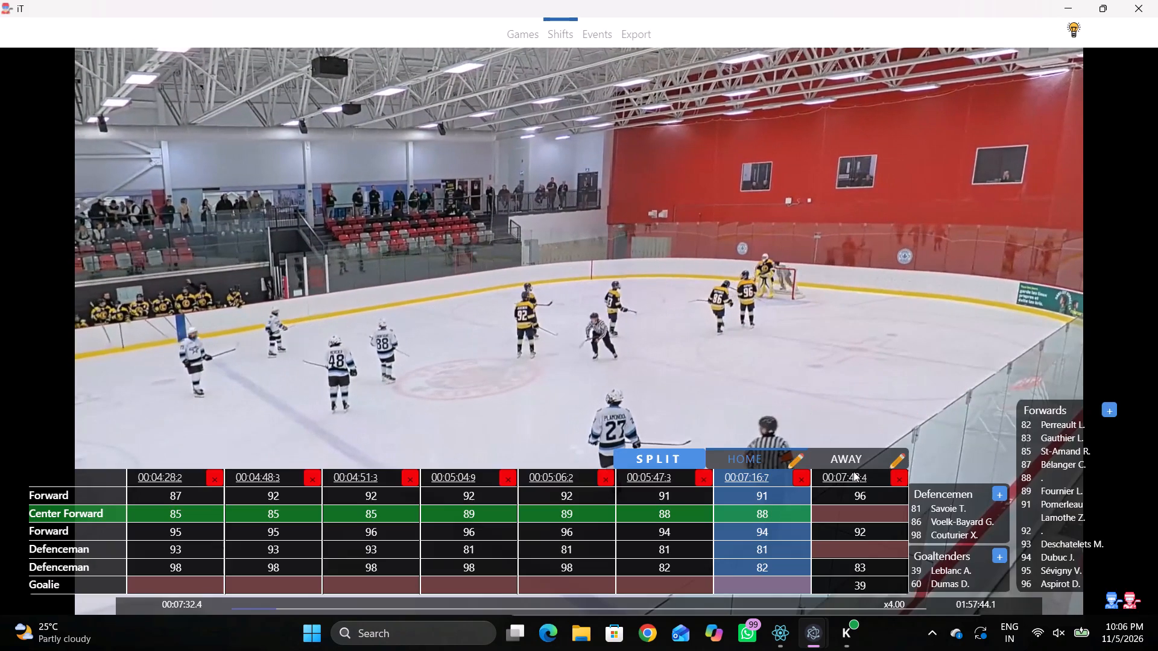
text(qq)
key(q)
key(q)
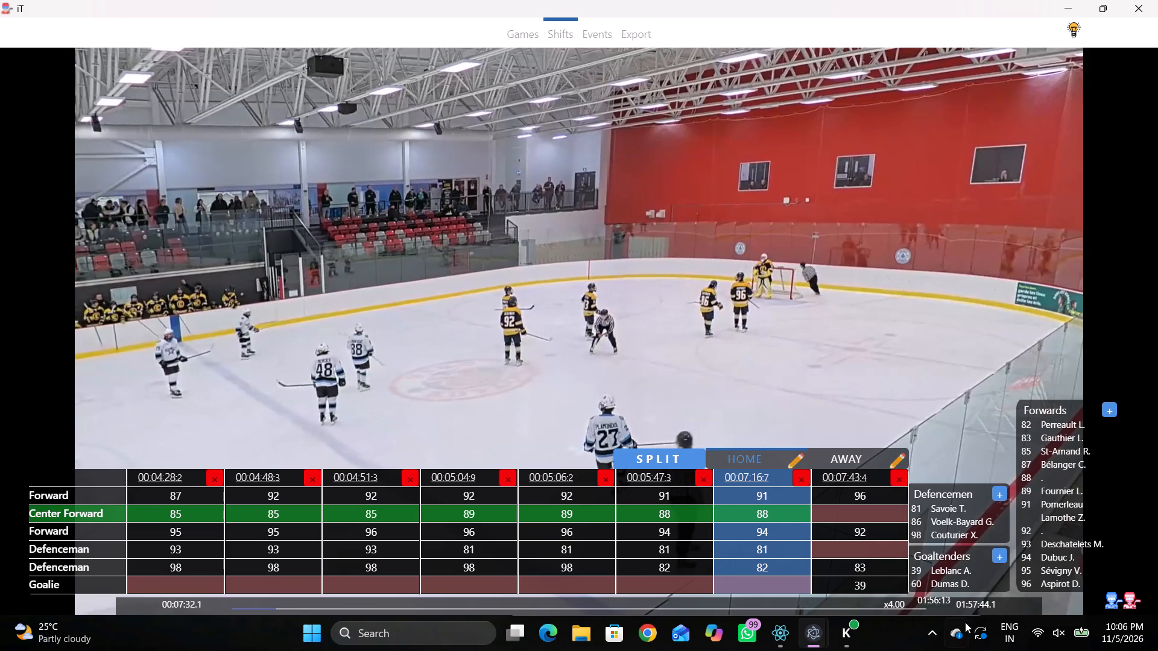
key(q)
key(q)
key(q)
text(qq)
Set the Center Forward in the 00:07:43.4 Home line to 89.
click(882, 546)
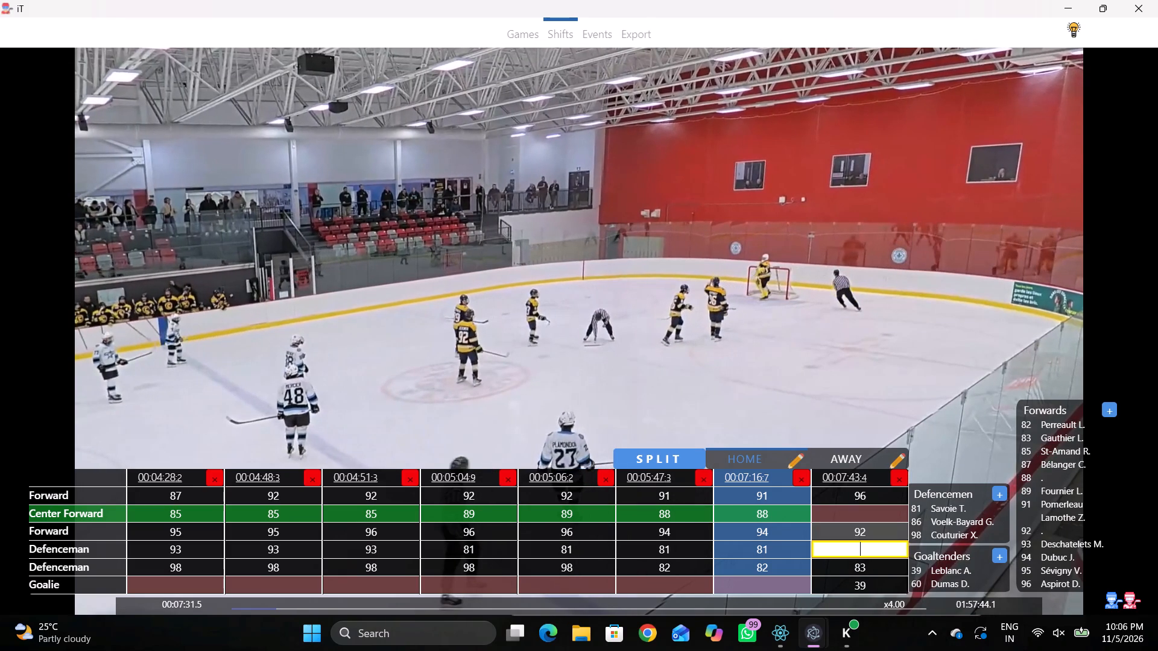
click(892, 522)
click(879, 514)
click(1039, 489)
Play on to about 00:07:33.6 and set the first Defenceman in the 00:07:43.4 Home line to 86.
click(871, 544)
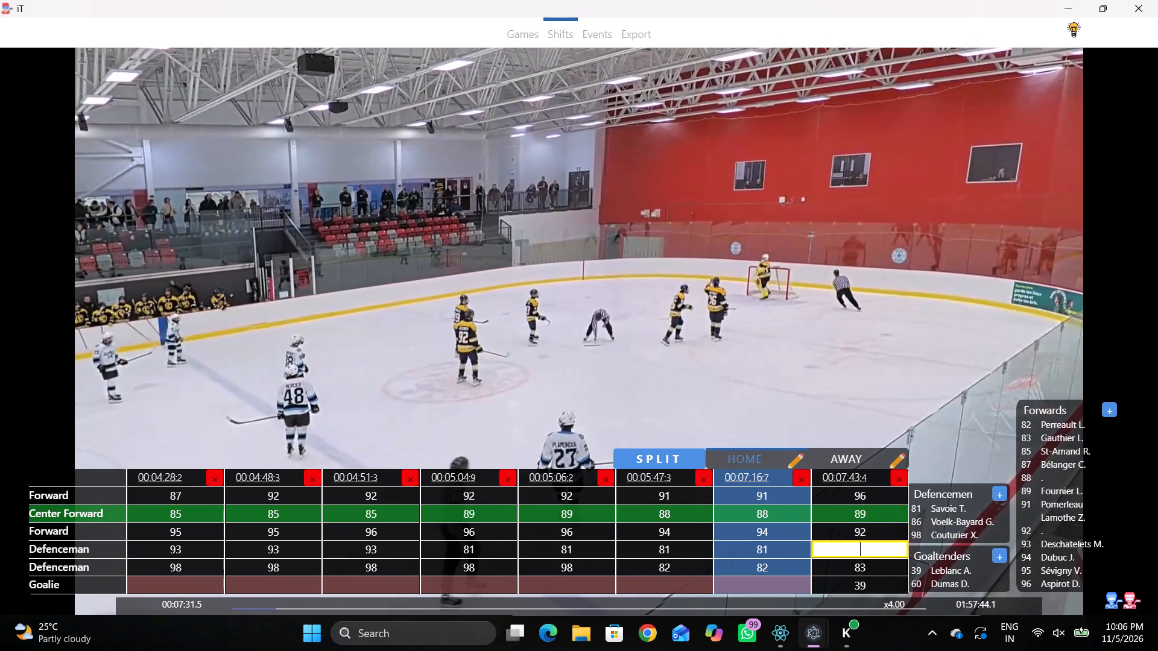
key(space)
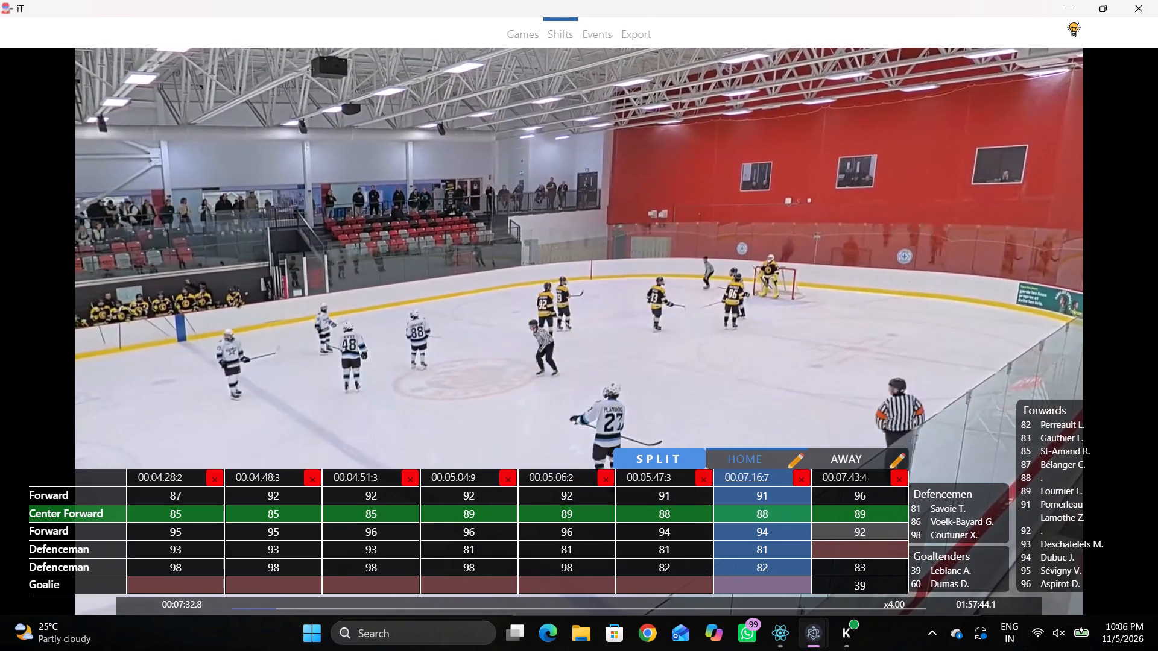
key(space)
click(873, 530)
click(886, 550)
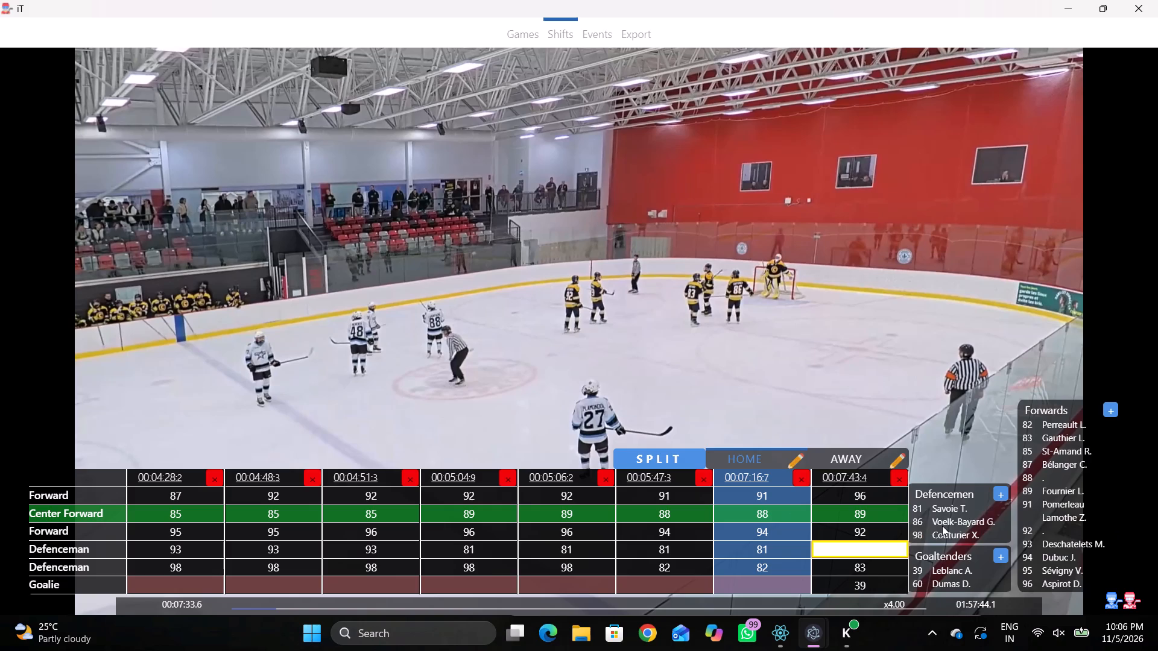
click(929, 525)
Set the Goalie to 39 in the 00:07:16.7, 00:05:47.3 and 00:05:06.2 Home lines.
click(789, 585)
double_click(925, 562)
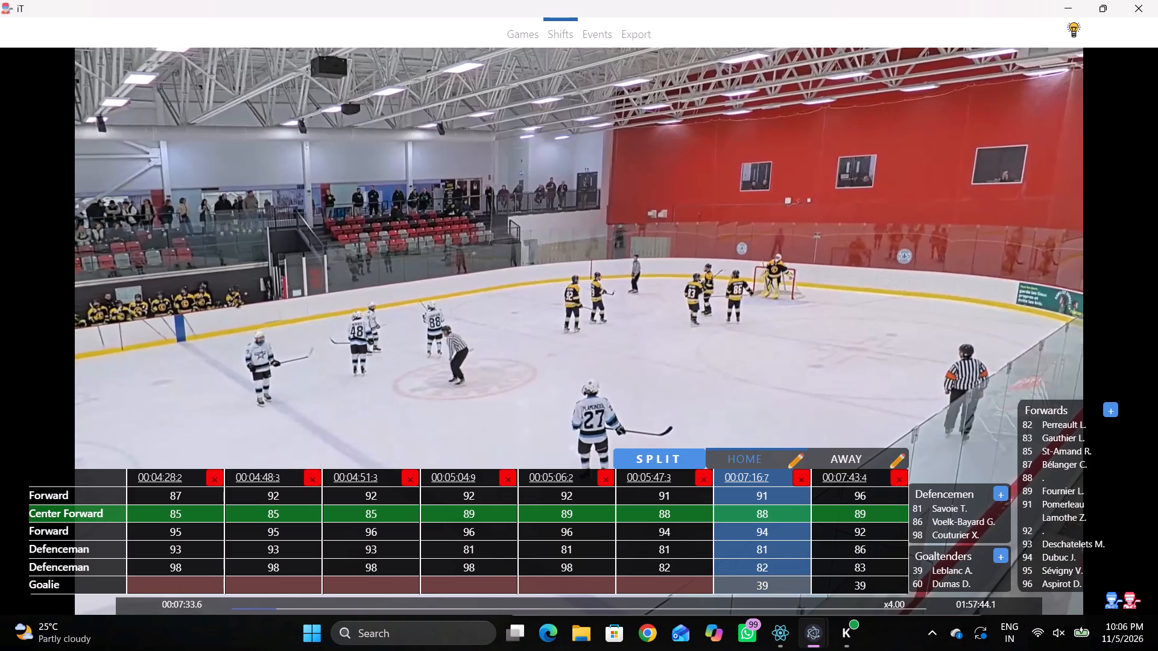
click(686, 579)
click(951, 558)
click(948, 562)
click(606, 579)
click(698, 576)
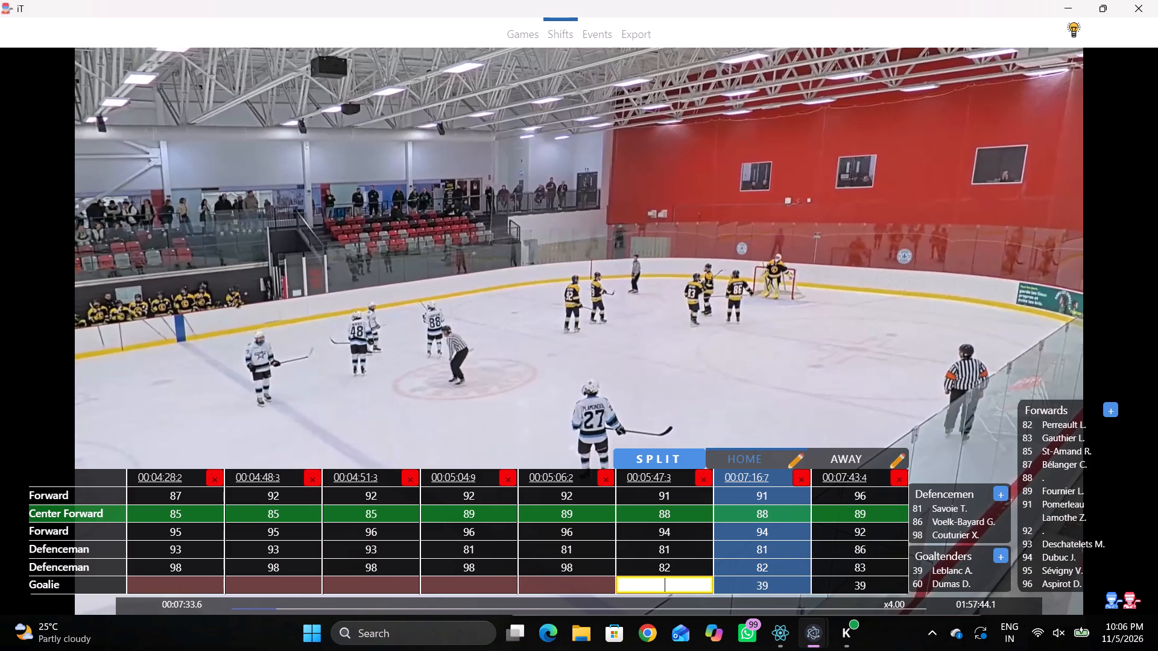
click(934, 566)
click(575, 596)
click(587, 590)
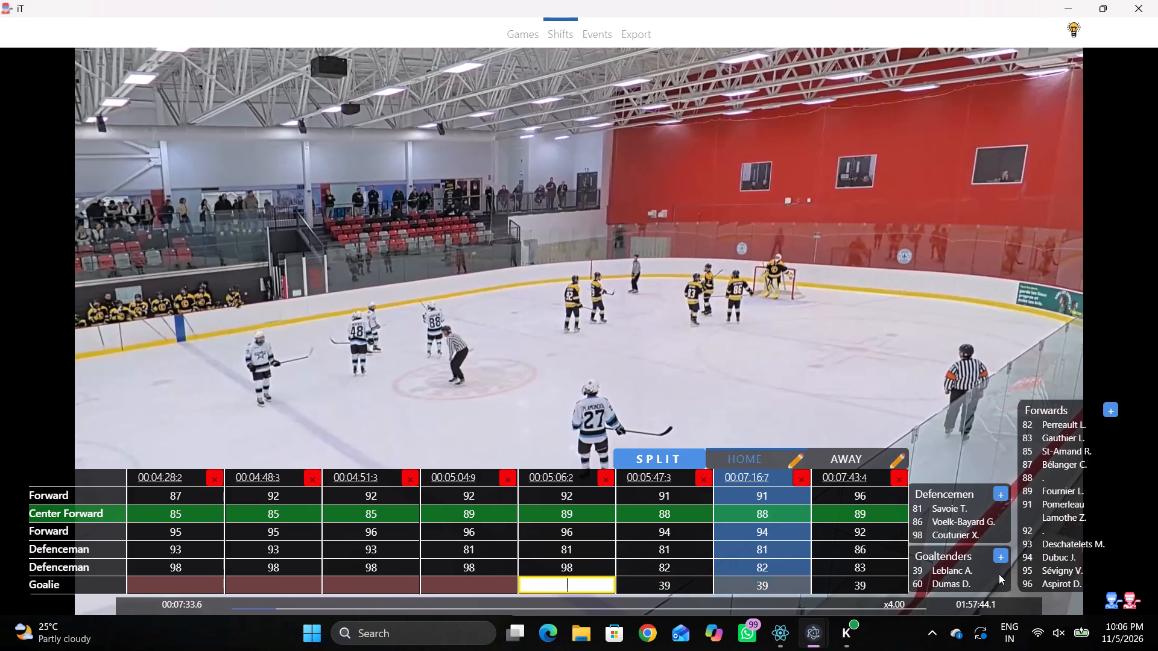
click(981, 562)
click(507, 589)
click(575, 585)
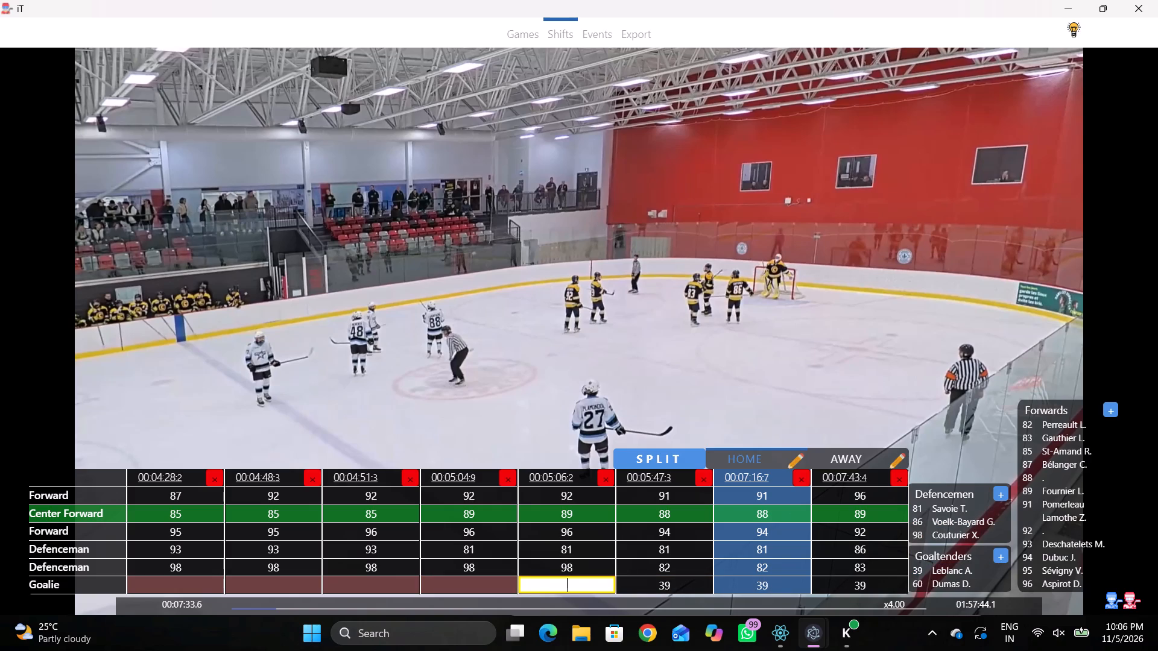
click(928, 568)
Set the Goalie to 39 in the 00:05:04.9, 00:04:51.3, 00:04:48.3 and 00:04:28.2 Home lines.
click(512, 585)
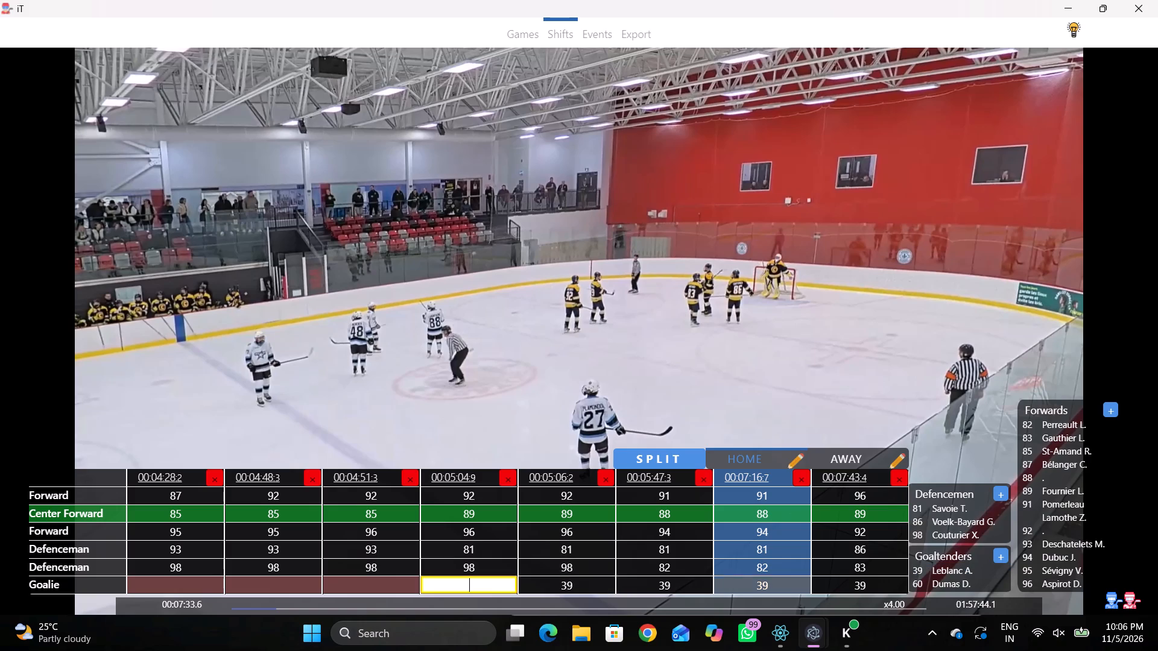
click(932, 574)
click(389, 582)
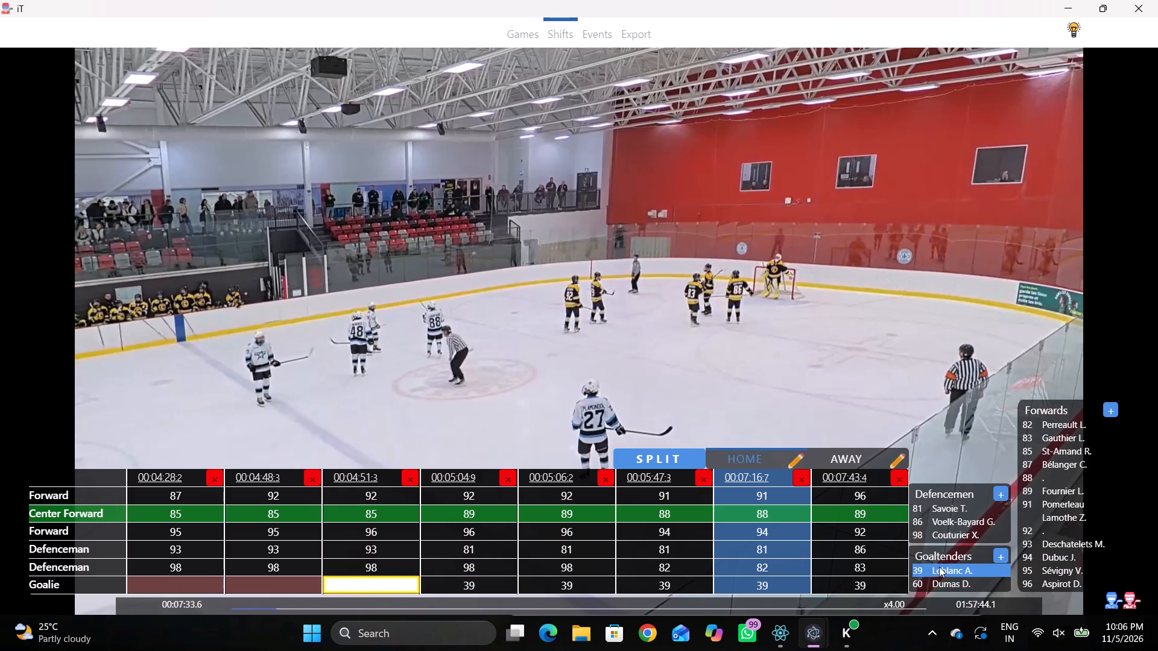
click(940, 567)
double_click(321, 578)
click(986, 559)
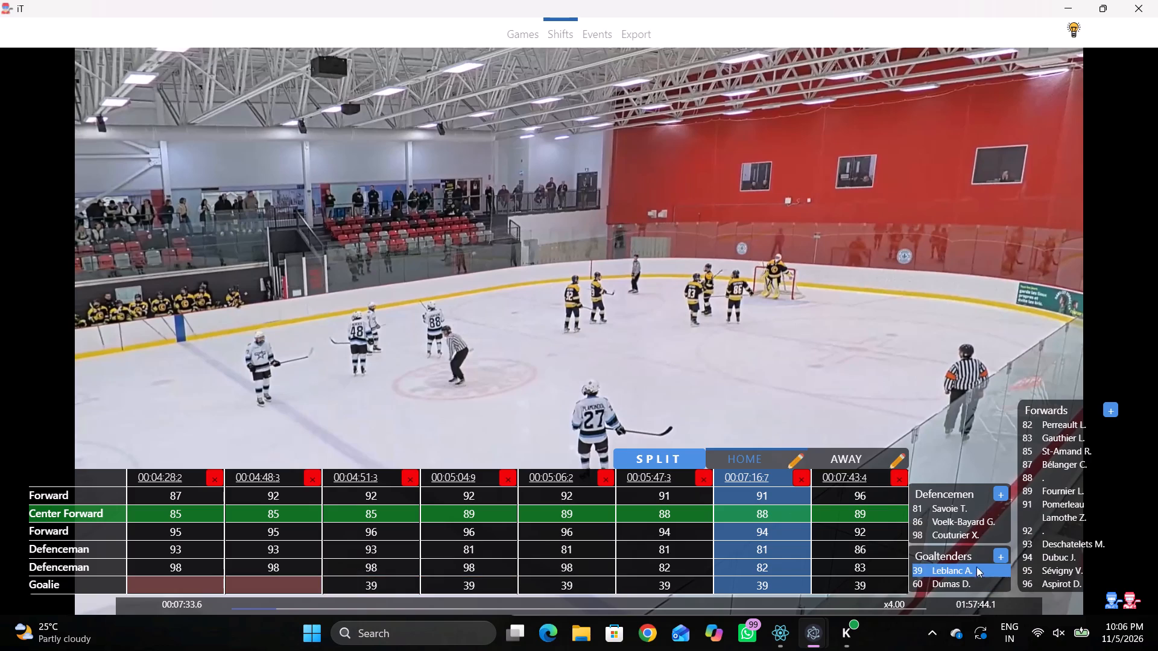
click(975, 571)
click(144, 591)
click(995, 580)
click(981, 565)
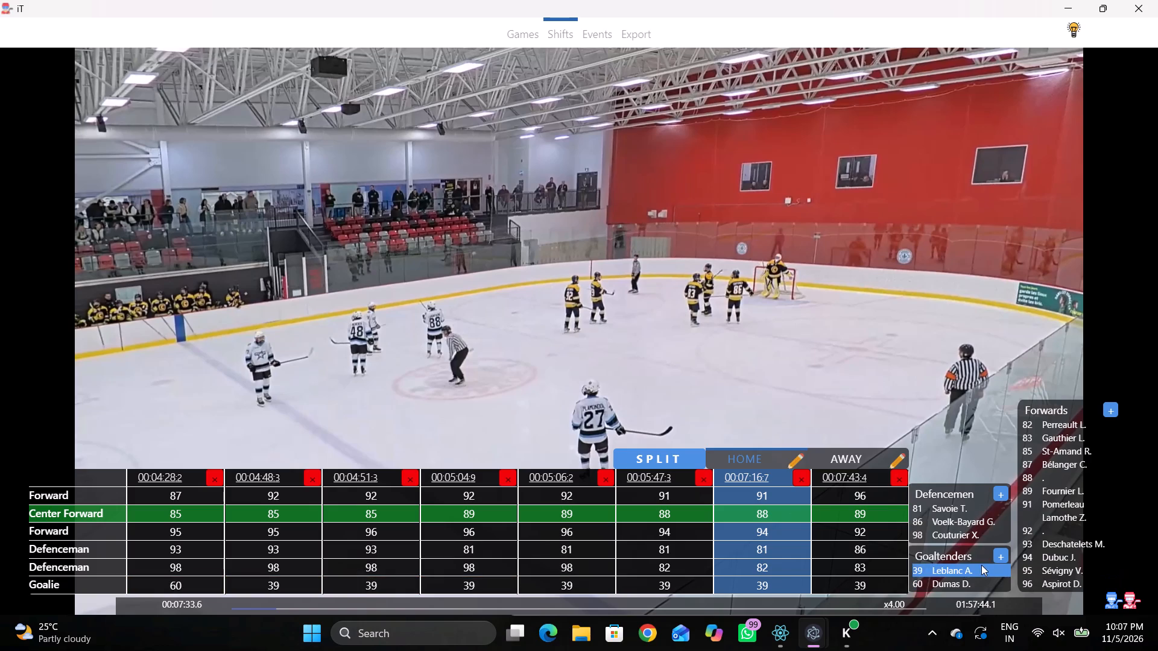
click(187, 587)
Go back to the 00:03:14.6 Home line and set the Goalie to 39 in every line from there through 00:04:06.0.
triple_click(176, 479)
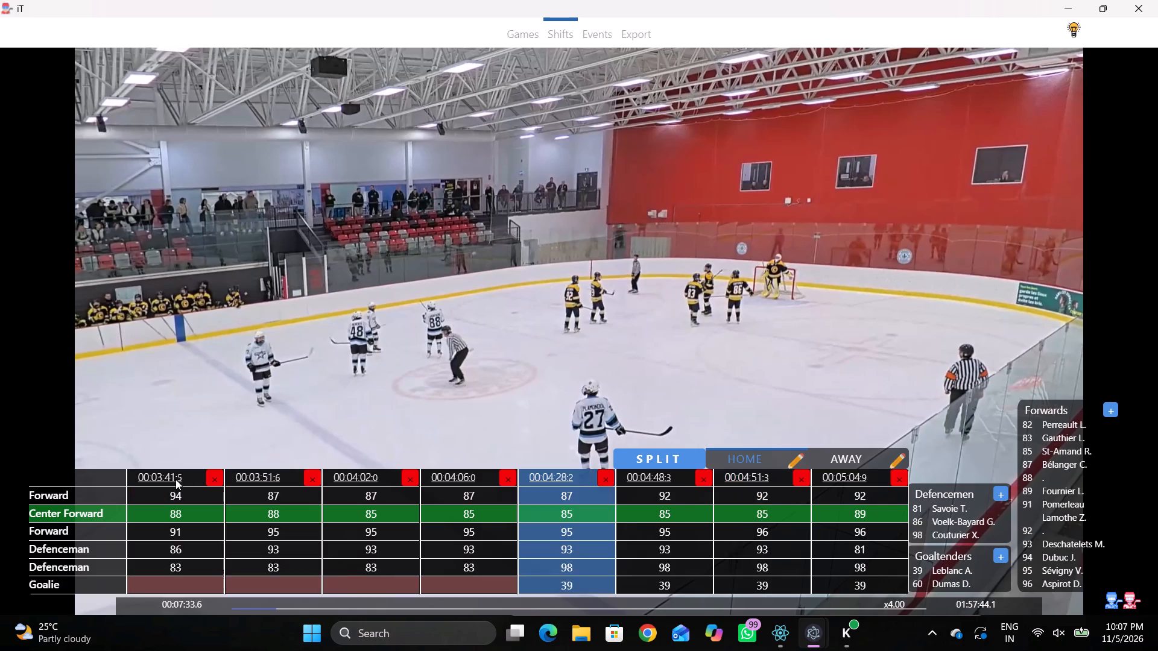
click(176, 480)
click(164, 593)
click(168, 586)
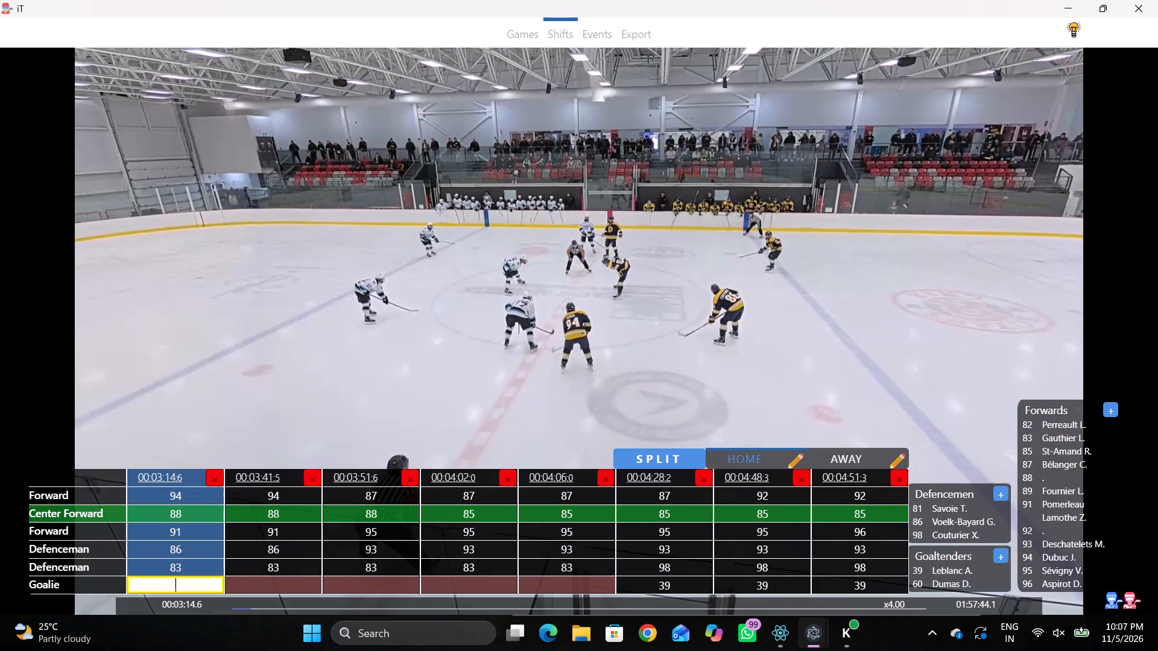
text(39)
click(250, 586)
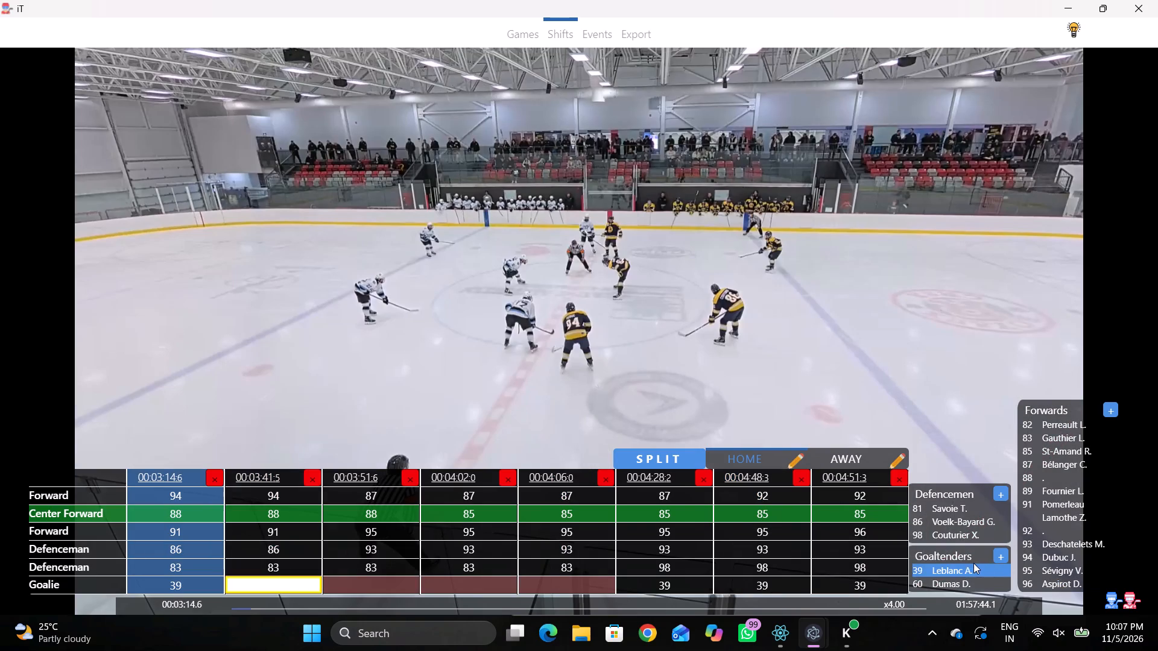
click(973, 563)
click(441, 588)
click(412, 587)
click(930, 570)
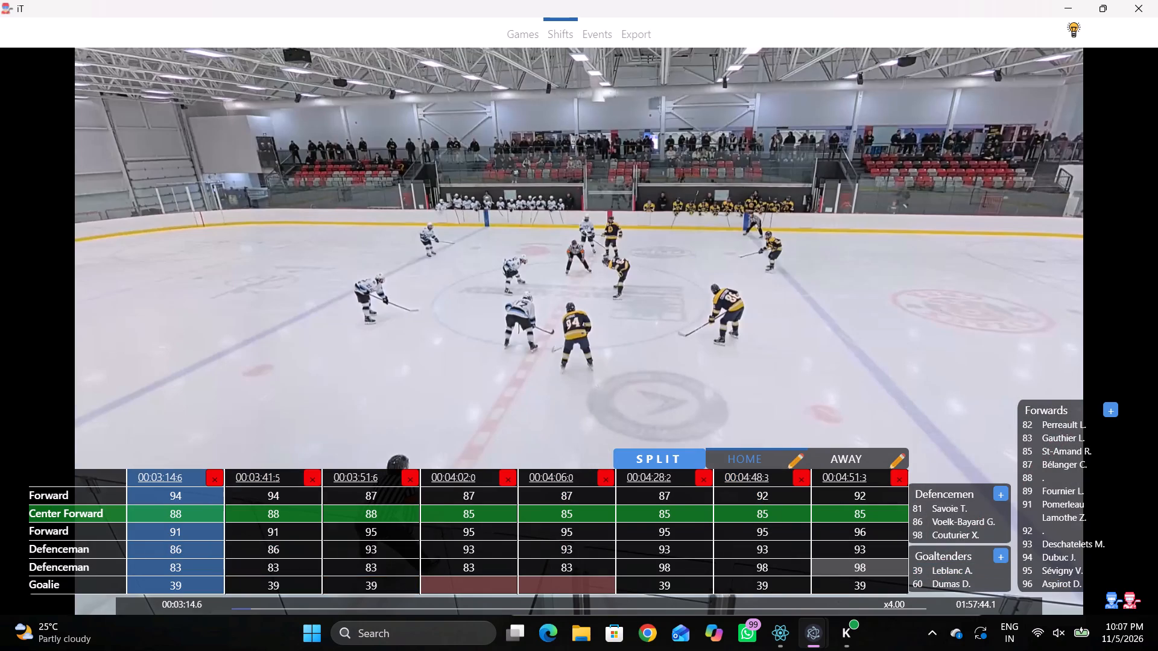
click(451, 587)
click(943, 567)
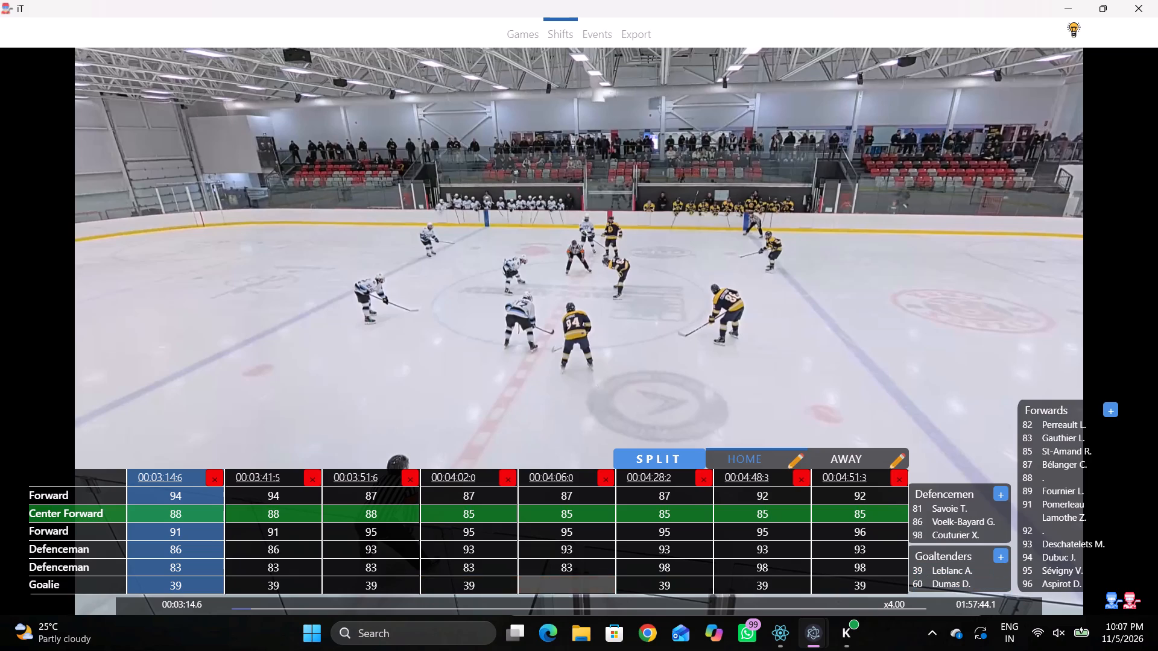
click(555, 585)
click(946, 573)
Return to the 00:07:43.4 Home line, play on to about 00:08:28.3 and add a new Home line there.
double_click(850, 486)
double_click(847, 483)
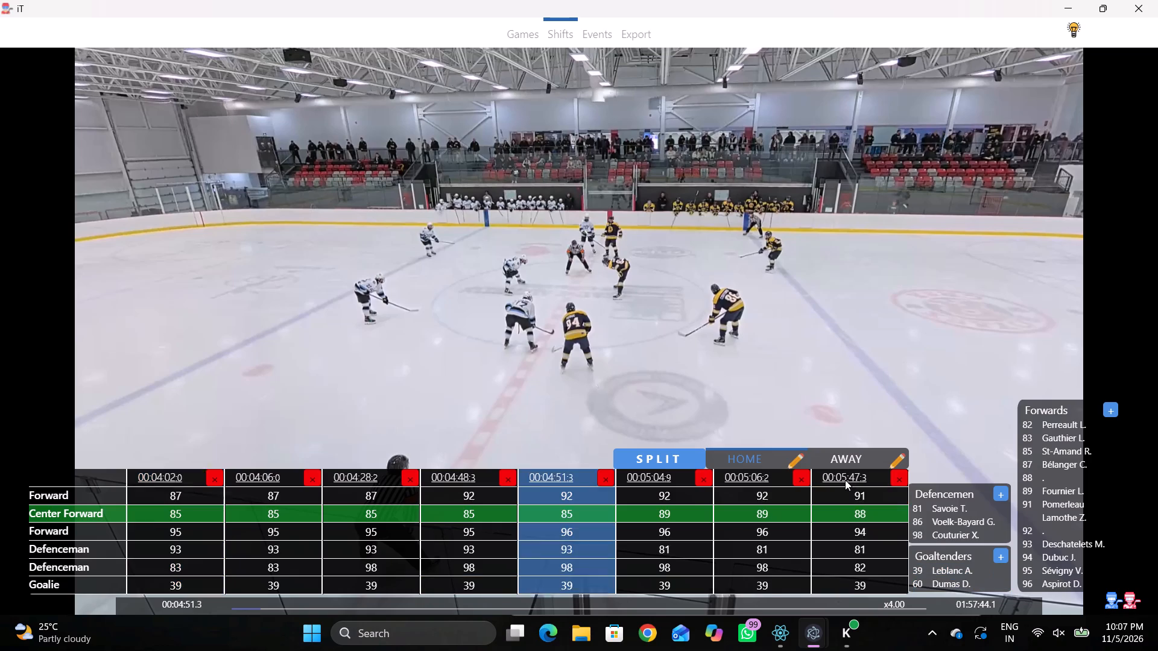
triple_click(845, 480)
click(845, 480)
key(shift+d)
key(space)
text(c)
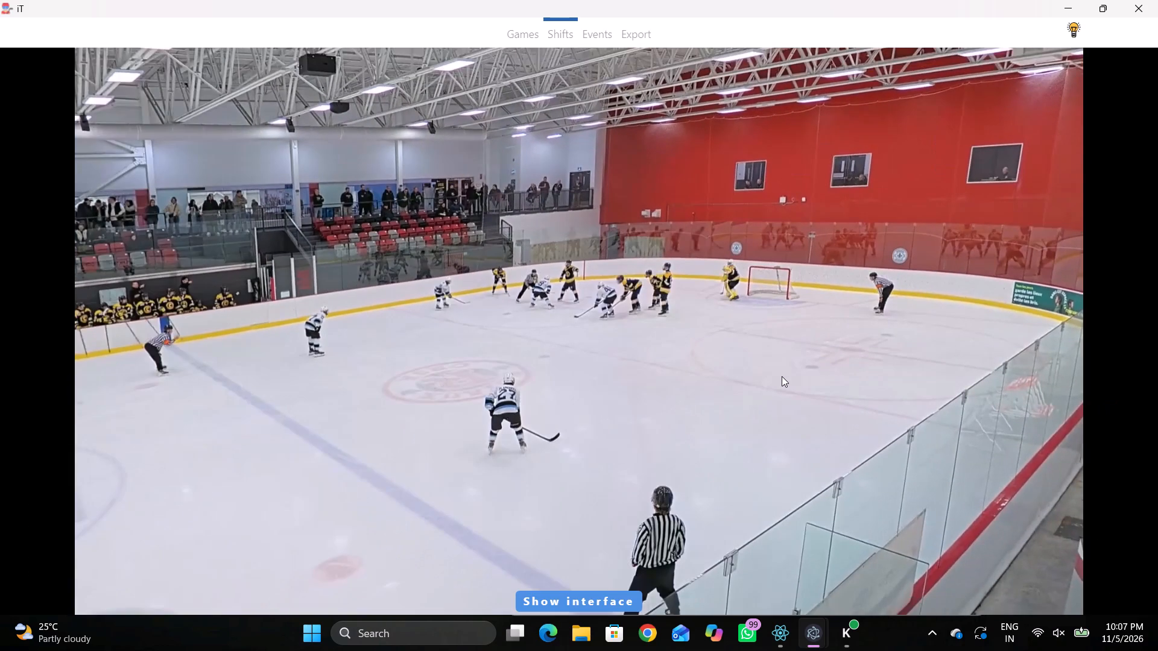
key(space)
text(c v)
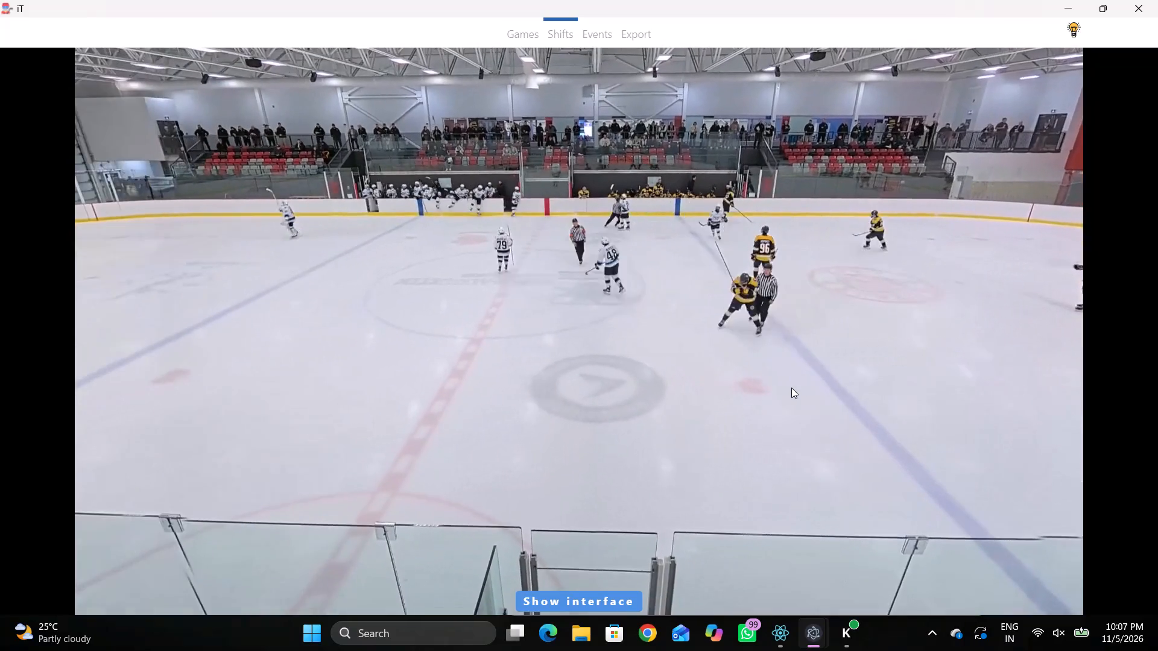
text(c)
key(space)
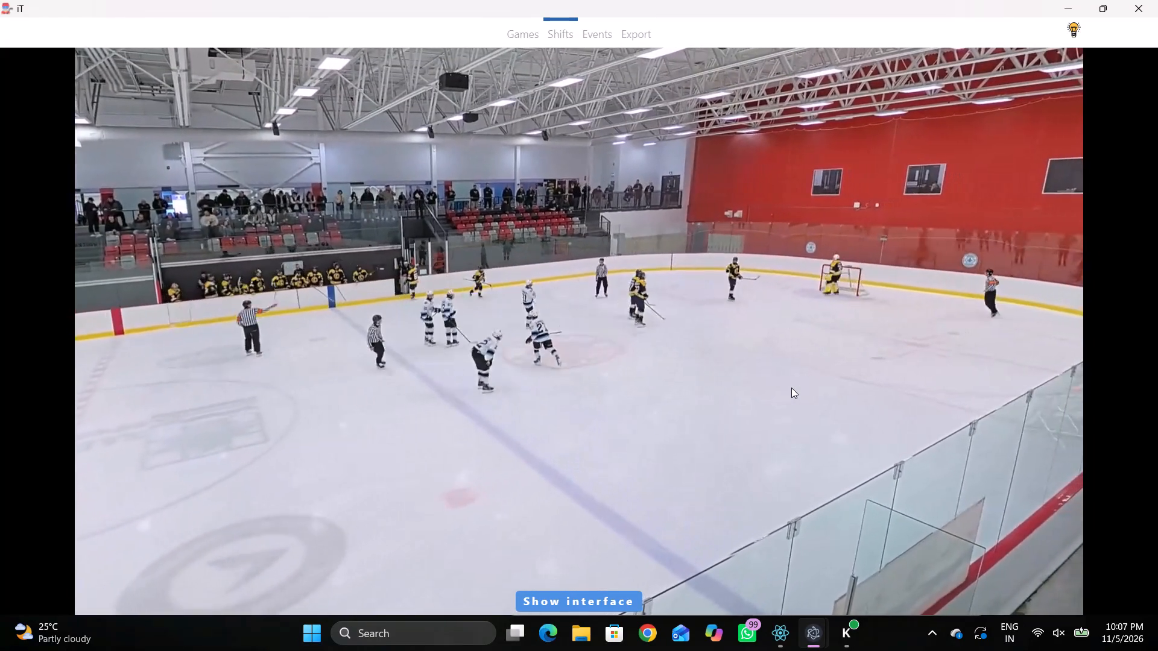
key(space)
key(space)
key(r)
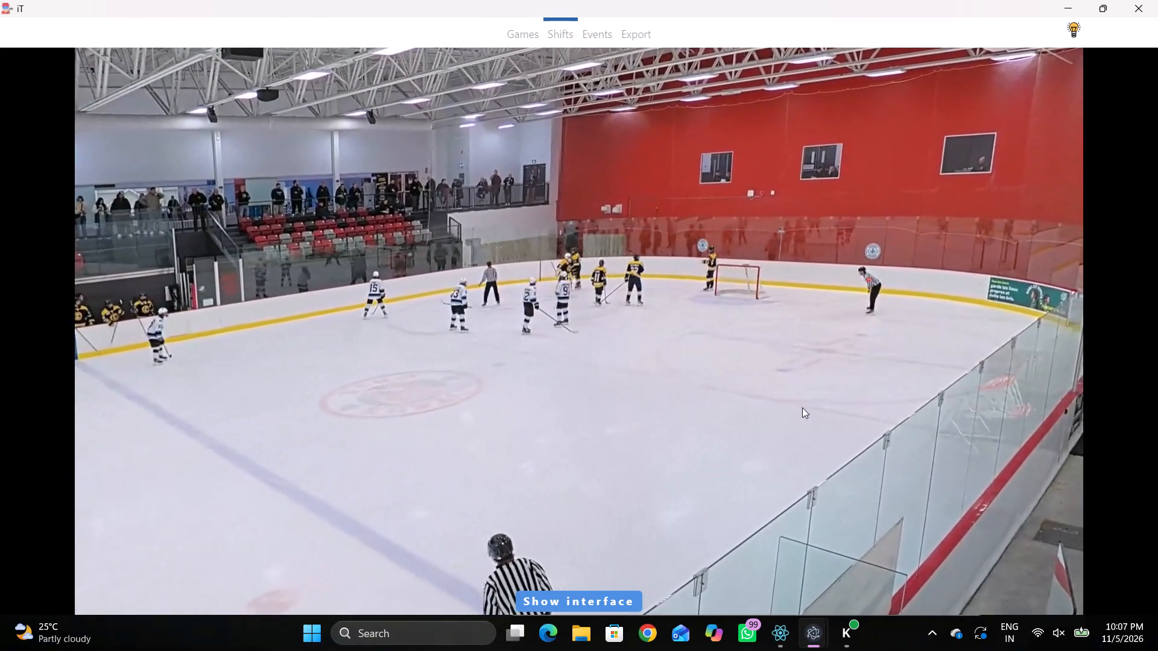
key(space)
key(shift+s)
key(shift+d)
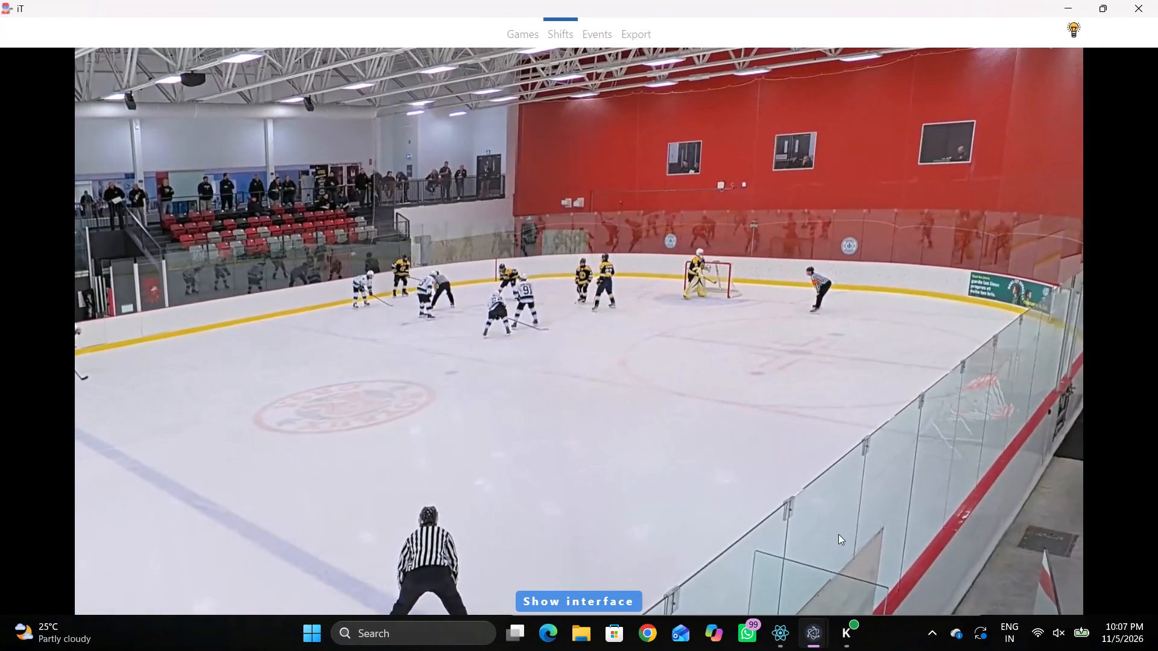
Clear both Forwards, the Center Forward and the first Defenceman from the 00:08:28.3 Home line, keeping Goalie 39.
click(867, 508)
click(867, 495)
key(BackSpace)
key(Tab)
key(BackSpace)
key(Tab)
key(BackSpace)
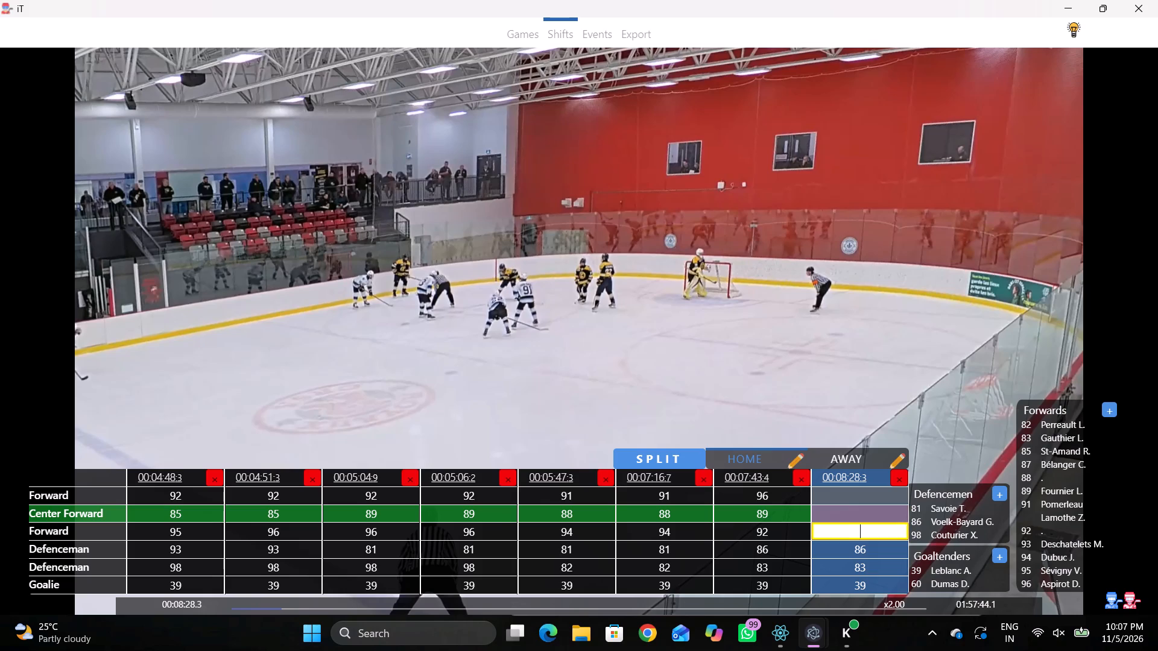
key(BackSpace)
key(Tab)
key(BackSpace)
key(Tab)
key(BackSpace)
Review play up to about 00:08:37.1 and set the Center Forward in the 00:08:28.3 Home line to 87.
text(D v)
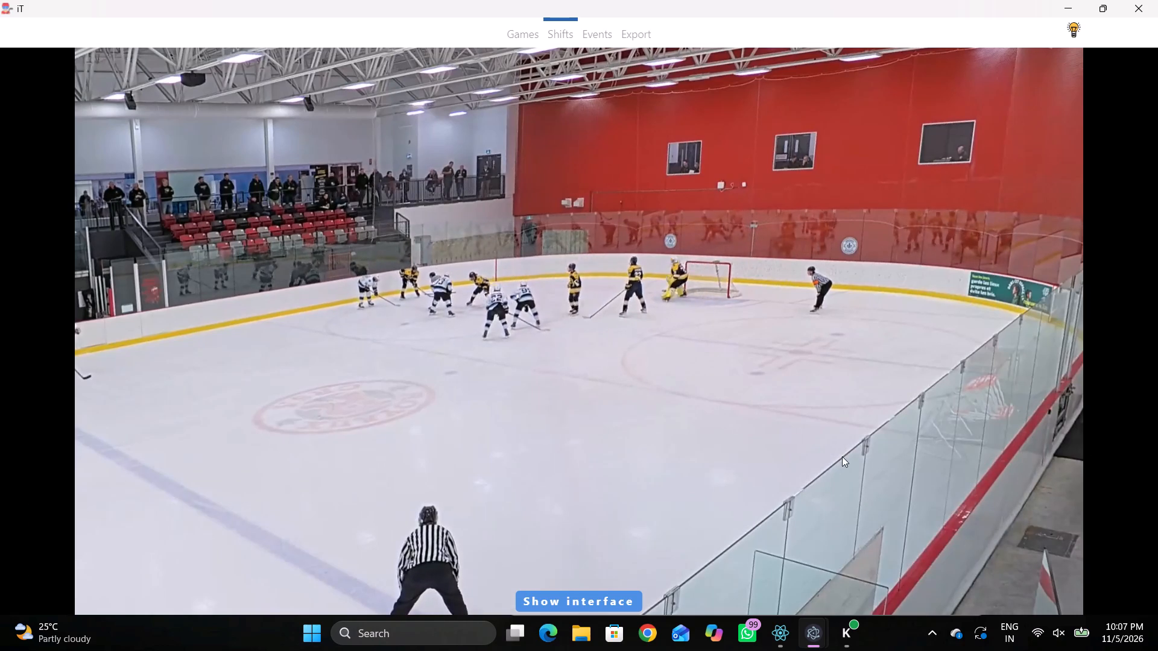
key(space)
key(r)
key(space)
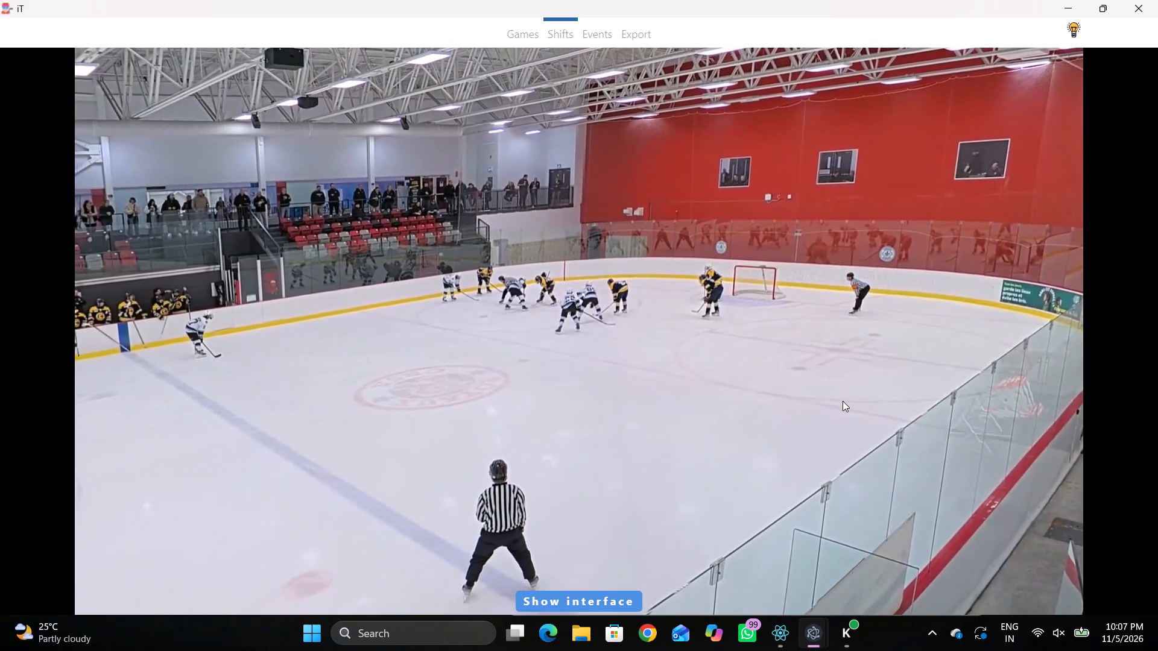
key(space)
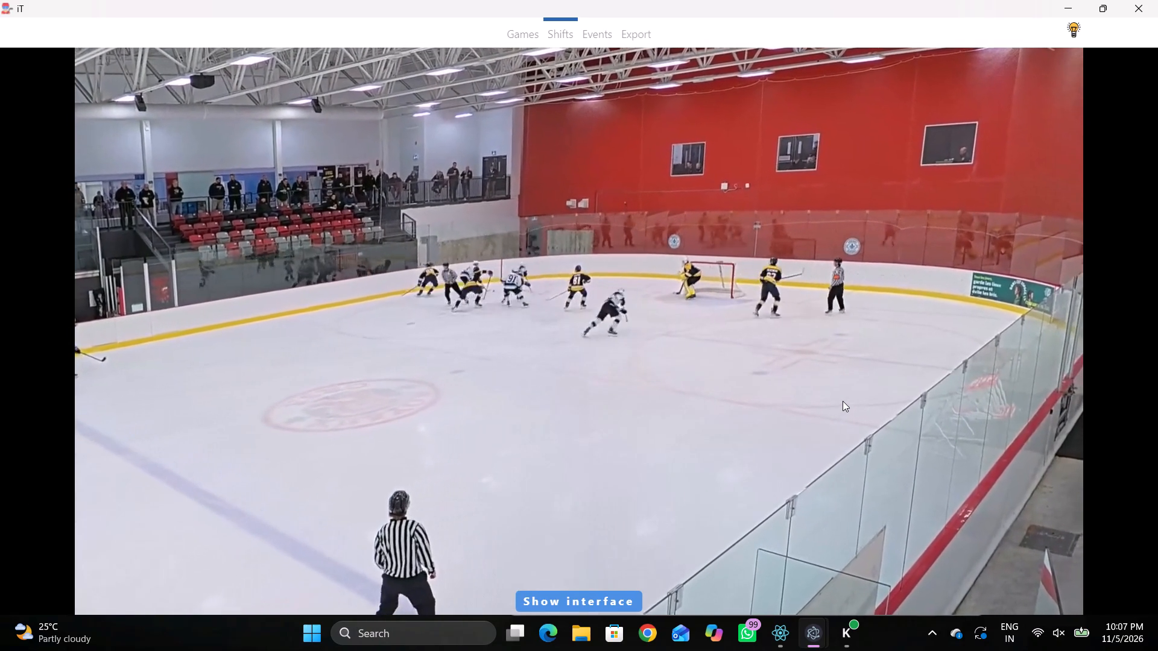
key(q)
key(q)
key(q)
key(q)
key(shift+d)
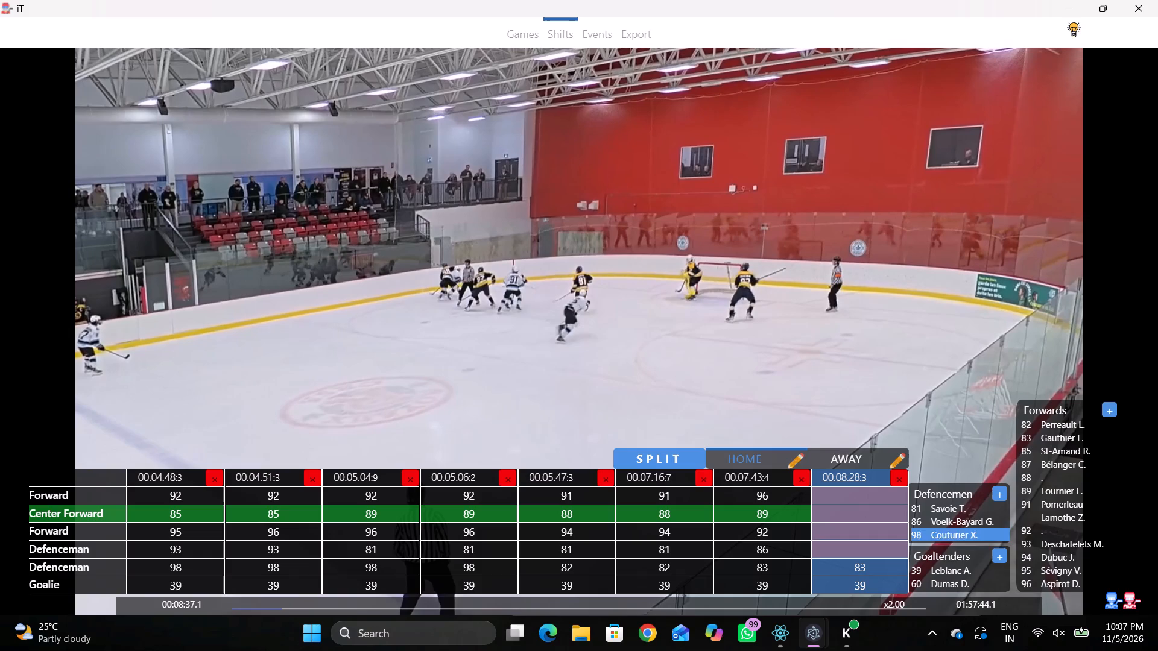
click(875, 517)
click(1040, 465)
Review play around 00:08:37.1 and set the second Defenceman in the 00:08:28.3 Home line to 81.
key(q)
key(q)
key(q)
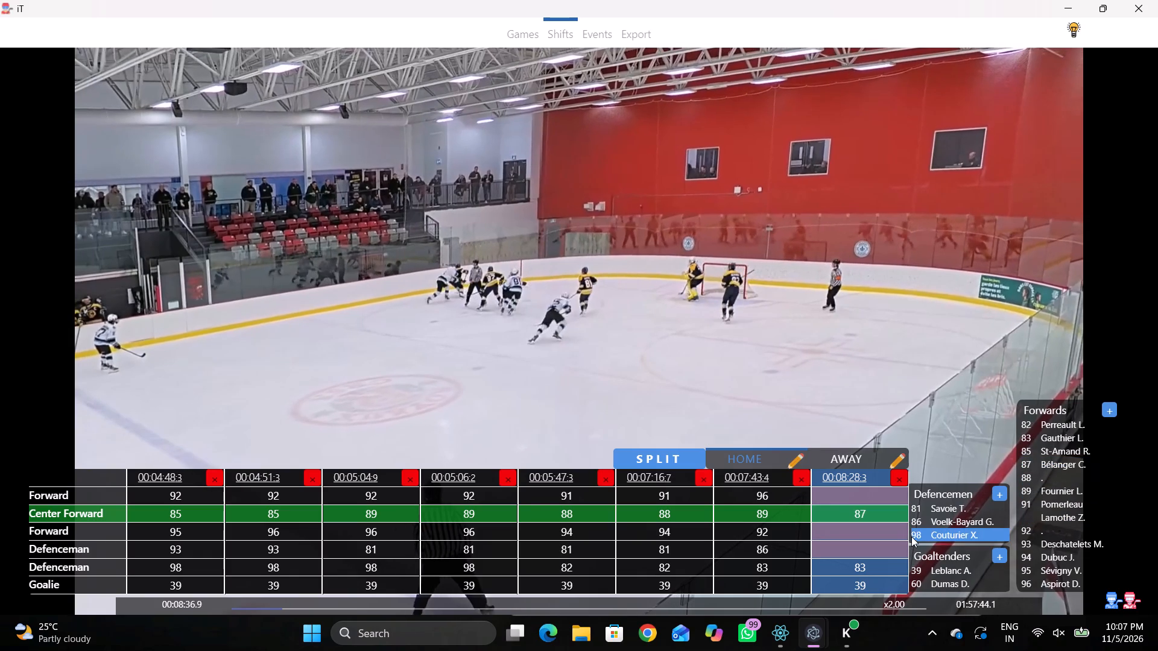
key(space)
key(space)
click(879, 546)
click(876, 559)
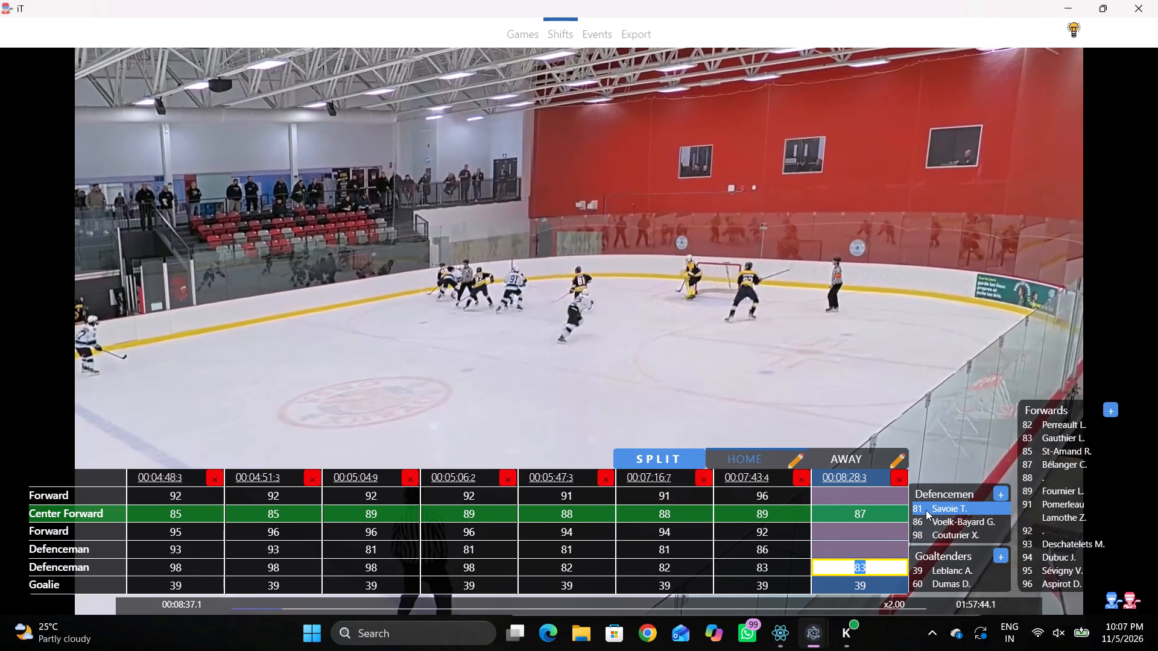
click(928, 508)
key(space)
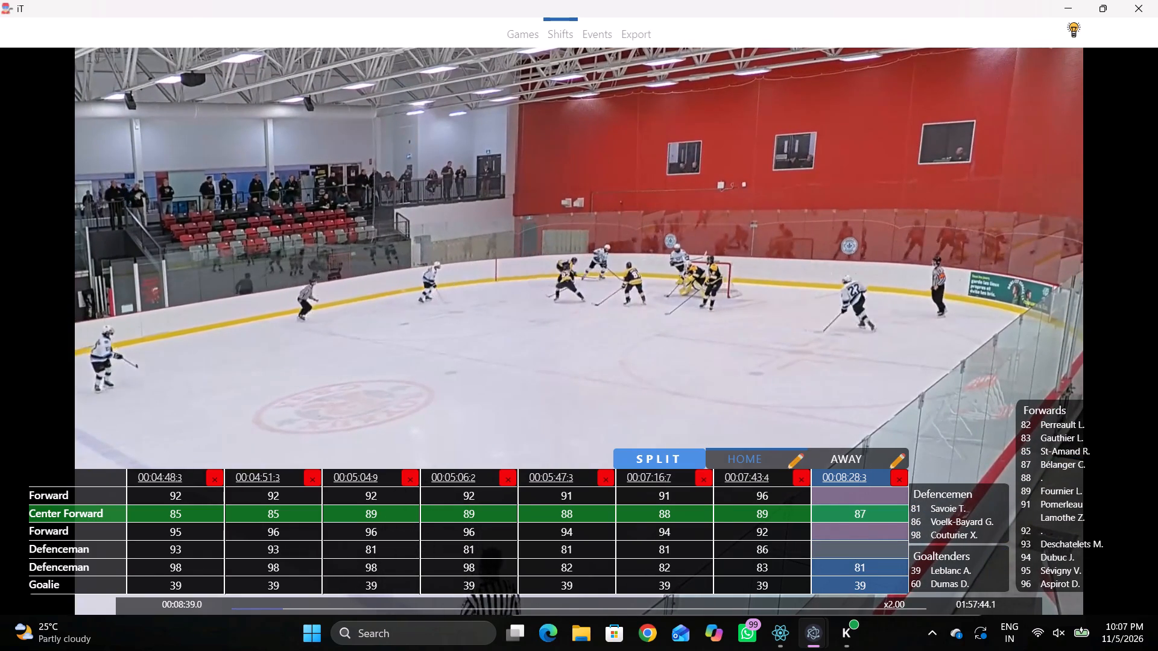
Play on to about 00:08:51.4 and set the first Forward in the 00:08:28.3 Home line to 92.
key(shift+d)
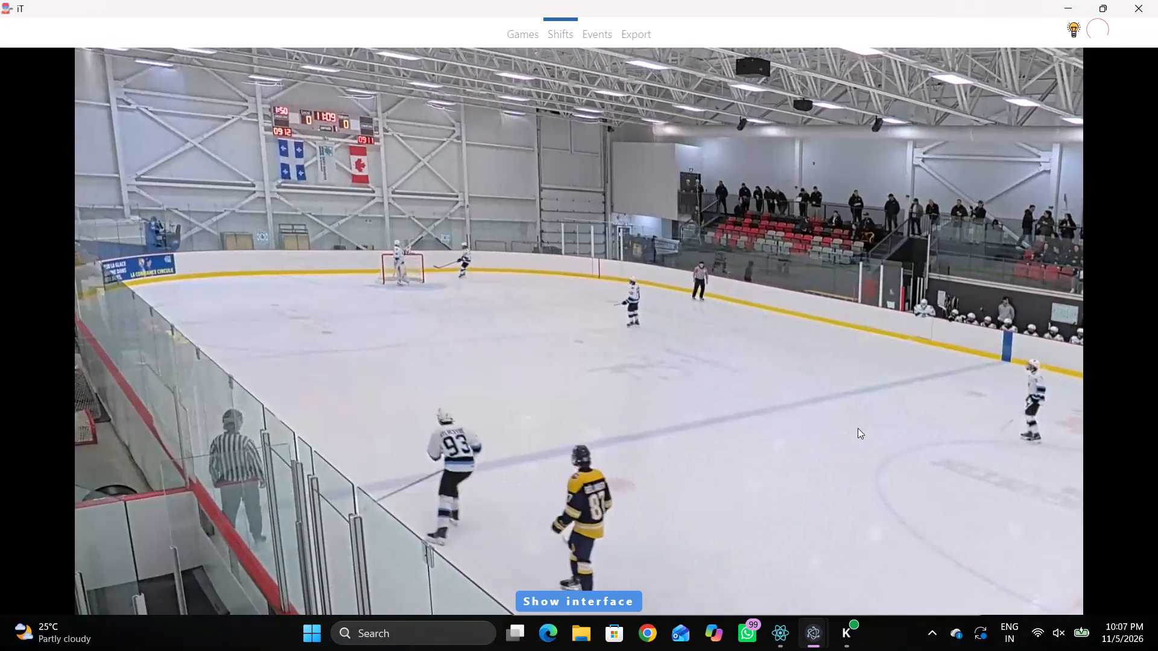
key(space)
key(space)
key(space)
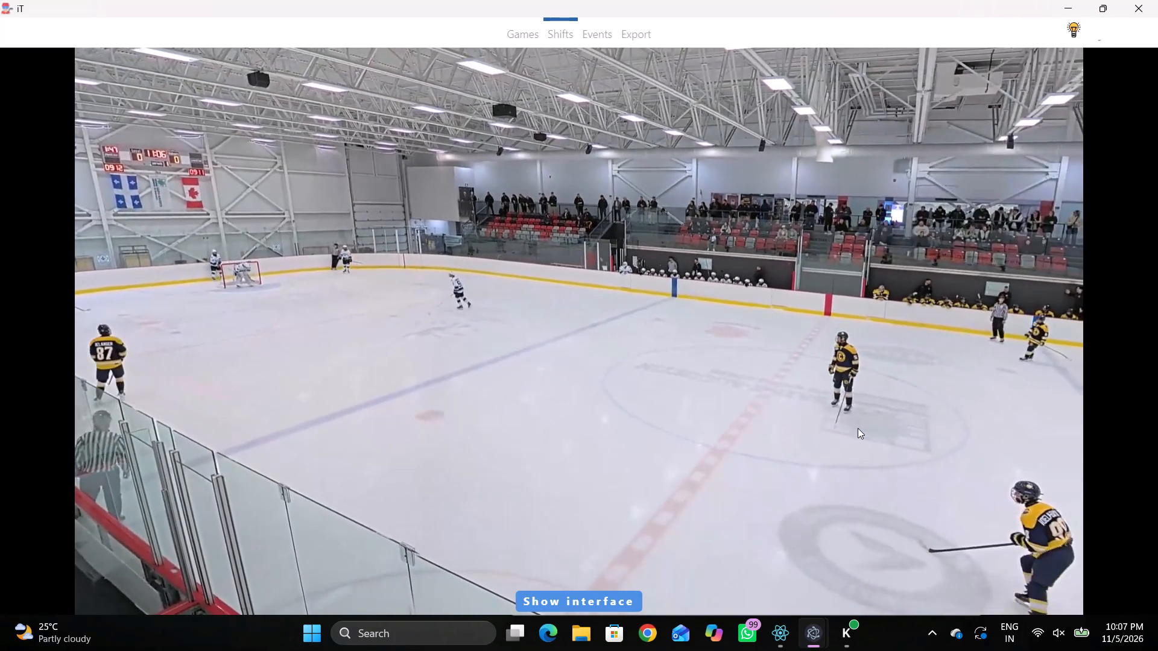
key(space)
key(space)
key(shift+d)
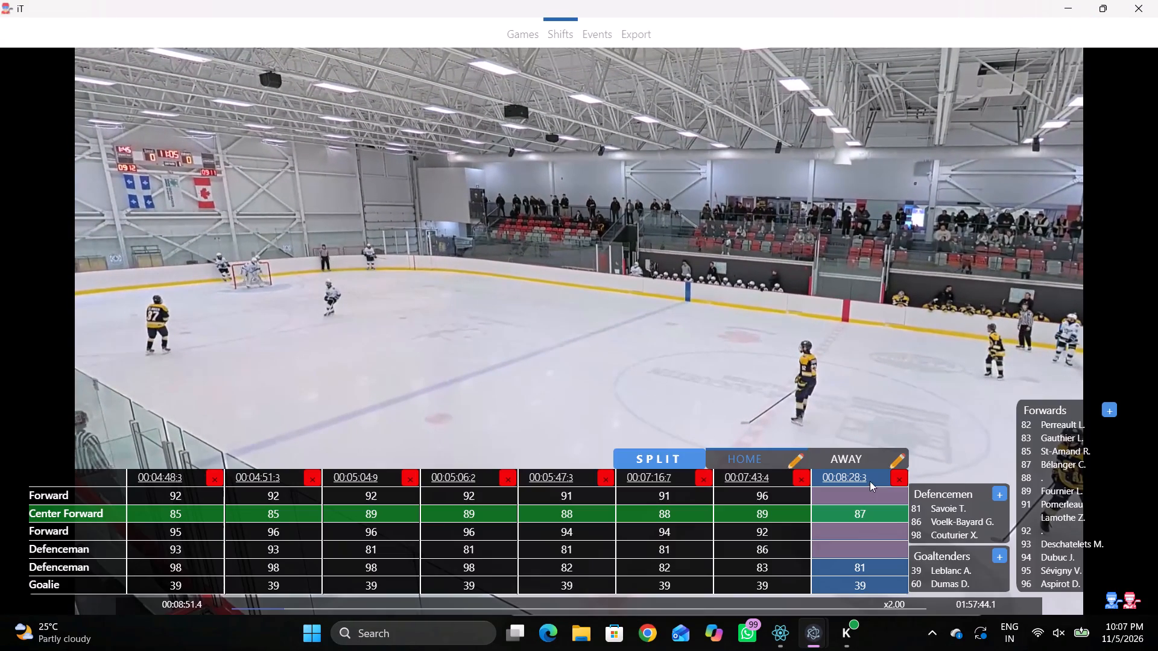
click(870, 494)
click(1025, 537)
click(1028, 530)
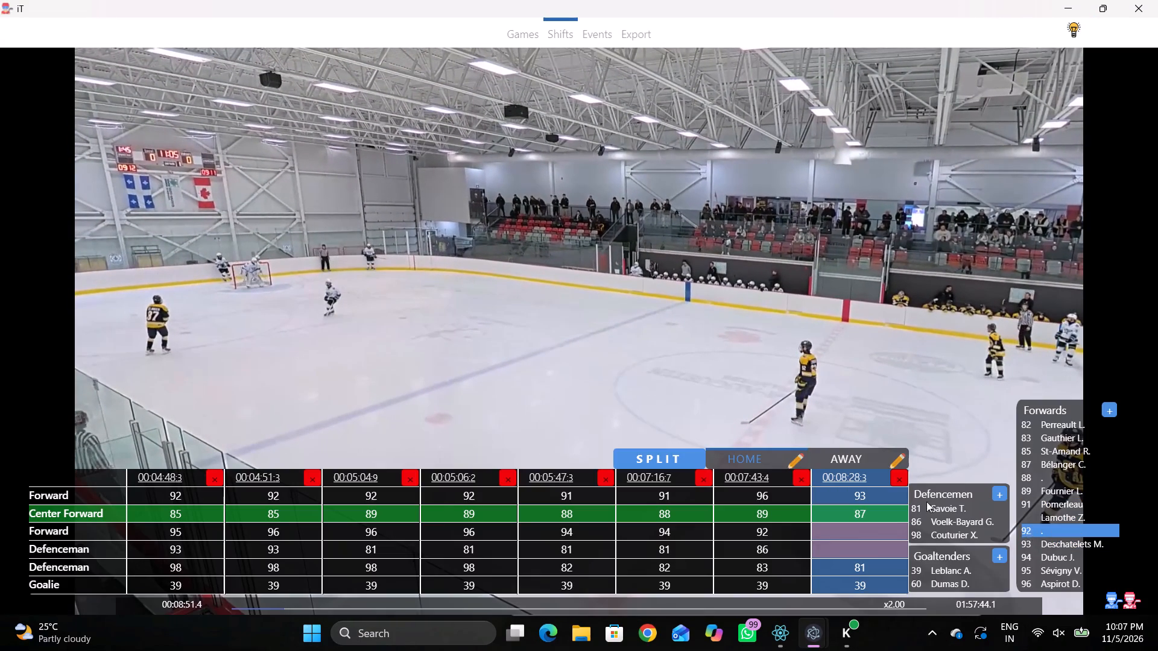
click(891, 497)
Play on to about 00:09:22.8 and set the first Defenceman in the 00:08:28.3 Home line to 98.
key(space)
key(space)
key(shift+d)
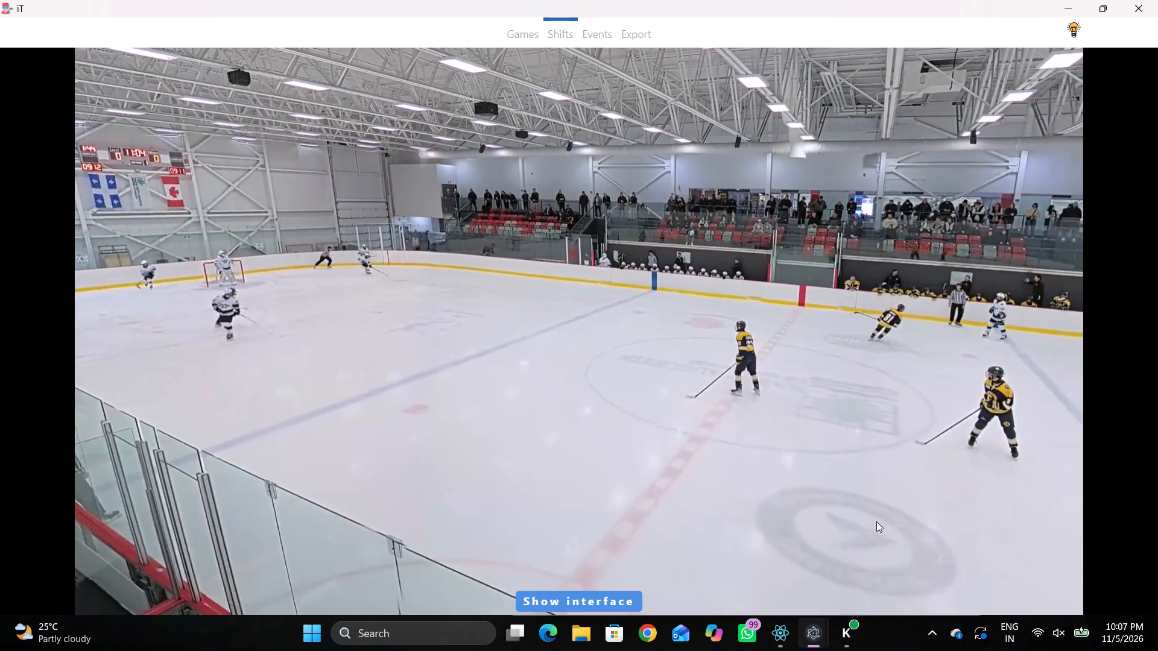
key(shift+d)
text(d)
key(space)
key(space)
key(space)
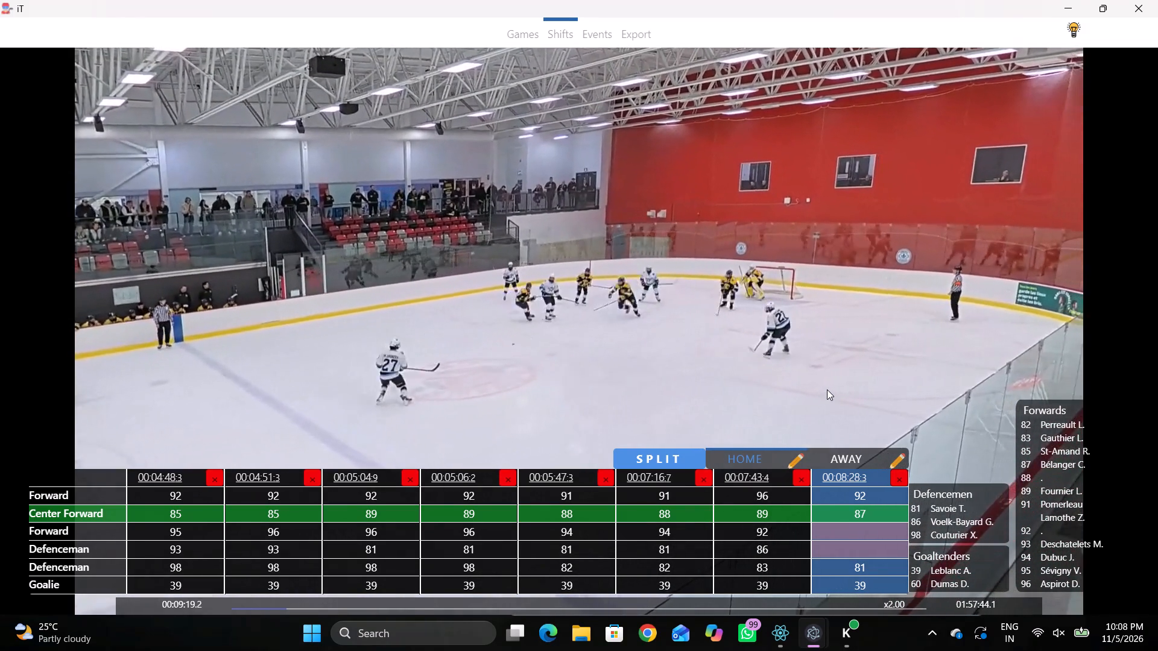
key(space)
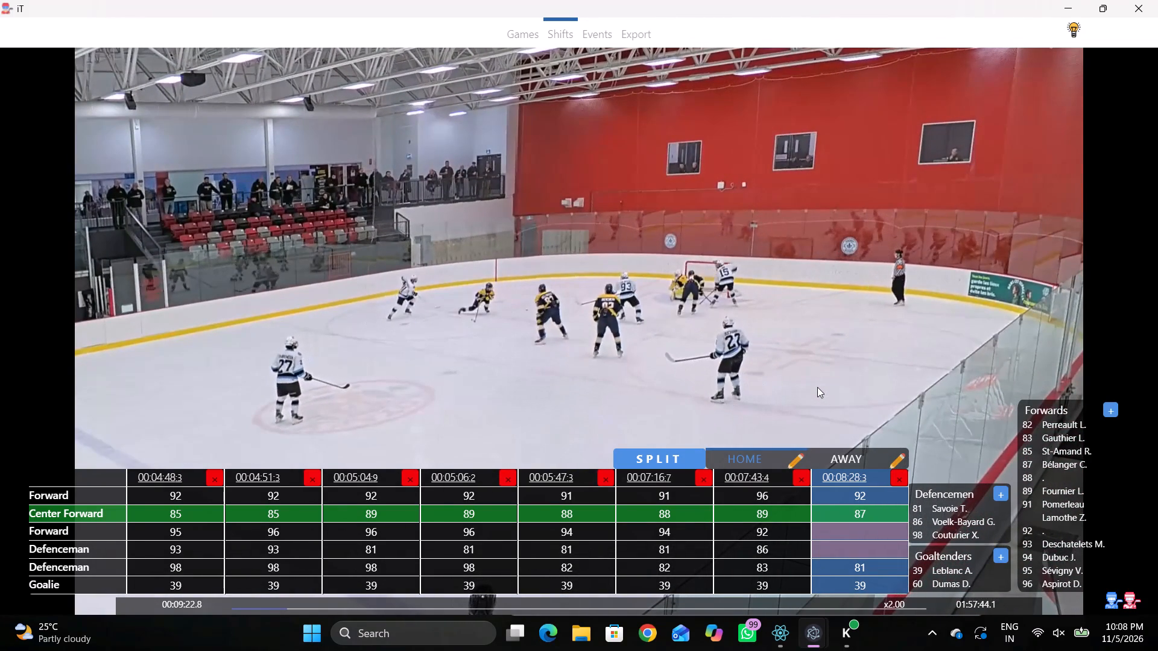
text(q)
key(q)
click(852, 552)
click(948, 538)
Play on to the faceoff at about 00:09:48.5 and add a new Home line there.
key(shift+d)
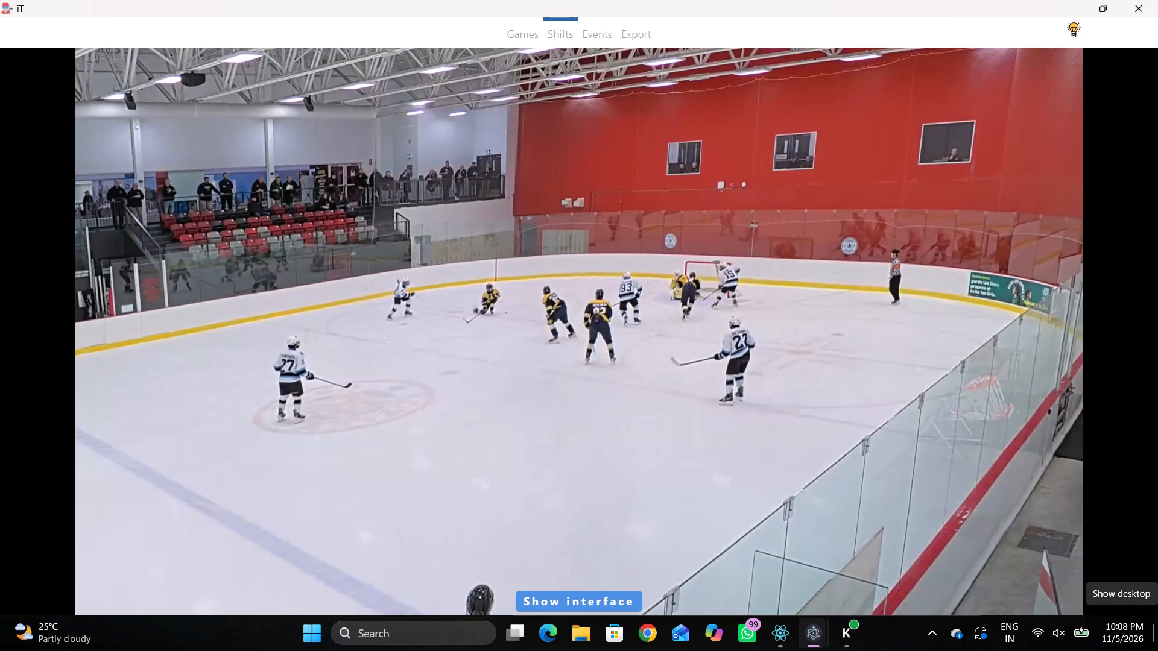
key(space)
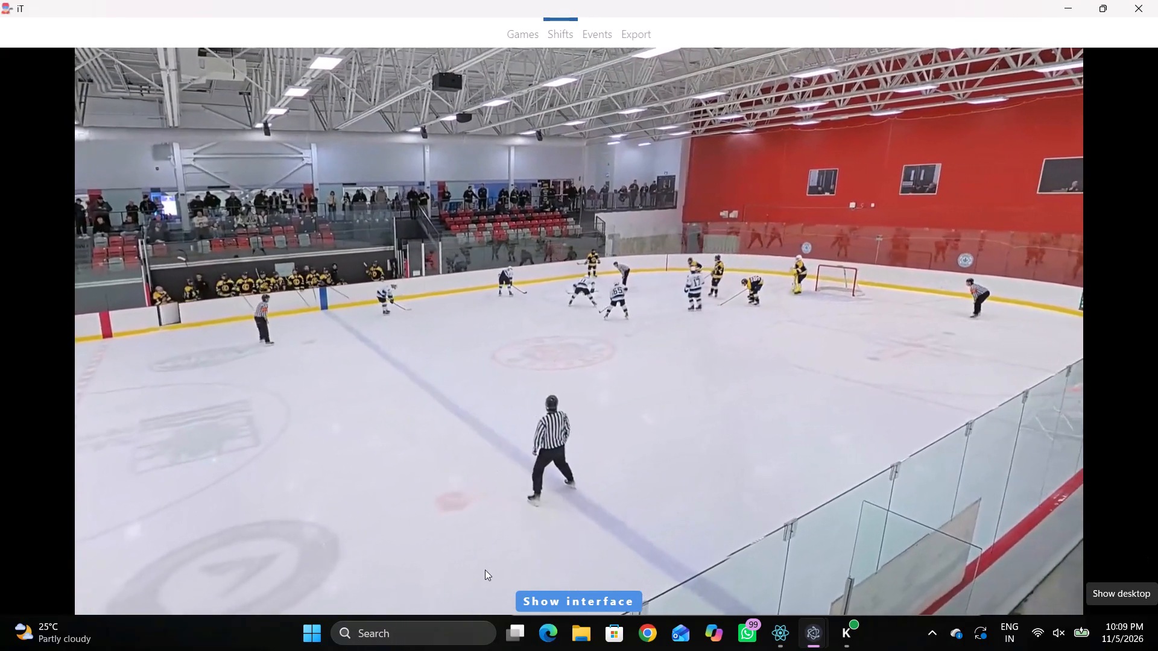
key(space)
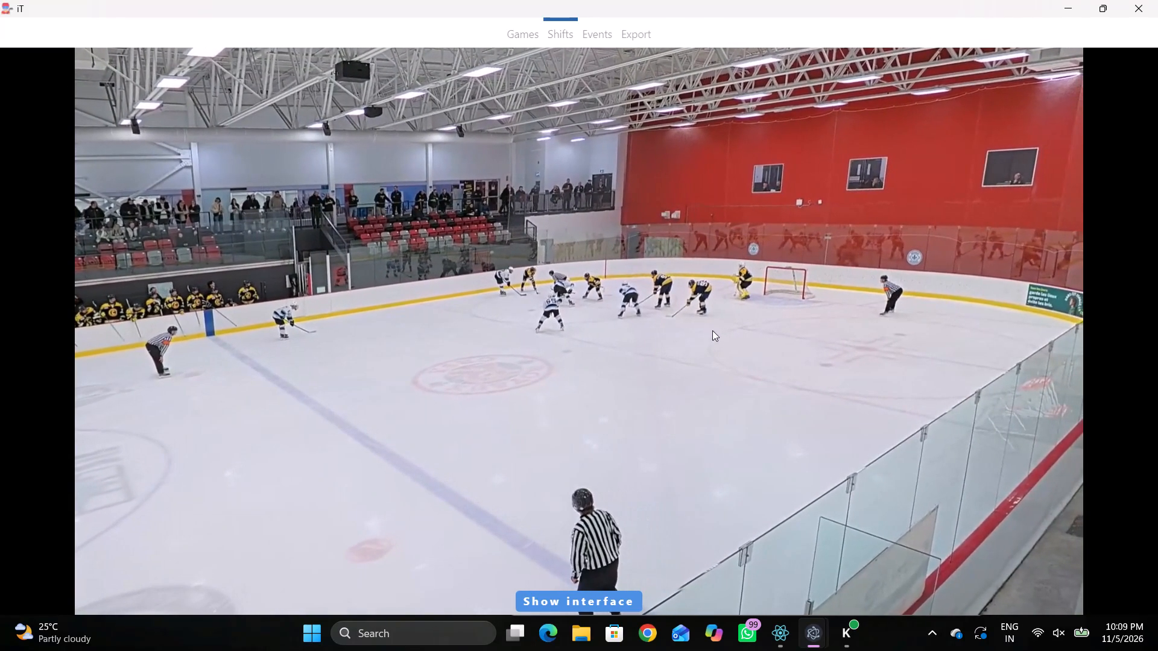
key(shift+s)
key(shift+d)
Clear both Forwards, the Center Forward and the first Defenceman from the 00:09:48.5 Home line.
click(867, 496)
key(BackSpace)
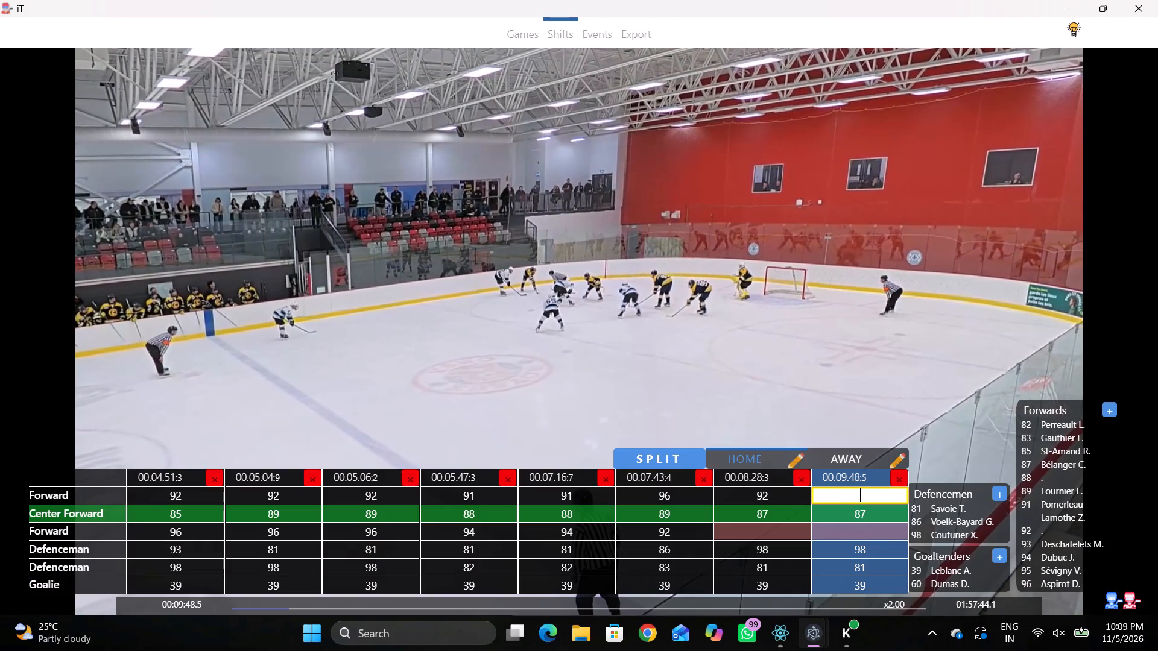
key(Tab)
key(BackSpace)
key(BackSpace)
key(Tab)
key(BackSpace)
key(Tab)
key(BackSpace)
key(Tab)
key(BackSpace)
Review the play following the 00:09:48.5 faceoff up to about 00:10:06.8 to identify the Home skaters' numbers.
text(D)
key(space)
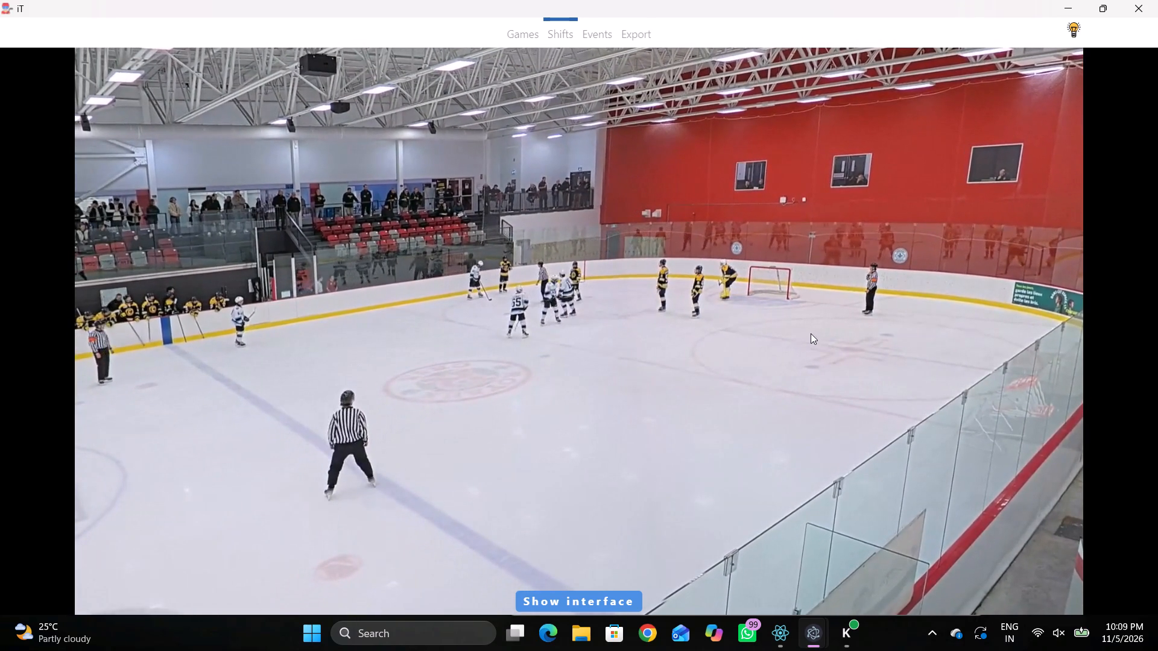
text(c)
key(space)
key(space)
text(qq)
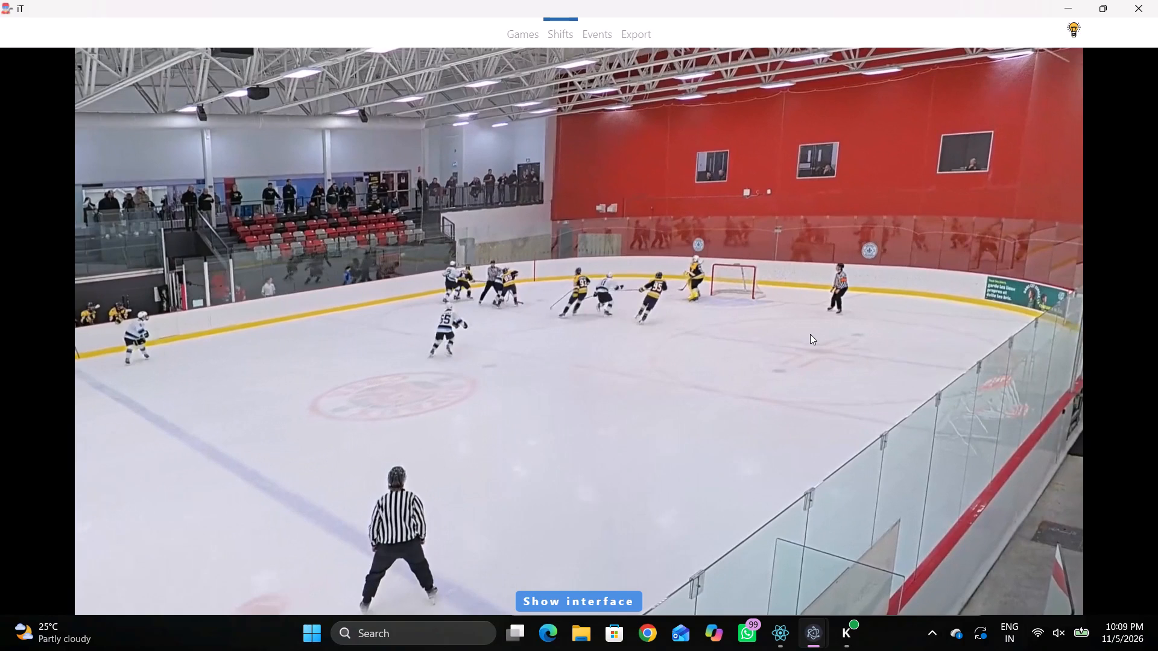
key(w)
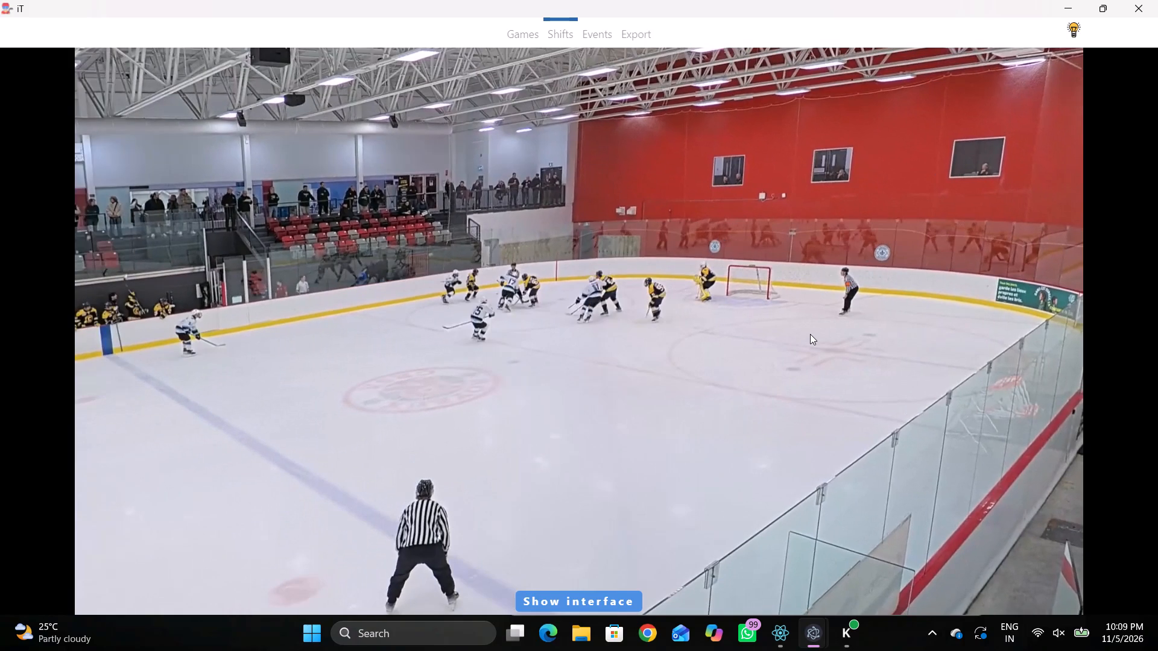
key(space)
key(space)
key(space)
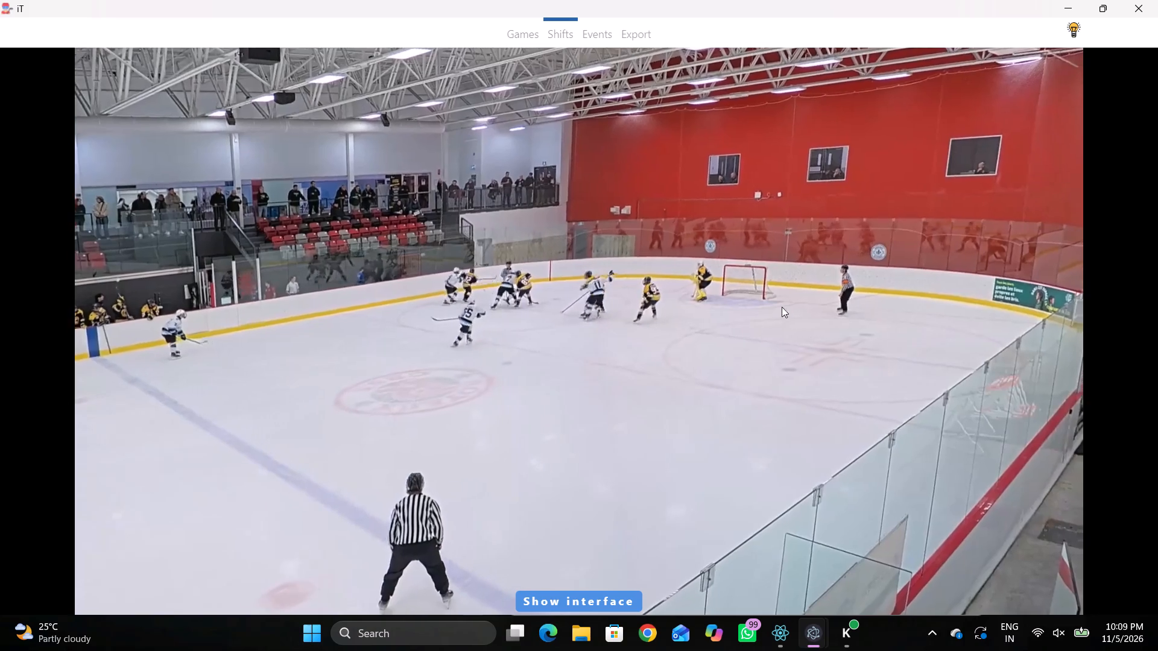
key(space)
key(q)
key(q)
key(shift+d)
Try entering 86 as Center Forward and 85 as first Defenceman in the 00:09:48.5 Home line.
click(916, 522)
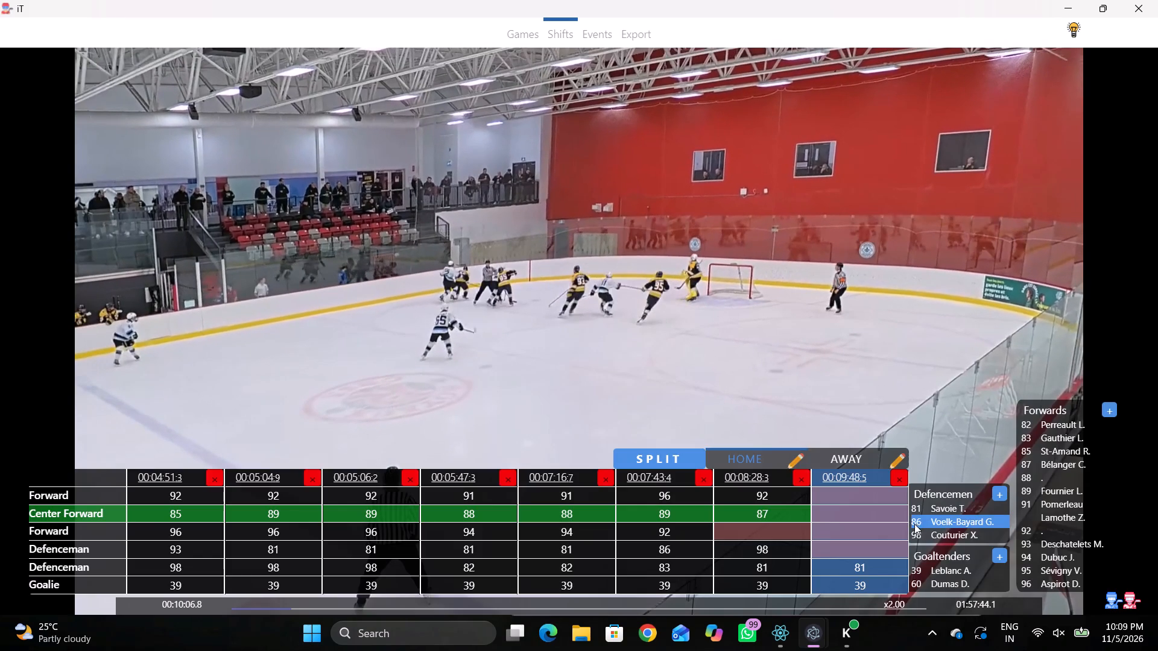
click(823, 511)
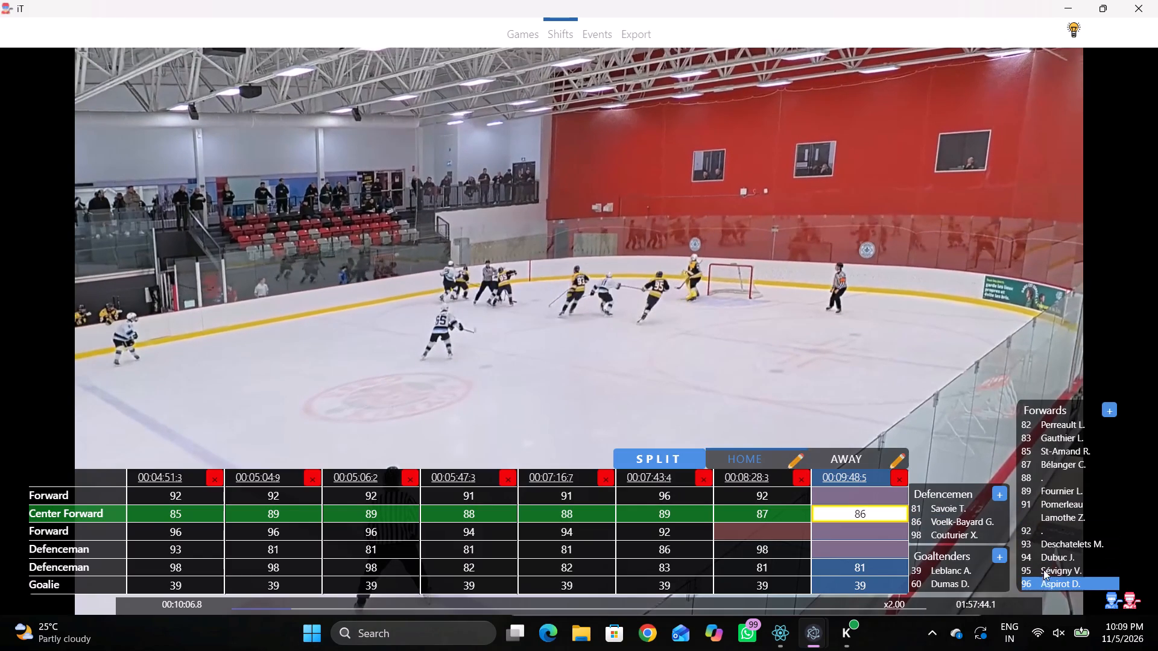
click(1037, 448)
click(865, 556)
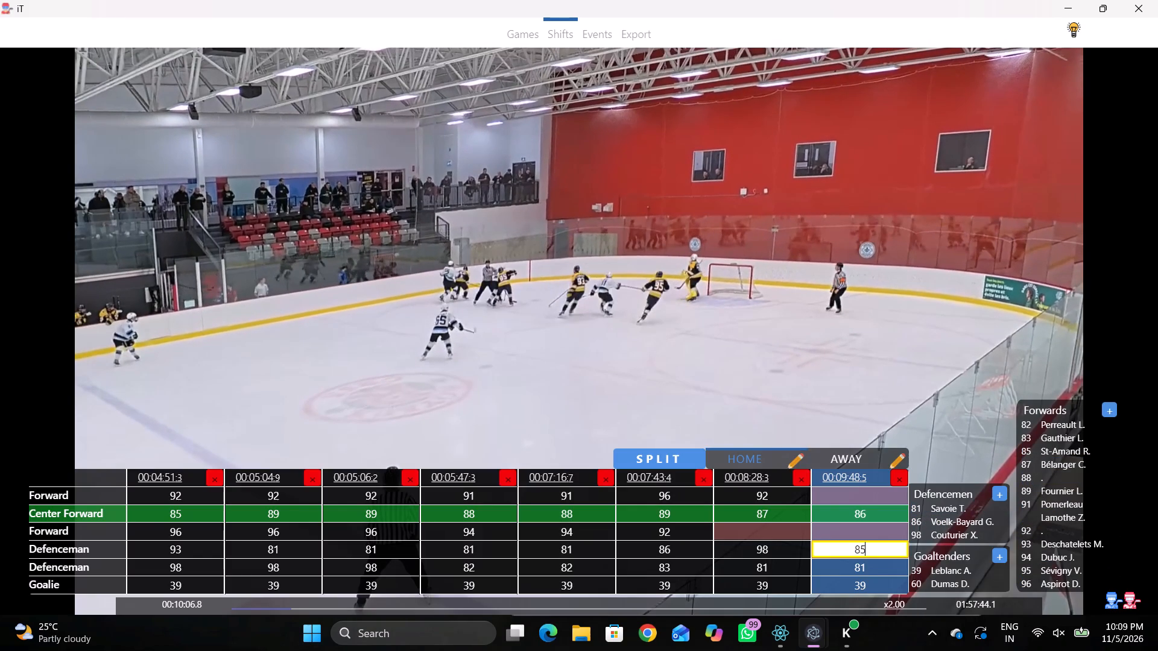
Clear the Center Forward, second Forward and both Defencemen from the 00:09:48.5 Home line, keeping Goalie 39.
click(864, 508)
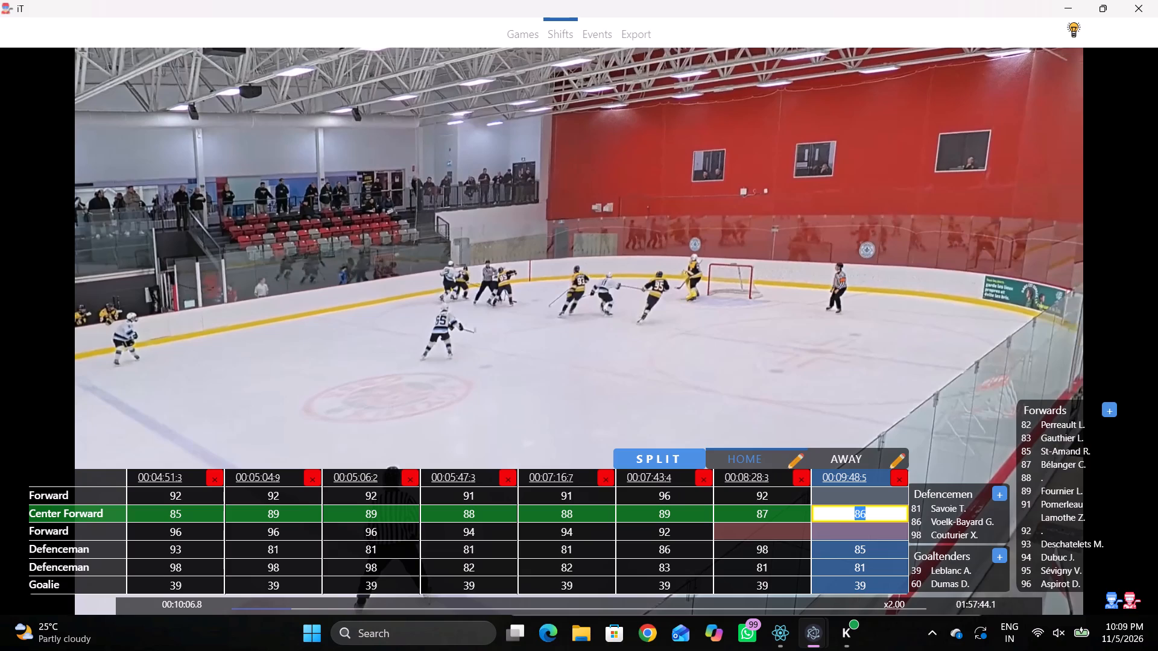
key(BackSpace)
key(Tab)
key(BackSpace)
key(Tab)
key(BackSpace)
key(Tab)
key(BackSpace)
Set the Center Forward in the 00:09:48.5 Home line to 85.
click(875, 503)
click(882, 513)
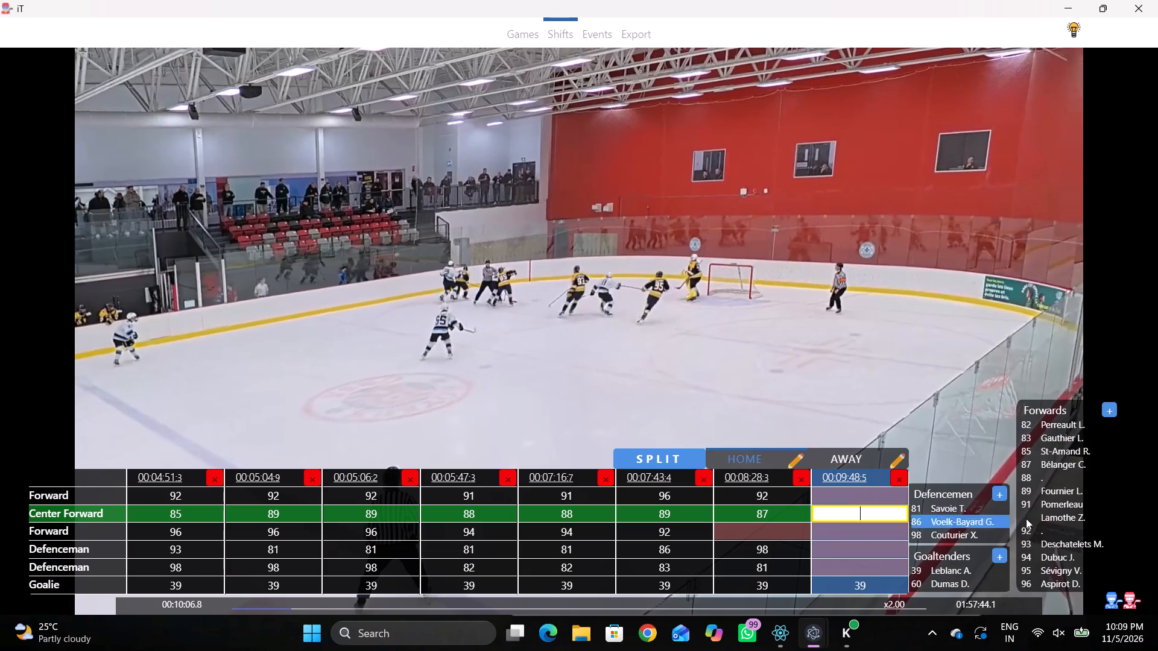
click(1063, 451)
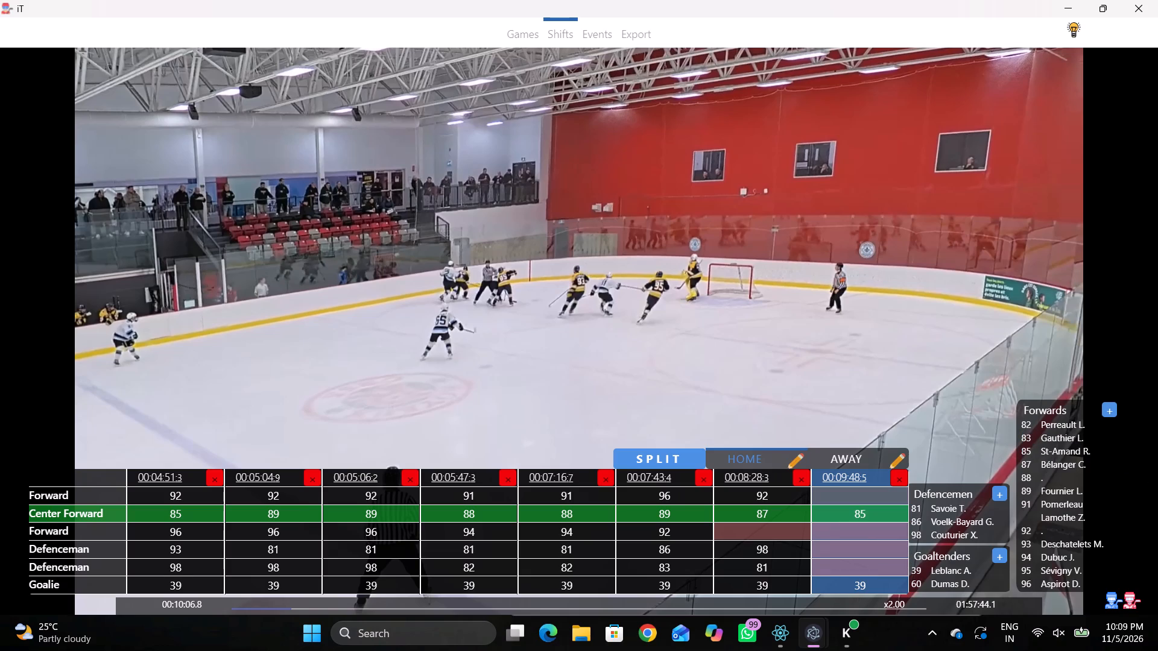
Set the first Forward in the 00:09:48.5 Home line to 93.
click(867, 555)
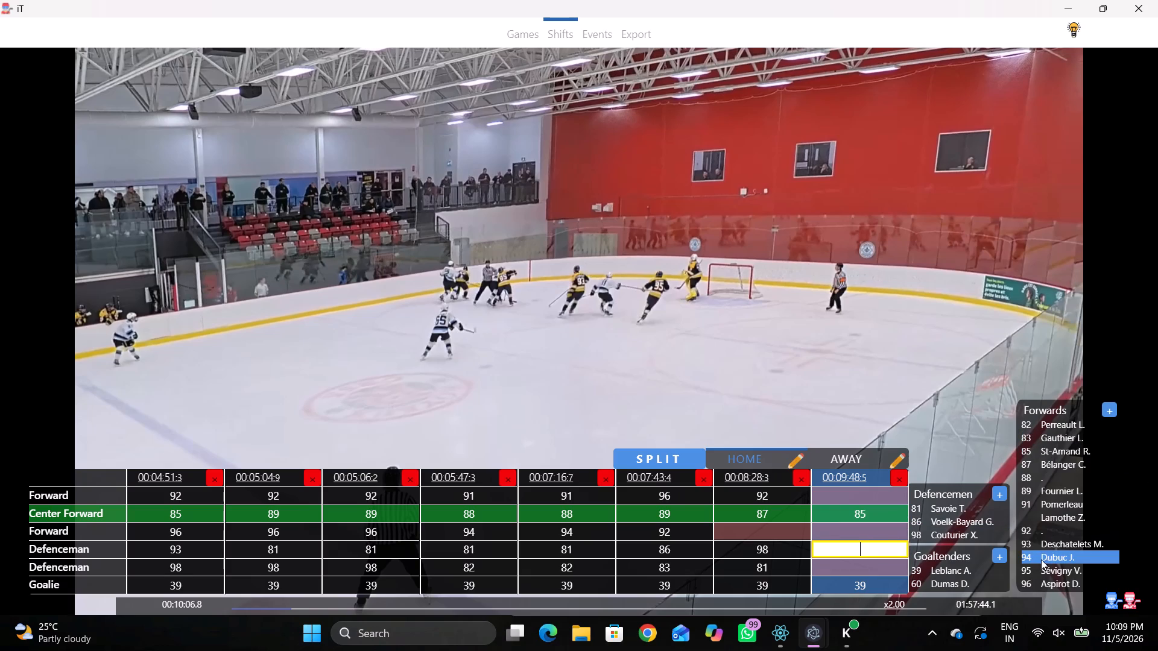
click(873, 547)
click(868, 525)
click(875, 491)
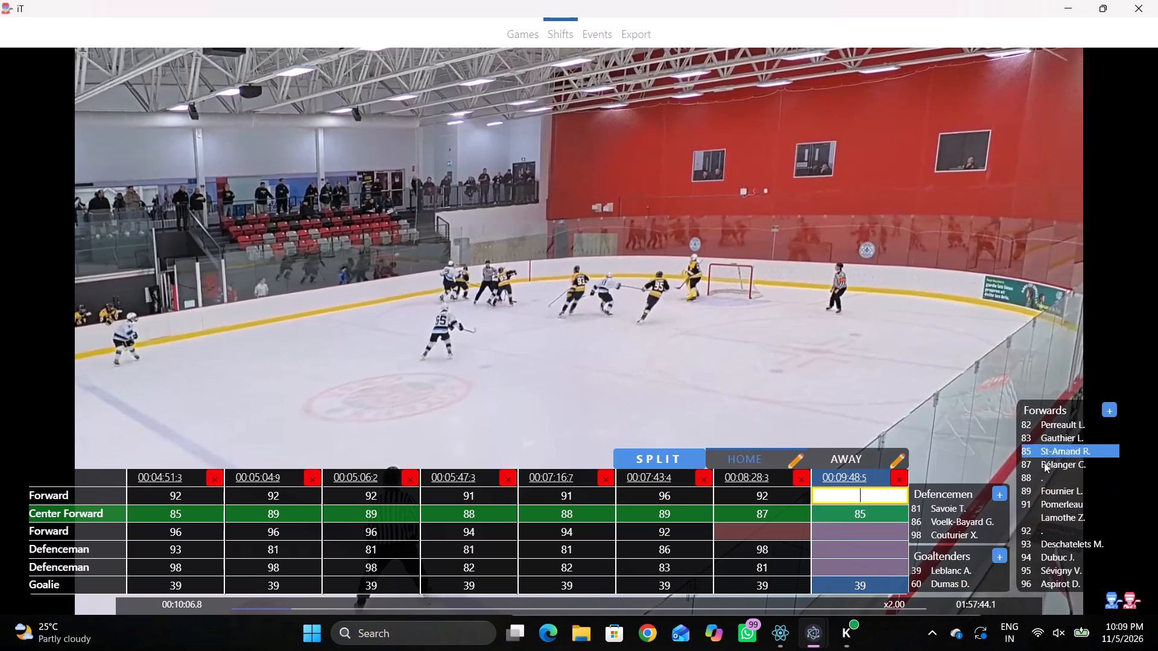
click(1036, 535)
click(1037, 549)
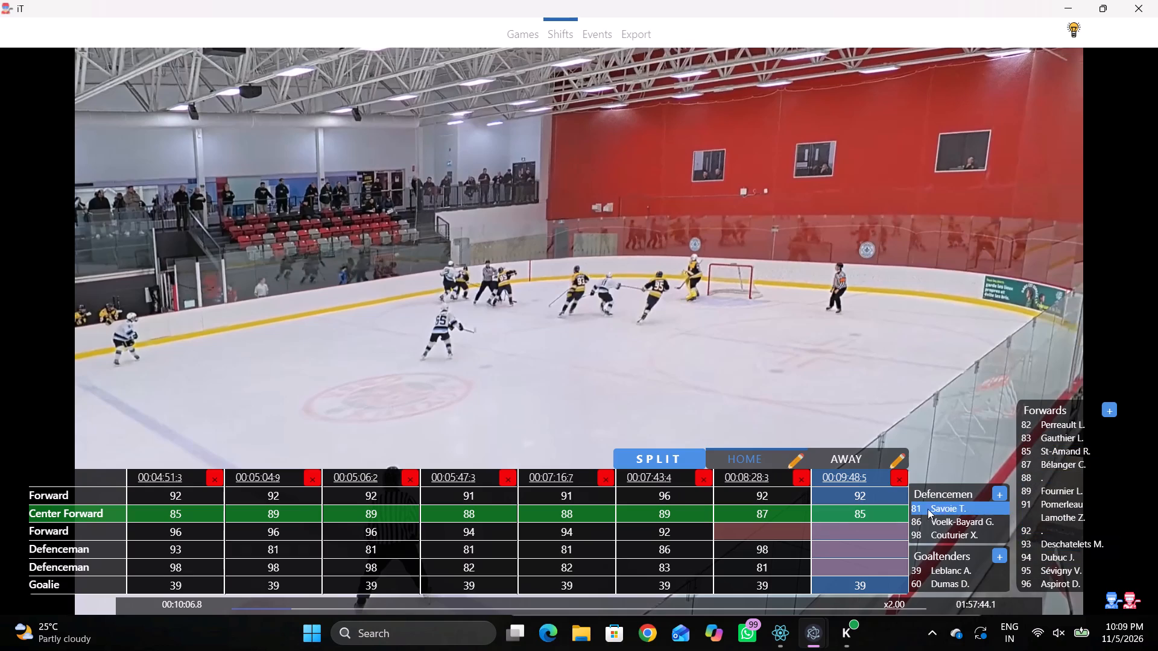
click(898, 496)
Review play up to about 00:10:11.0 and set the first Defenceman in the 00:09:48.5 Home line to 82.
key(shift+d)
key(space)
key(space)
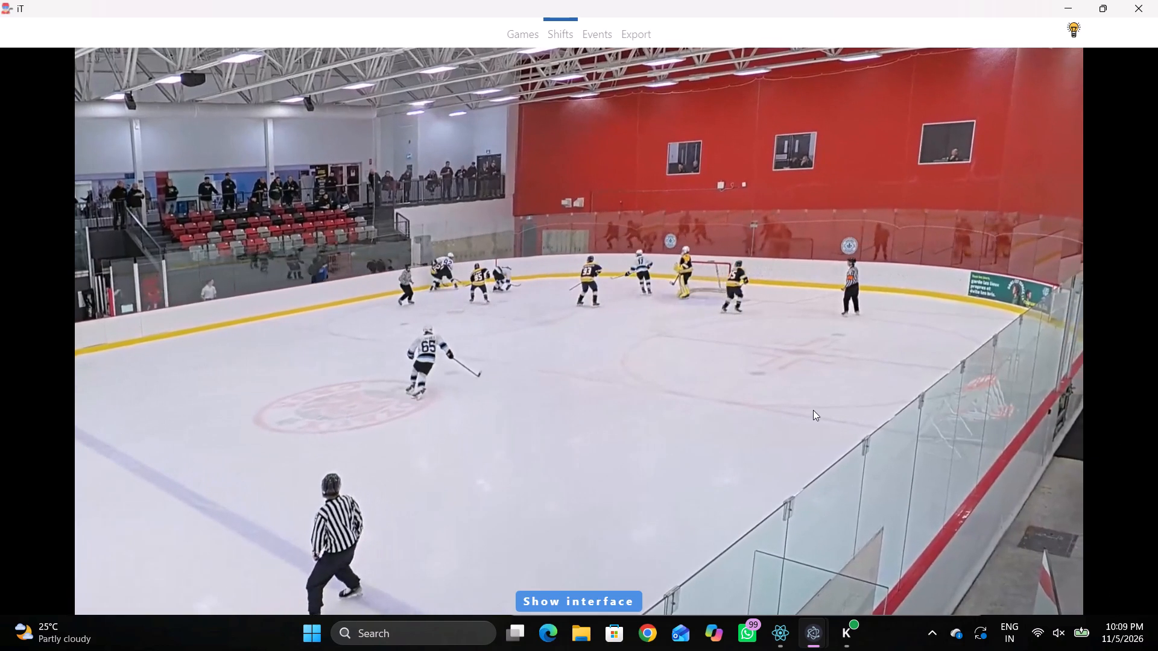
key(shift+d)
key(q)
key(q)
key(q)
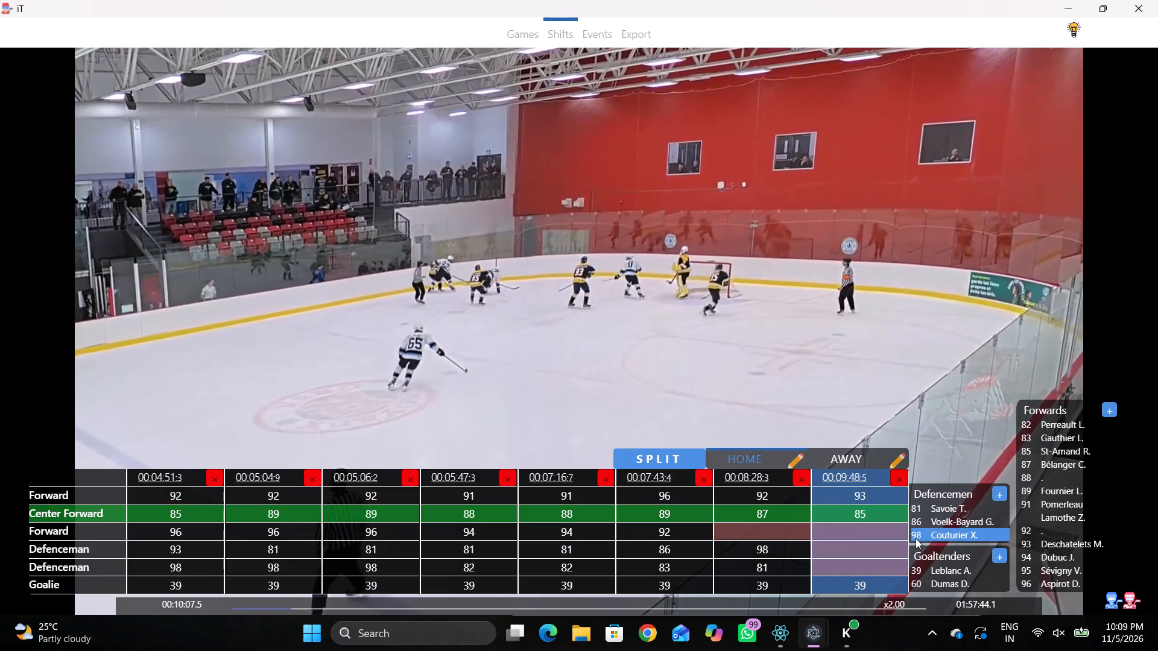
key(space)
key(space)
key(space)
key(space)
key(space)
key(space)
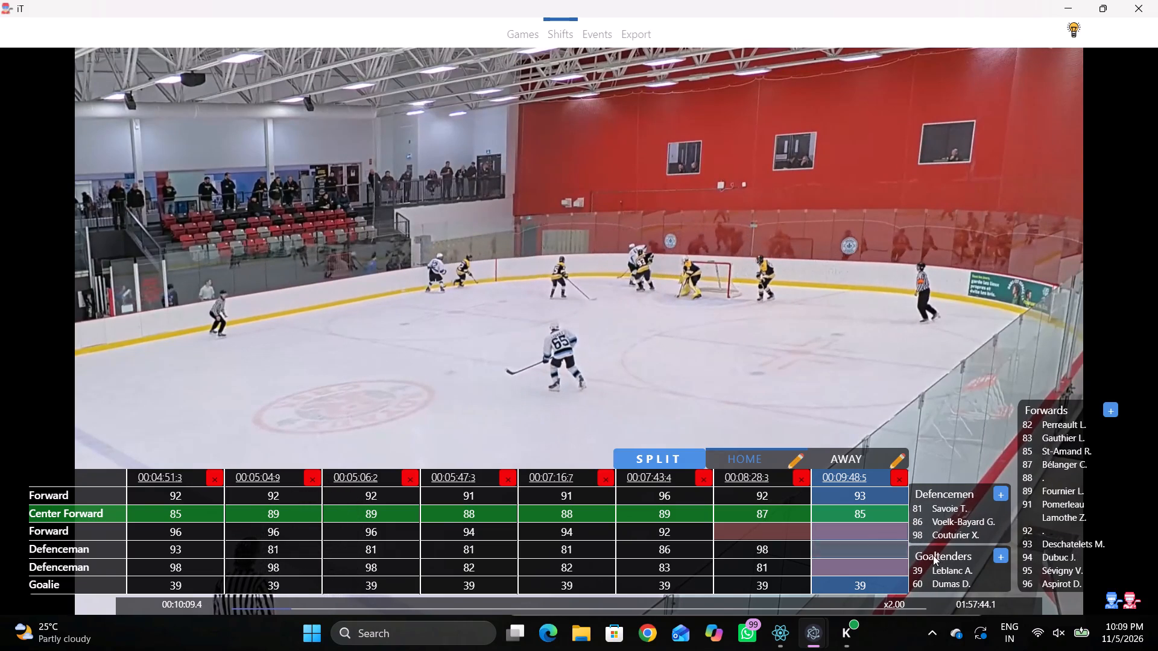
click(889, 564)
key(space)
key(space)
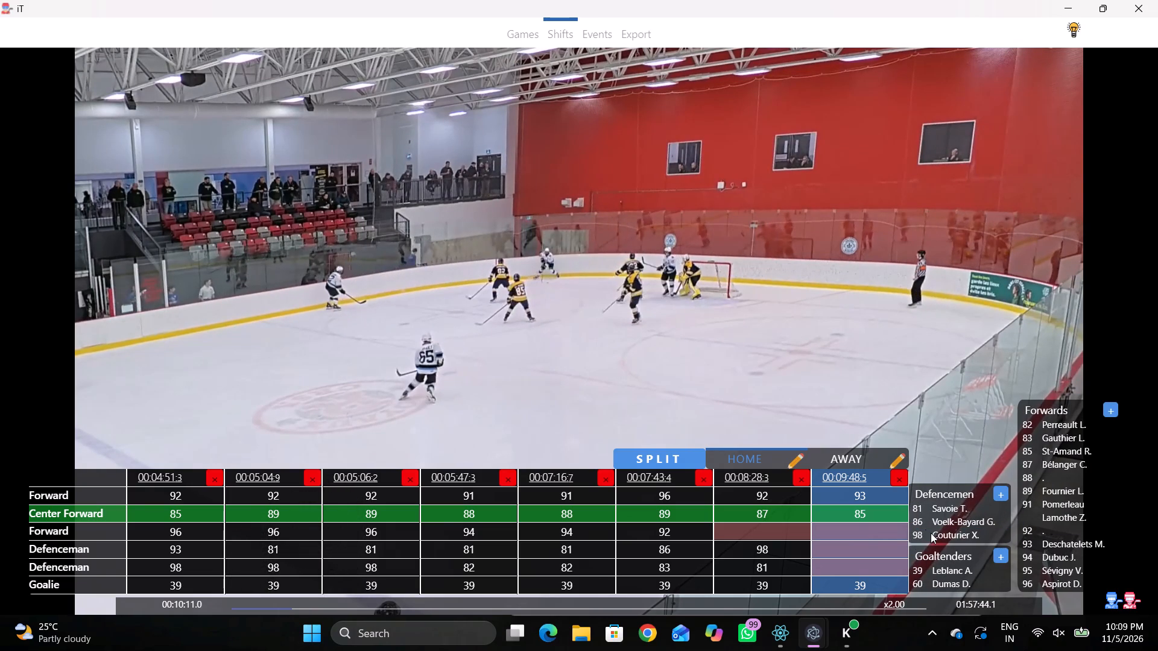
key(q)
drag(901, 545, 894, 548)
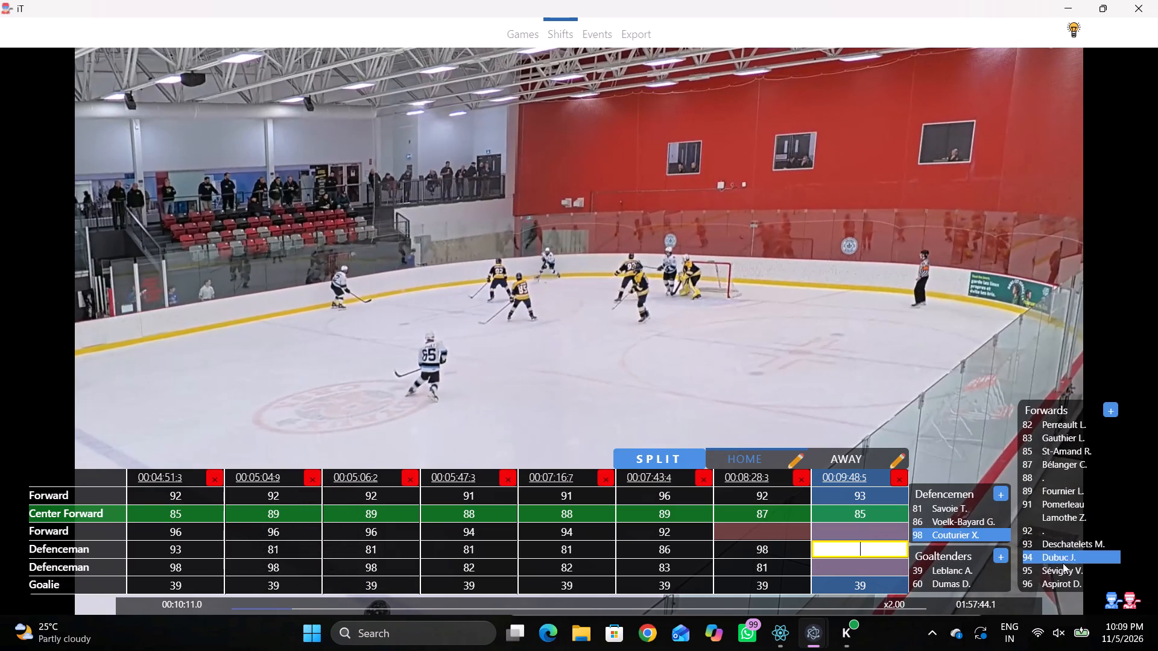
click(1031, 424)
Check play up to about 00:10:12.4 and set the first Forward to 95 and second Defenceman to 93 in the 00:09:48.5 Home line.
click(867, 565)
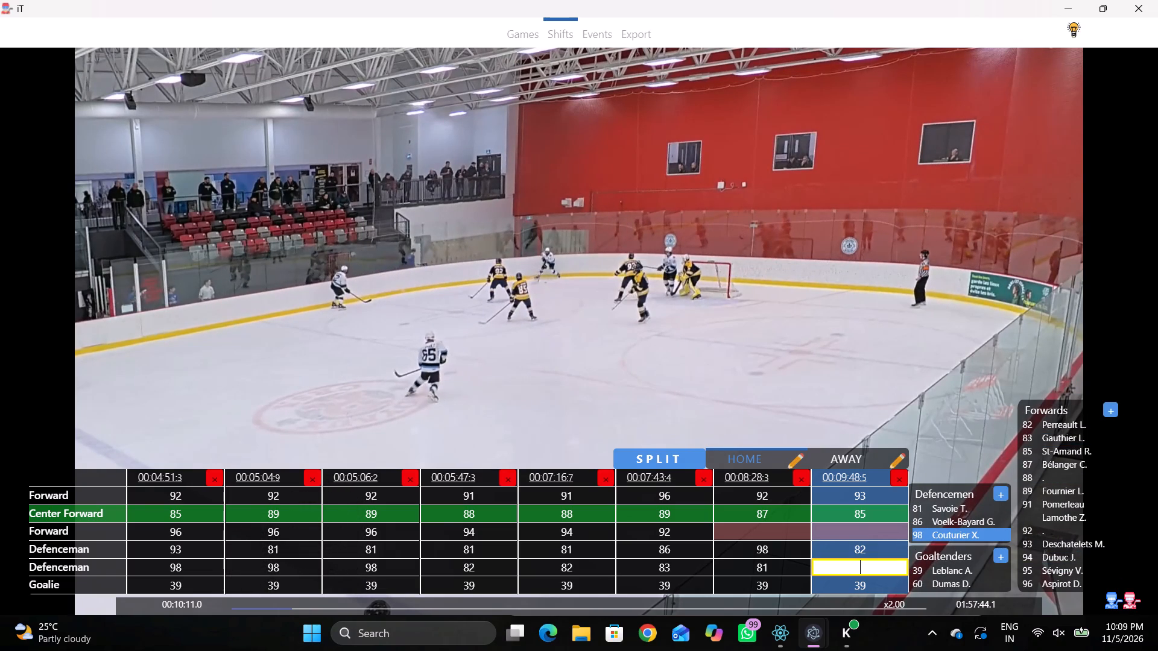
key(space)
key(space)
click(867, 563)
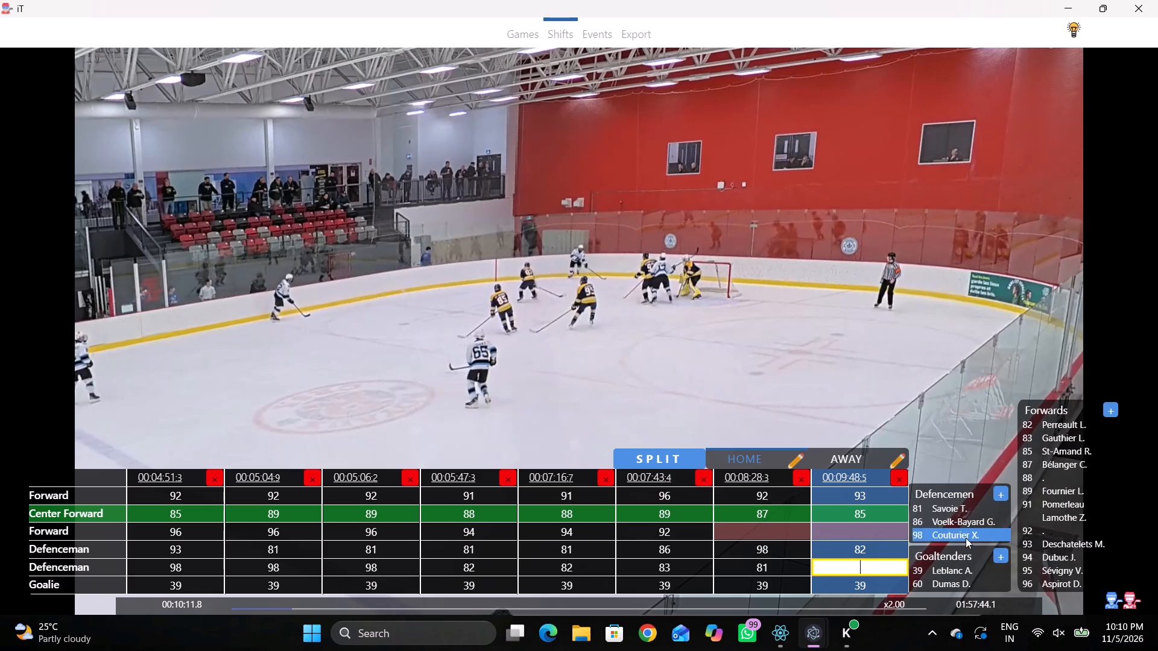
key(space)
key(space)
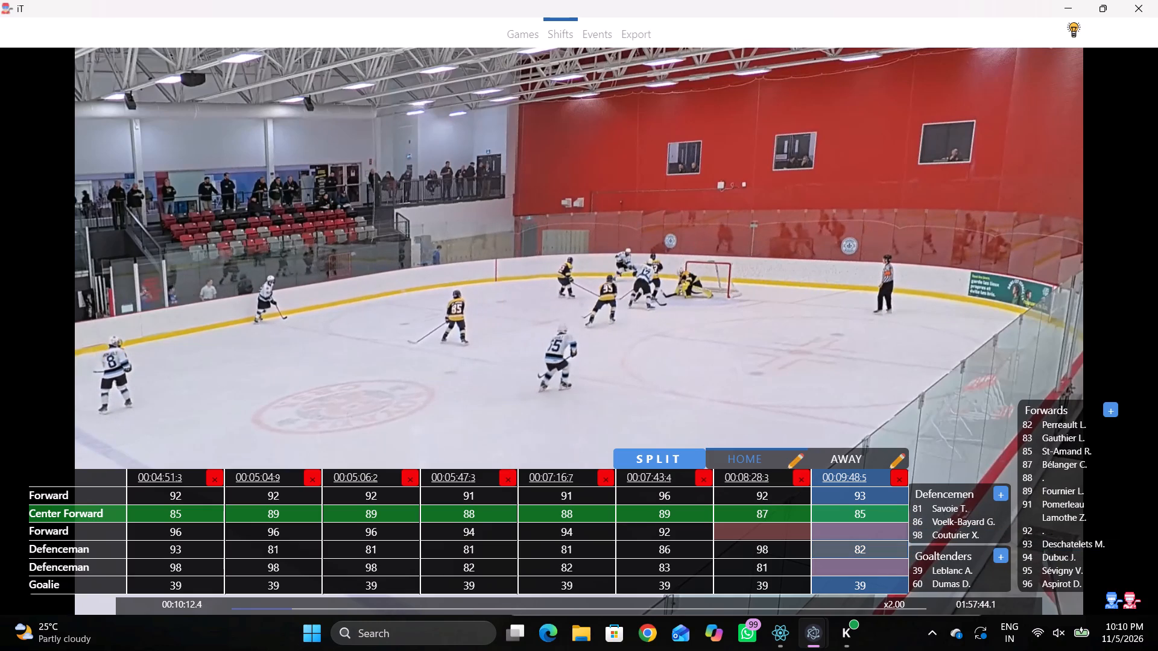
click(874, 492)
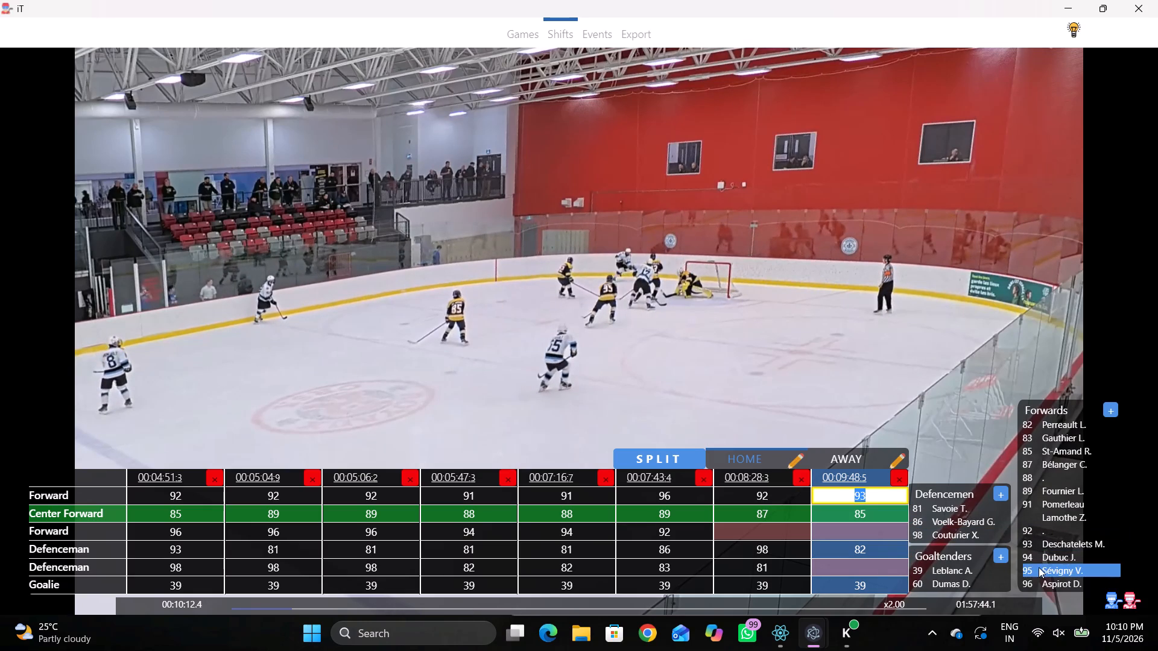
click(1039, 567)
click(849, 560)
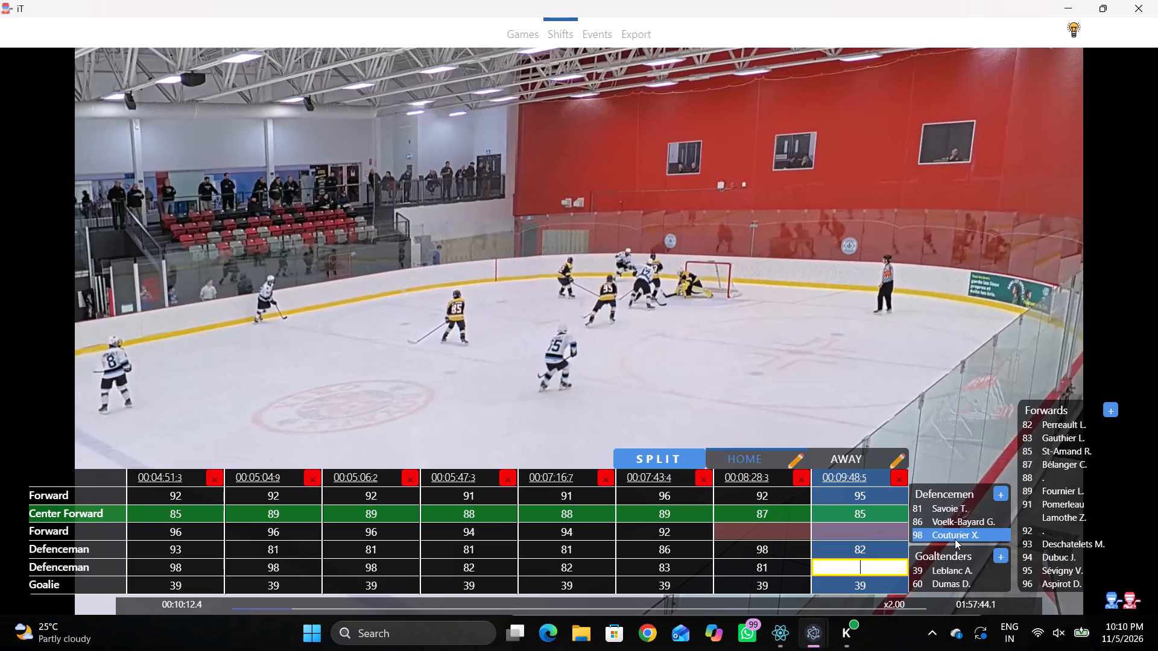
click(1041, 540)
Review play from about 00:10:12 to 00:10:32, replaying passages to check the Home skaters on the ice.
key(q)
key(q)
key(q)
text(qqqq)
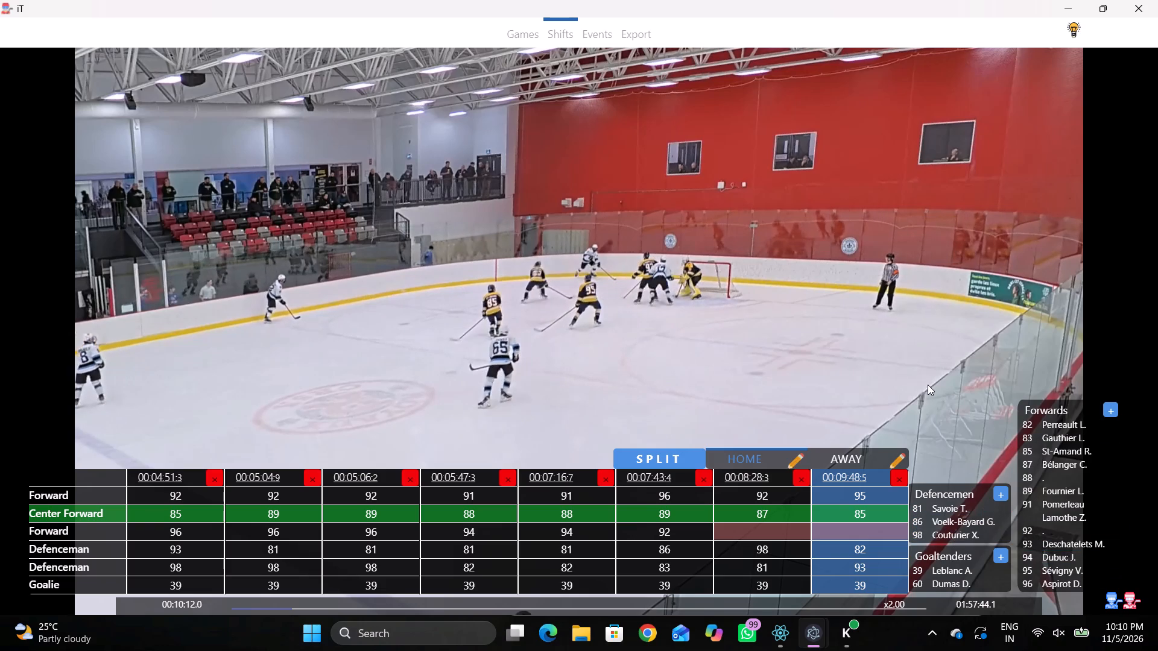
key(space)
key(space)
key(space)
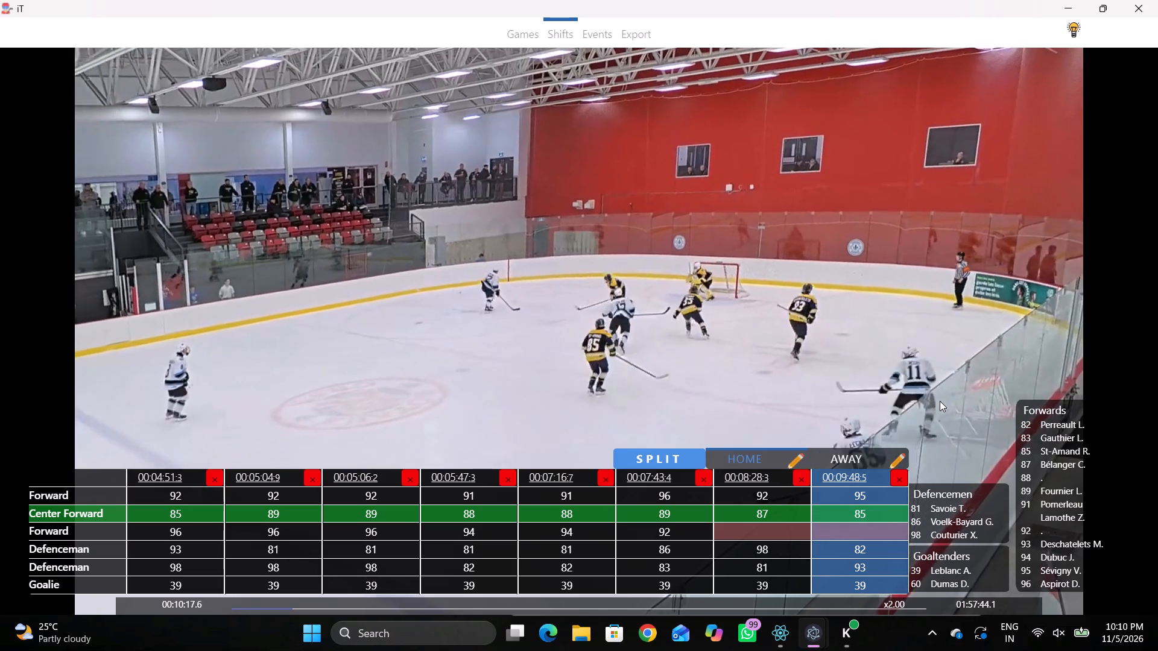
key(space)
key(space)
key(space)
key(space)
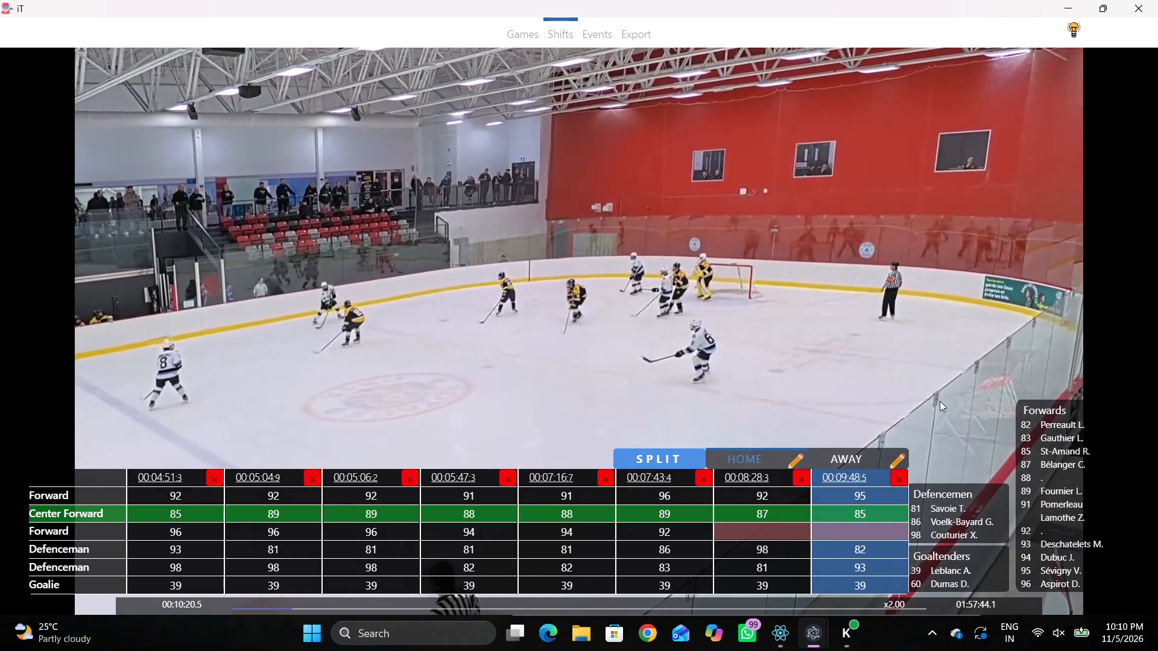
key(space)
key(space)
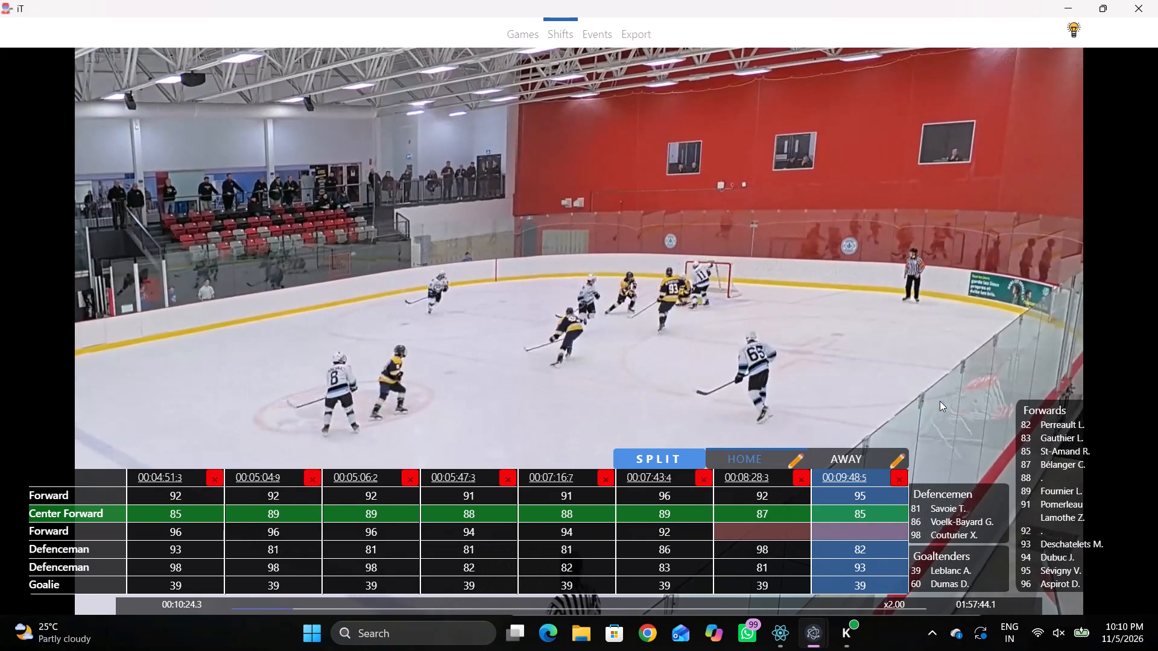
key(space)
text(qqq)
key(q)
key(q)
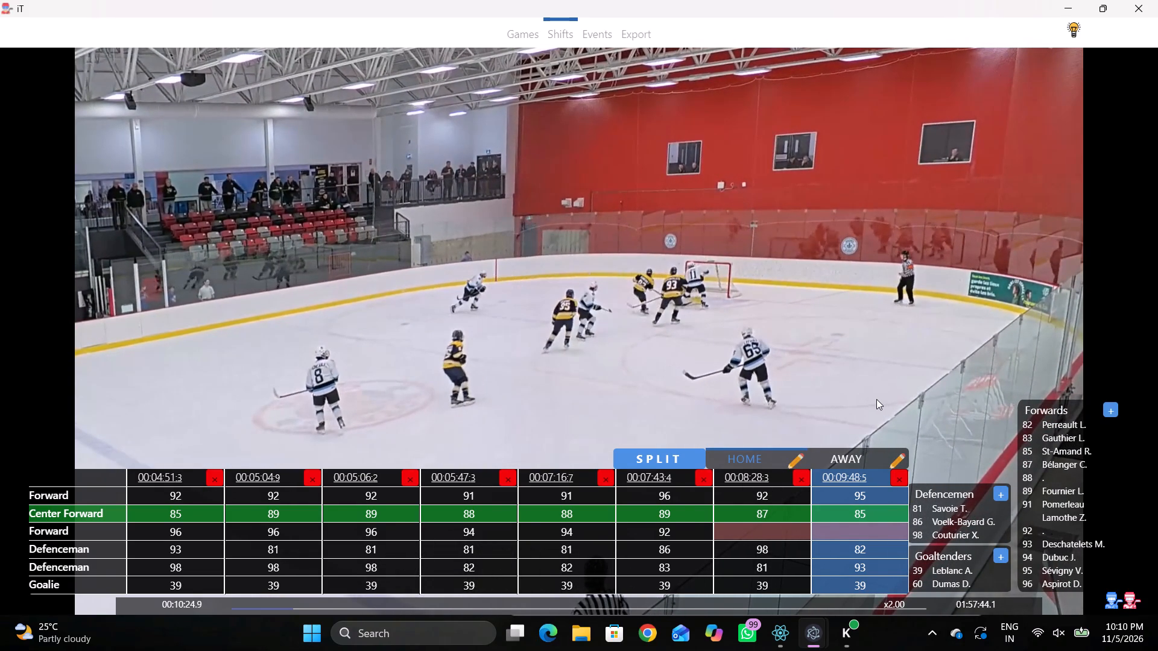
key(space)
key(space)
key(space)
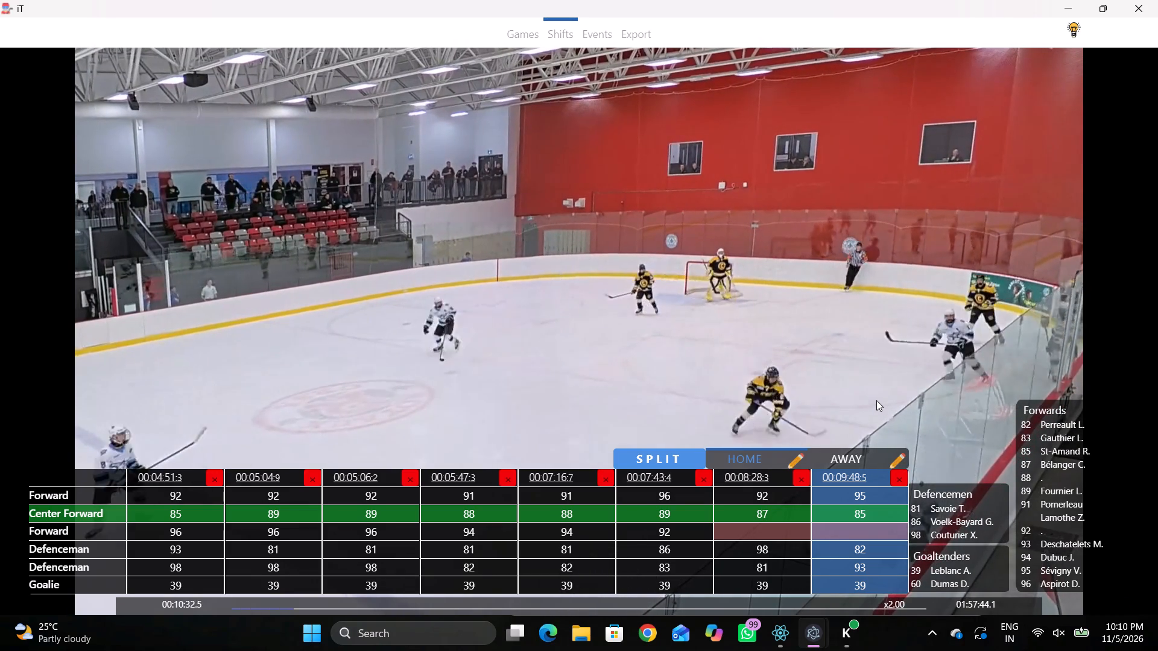
Follow play with the interface hidden and add a Home line at 00:10:41.2.
key(shift+d)
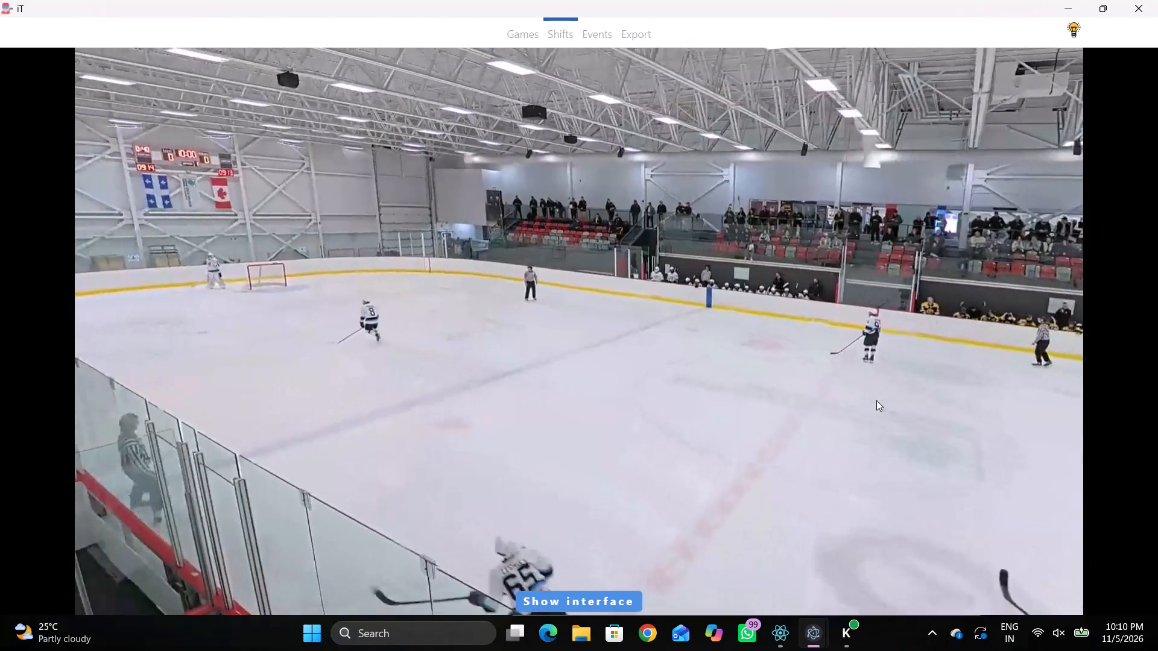
key(space)
key(space)
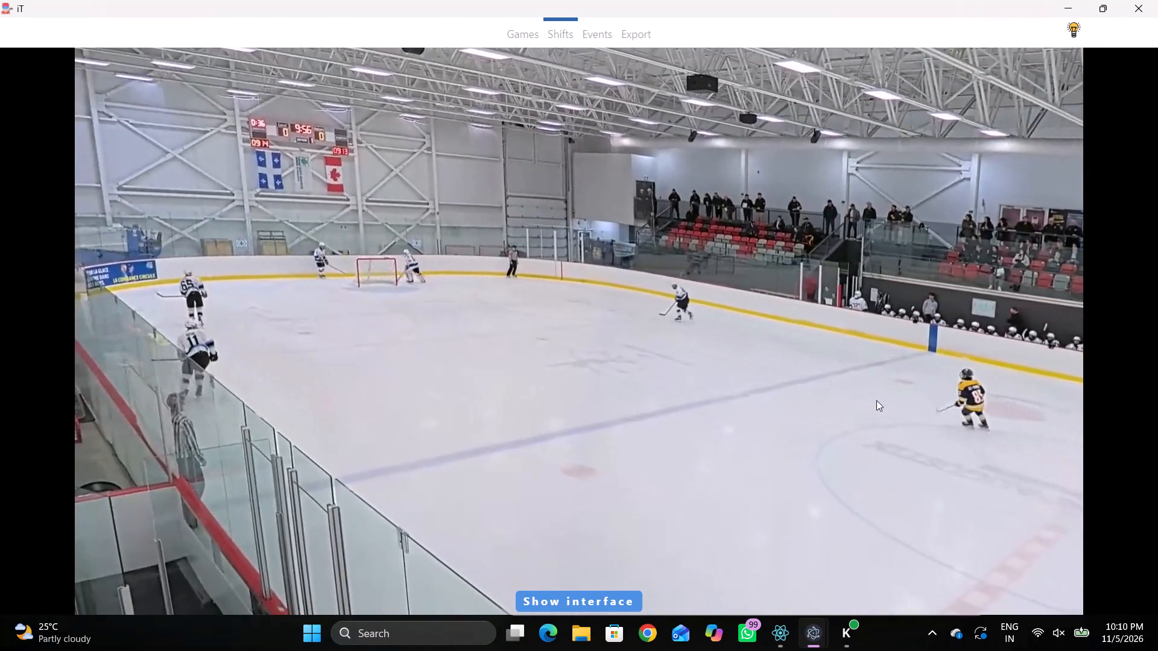
key(space)
key(shift+s)
text(DD)
key(space)
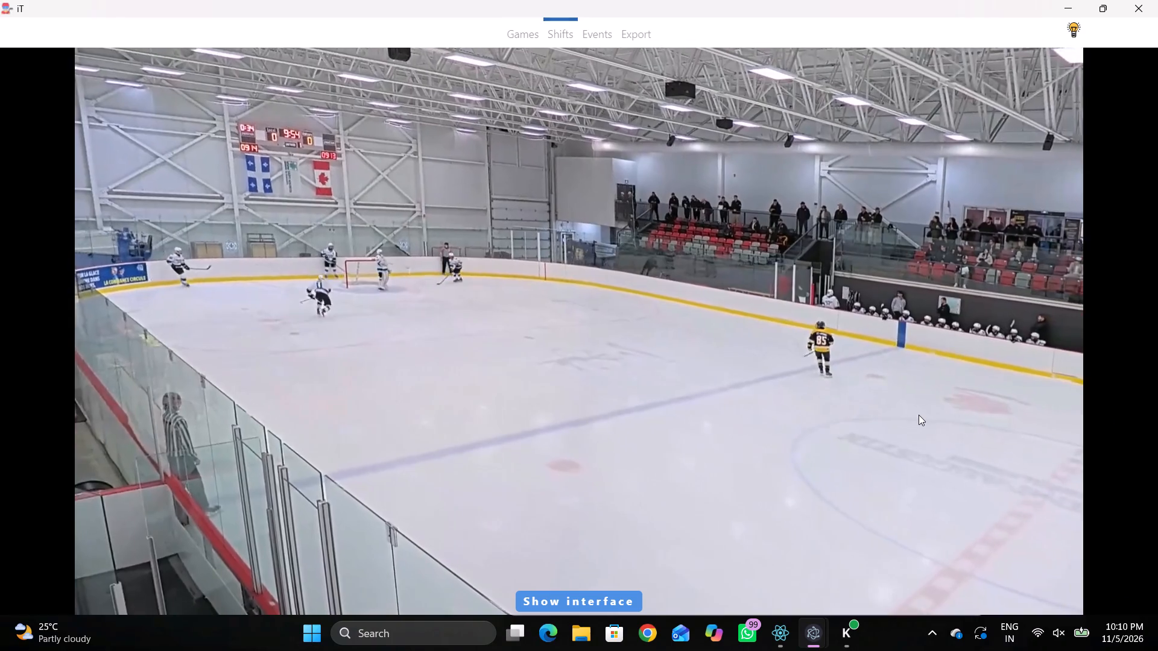
Watch play after 00:10:41.2 with the interface hidden, replaying passages to look for the next Home line change.
key(space)
key(space)
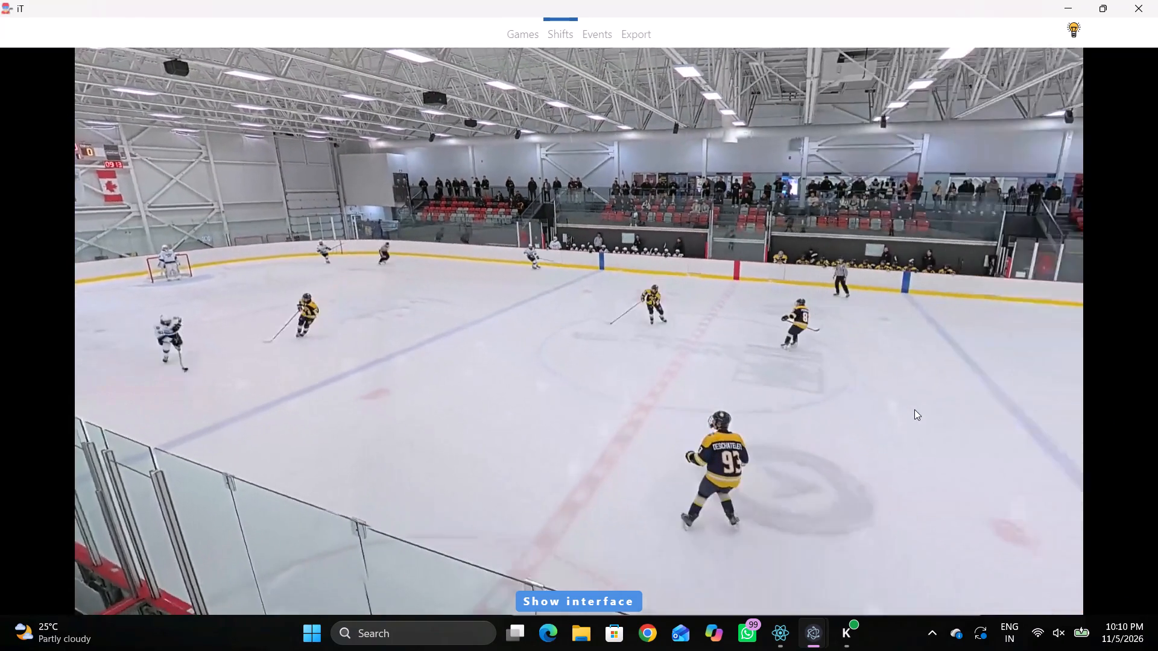
key(space)
key(q)
key(q)
key(q)
key(q)
text(qqD)
key(shift+d)
key(space)
key(v)
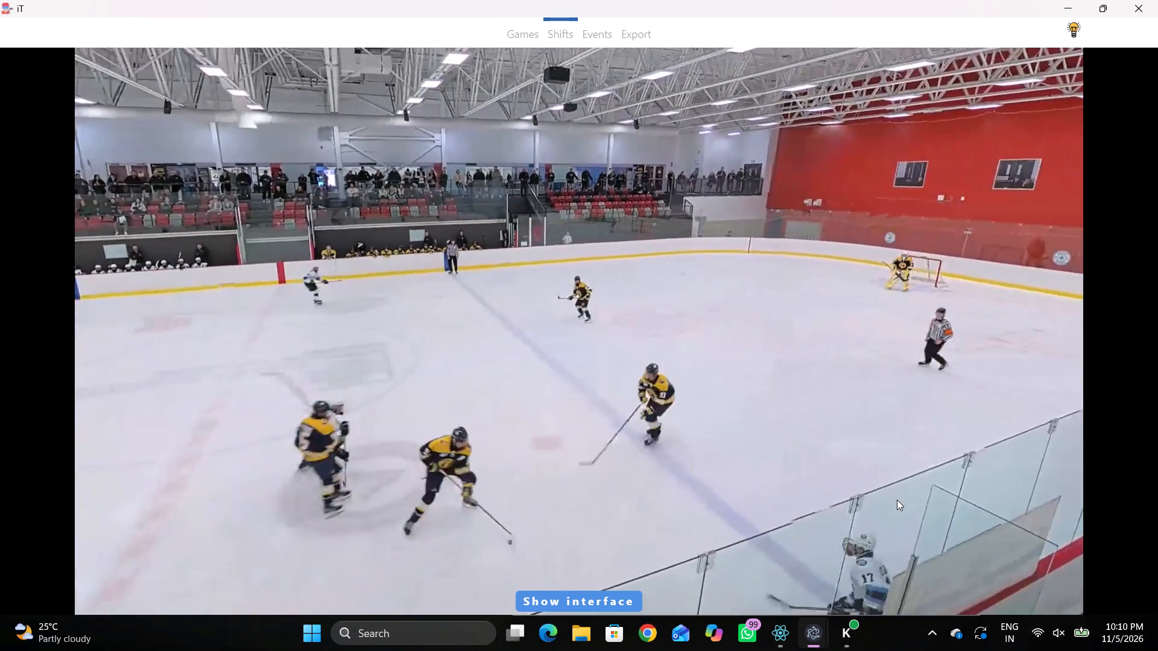
key(space)
key(space)
key(space)
text(r)
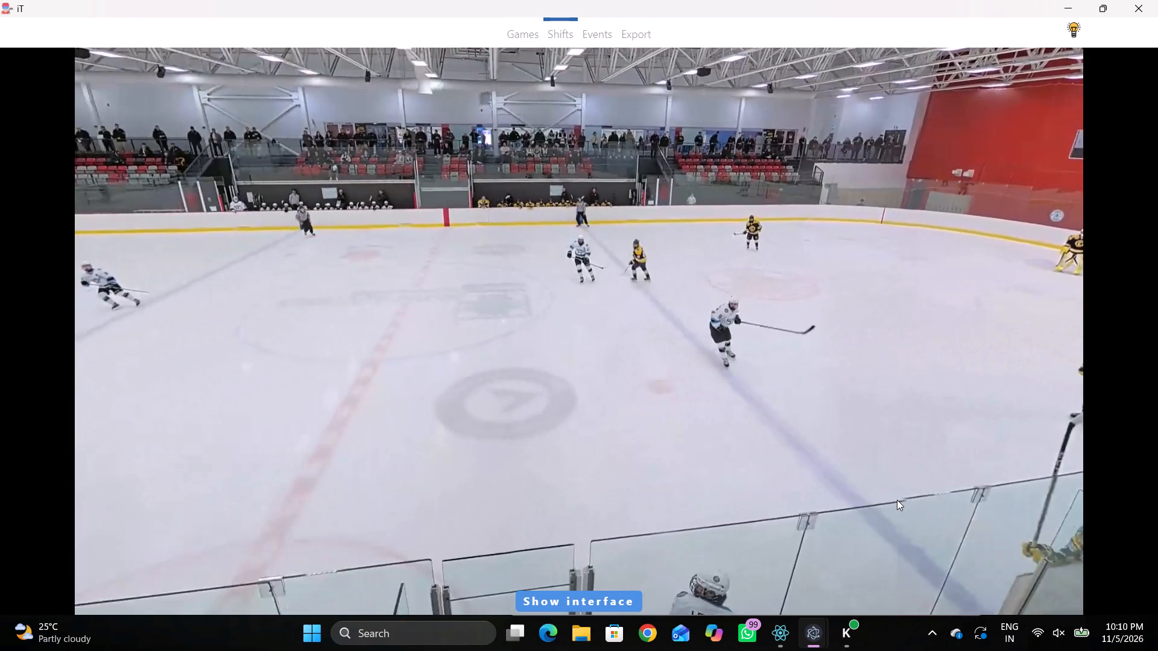
key(space)
key(space)
key(space)
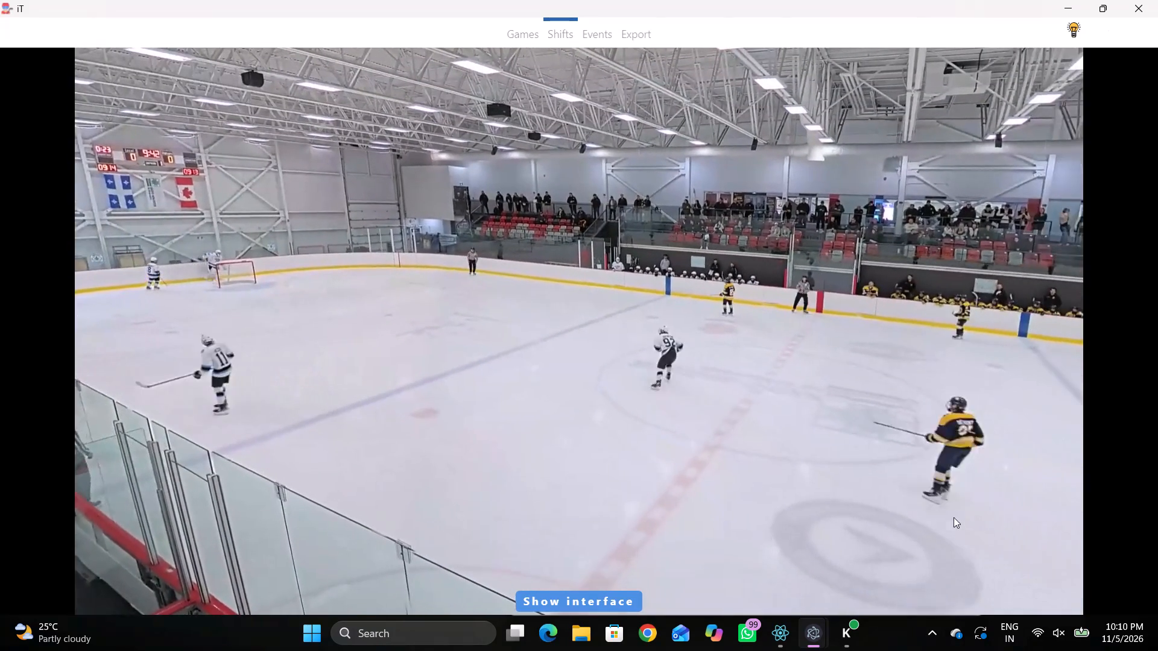
key(space)
key(space)
key(space)
text(qq)
key(space)
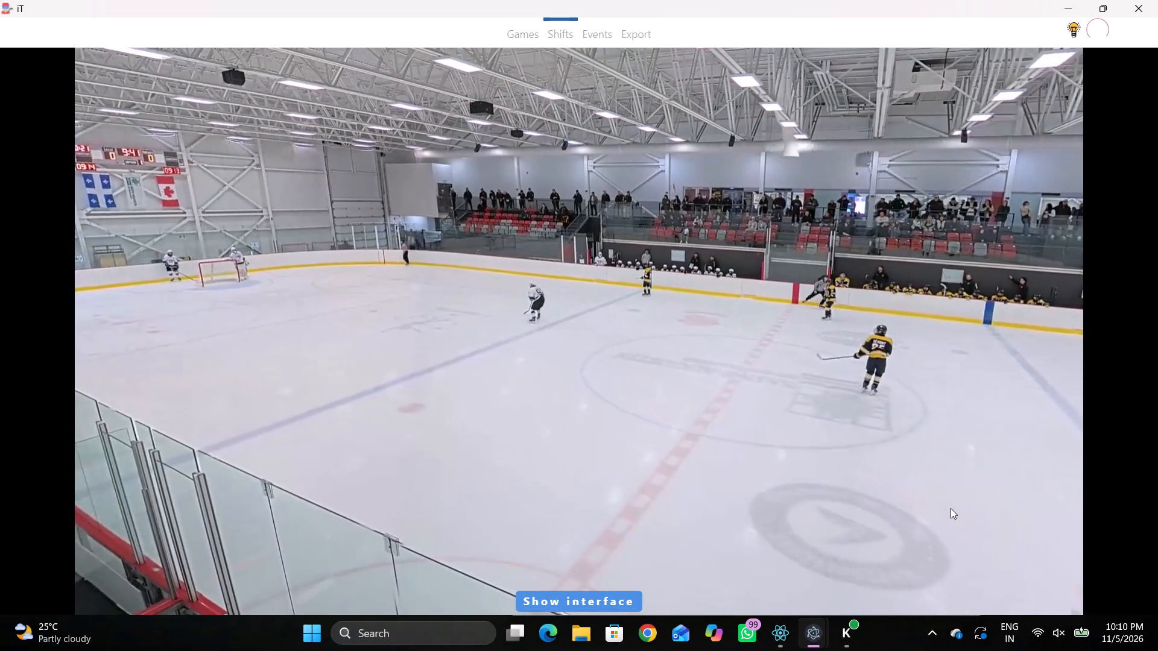
key(space)
key(space)
key(space)
key(space)
key(space)
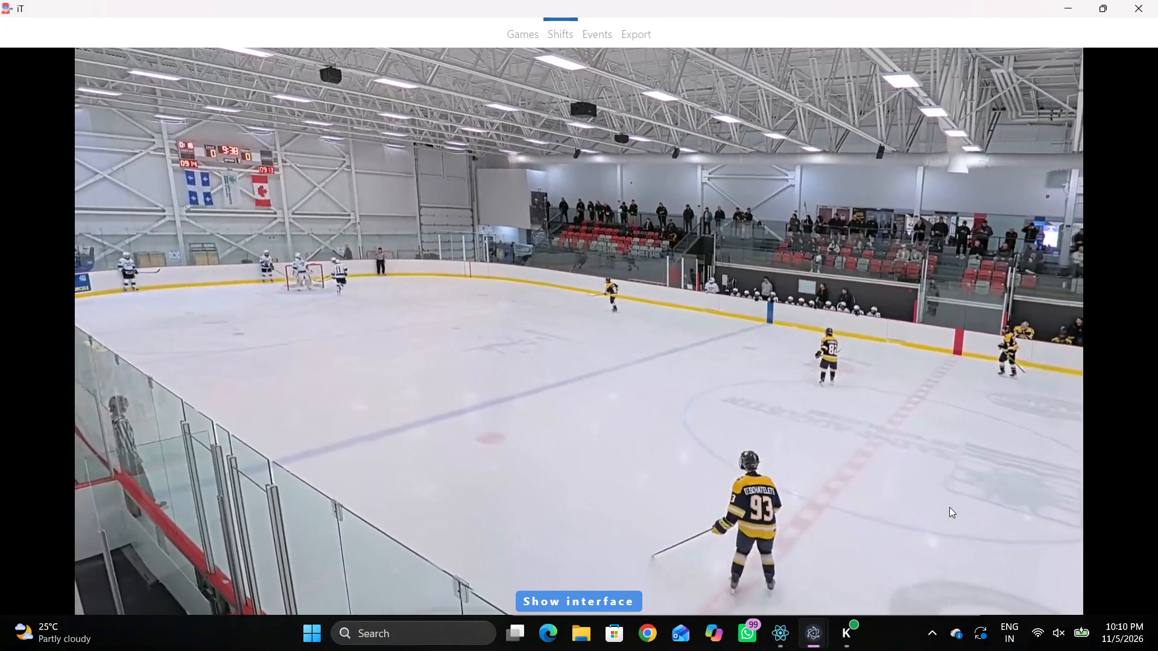
text(qq)
text(DD)
key(space)
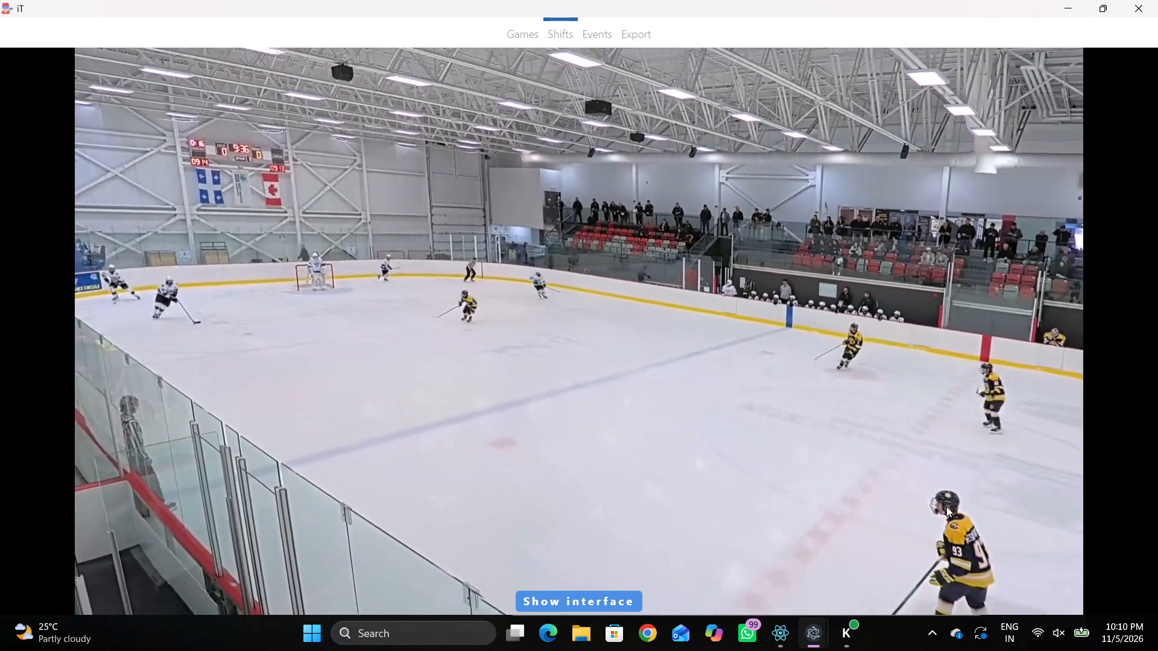
key(space)
key(space)
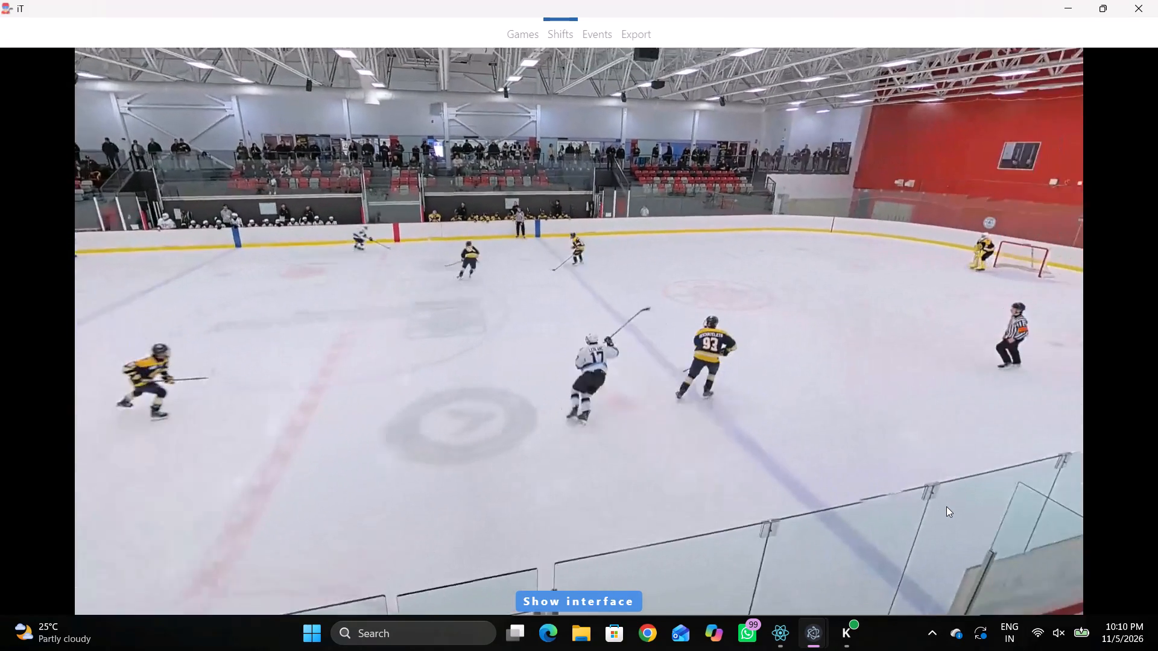
key(space)
key(space)
key(space)
key(space)
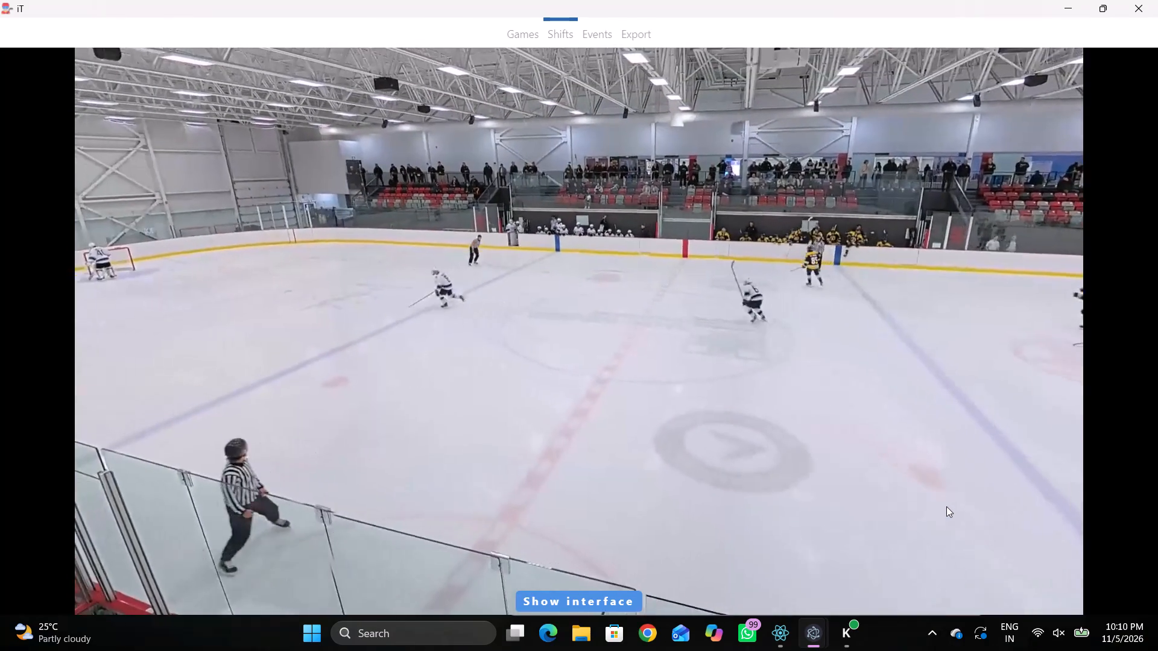
Add a Home line at 00:11:16.8 and resume play with the interface hidden.
key(space)
key(shift+s)
key(shift+d)
key(shift+d)
key(space)
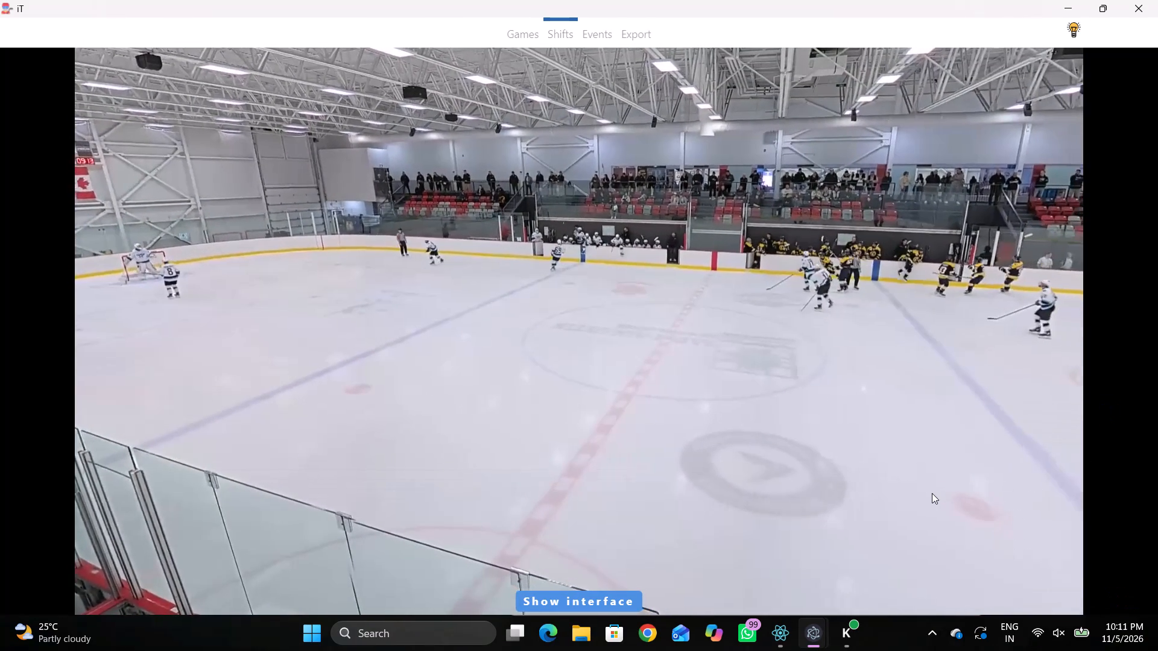
Clear the first Forward, Center Forward and first Defenceman from the 00:11:16.8 Home line, keeping Goalie 39.
key(space)
text(q)
key(shift+d)
click(884, 492)
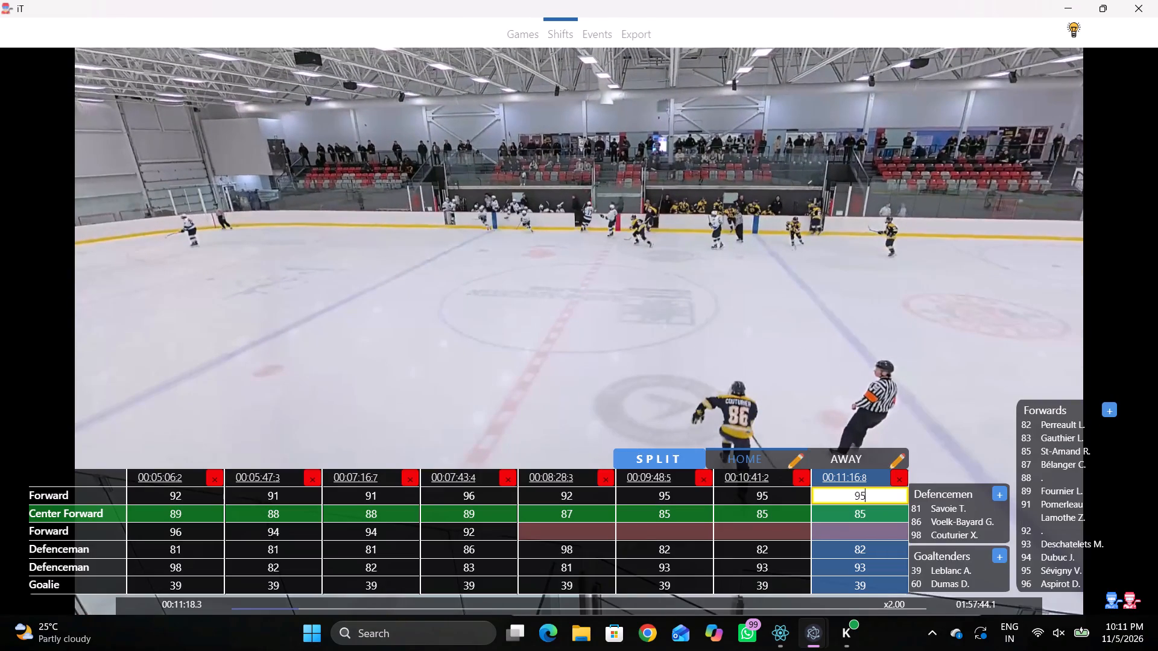
key(BackSpace)
key(BackSpace)
key(Tab)
key(BackSpace)
key(Tab)
key(BackSpace)
key(Tab)
key(BackSpace)
key(BackSpace)
key(Tab)
key(BackSpace)
Review play up to about 00:11:26.8 and set the Center Forward in the 00:11:16.8 Home line to 88.
text(D)
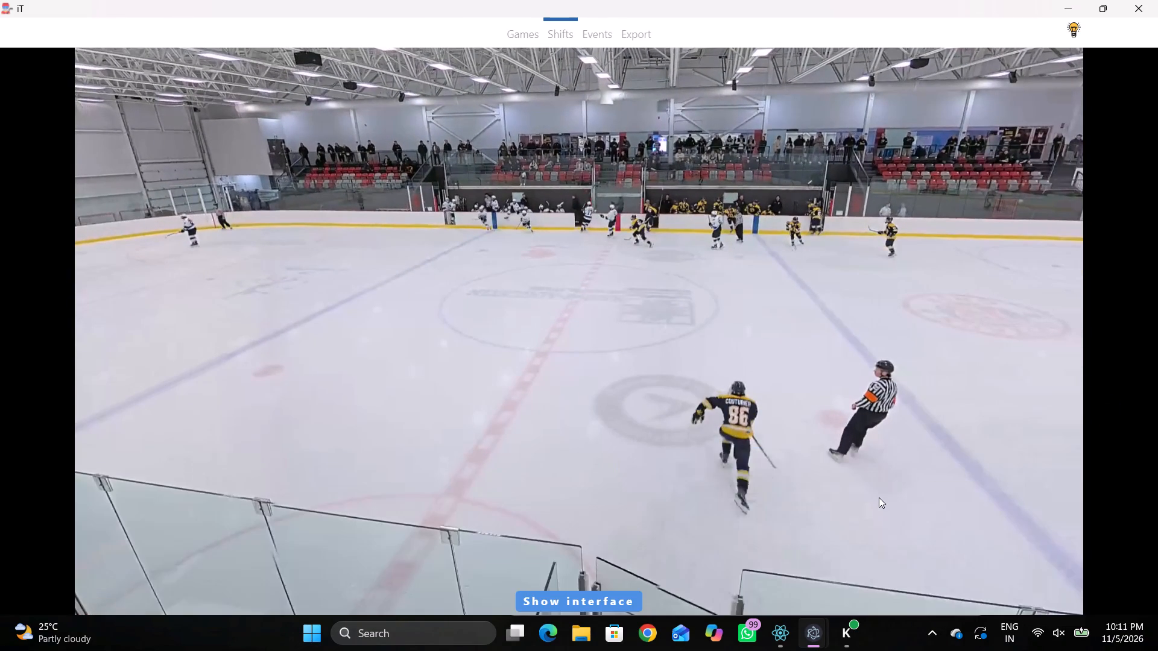
key(space)
key(space)
text(r)
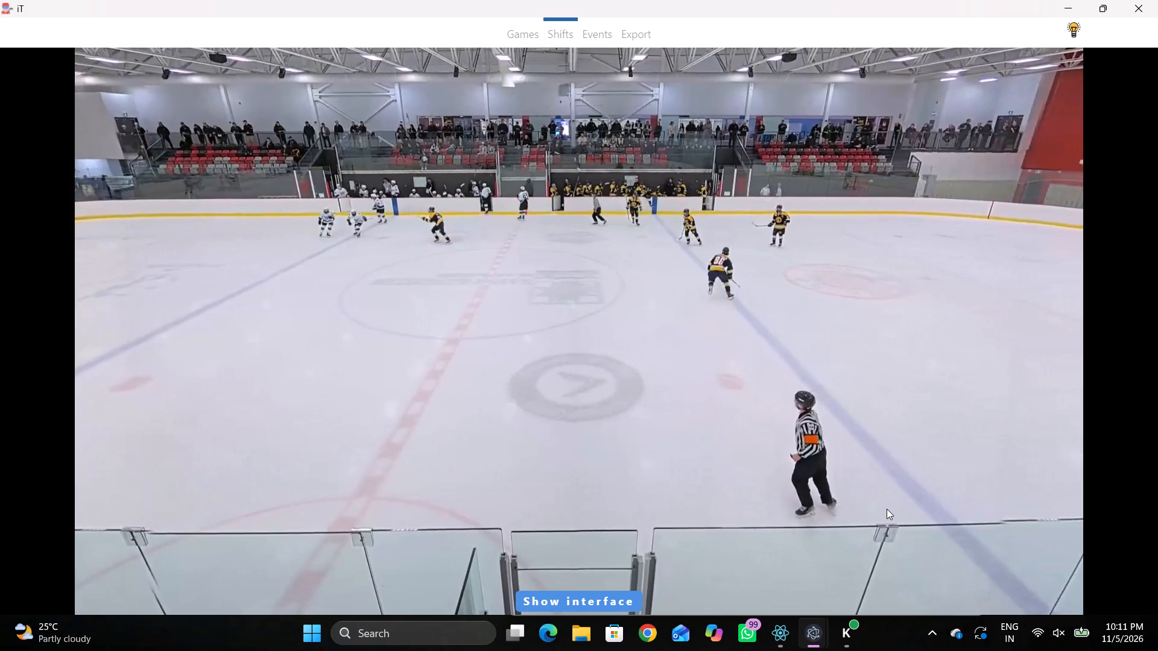
key(space)
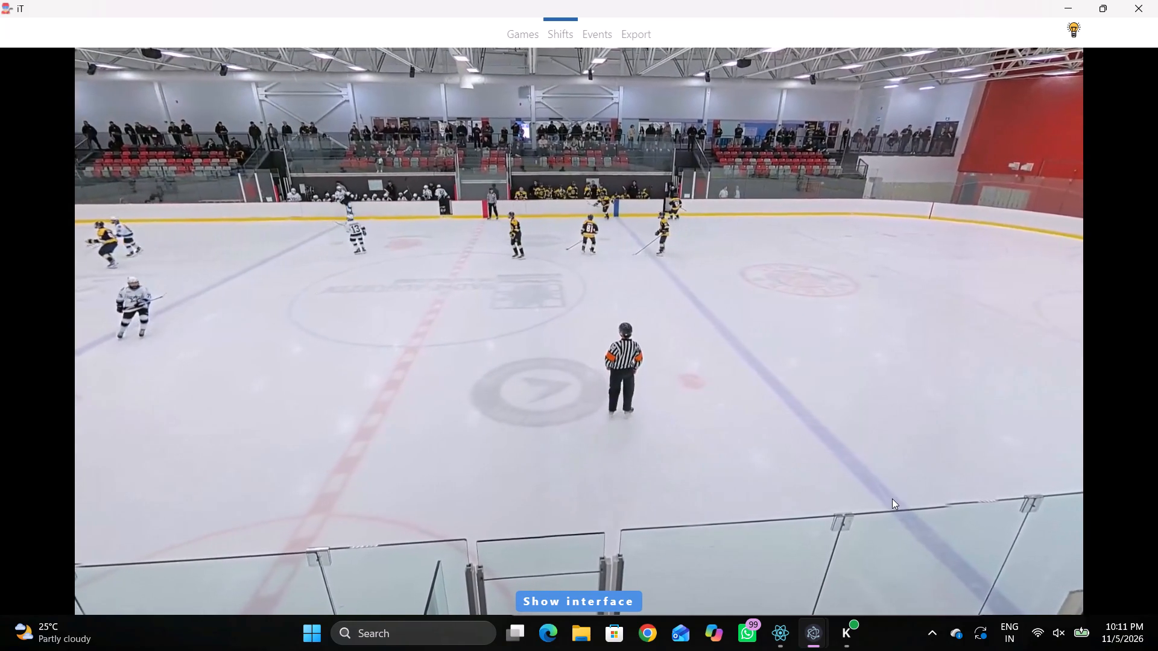
key(space)
key(space)
key(space)
key(space)
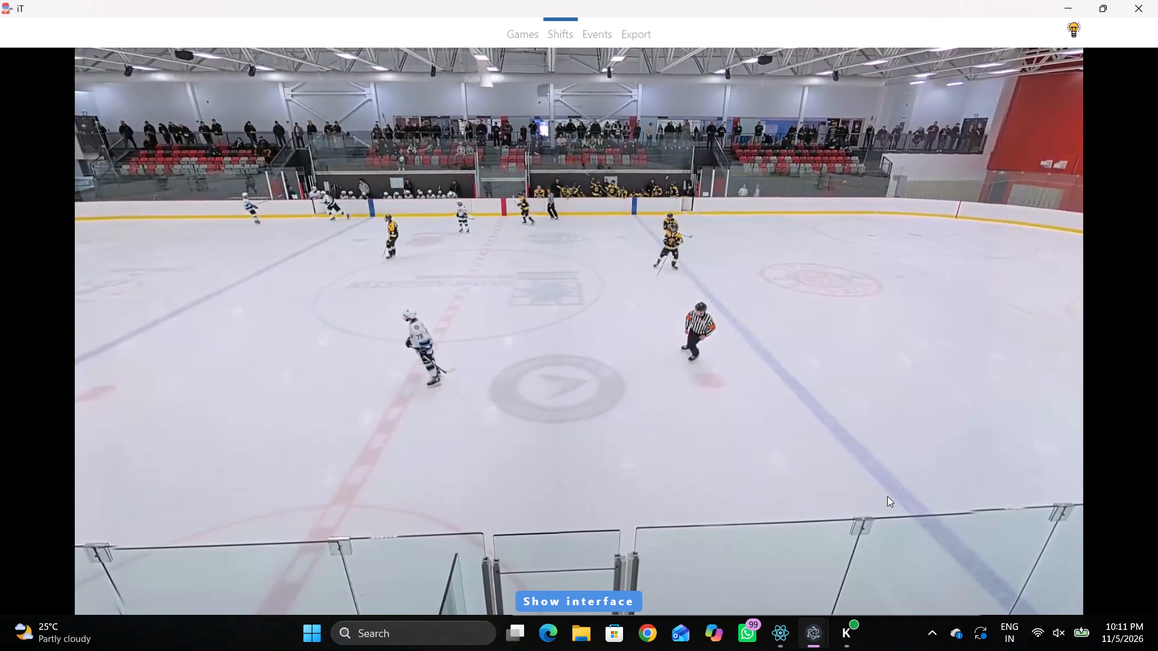
key(space)
key(space)
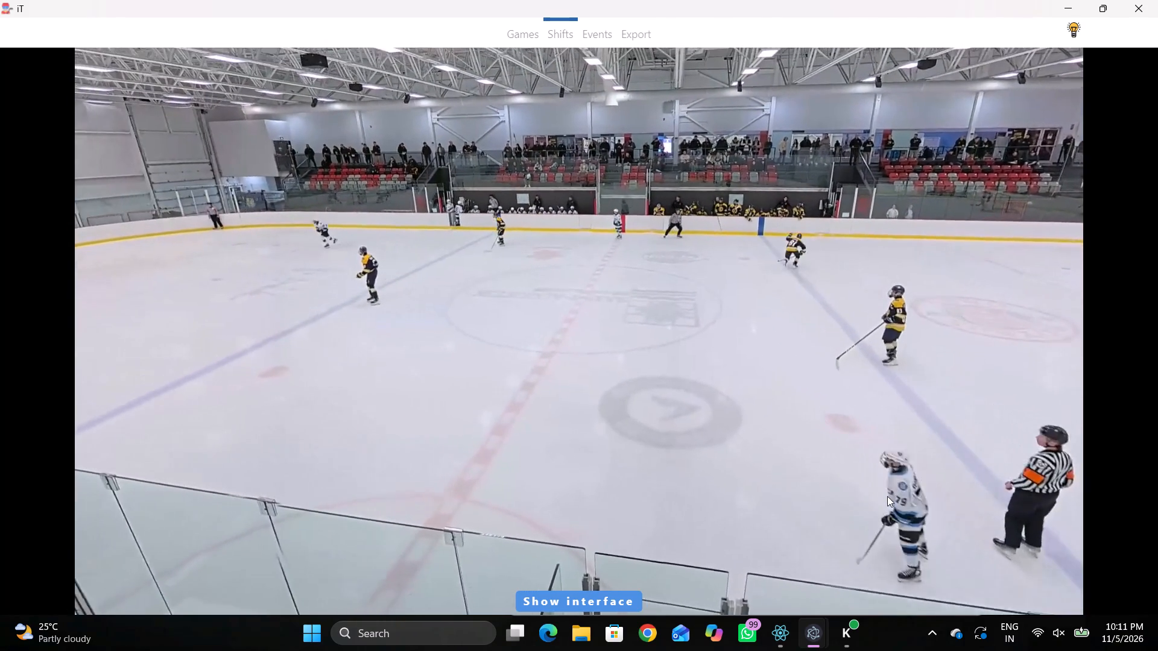
key(space)
key(space)
key(space)
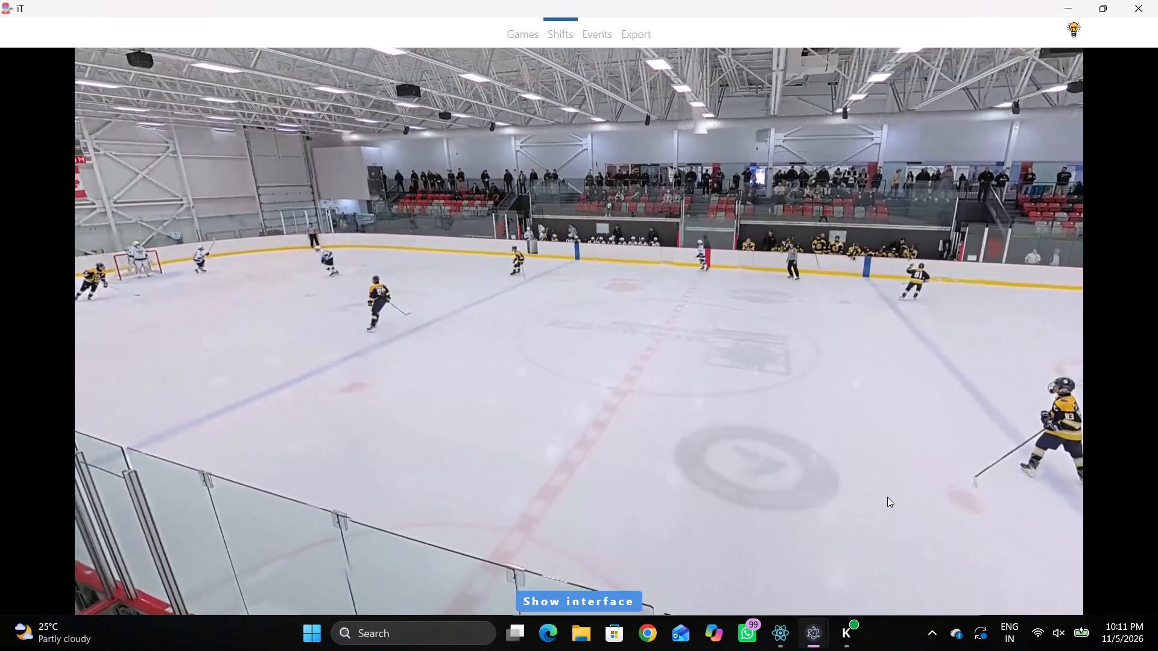
key(space)
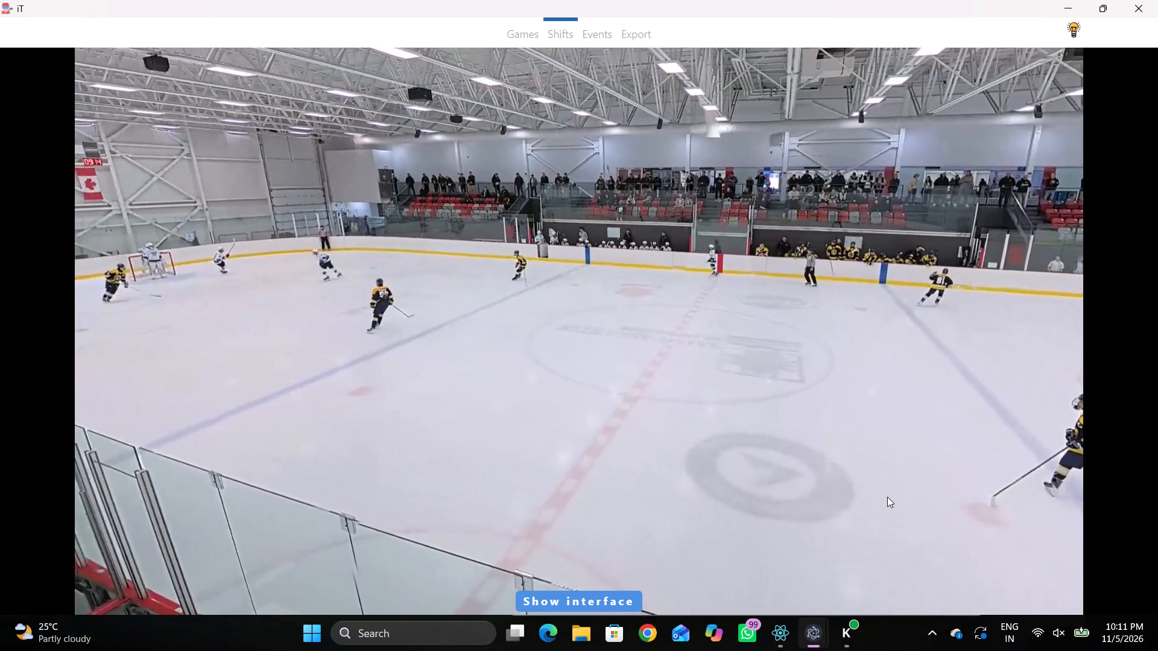
key(space)
key(q)
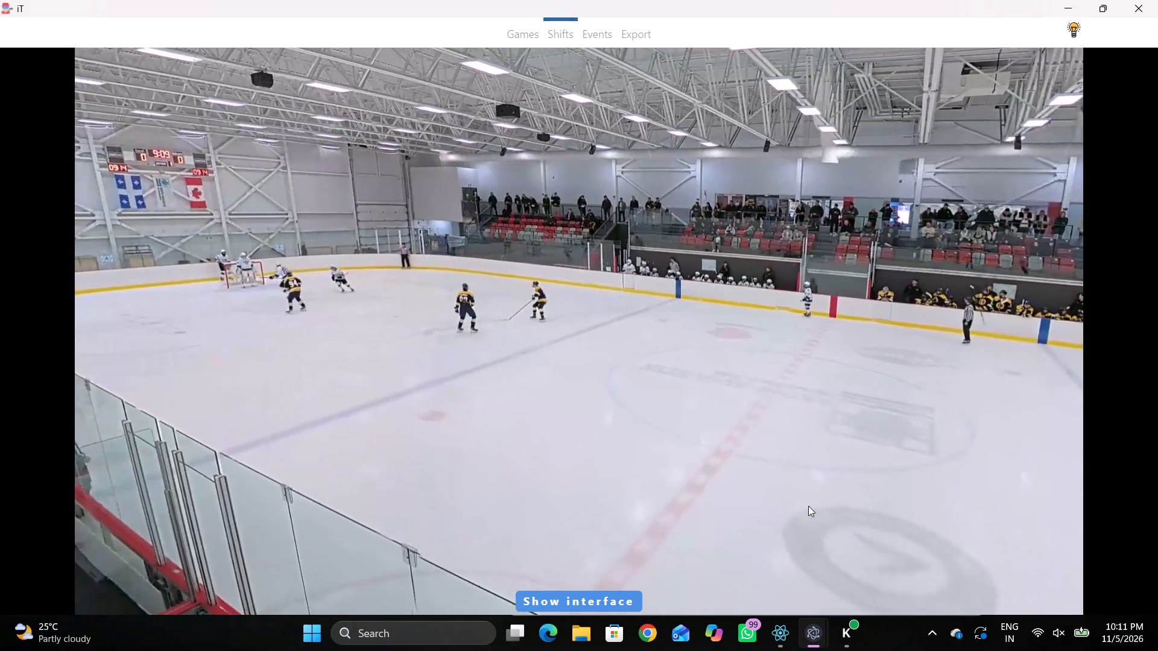
key(shift+d)
click(870, 512)
key(q)
click(870, 512)
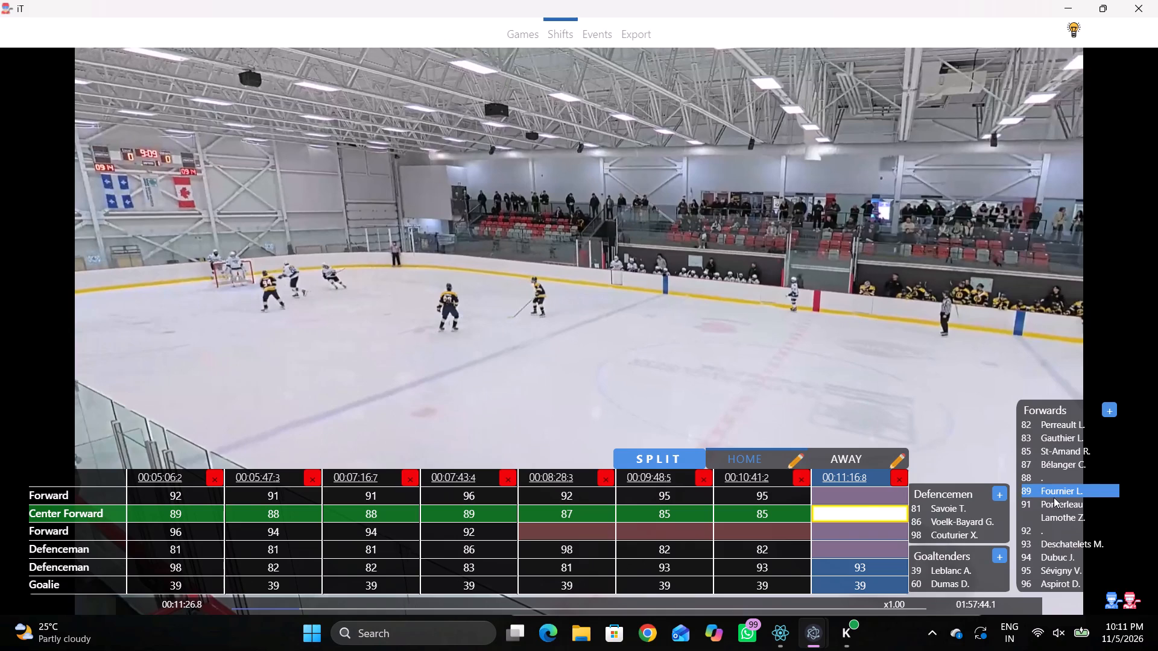
click(1028, 478)
Set the first Forward in the 00:11:16.8 Home line to 94.
click(876, 496)
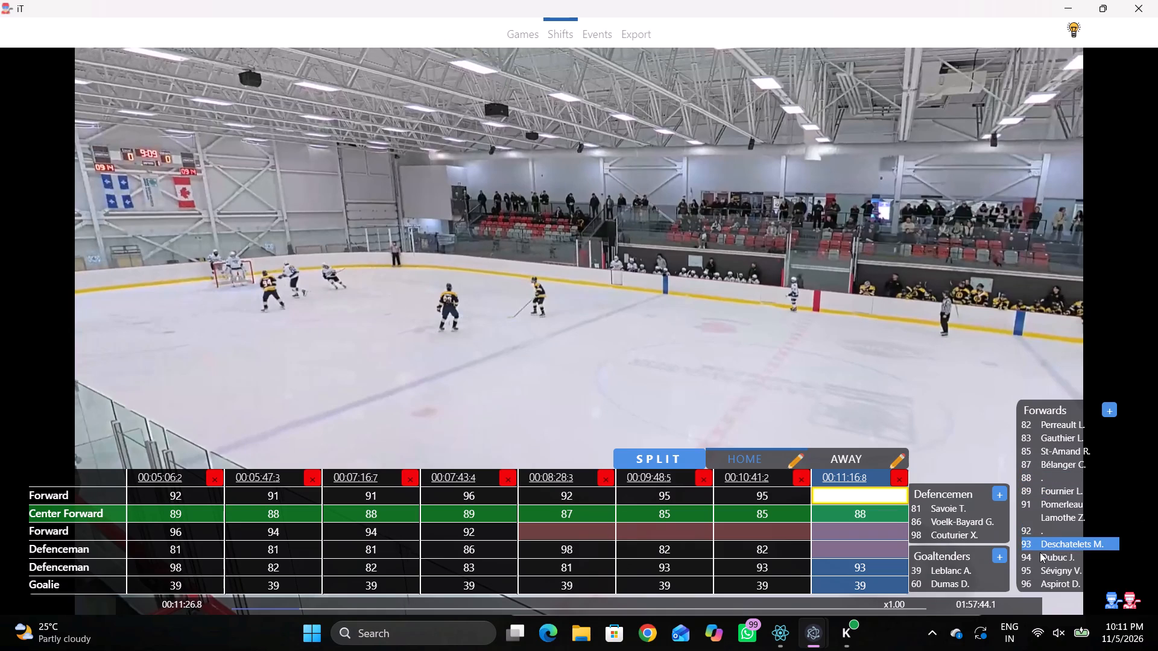
click(1038, 552)
Replay from the 00:11:16.8 change, add a Home line at 00:11:21.1 and set its second Forward to 91.
key(space)
key(space)
key(space)
key(space)
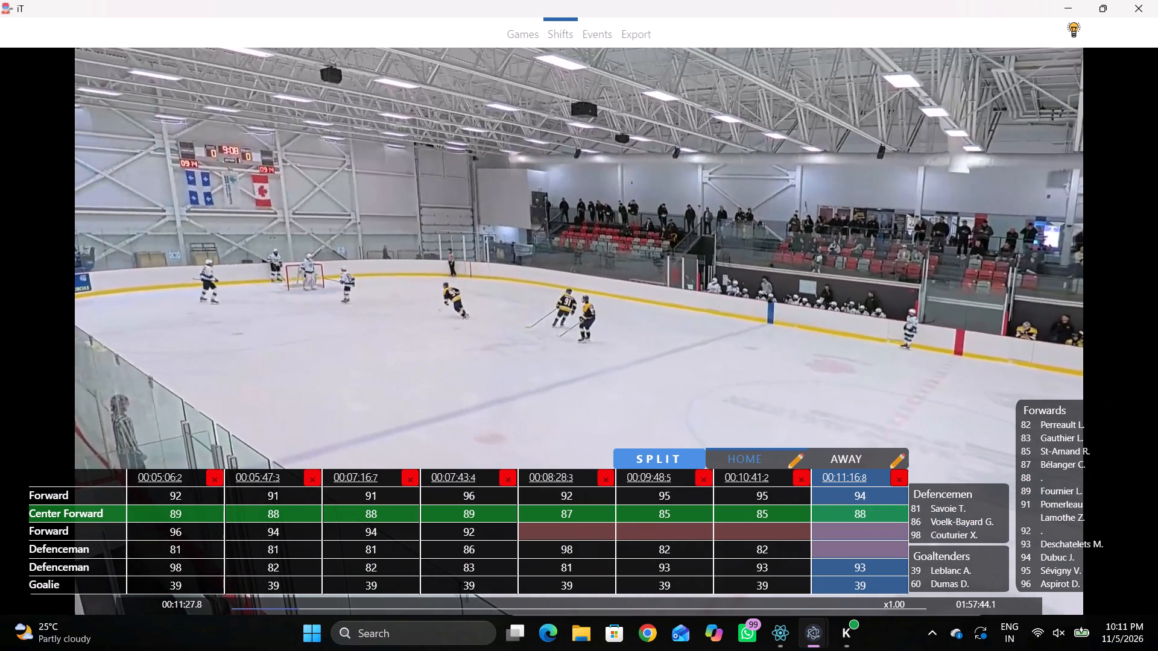
click(873, 485)
text(D v)
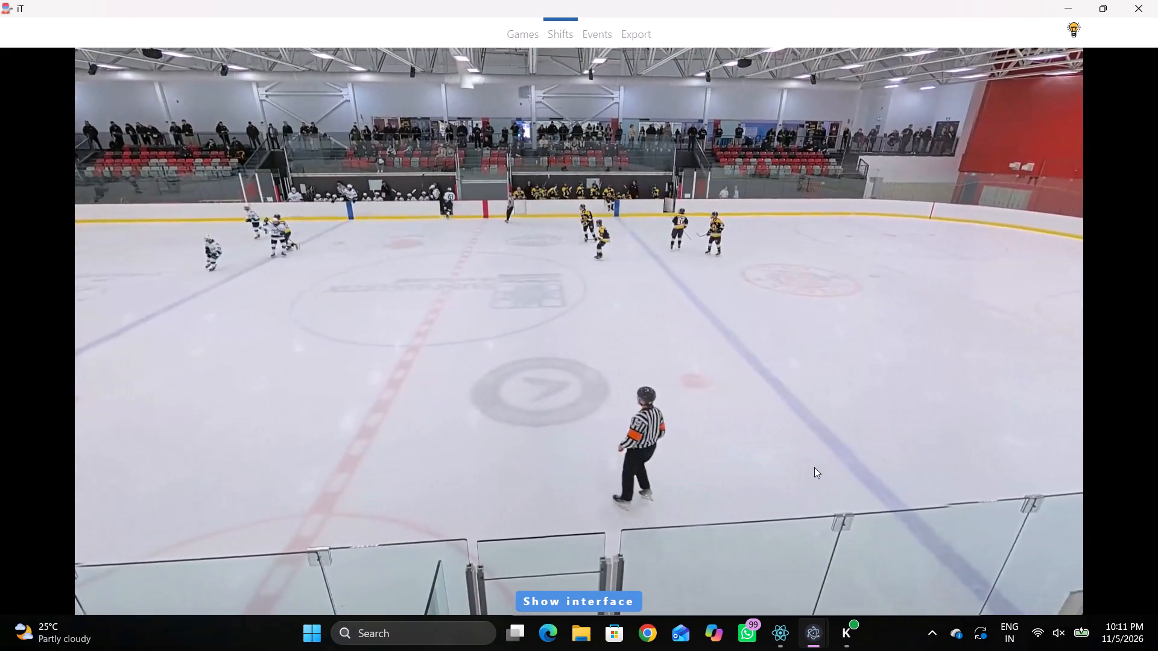
key(space)
key(shift+s)
key(shift+d)
click(869, 534)
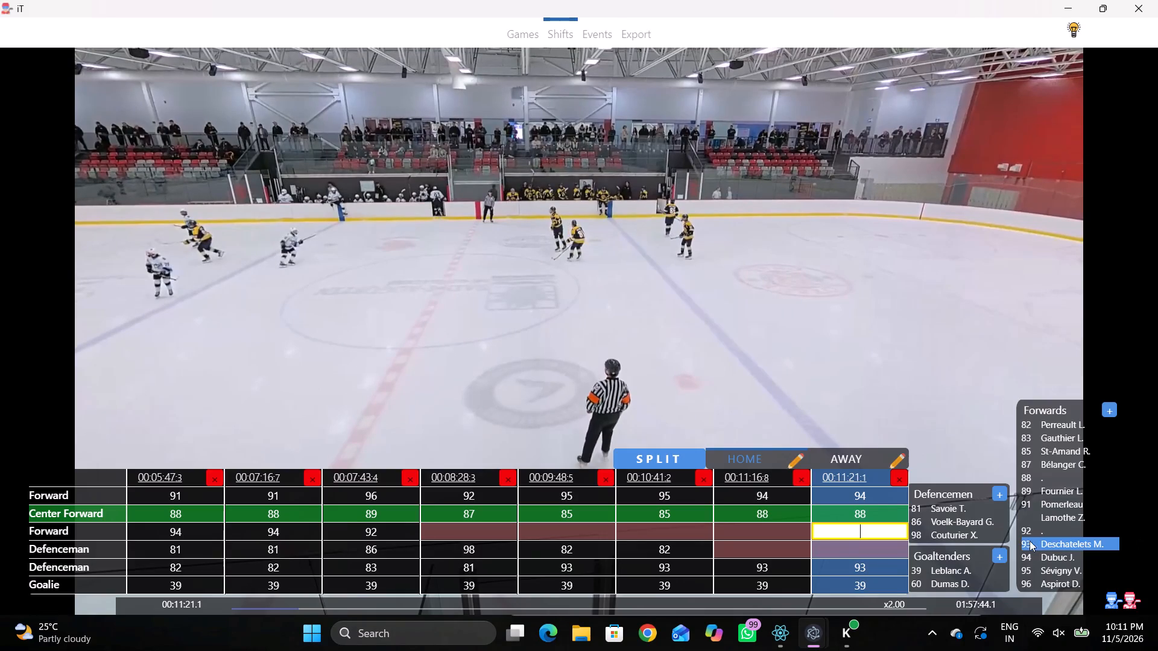
click(1047, 503)
Clear the second Defenceman from both the 00:11:16.8 and 00:11:21.1 Home lines.
click(873, 555)
click(781, 548)
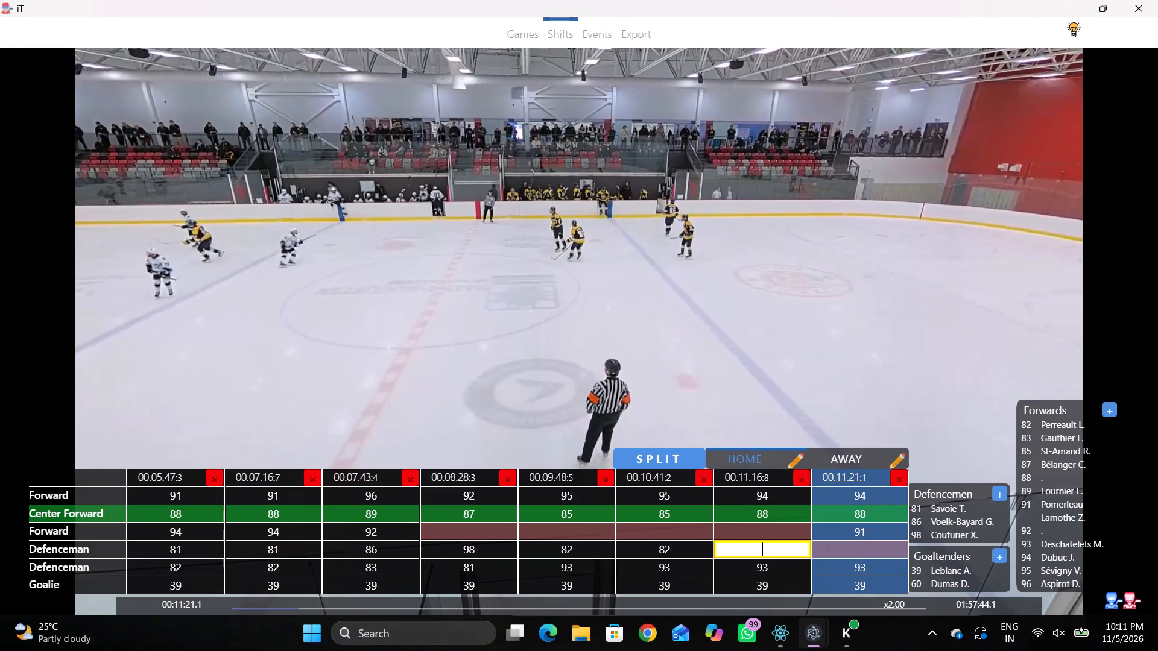
click(793, 565)
key(BackSpace)
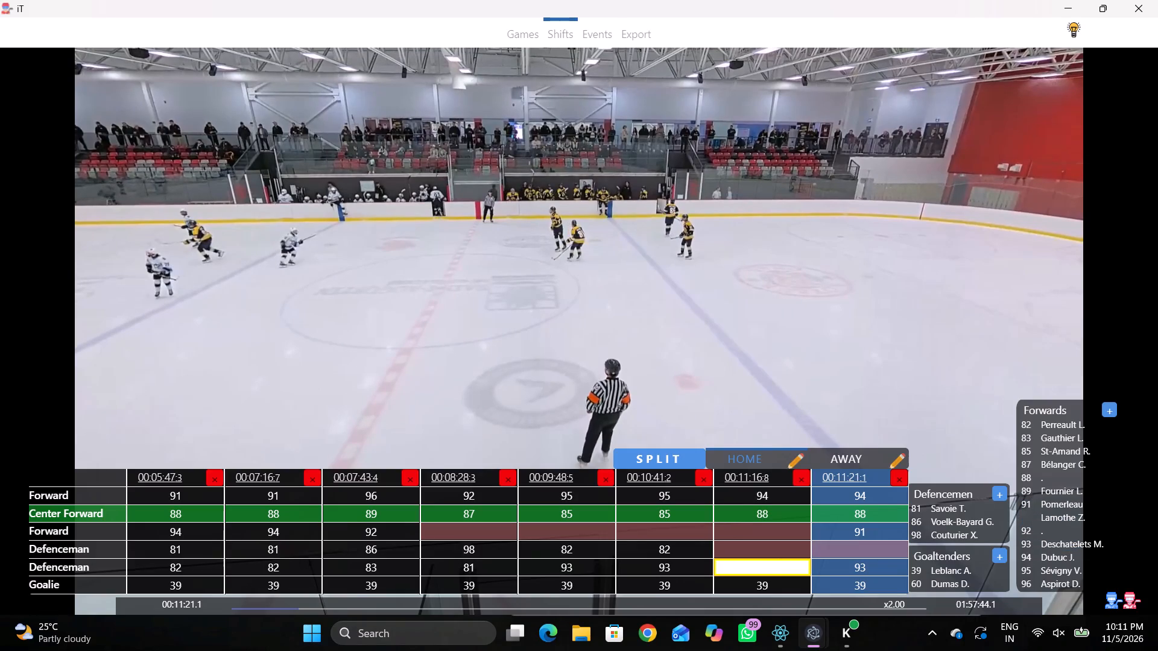
click(856, 566)
key(BackSpace)
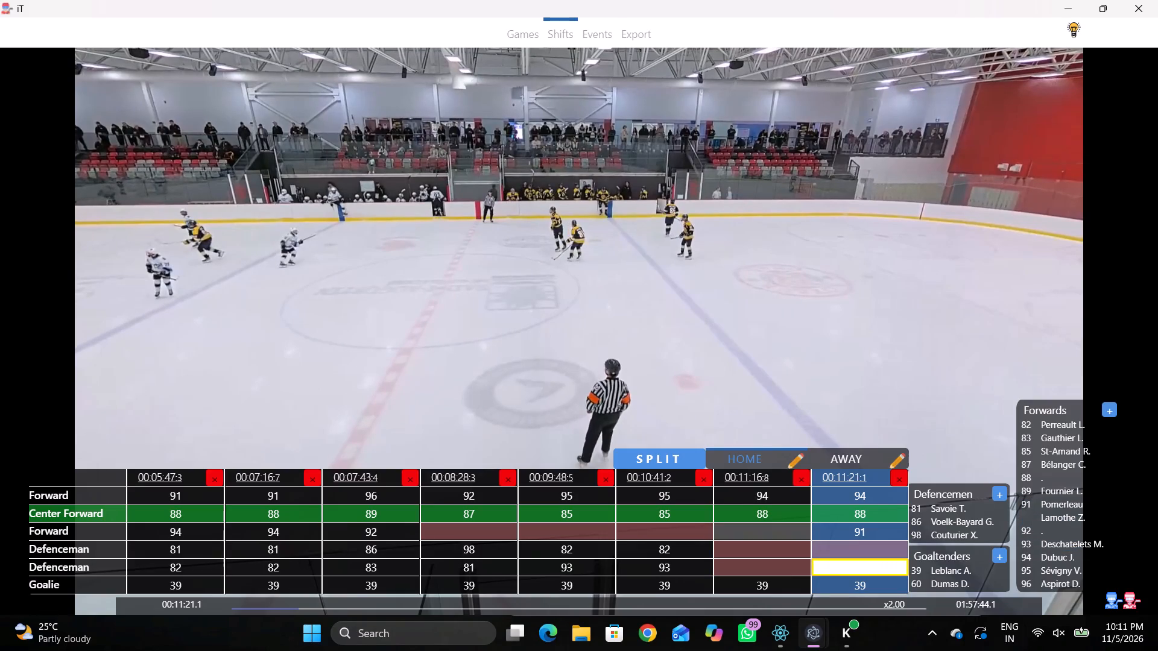
Watch play after 00:11:21.1 with the interface hidden, up to about 00:11:34.0, to identify the Home defencemen on the ice.
click(796, 530)
click(782, 544)
text(D v)
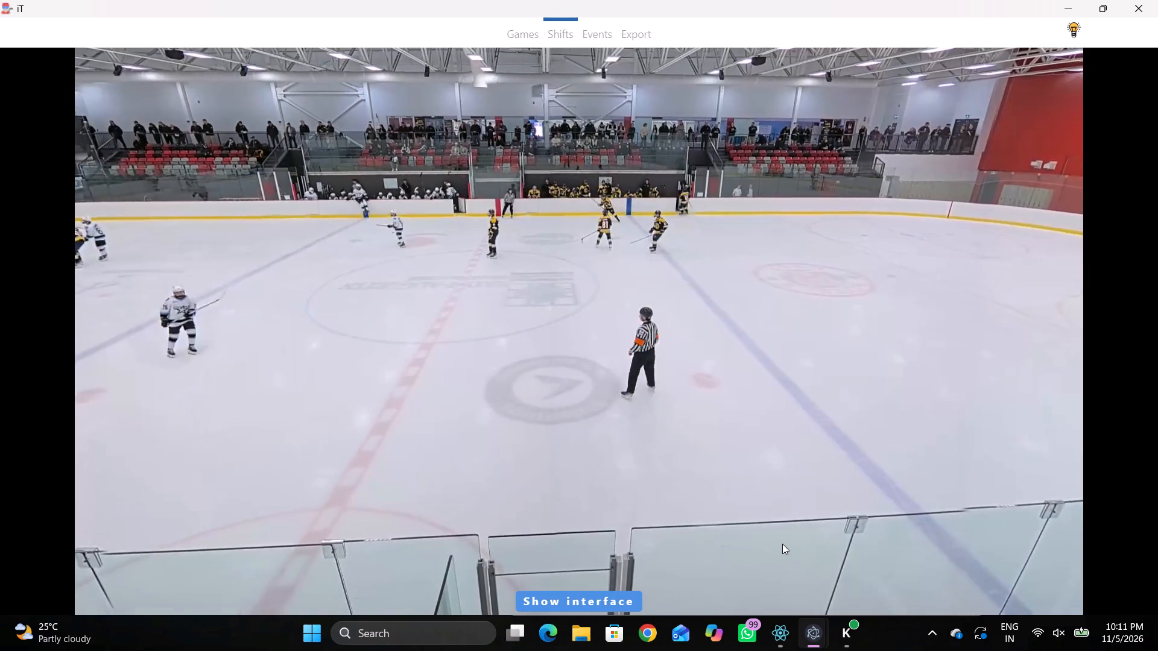
key(space)
key(space)
key(space)
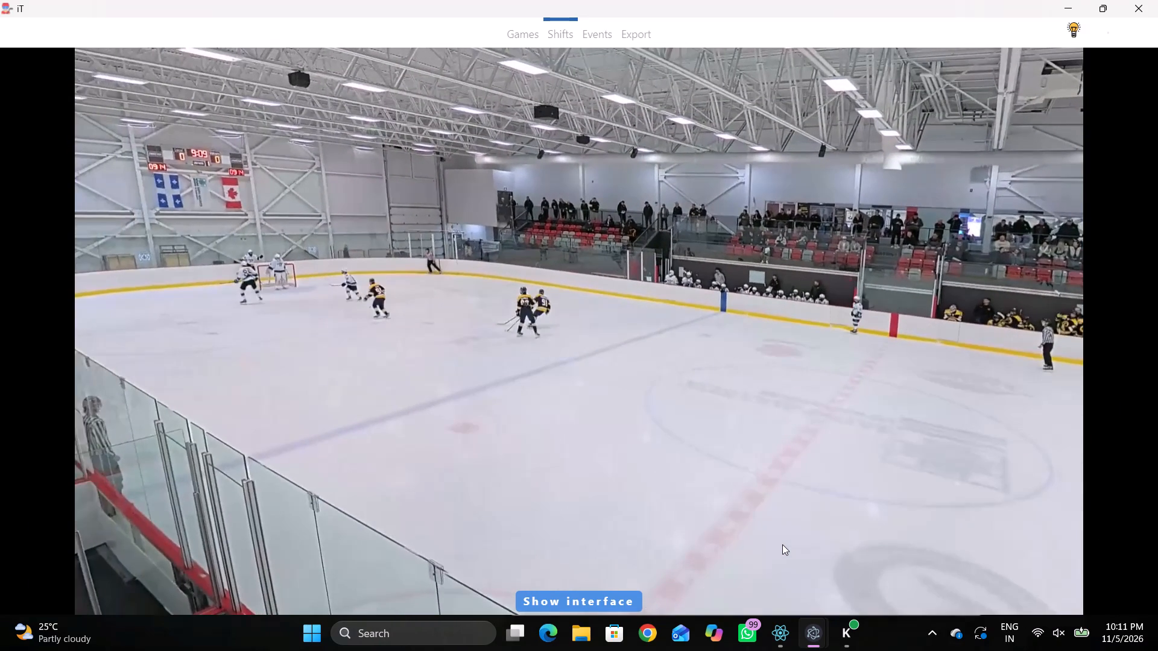
text(r)
key(space)
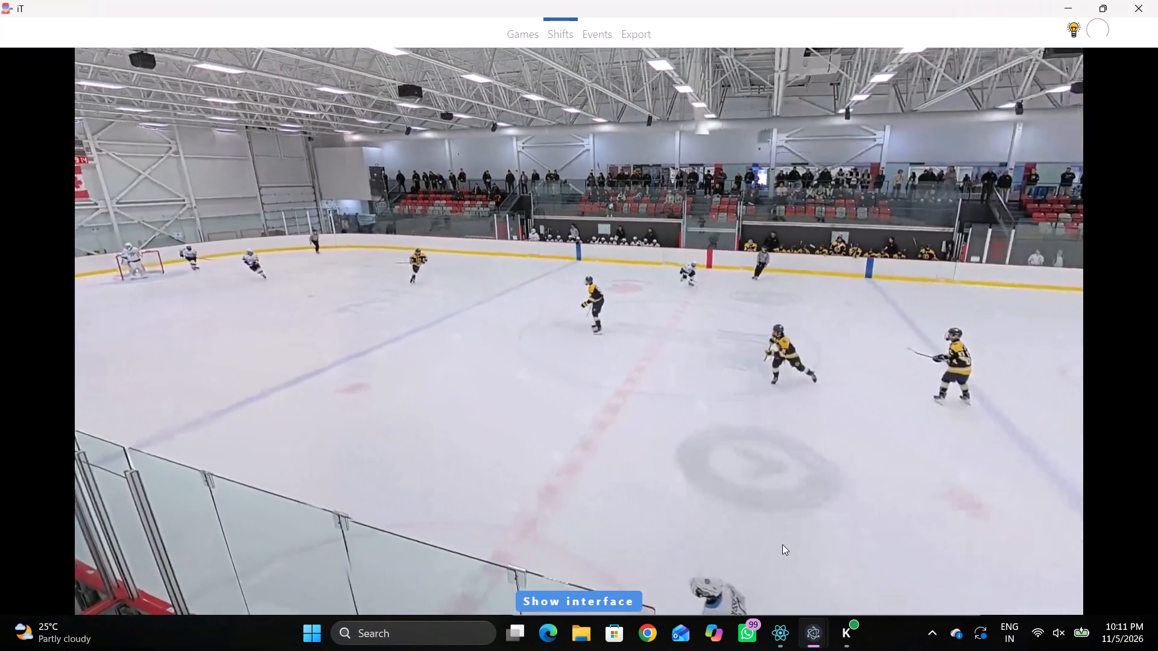
click(782, 544)
key(space)
key(space)
key(space)
key(space)
key(space)
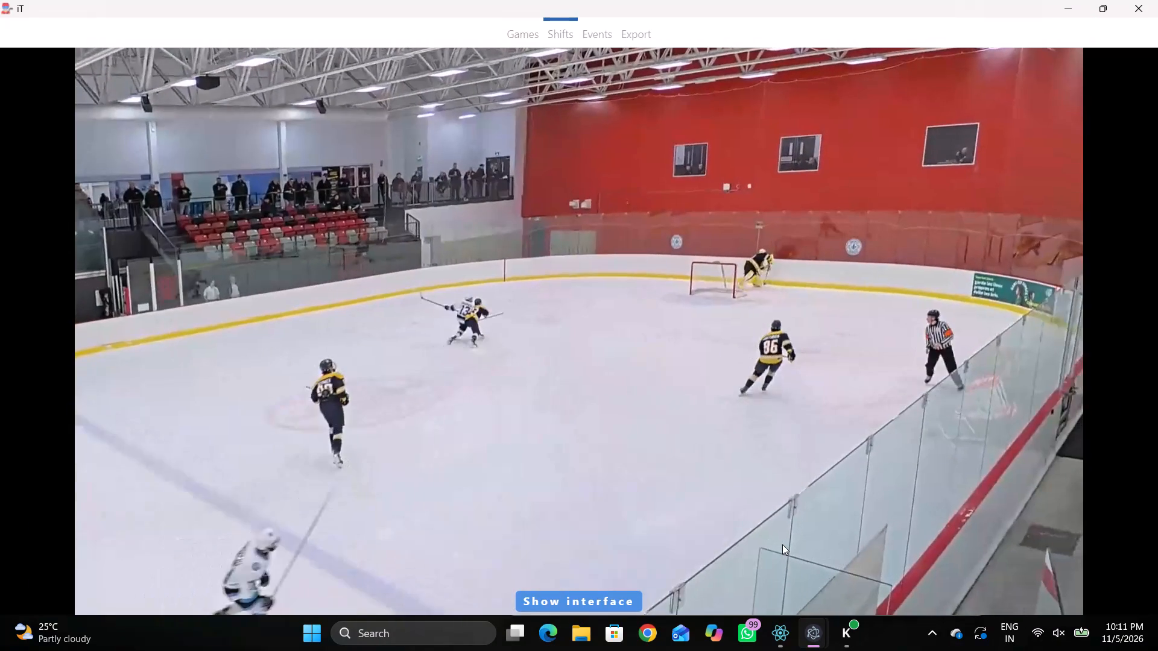
text(q)
key(q)
key(q)
key(q)
key(q)
key(q)
key(q)
key(q)
key(shift+d)
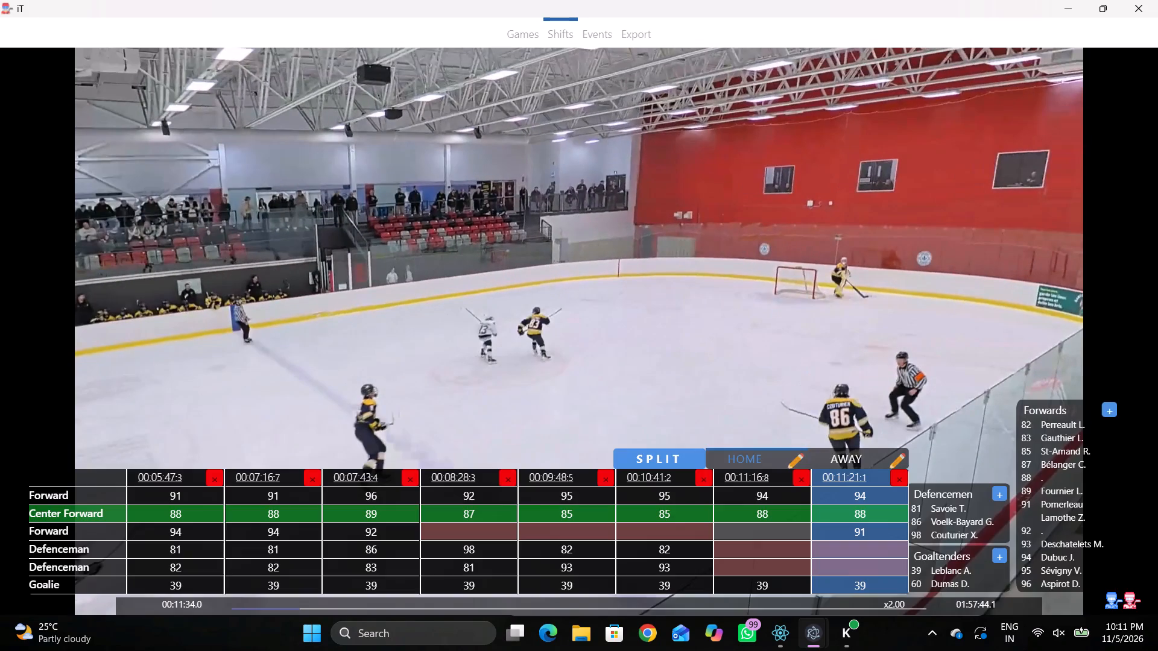
Set the first Defenceman to 86 and the second to 83 in both the 00:11:16.8 and 00:11:21.1 Home lines.
click(773, 548)
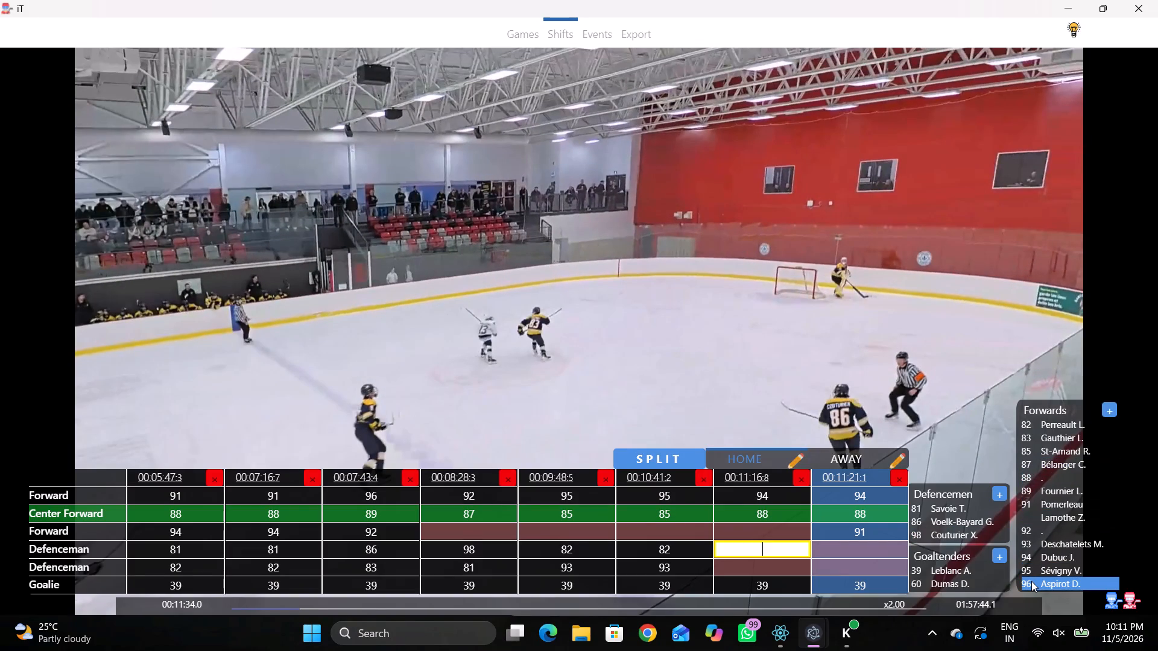
click(933, 523)
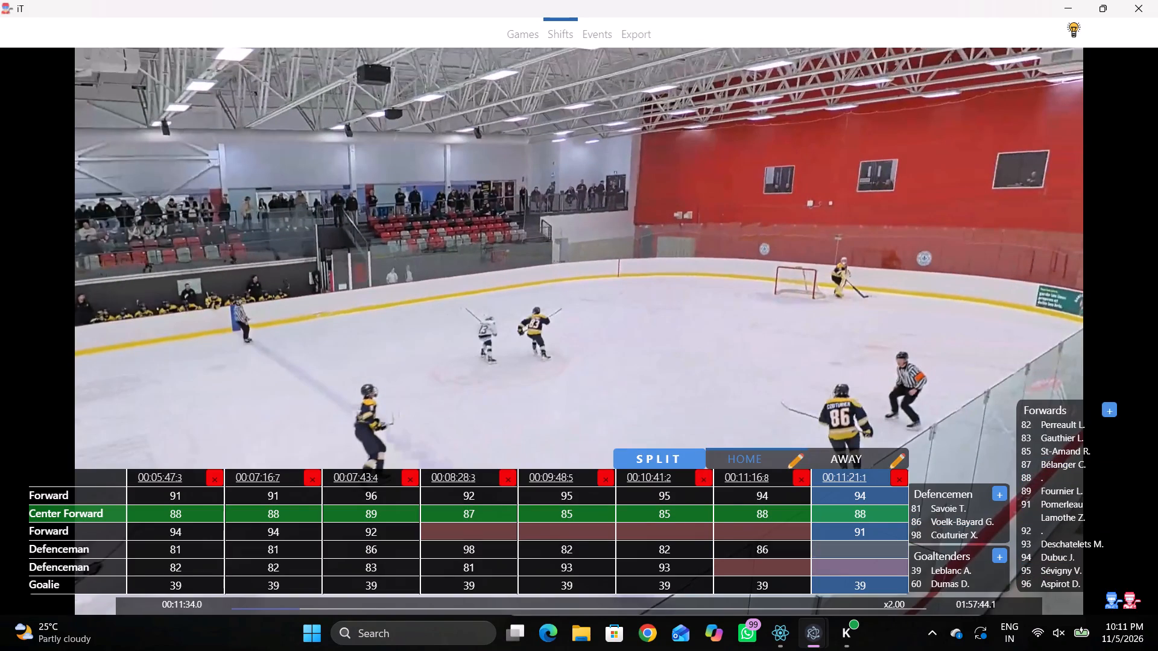
click(843, 561)
click(856, 553)
click(919, 526)
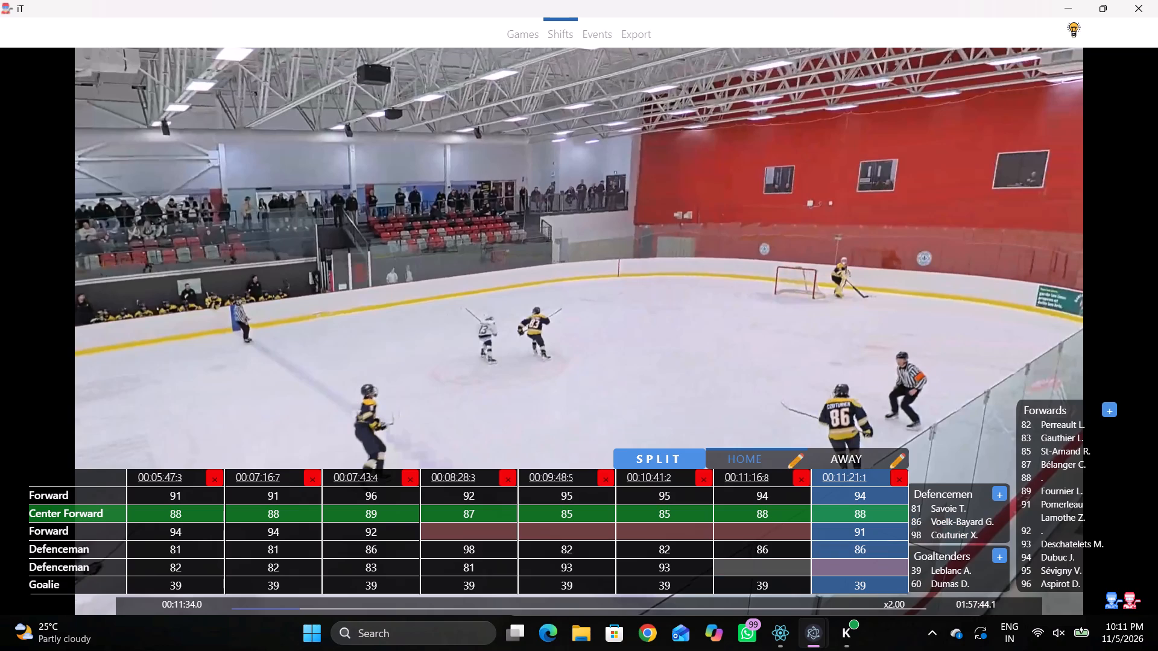
click(794, 567)
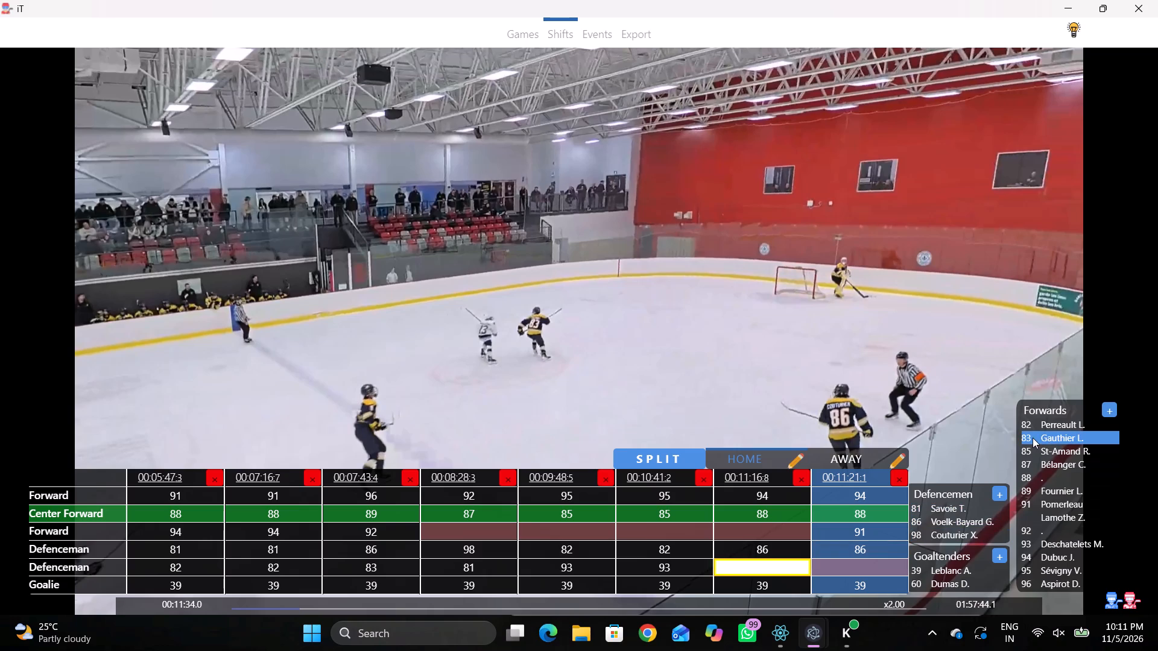
click(1033, 438)
click(845, 570)
click(1025, 439)
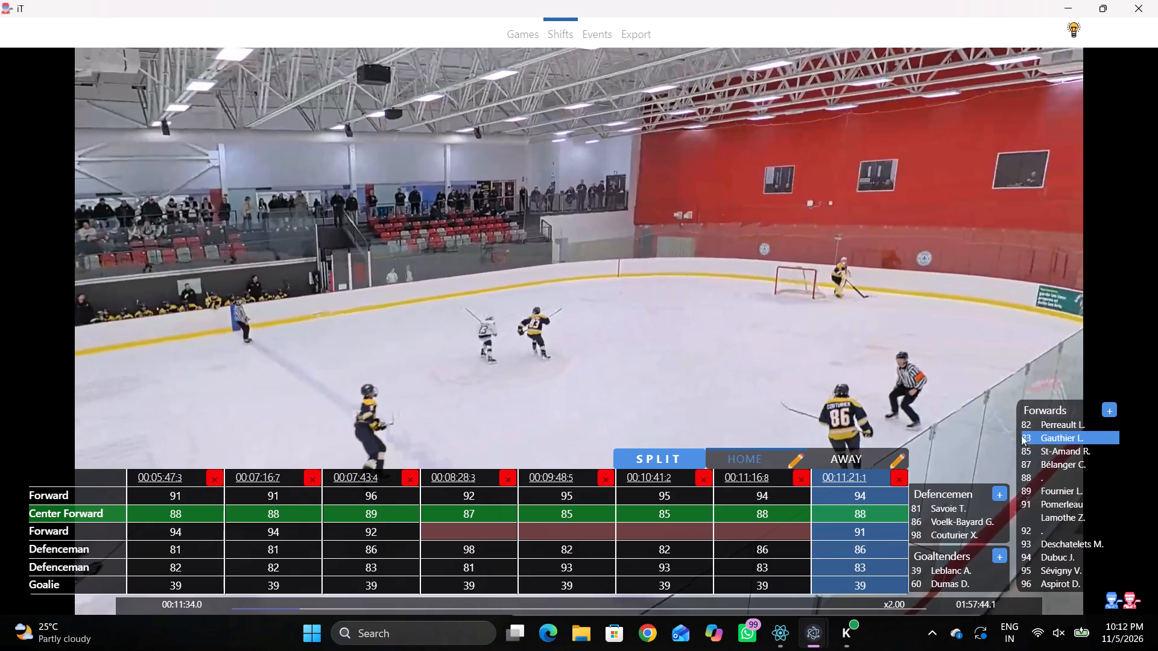
Play on with the interface hidden to the next faceoff and add a Home line at 00:12:15.7.
key(shift+d)
key(space)
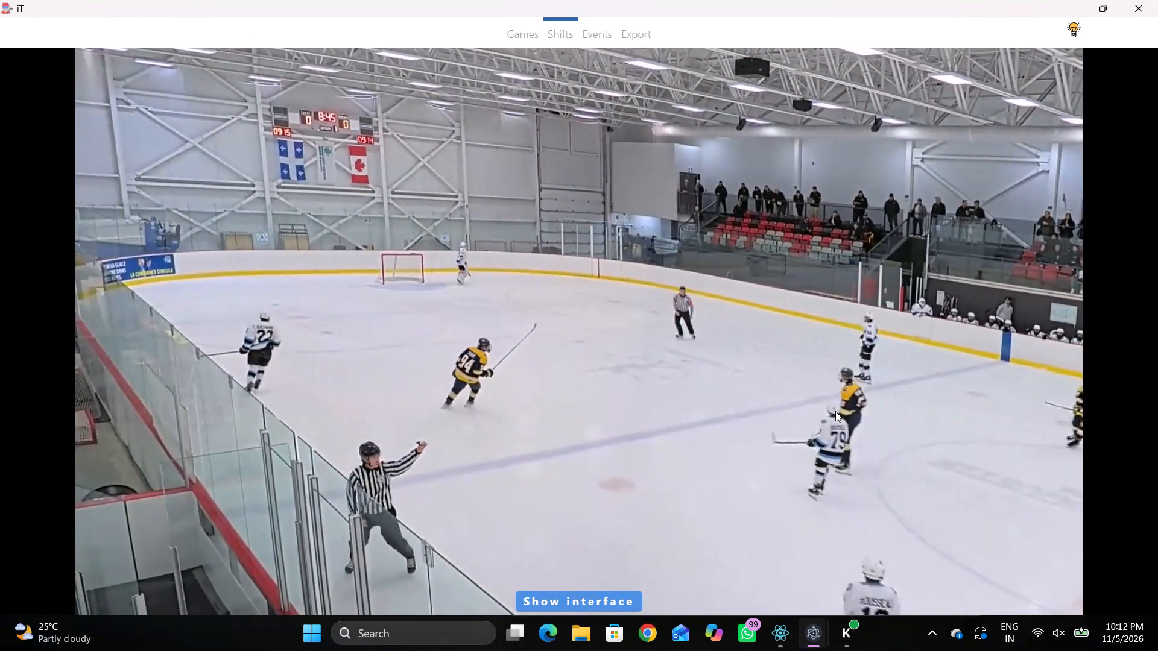
text(c)
key(space)
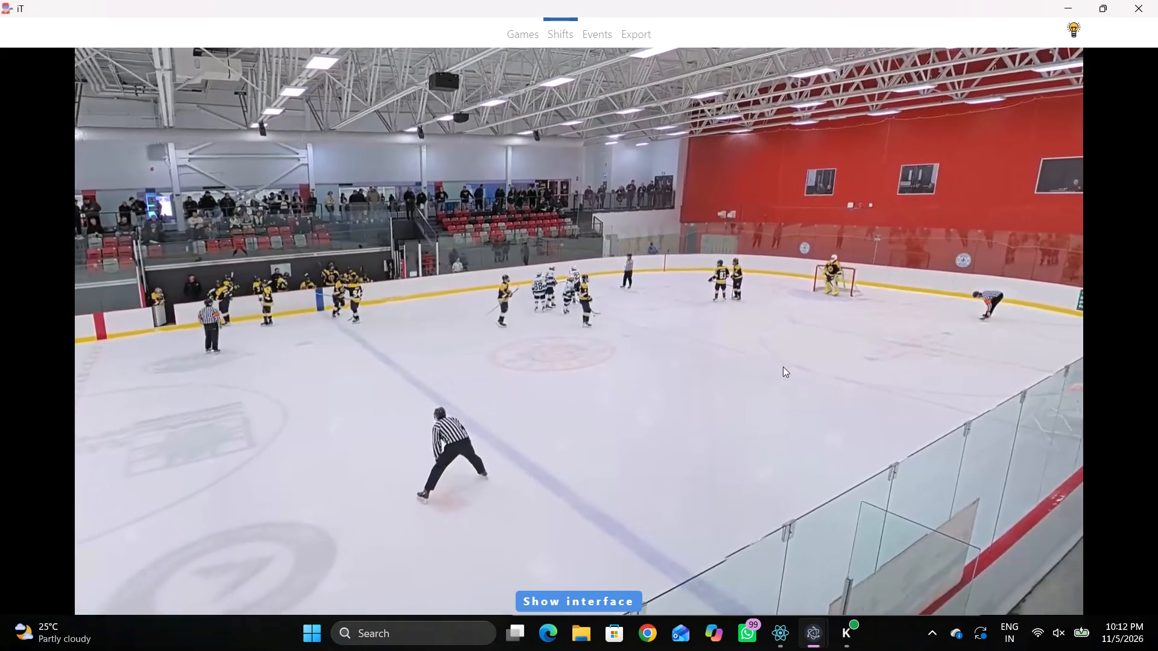
key(space)
key(space)
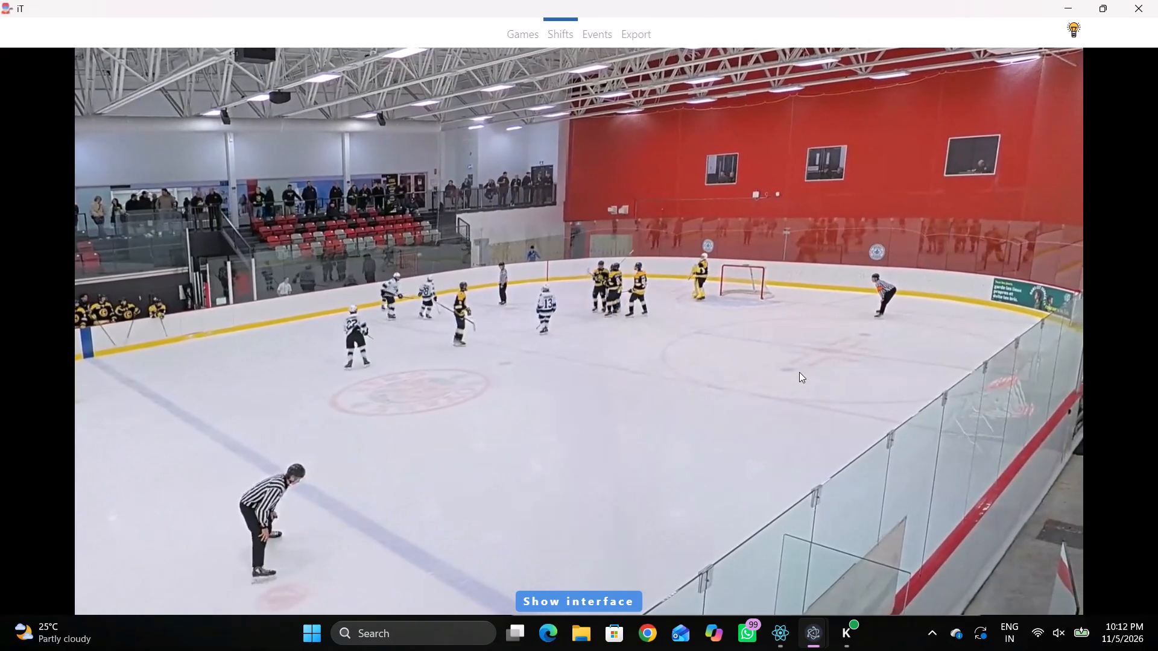
key(space)
key(space)
key(space)
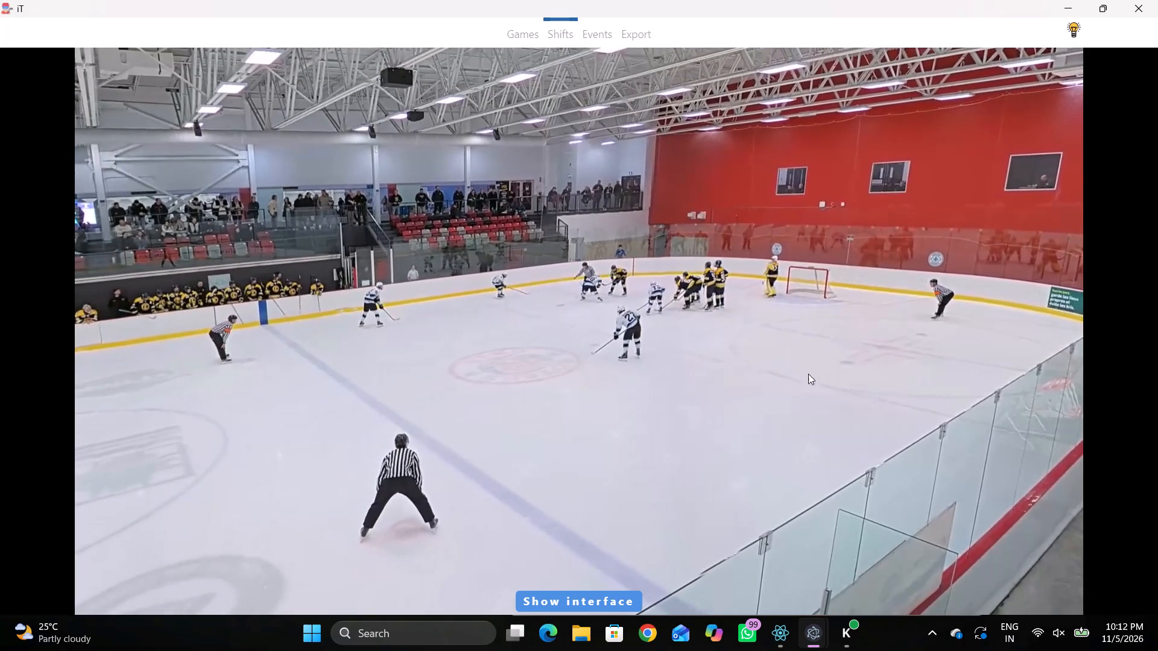
key(shift+s)
key(shift+d)
Clear all three forwards and both defencemen from the 00:12:15.7 Home line, keeping Goalie 39.
click(849, 485)
click(876, 500)
key(BackSpace)
key(BackSpace)
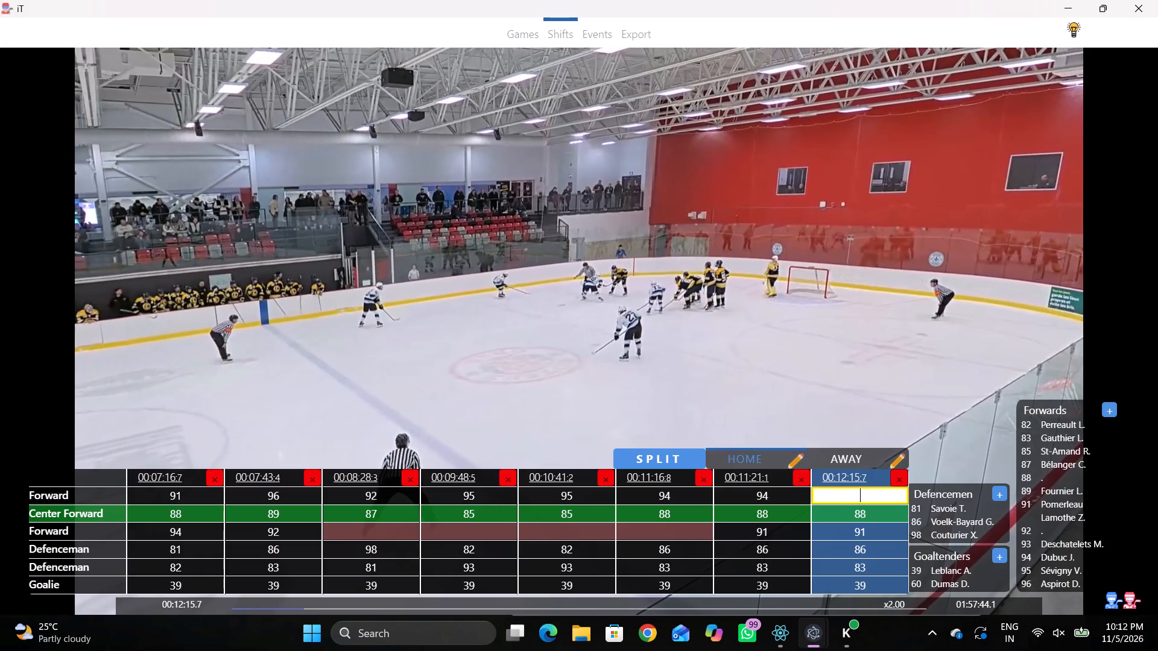
key(Tab)
key(BackSpace)
key(Tab)
key(BackSpace)
key(Tab)
key(BackSpace)
key(Tab)
key(BackSpace)
key(BackSpace)
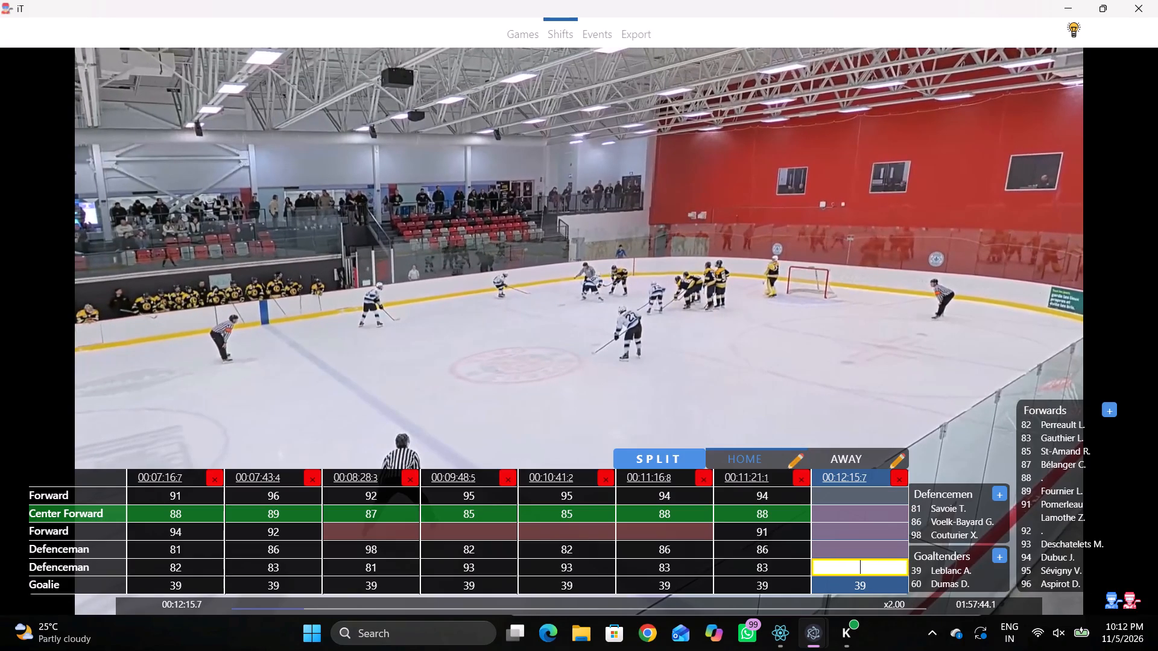
Play to about 00:12:20.7 and set the Center Forward in the 00:12:15.7 Home line to 89.
key(space)
key(space)
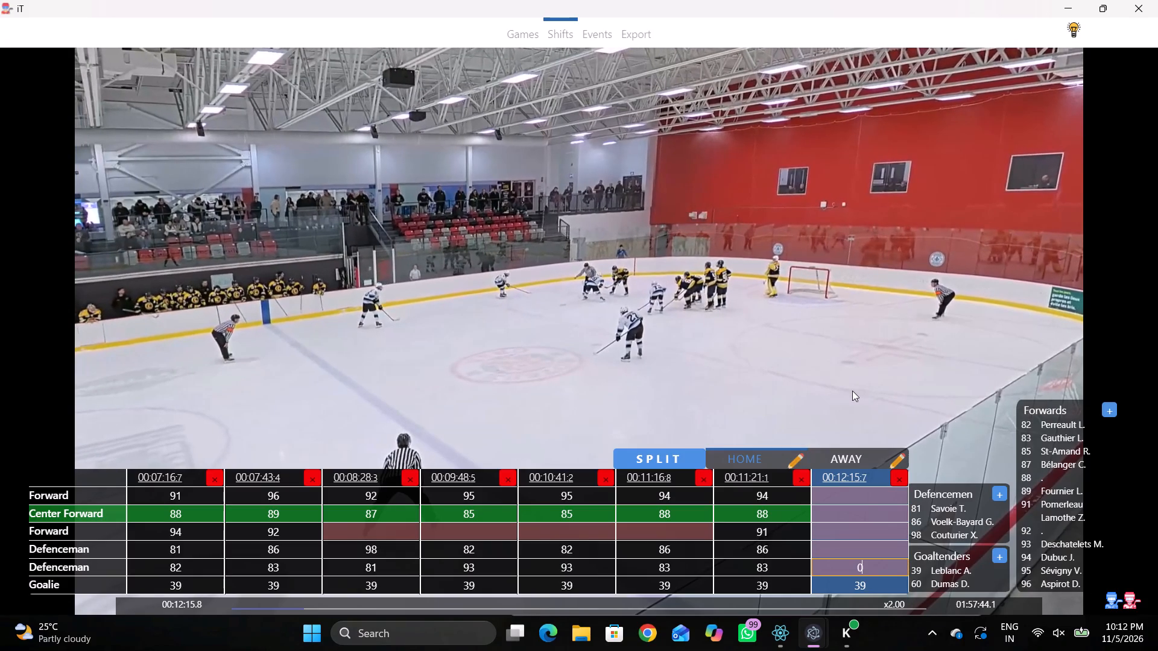
key(space)
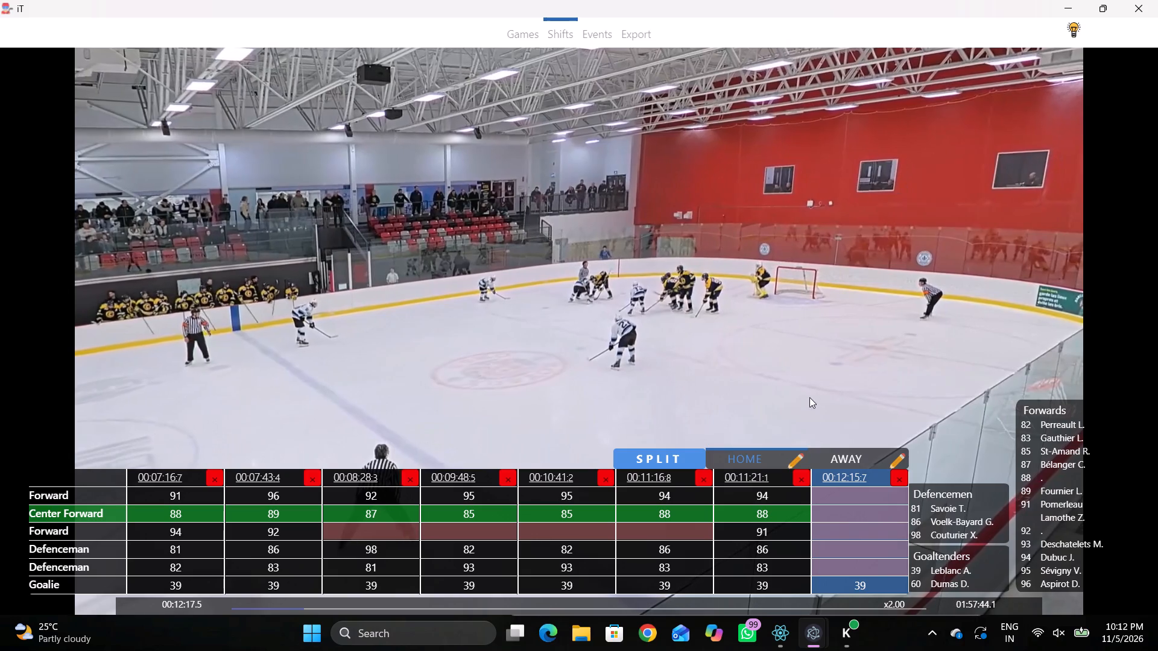
key(space)
text(q)
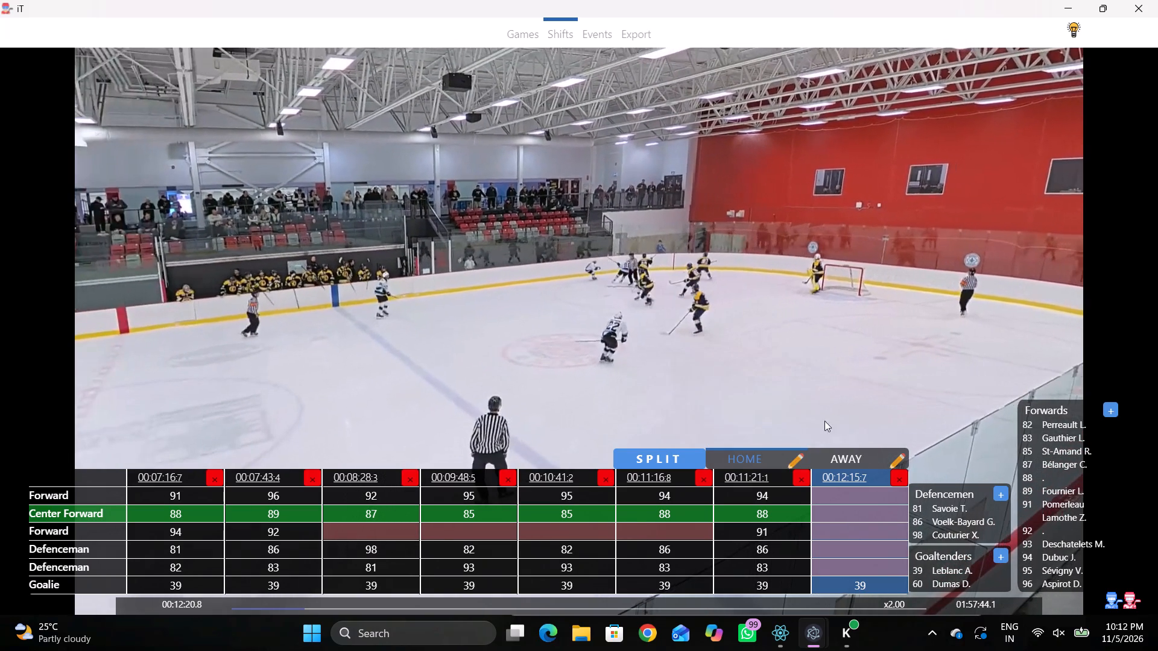
click(893, 520)
click(1057, 486)
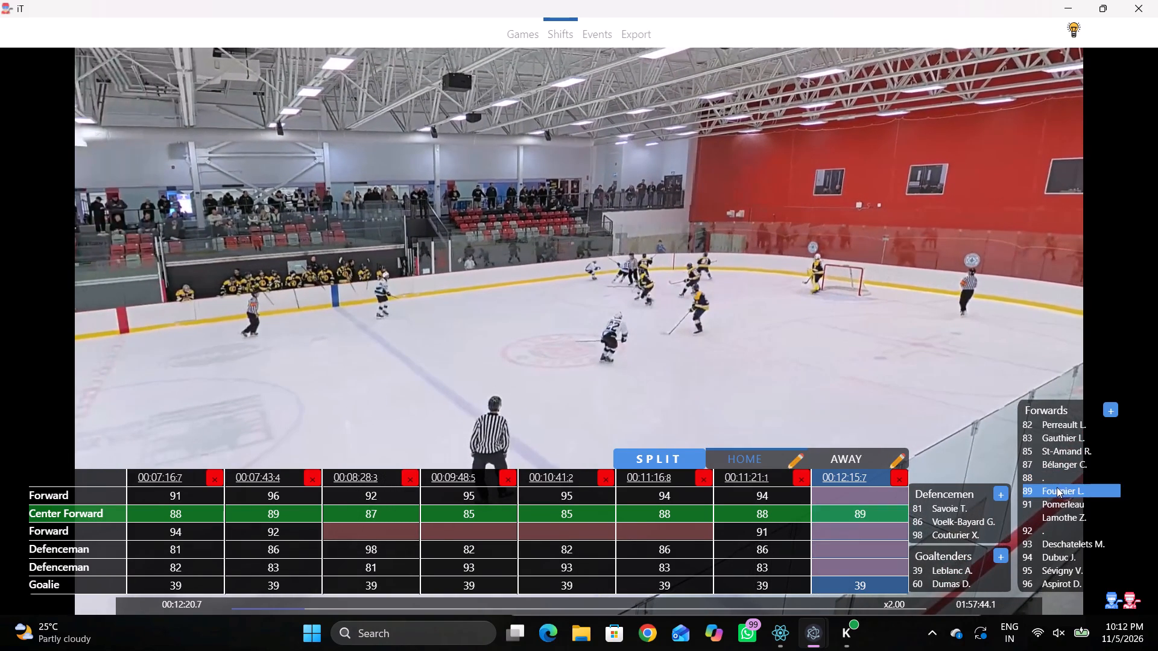
Review play up to about 00:12:22.3 and set the second Forward in the 00:12:15.7 Home line to 96.
key(shift+d)
key(space)
key(space)
key(space)
key(space)
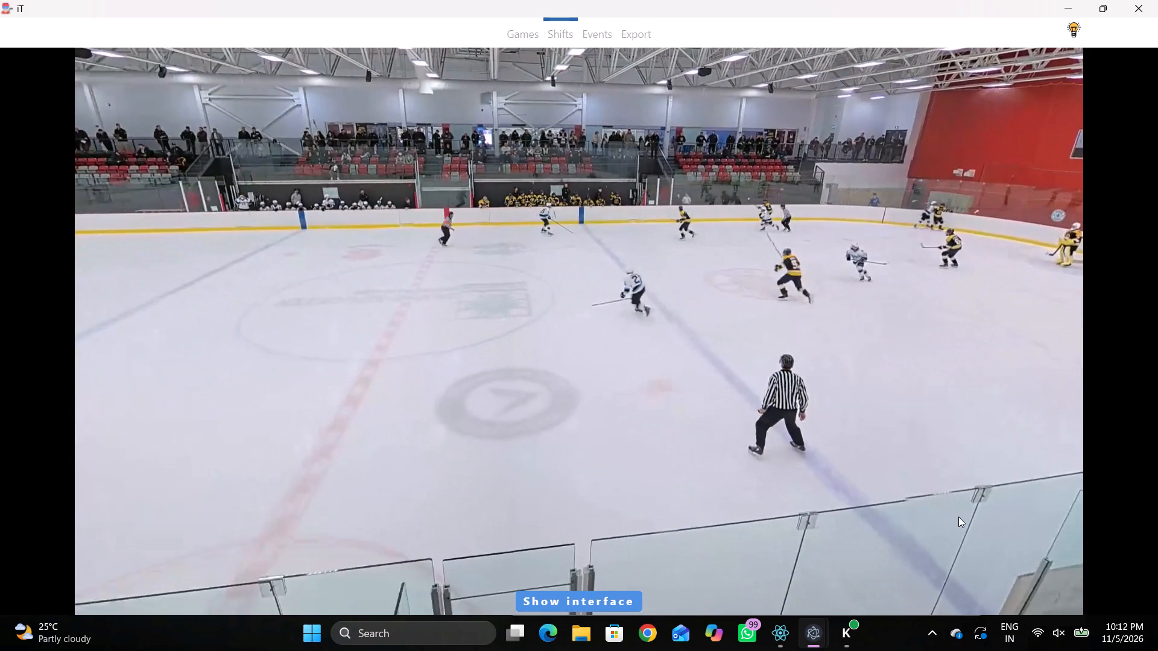
key(shift+d)
double_click(909, 540)
click(1057, 582)
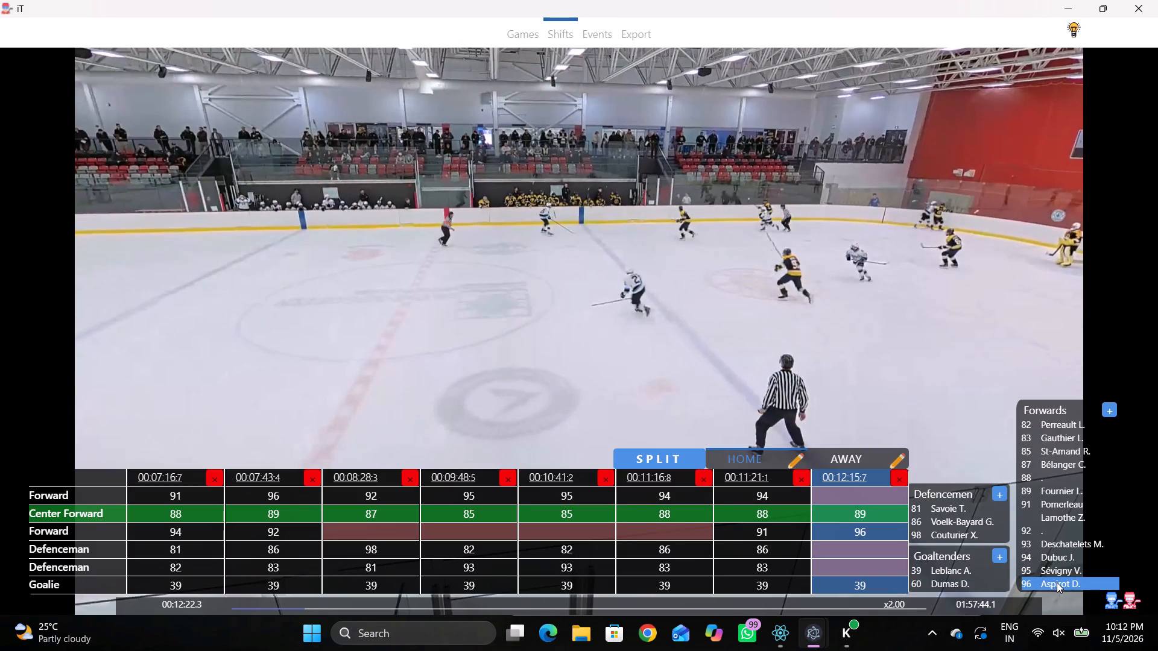
Continue play to about 00:12:27.0 and set the first Forward in the 00:12:15.7 Home line to 92.
key(d)
key(space)
key(space)
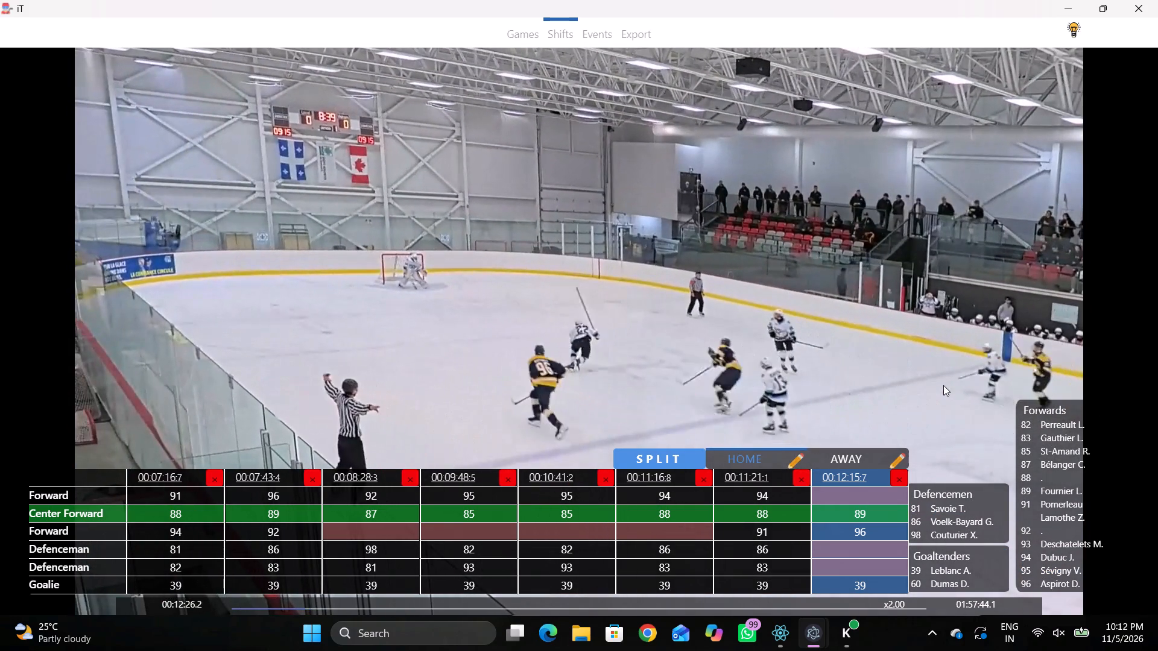
key(space)
key(space)
click(903, 504)
click(889, 494)
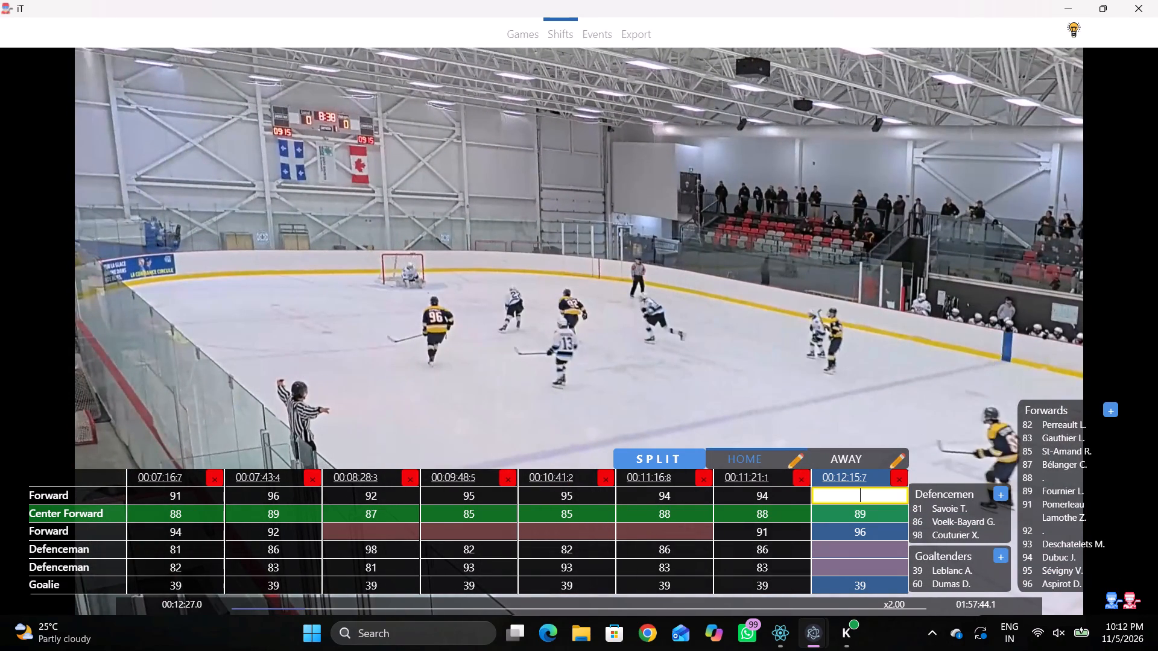
click(1040, 530)
Review play up to about 00:12:28.9 and set the first Defenceman in the 00:12:15.7 Home line to 86.
key(q)
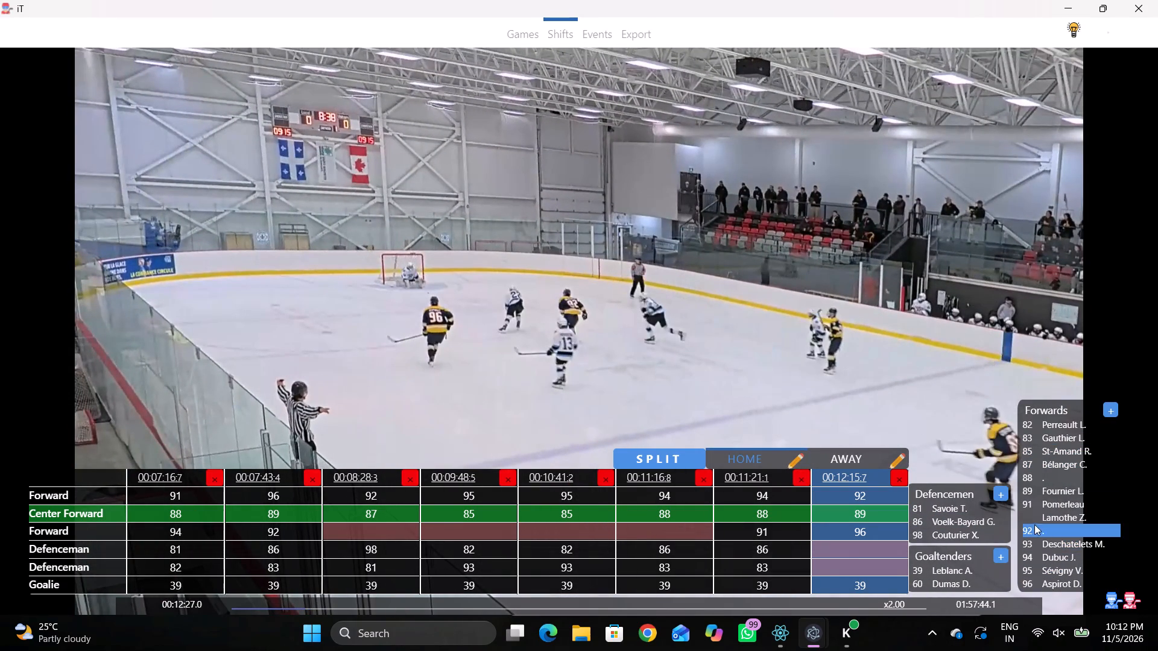
key(q)
key(space)
key(shift+d)
key(space)
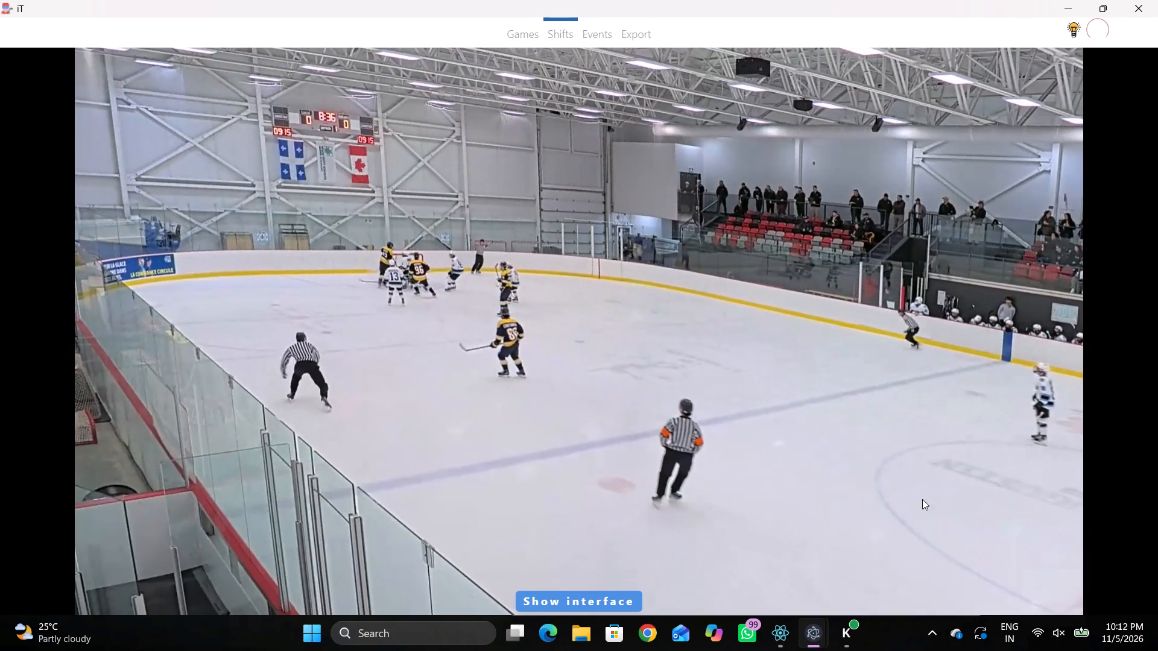
key(shift+d)
click(857, 549)
click(941, 522)
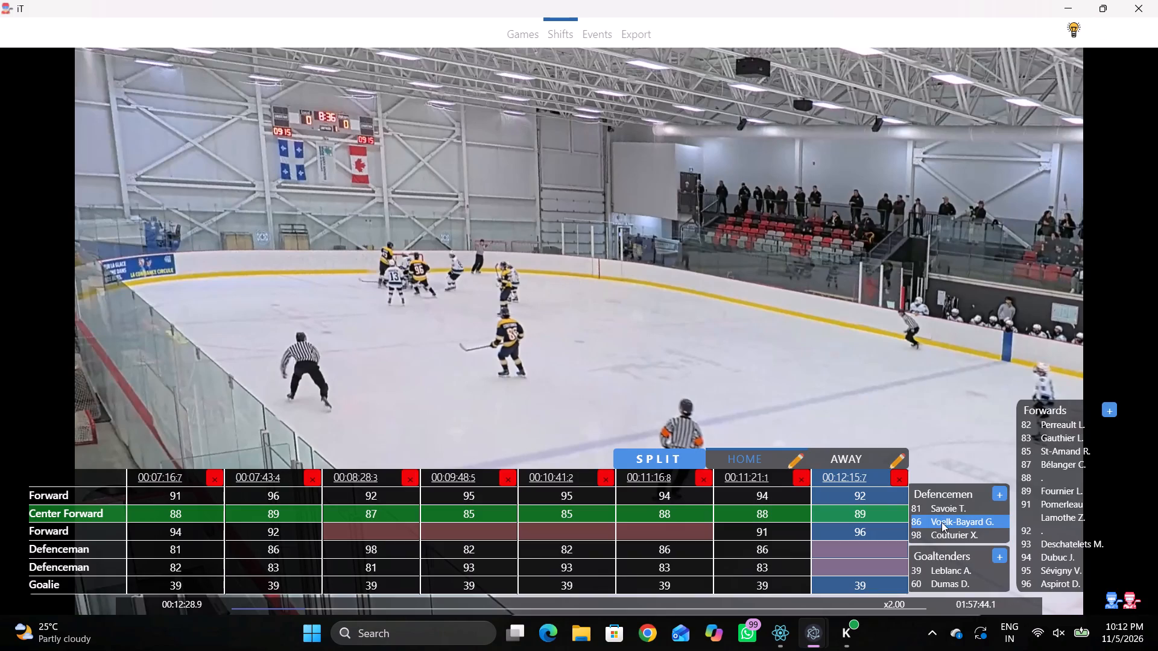
Play to about 00:12:33.6 and set the second Defenceman in the 00:12:15.7 Home line to 83.
key(space)
key(space)
key(space)
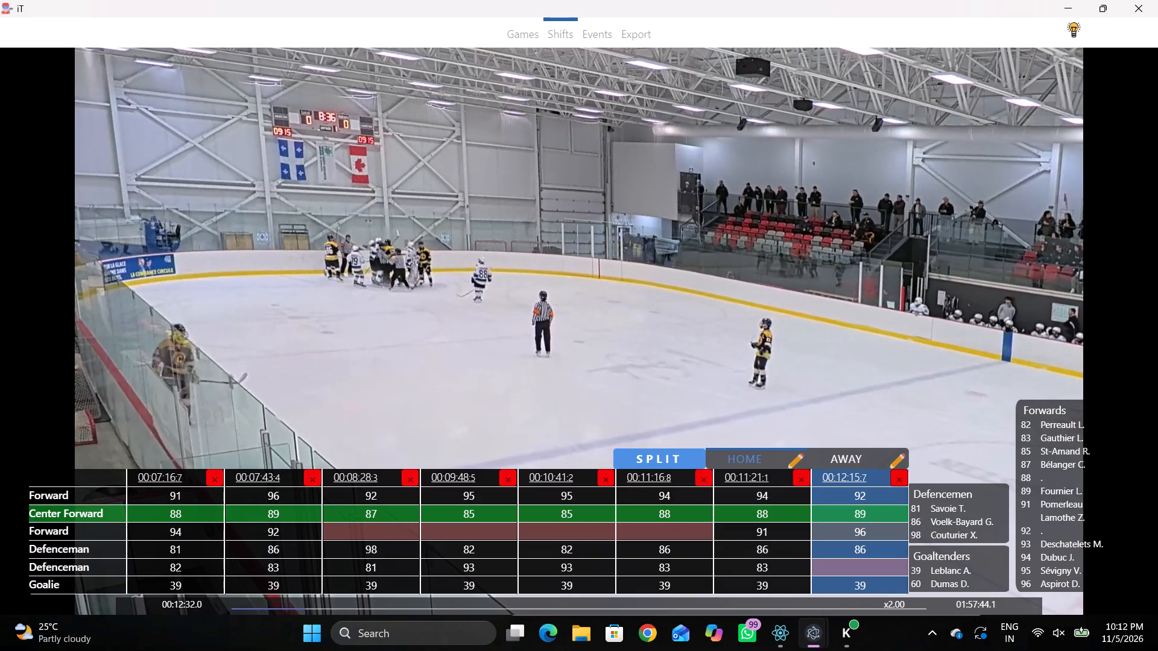
key(space)
key(space)
key(space)
click(891, 561)
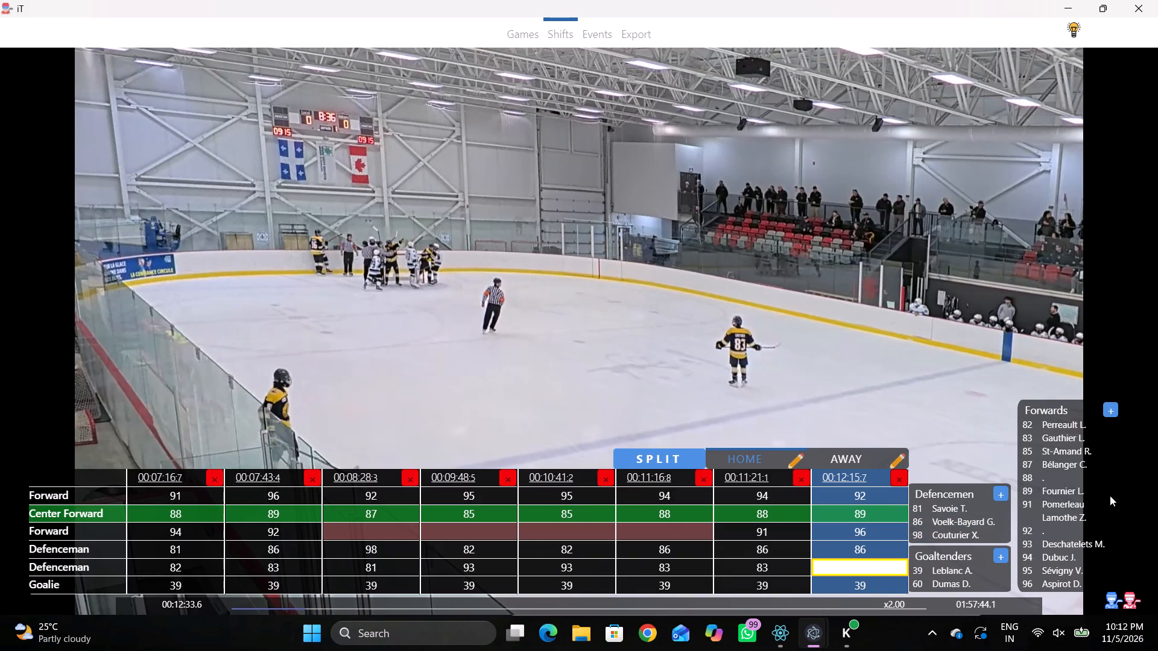
click(1030, 435)
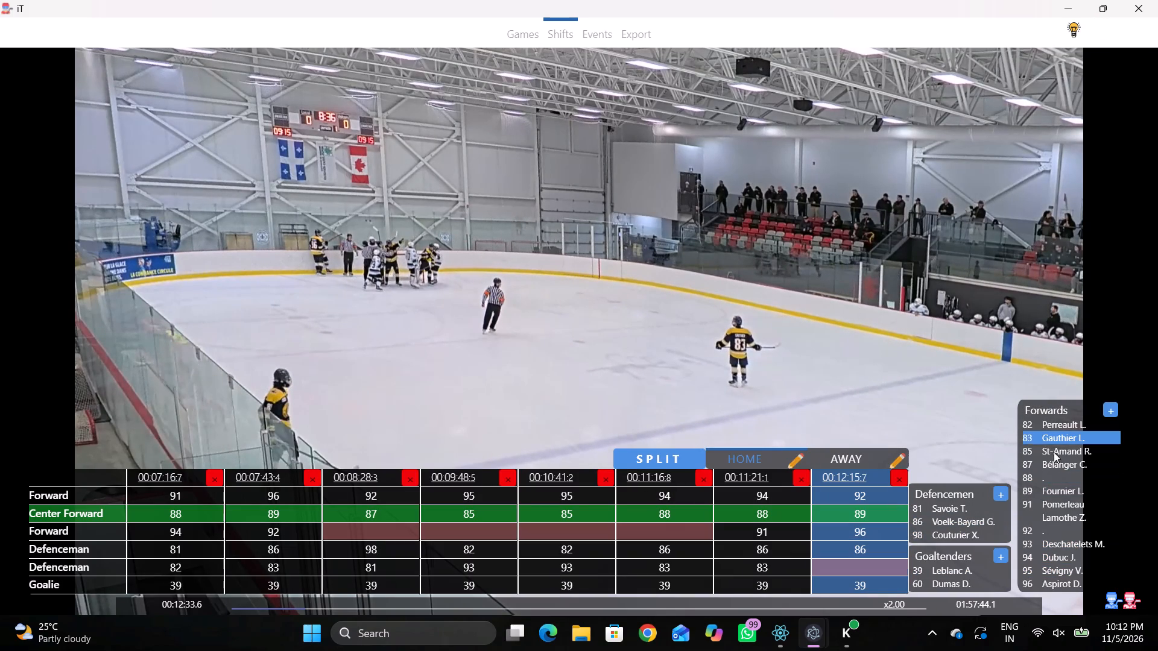
Change the position of Home jersey 83 to D in the team's player positions.
click(1109, 602)
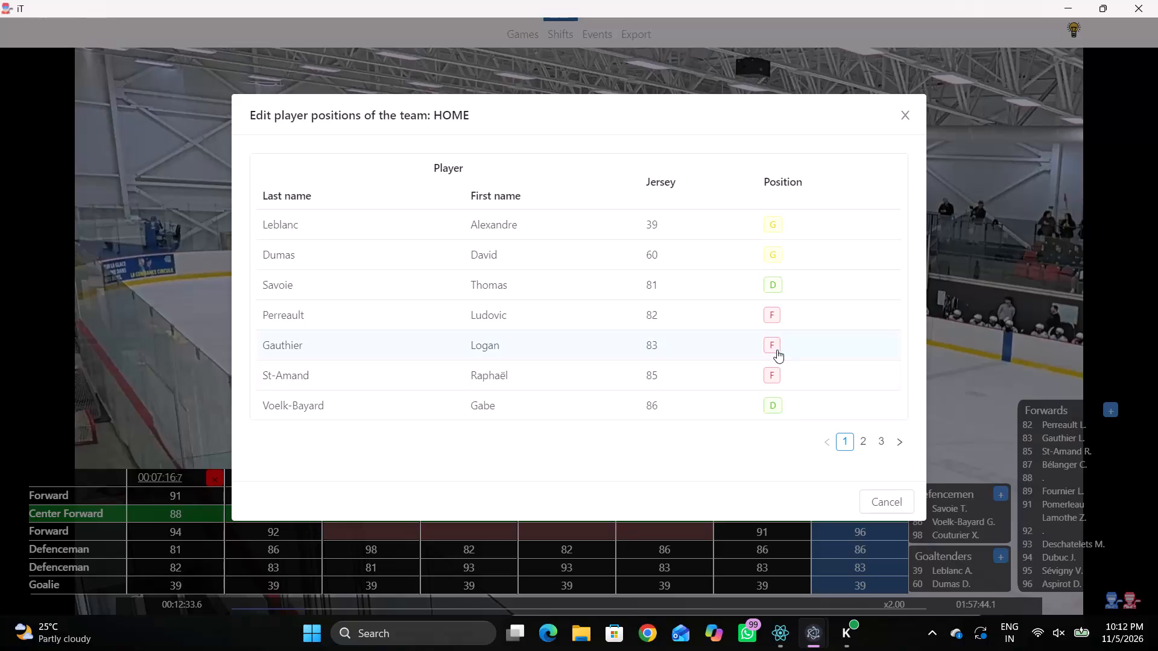
click(768, 347)
click(673, 354)
click(644, 389)
click(1002, 309)
Continue play at x4.00 speed, stop at 00:13:02.2 and add a new Home line there.
key(space)
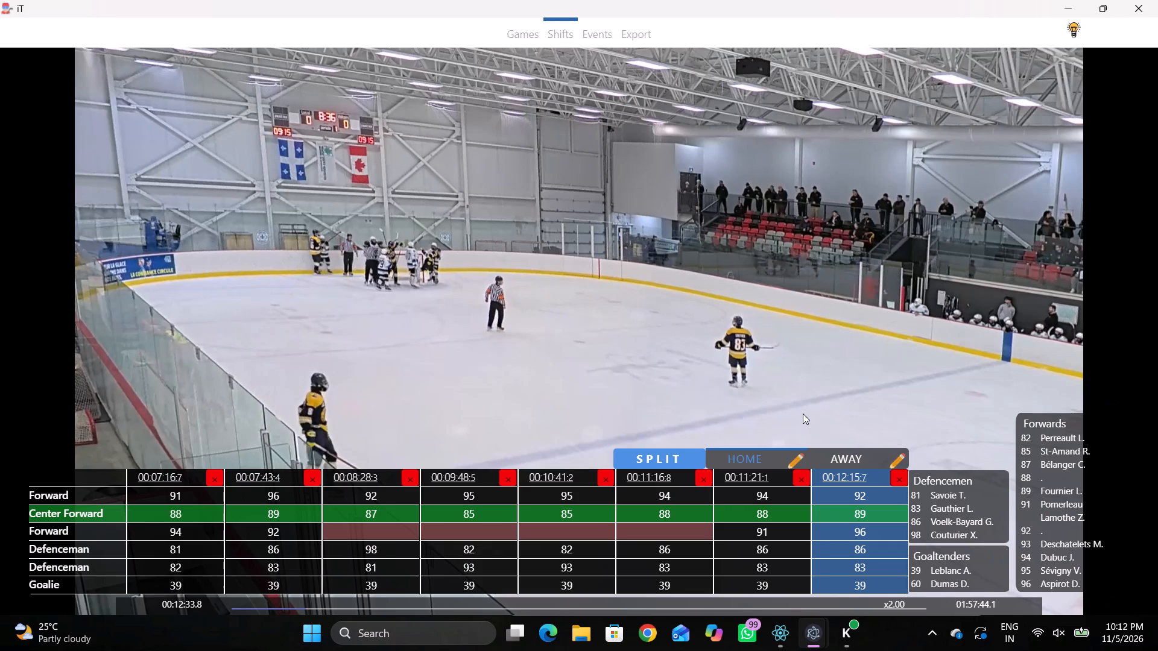
text(vc)
key(space)
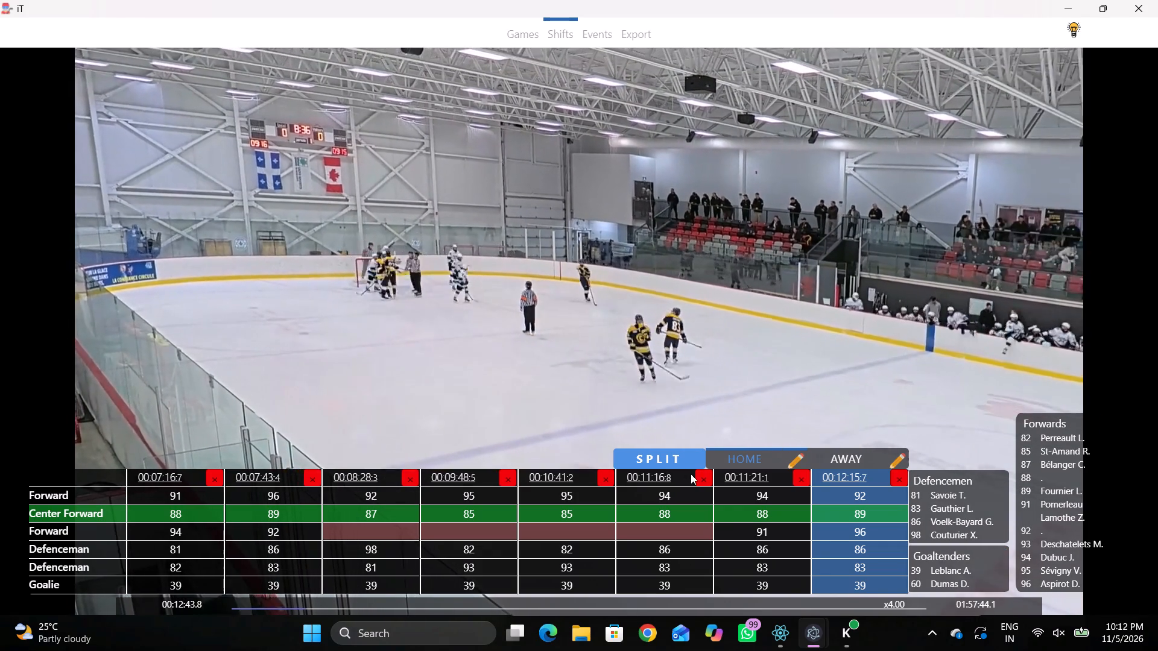
key(space)
key(space)
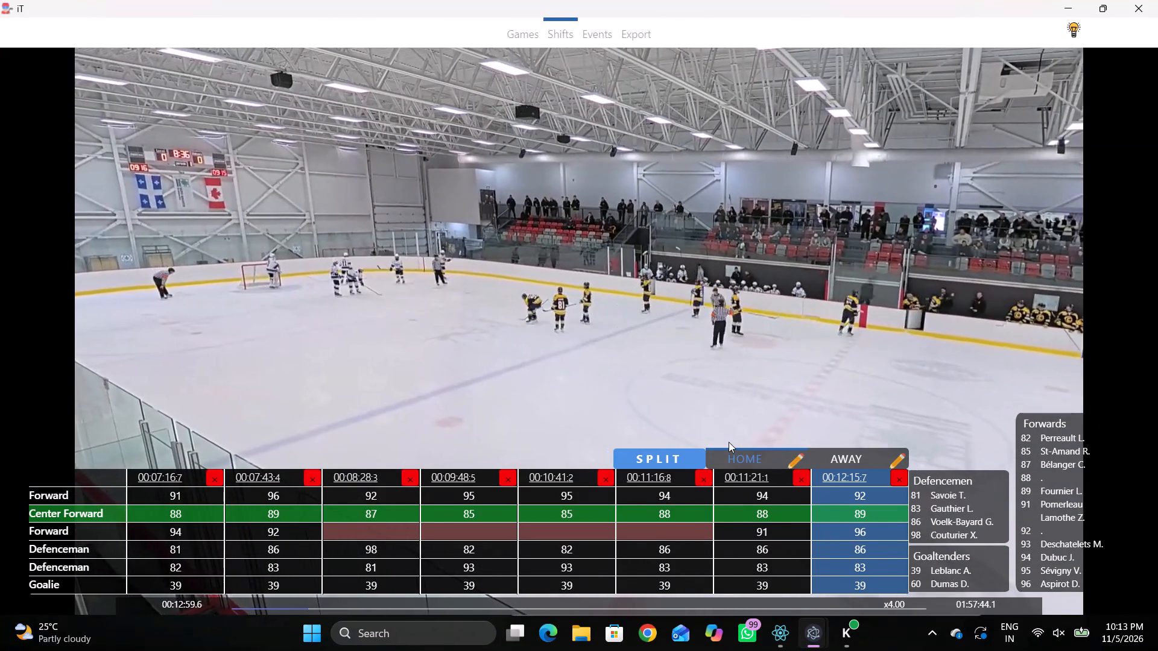
key(space)
key(space)
key(space)
key(q)
text(qq)
key(q)
key(shift+s)
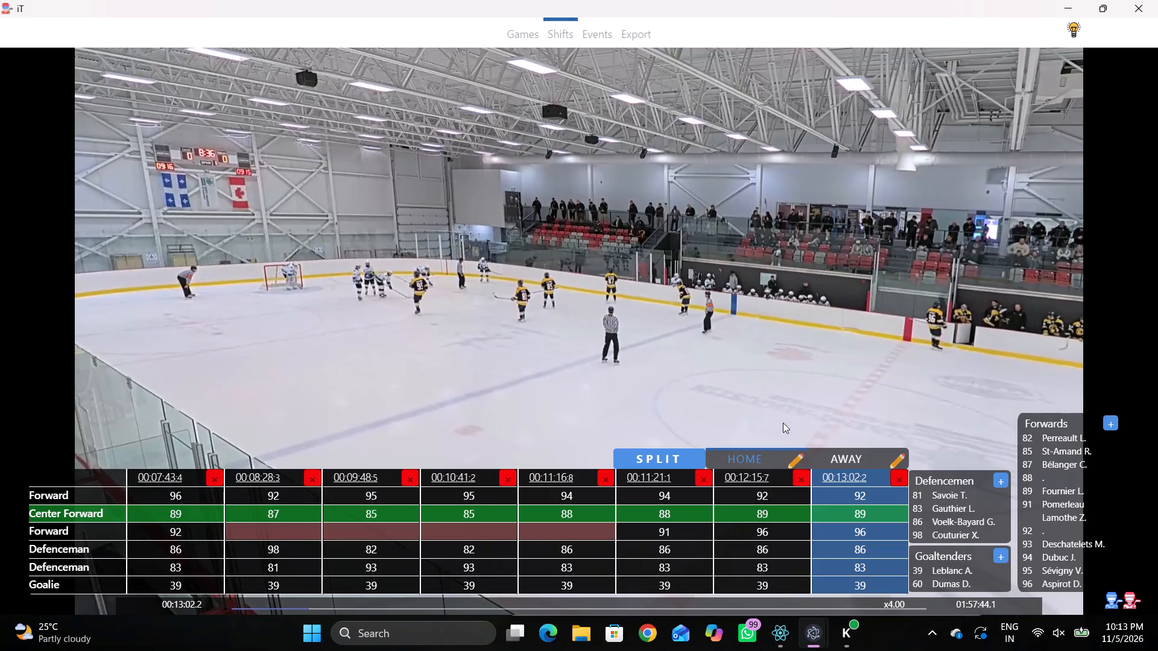
Fill the forward trio in the 00:13:02.2 Home line with 87 as first Forward, 85 as Center Forward and 95 as second Forward.
key(shift+d)
key(shift+d)
click(872, 499)
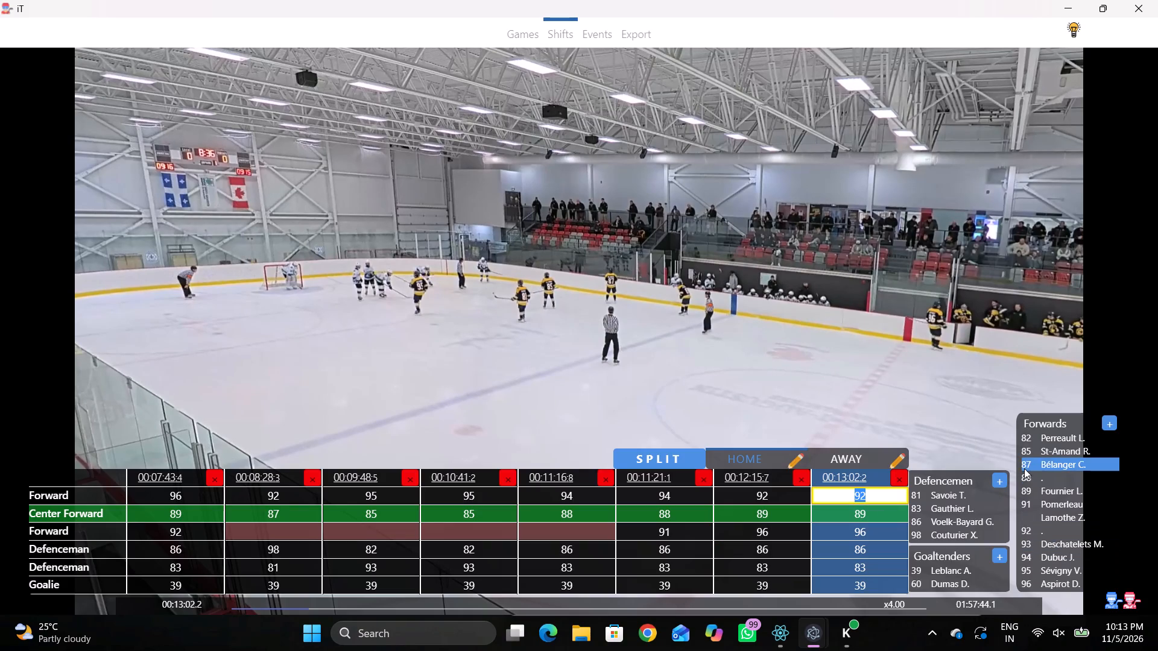
click(1025, 468)
click(866, 509)
click(1058, 450)
key(q)
key(q)
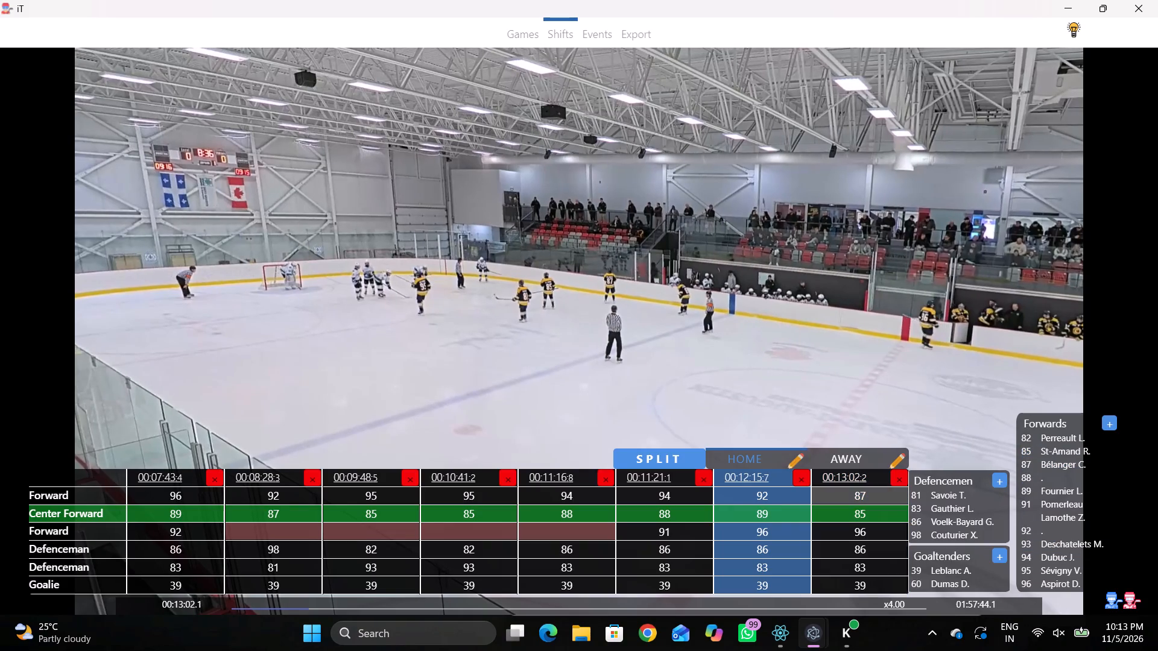
click(899, 524)
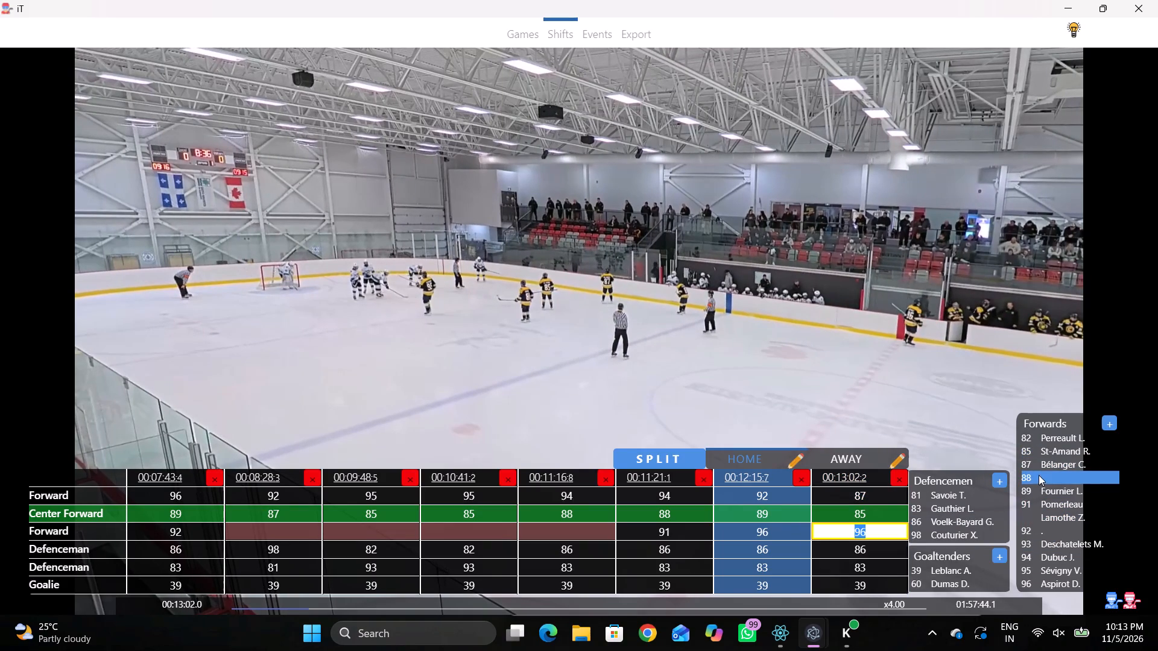
click(1031, 571)
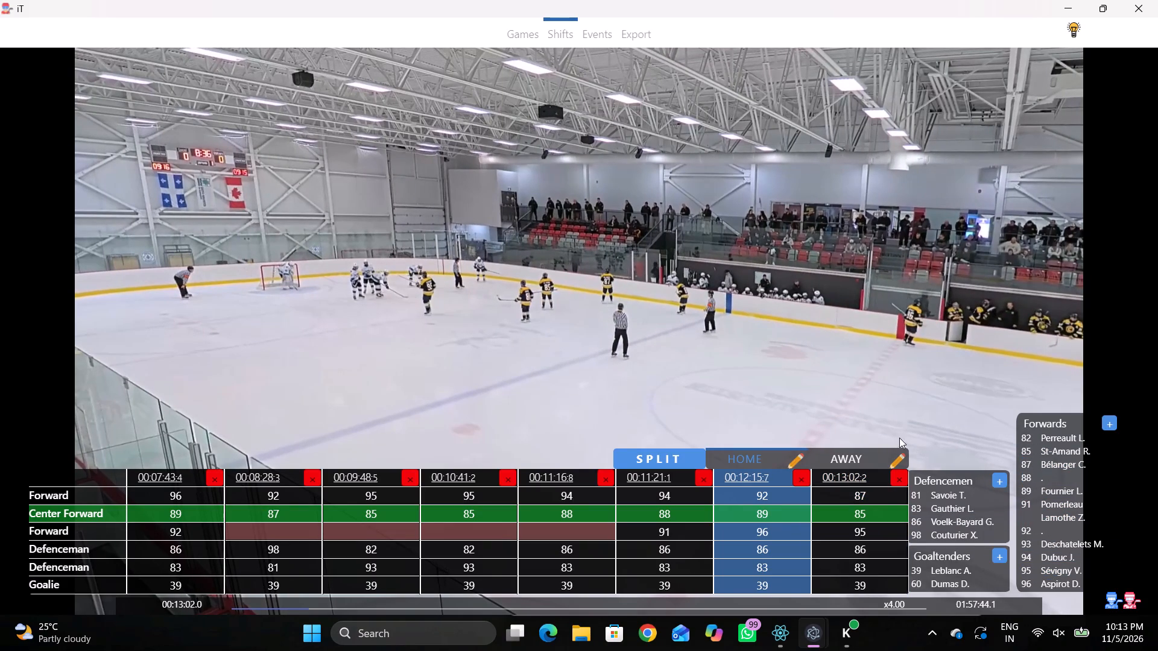
Play to about 00:13:03.0 and set the first Defenceman in the 00:13:02.2 Home line to 81.
key(space)
key(space)
key(space)
key(space)
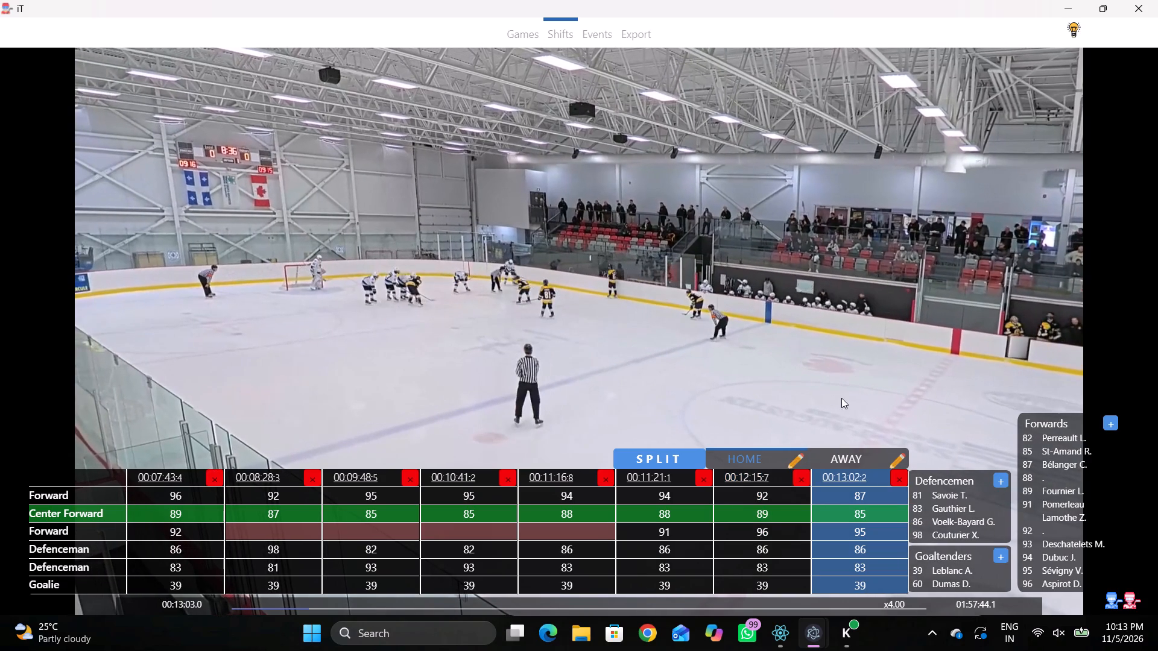
click(864, 547)
click(935, 497)
Review play with the interface hidden up to about 00:13:29.8 and set the second Defenceman in the 00:13:02.2 Home line to 82.
key(shift+d)
key(space)
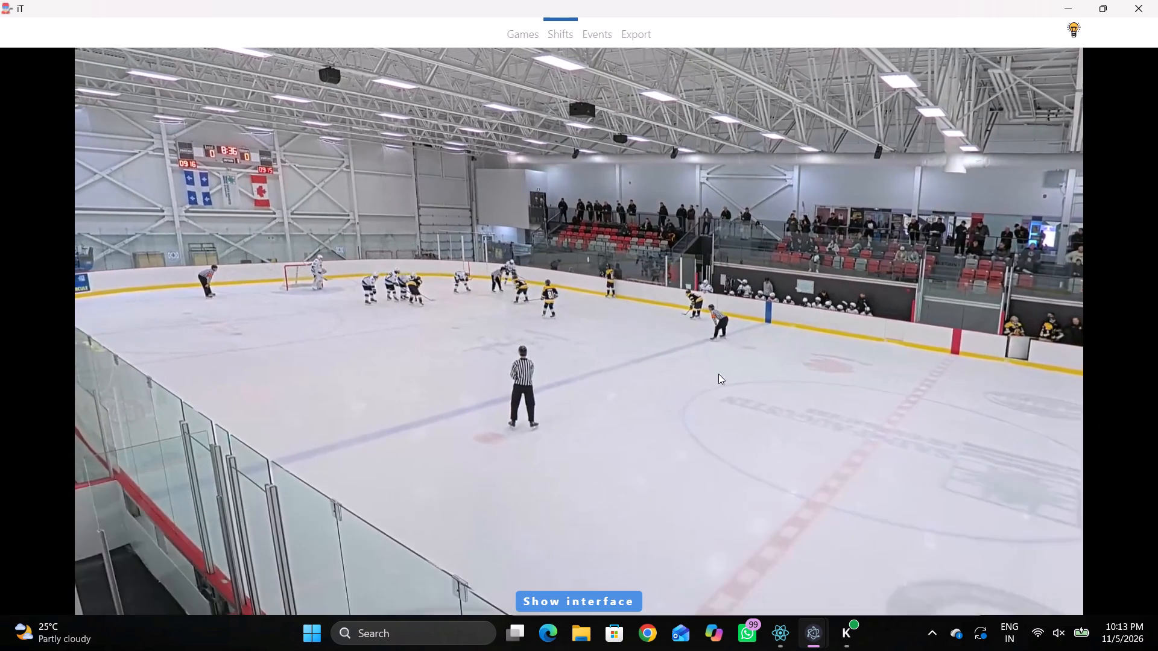
key(space)
text(r)
key(space)
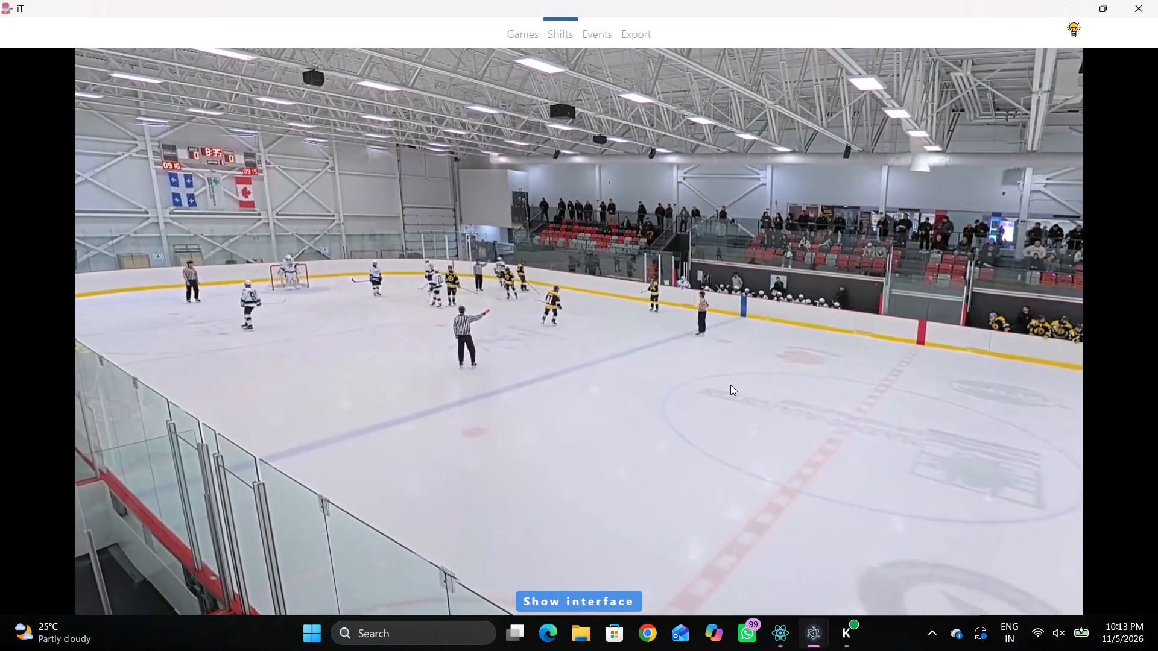
text(c)
key(space)
key(space)
key(space)
text(c)
key(space)
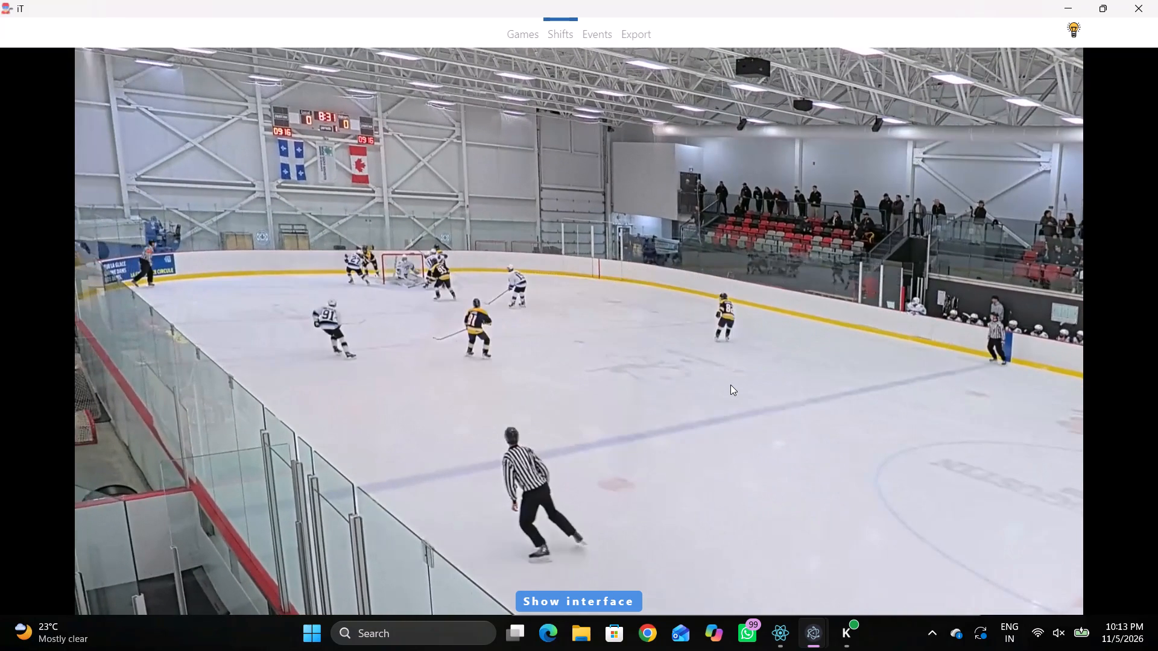
key(space)
key(space)
key(space)
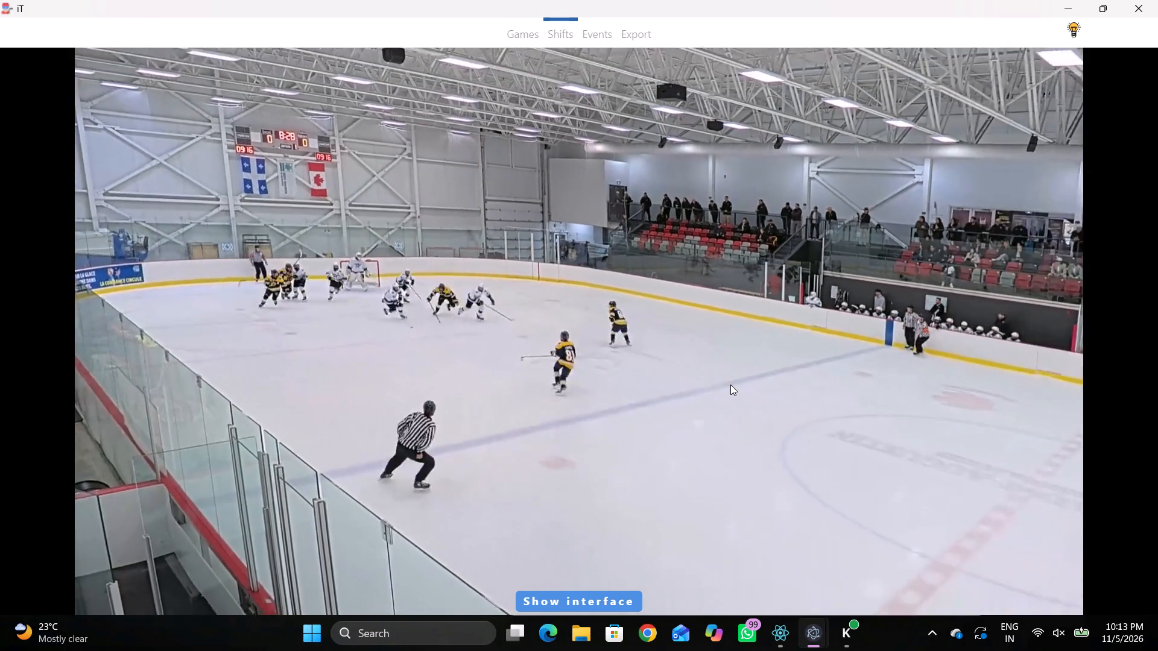
key(space)
key(space)
key(space)
text(qq)
key(q)
key(q)
key(q)
key(q)
key(shift+d)
key(q)
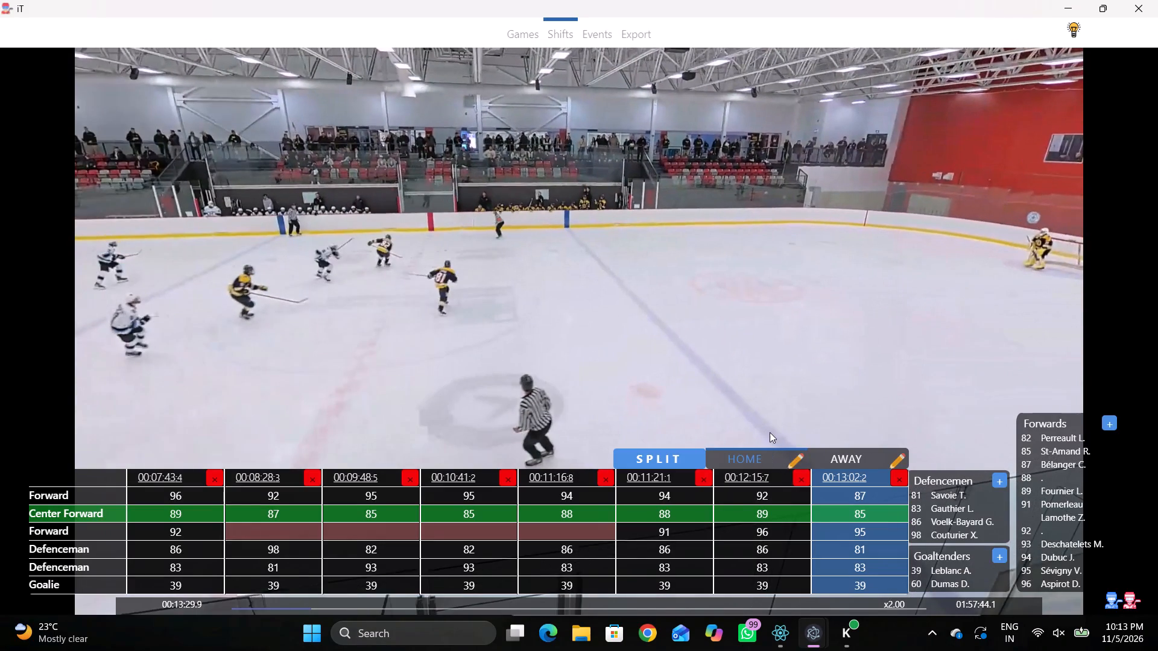
key(q)
click(879, 571)
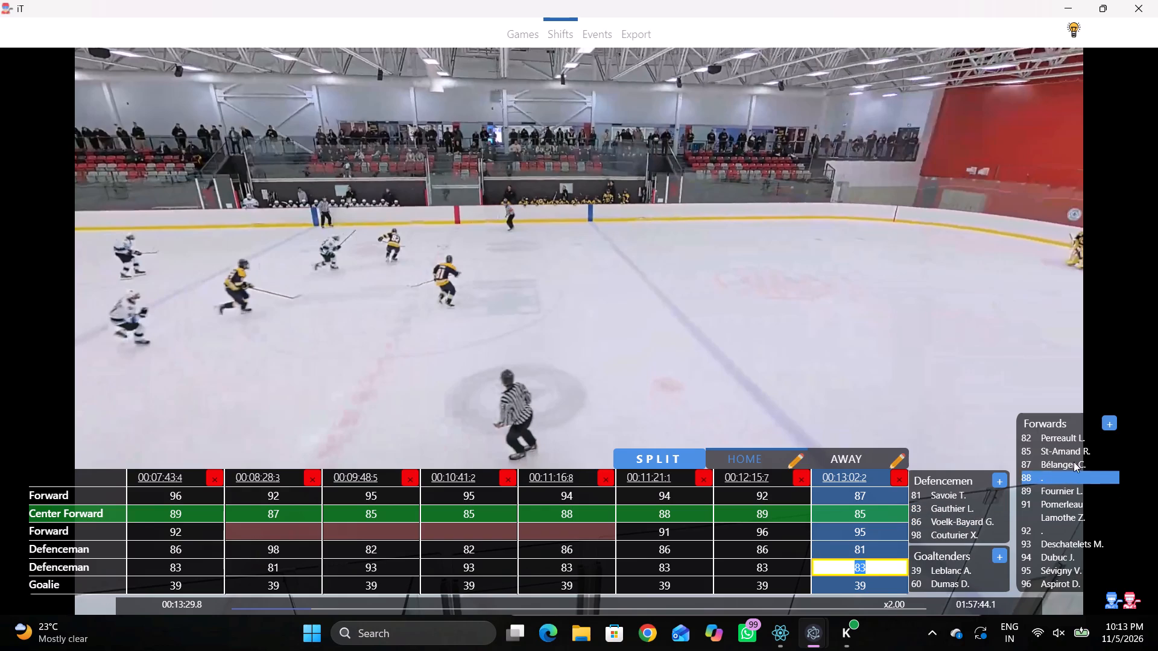
click(1054, 437)
Change the position of Home jersey 82 to D in the team's player positions.
click(1114, 600)
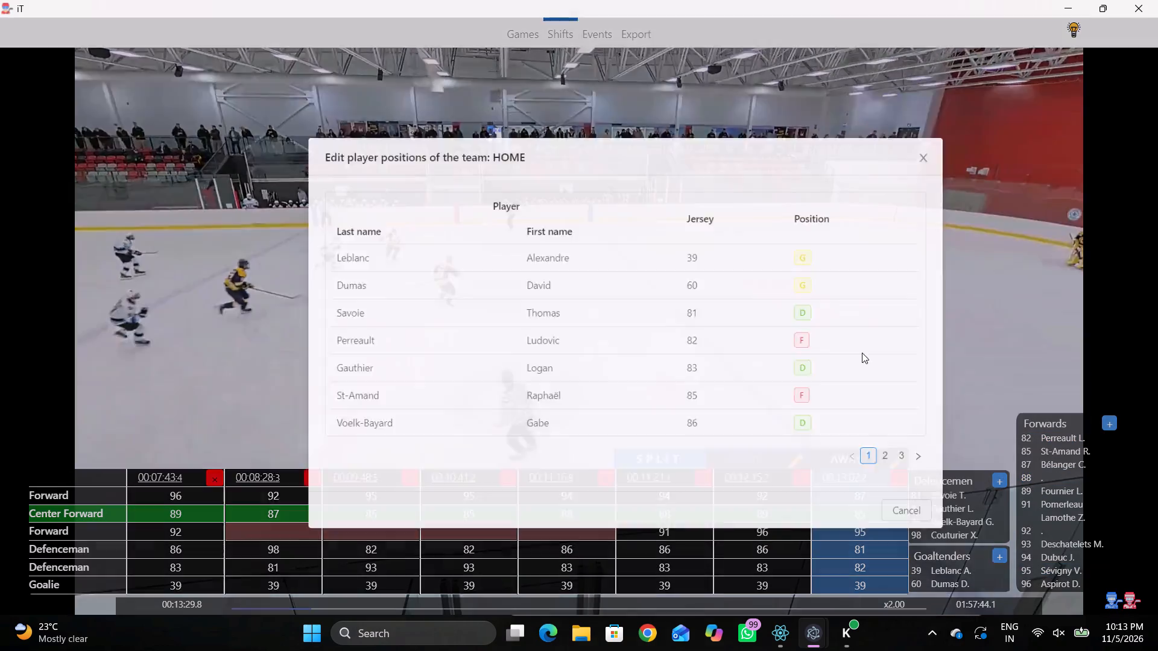
click(775, 322)
click(674, 328)
click(641, 319)
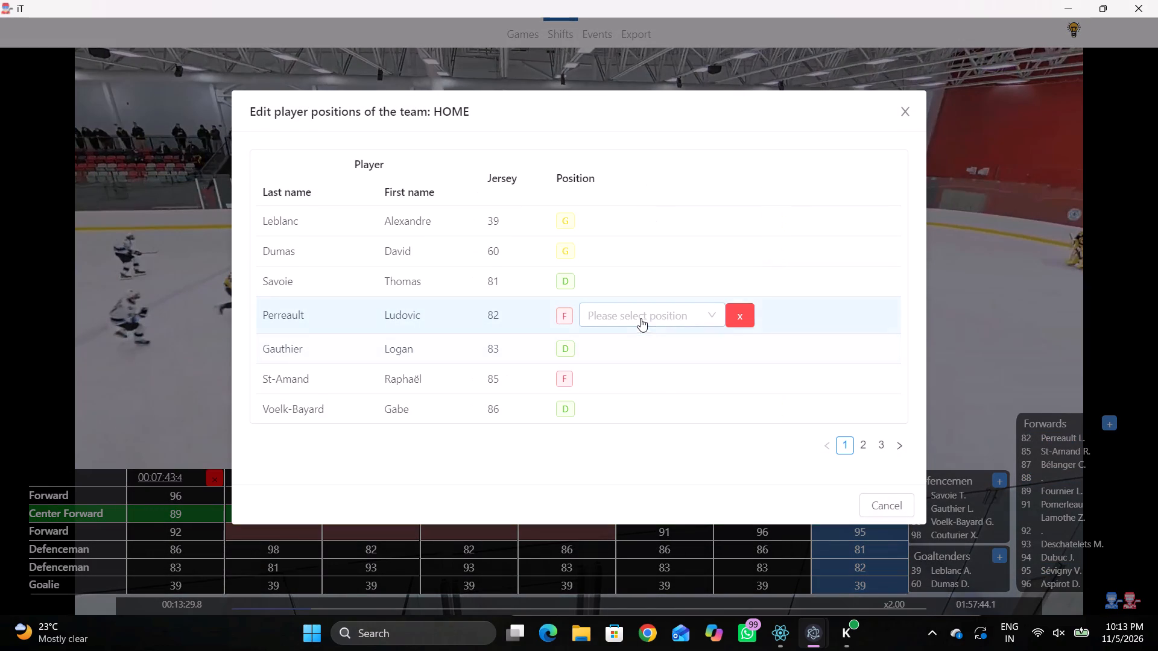
click(633, 365)
click(1001, 313)
Follow play with the interface hidden to the defensive-zone faceoff and add a new Home line at 00:14:09.7.
key(shift+d)
key(space)
text(c)
key(space)
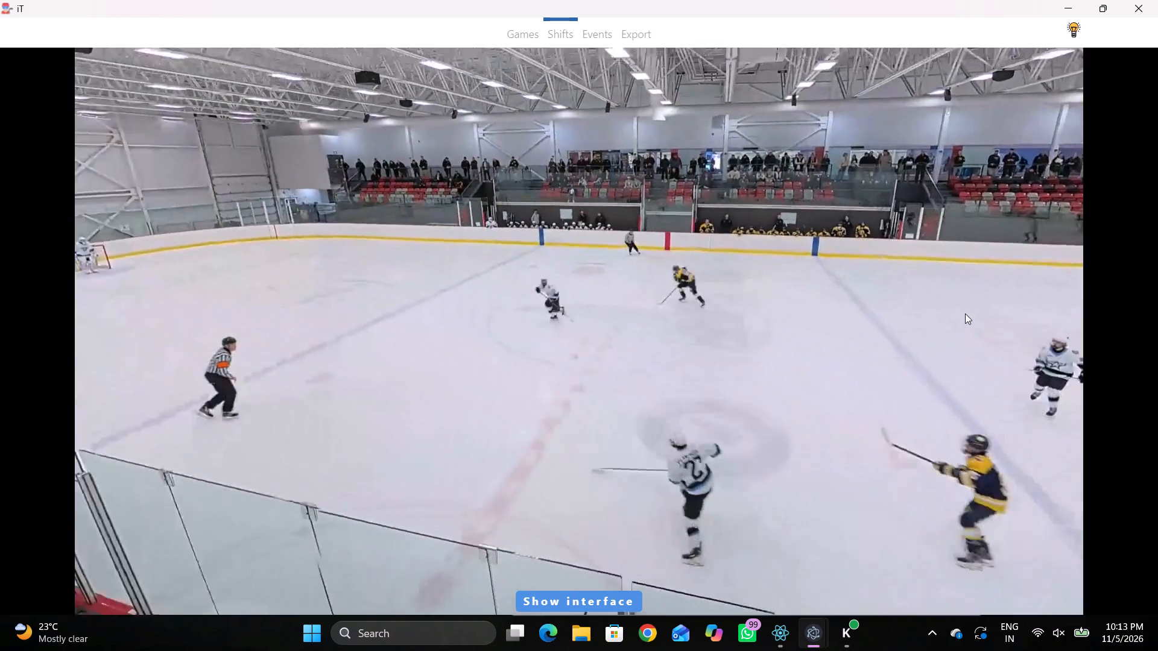
key(space)
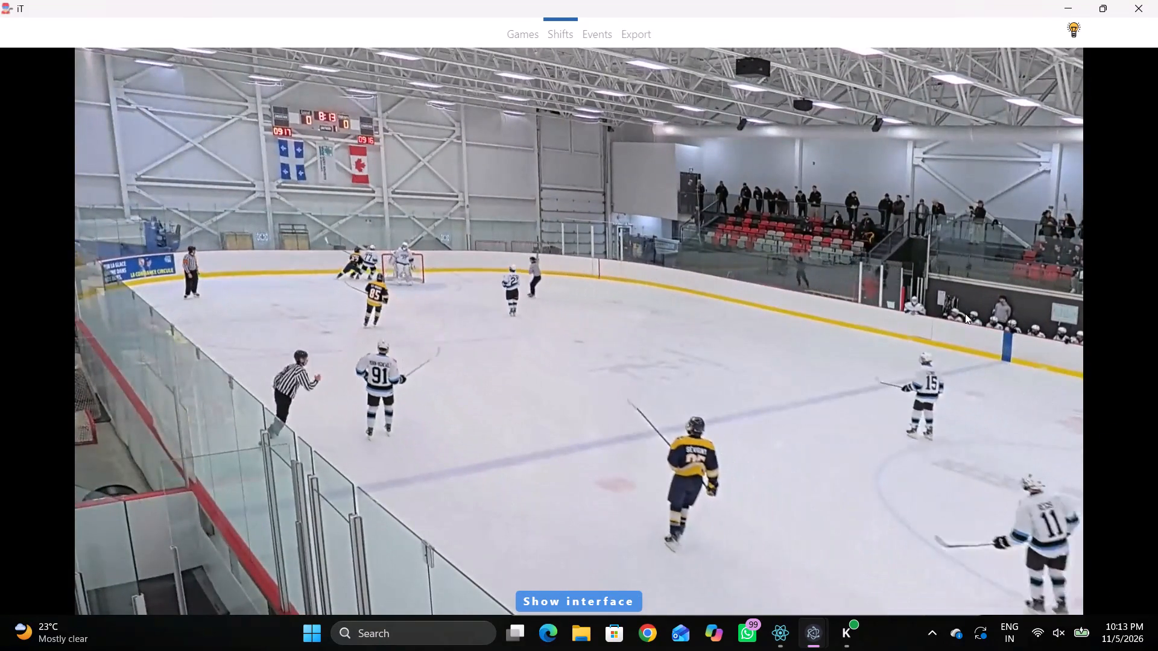
key(space)
key(space)
key(space)
text(c c c)
key(space)
text(c)
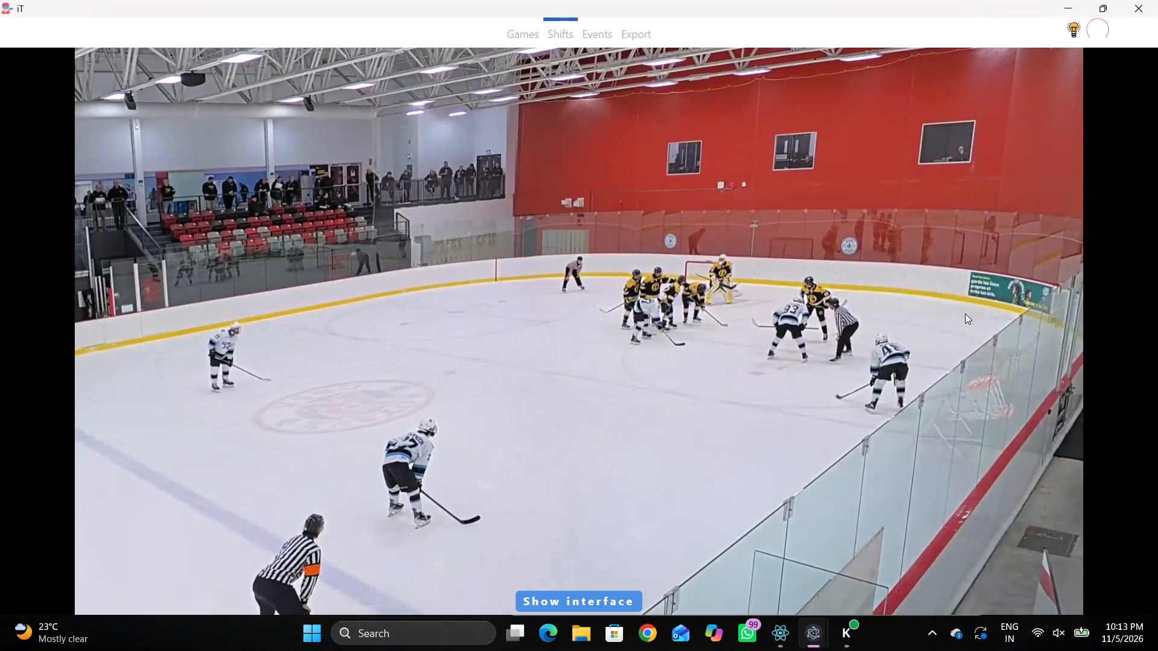
key(space)
key(space)
key(space)
key(space)
key(shift+s)
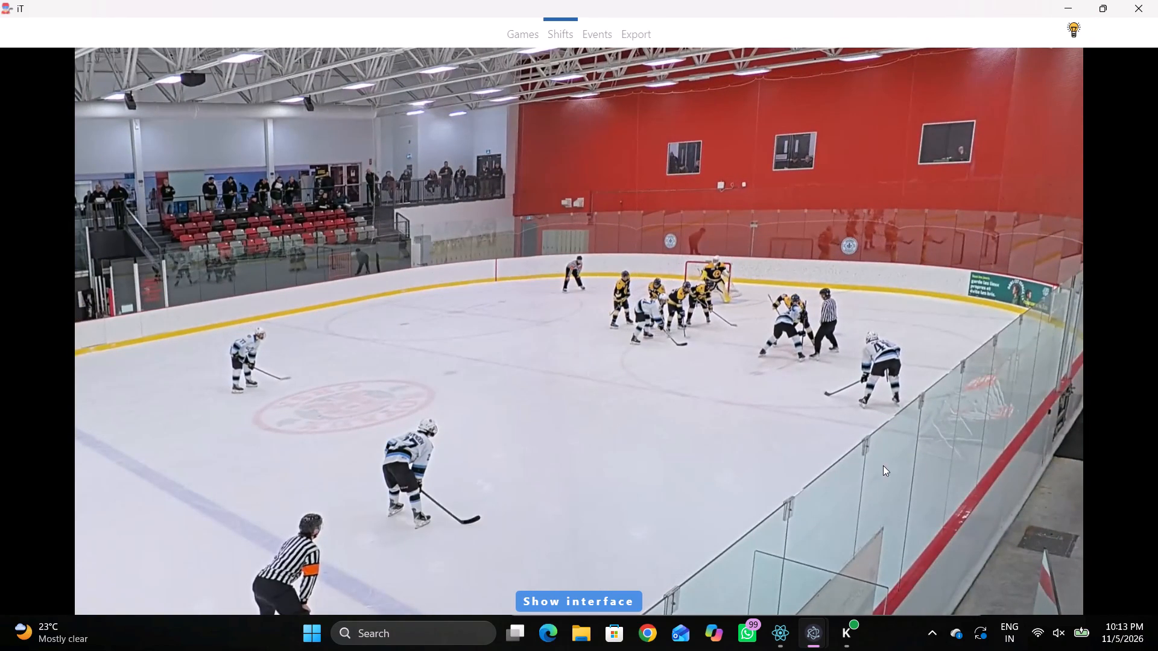
Clear all Forward, Center Forward and Defenceman entries in the 00:14:09.7 Home line, keeping goalie 39.
key(shift+d)
drag(881, 486, 875, 486)
click(873, 489)
key(BackSpace)
key(BackSpace)
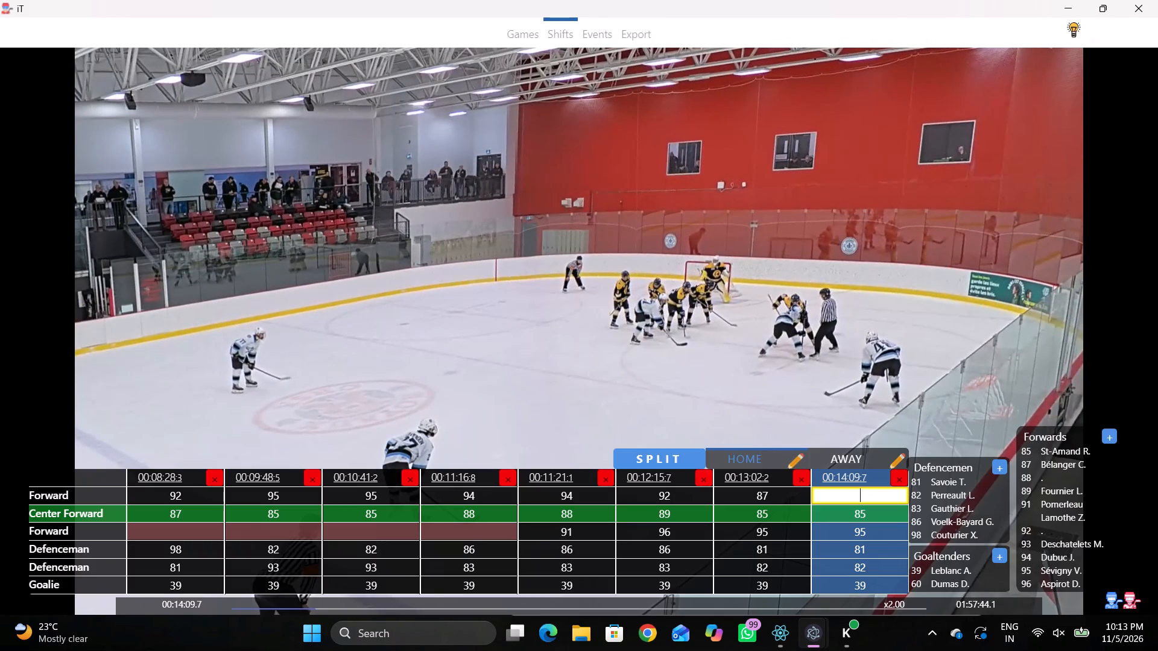
key(Tab)
key(BackSpace)
key(BackSpace)
key(BackSpace)
key(Tab)
key(BackSpace)
key(Tab)
key(BackSpace)
key(Tab)
key(BackSpace)
Play to about 00:14:15.2 and set the Center Forward in the 00:14:09.7 Home line to 88.
key(space)
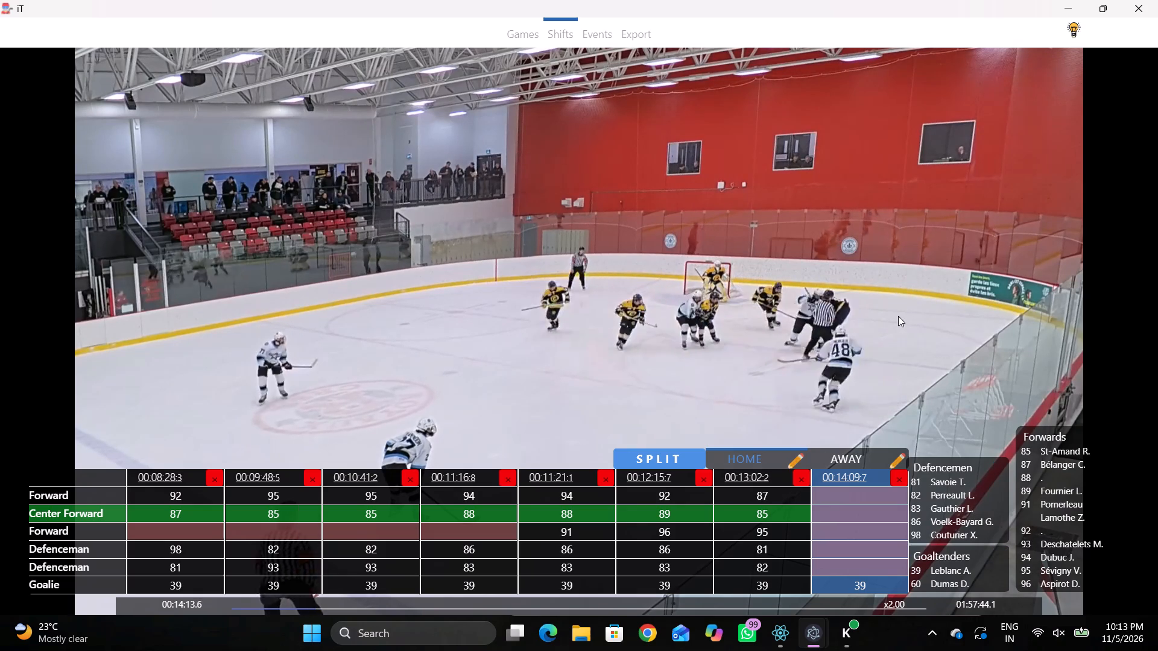
key(space)
key(space)
key(space)
key(q)
key(q)
click(859, 518)
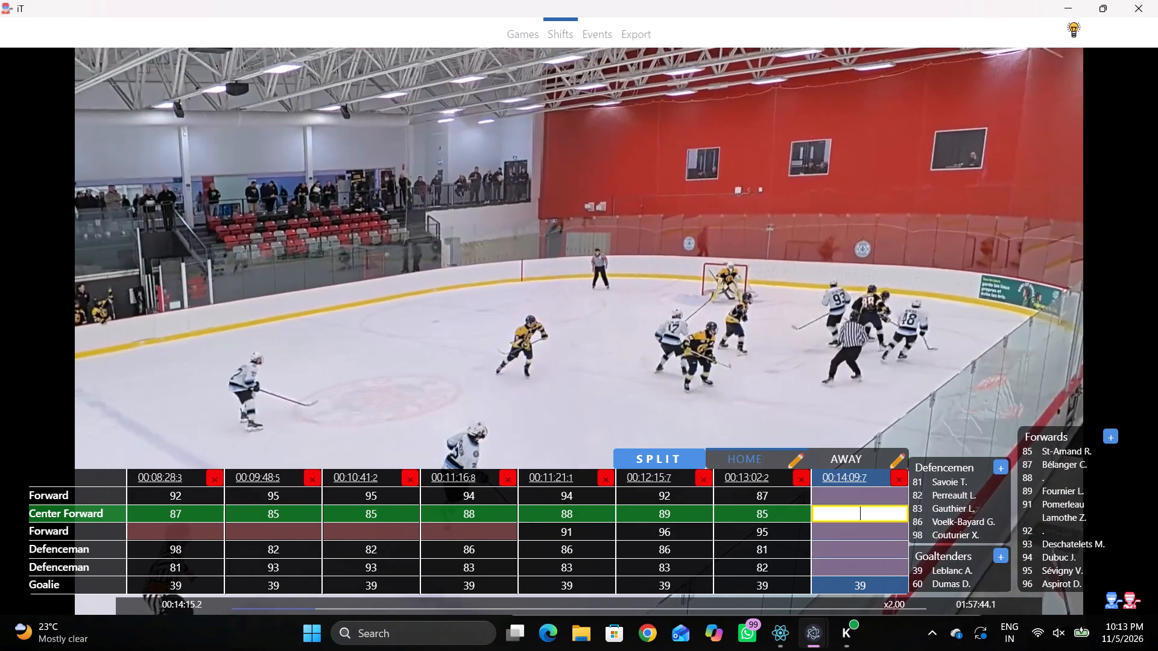
click(1054, 480)
Play to about 00:14:18.2 and set the second Forward to 94 and the first Forward to 91 in the 00:14:09.7 Home line.
key(shift+d)
key(space)
key(space)
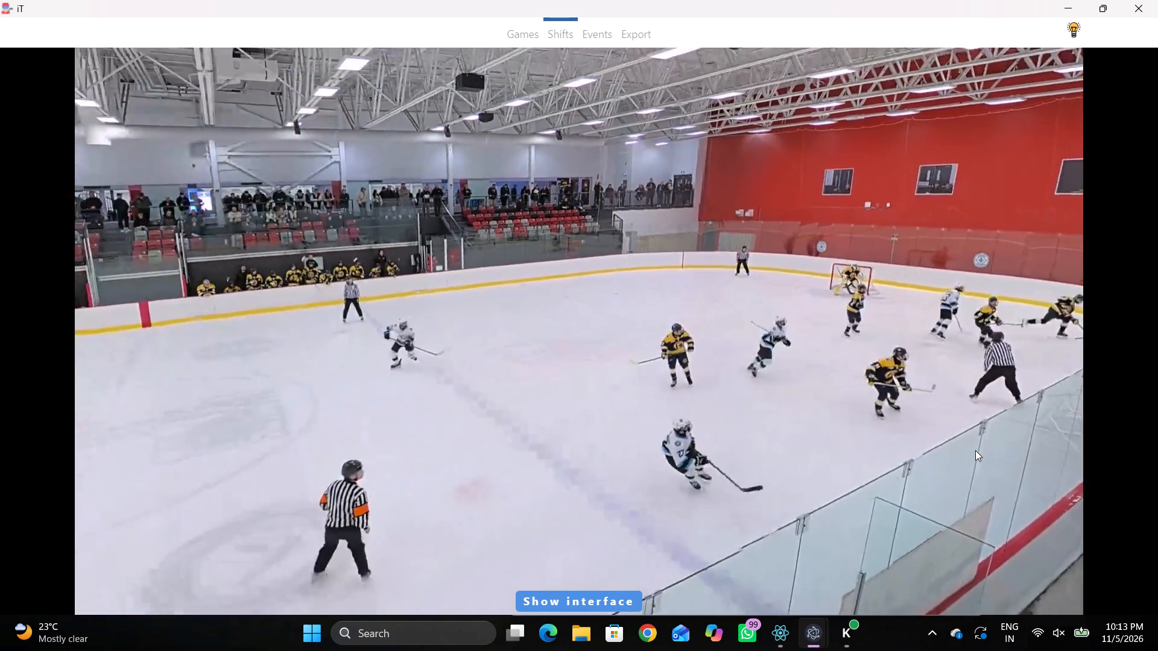
key(space)
key(space)
key(shift+d)
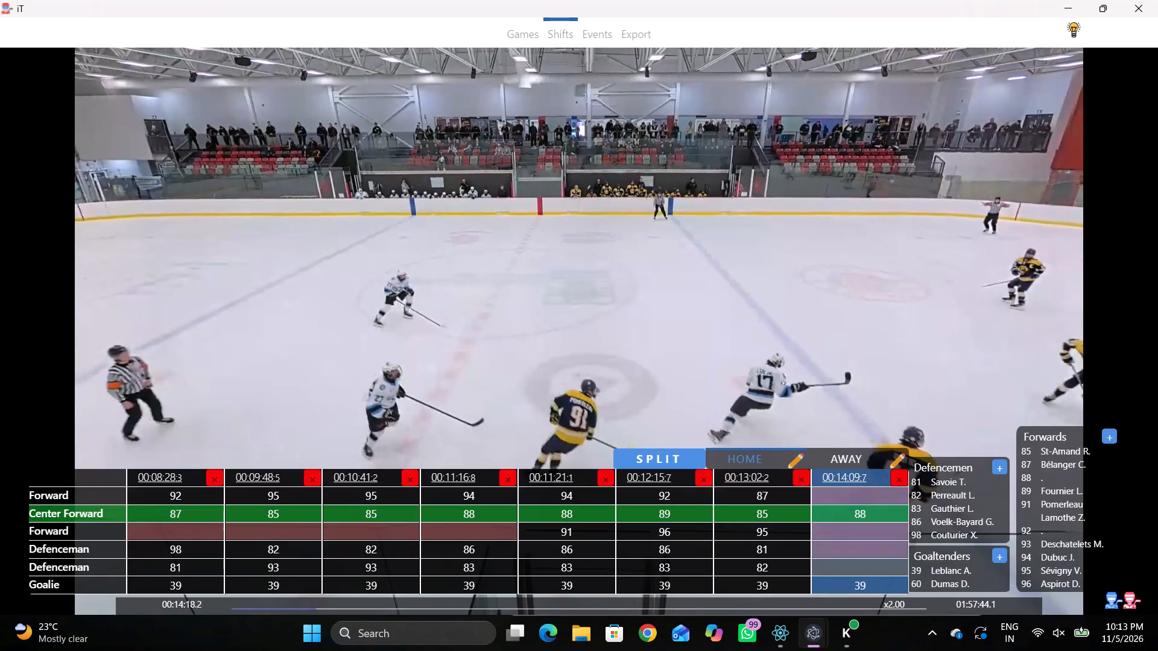
click(885, 545)
click(881, 533)
click(1033, 558)
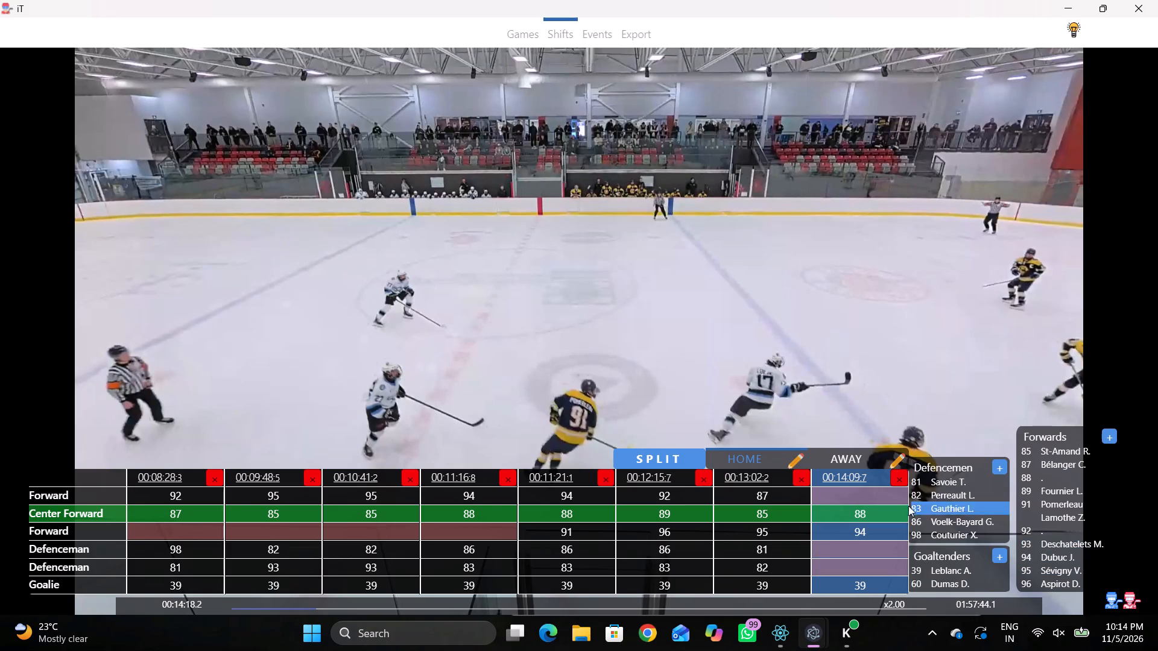
click(901, 500)
click(1034, 512)
Play to about 00:14:36.4 and set the second Defenceman in the 00:14:09.7 Home line to 86.
key(shift+d)
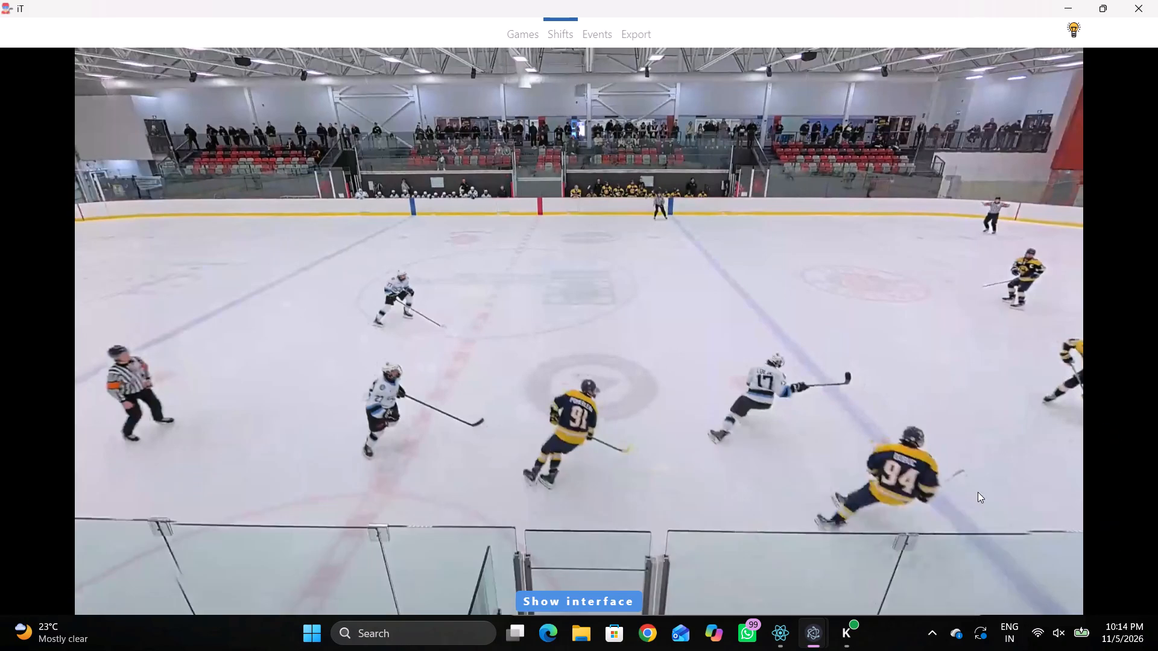
key(space)
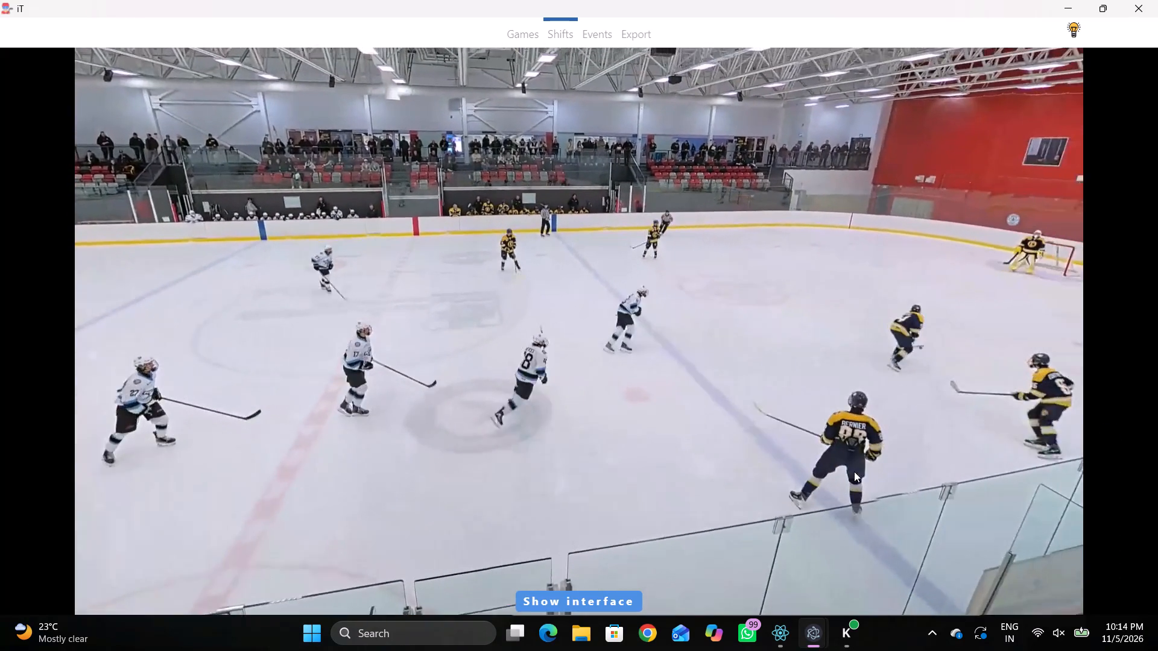
key(space)
key(space)
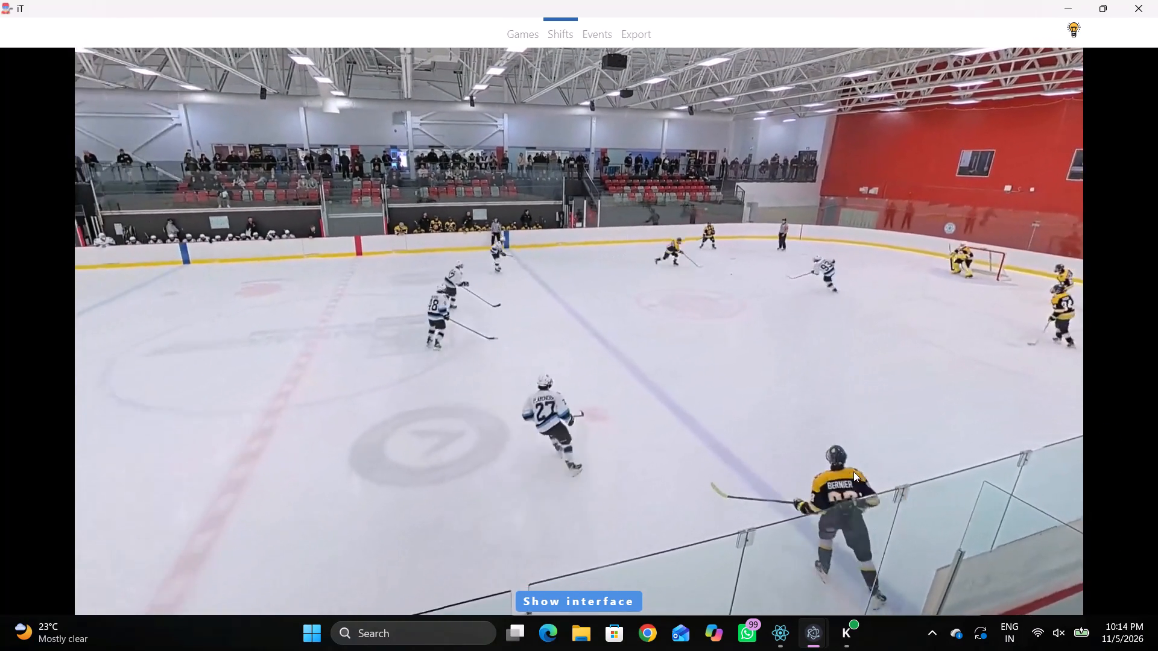
key(space)
key(space)
key(space)
key(space)
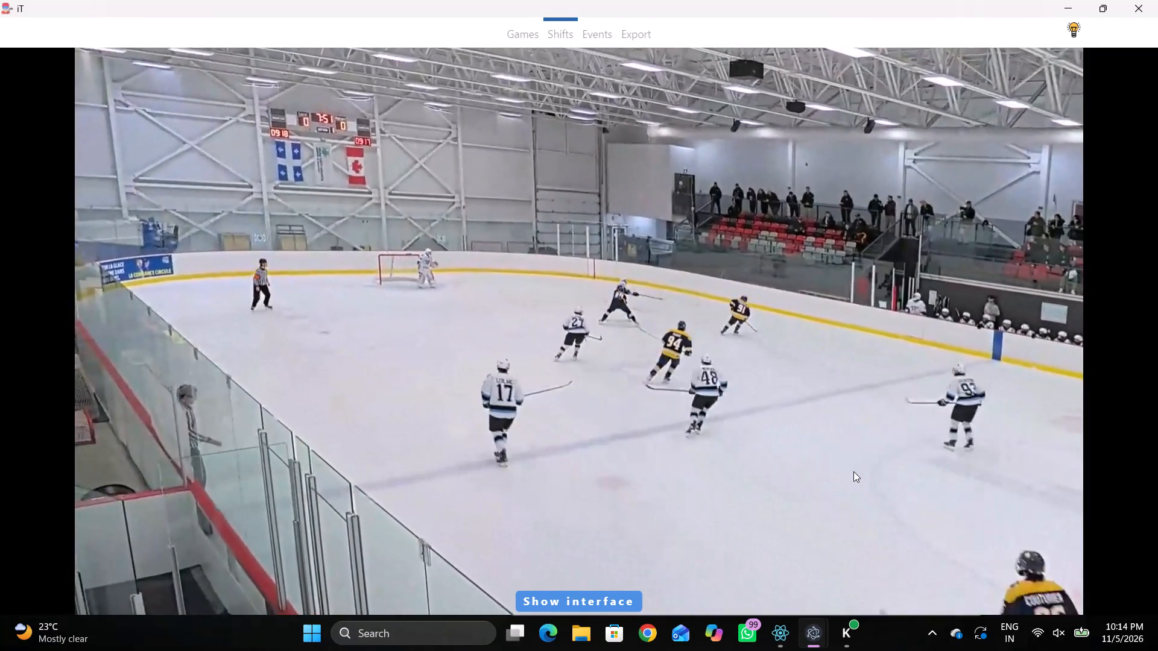
key(space)
key(shift+d)
click(885, 564)
click(953, 516)
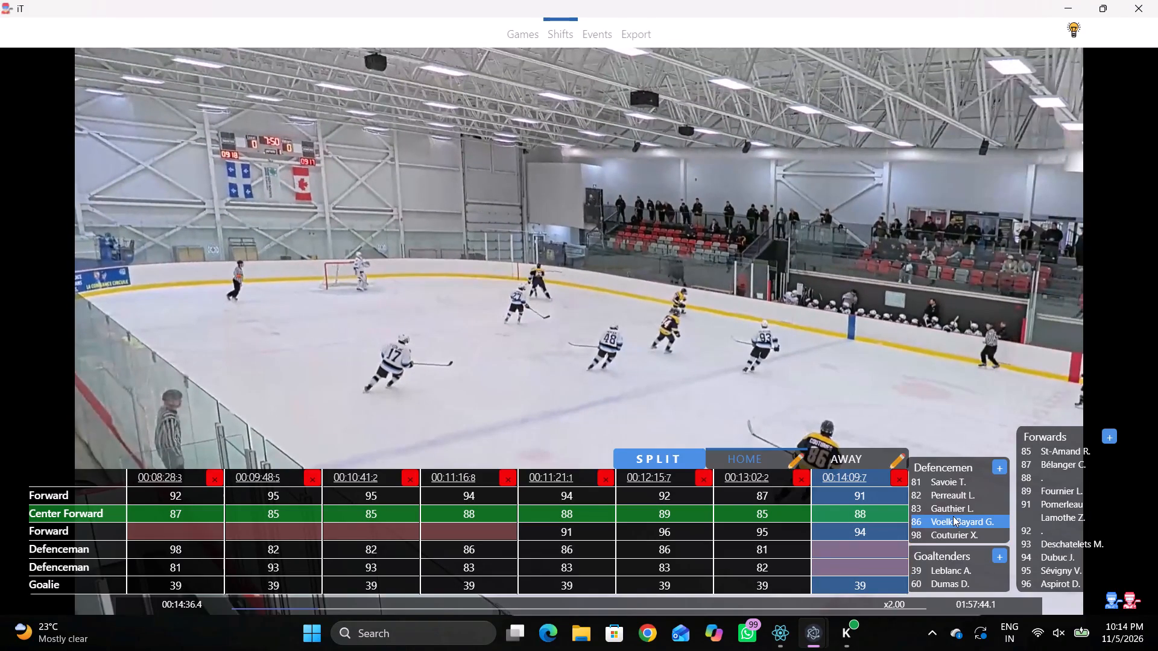
Follow play into the defensive zone and set the first Defenceman in the 00:14:09.7 Home line to 83.
key(shift+d)
key(space)
key(space)
key(space)
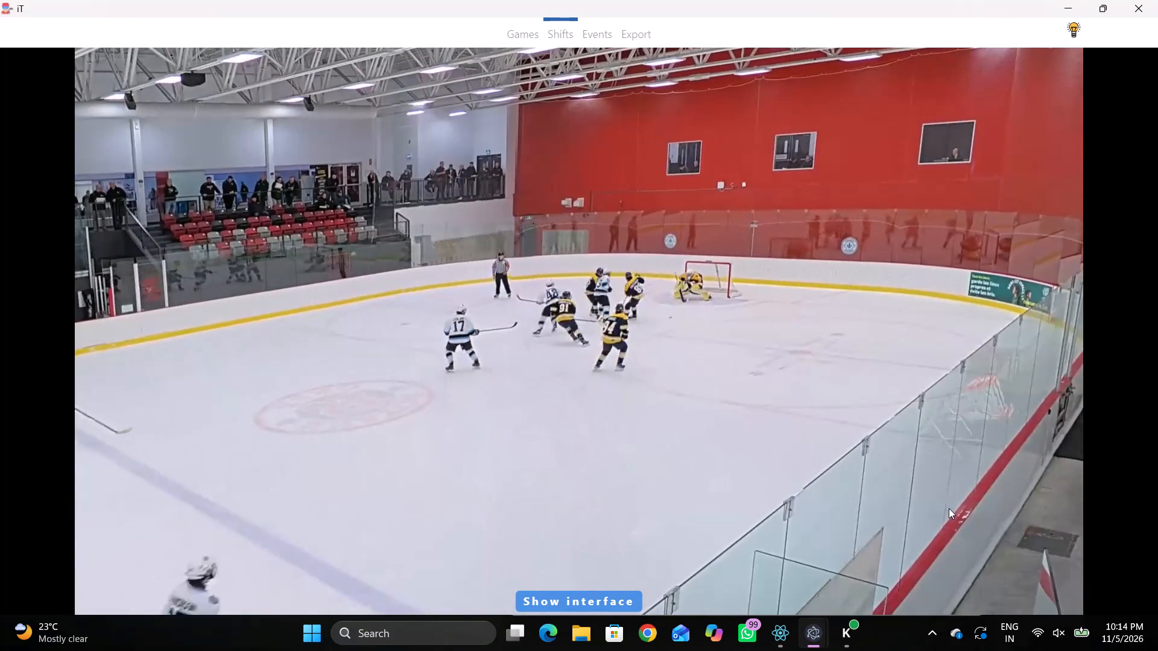
key(space)
key(q)
key(shift+d)
click(882, 528)
drag(887, 549, 881, 549)
click(977, 504)
Play to the next stoppage and add a new Home line at 00:14:46.8.
key(space)
key(space)
key(space)
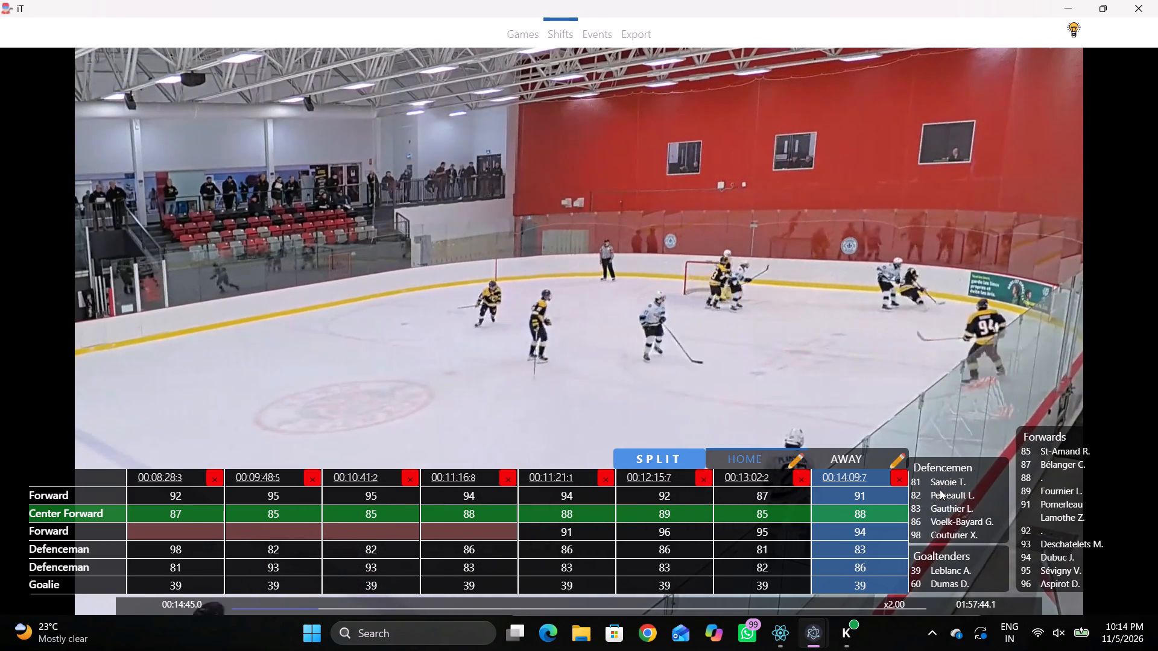
key(space)
key(space)
key(space)
key(shift+s)
key(shift+d)
key(shift+d)
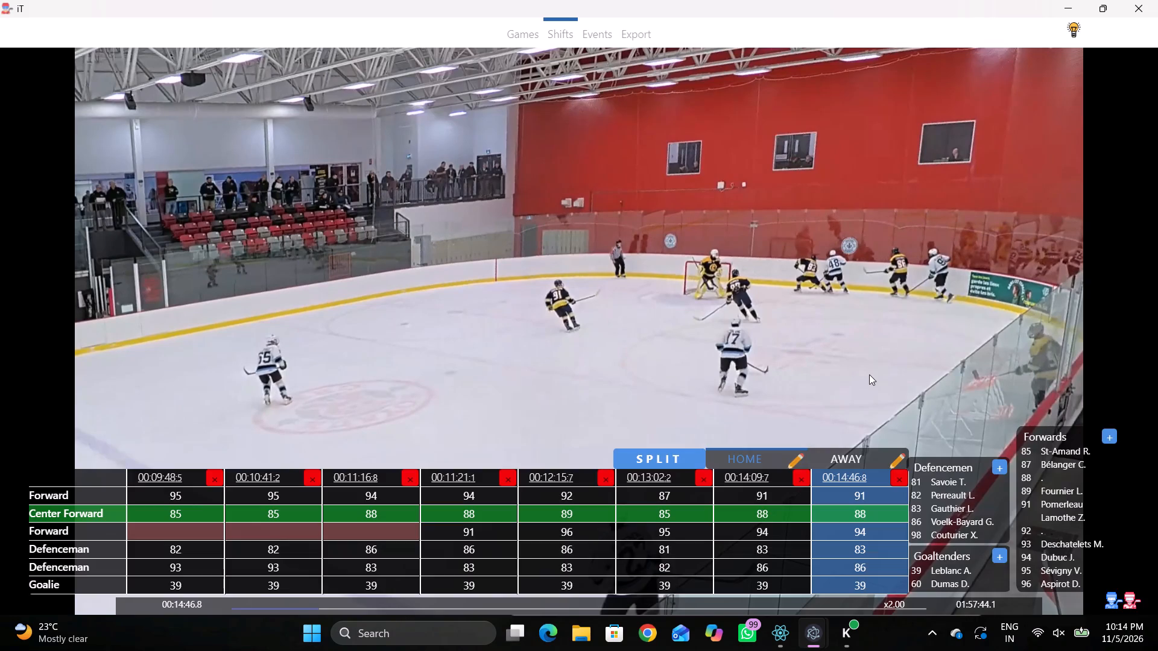
Follow play with the interface hidden to the next stoppage and add a new Home line at 00:15:27.8.
key(space)
text(DDD)
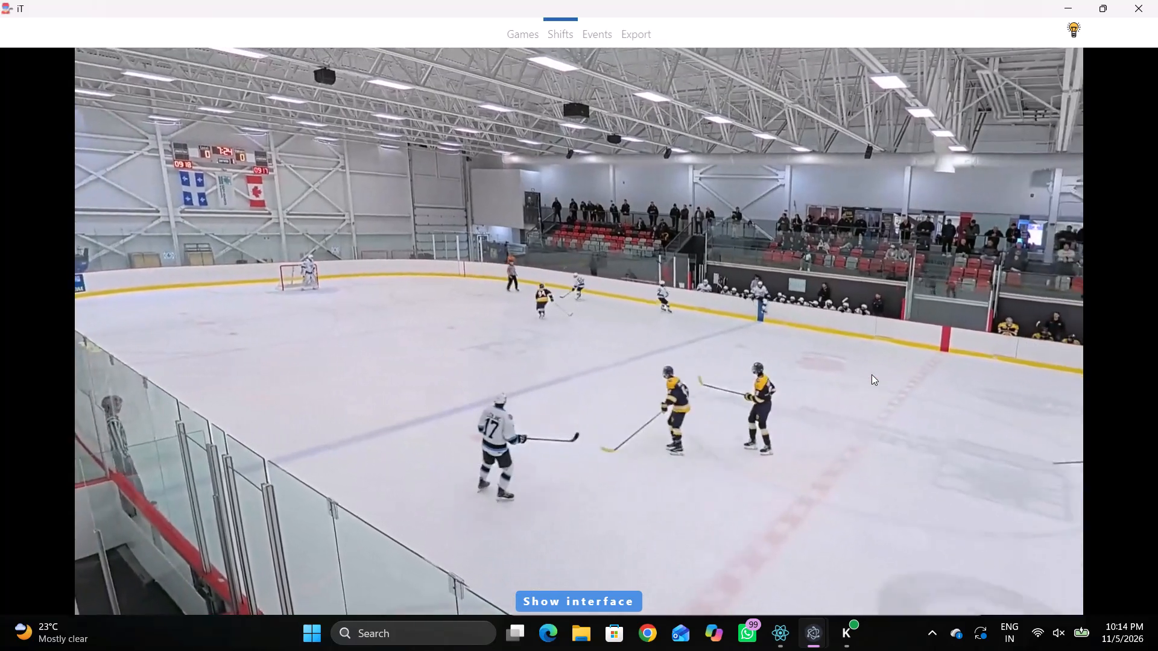
key(space)
key(space)
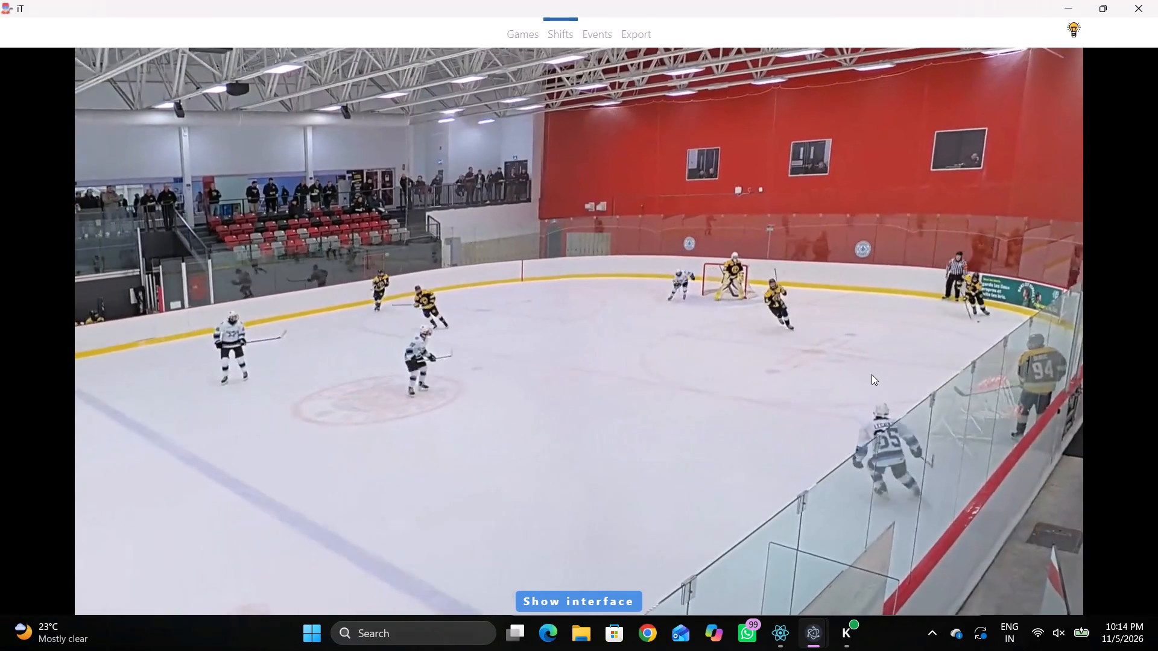
key(space)
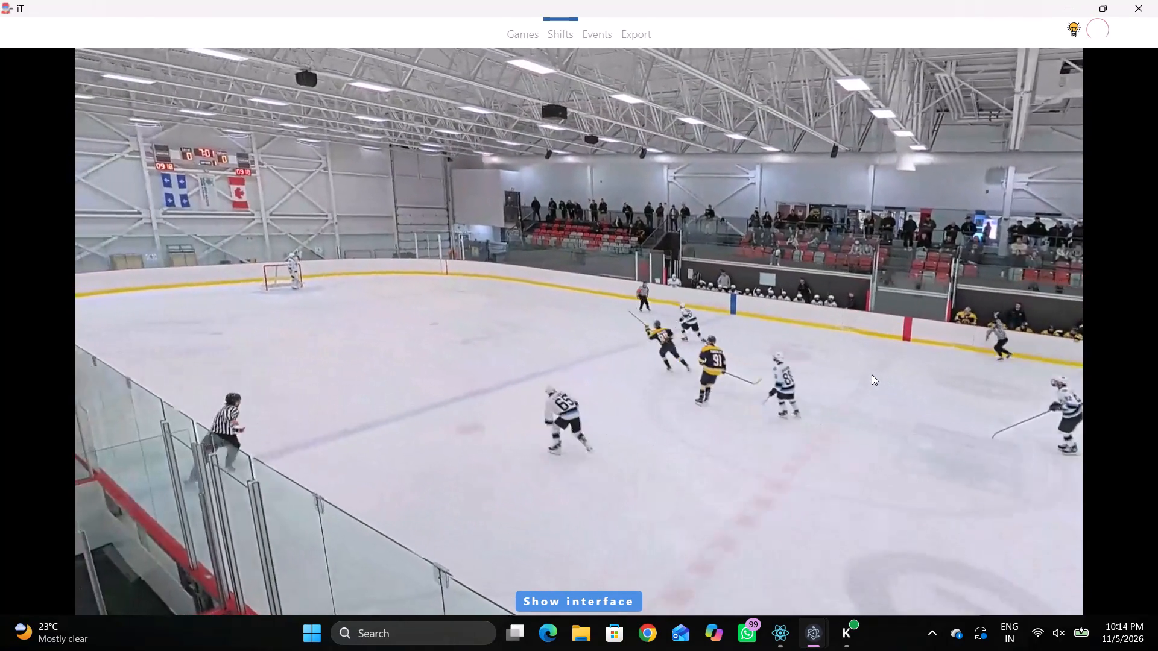
key(space)
key(space)
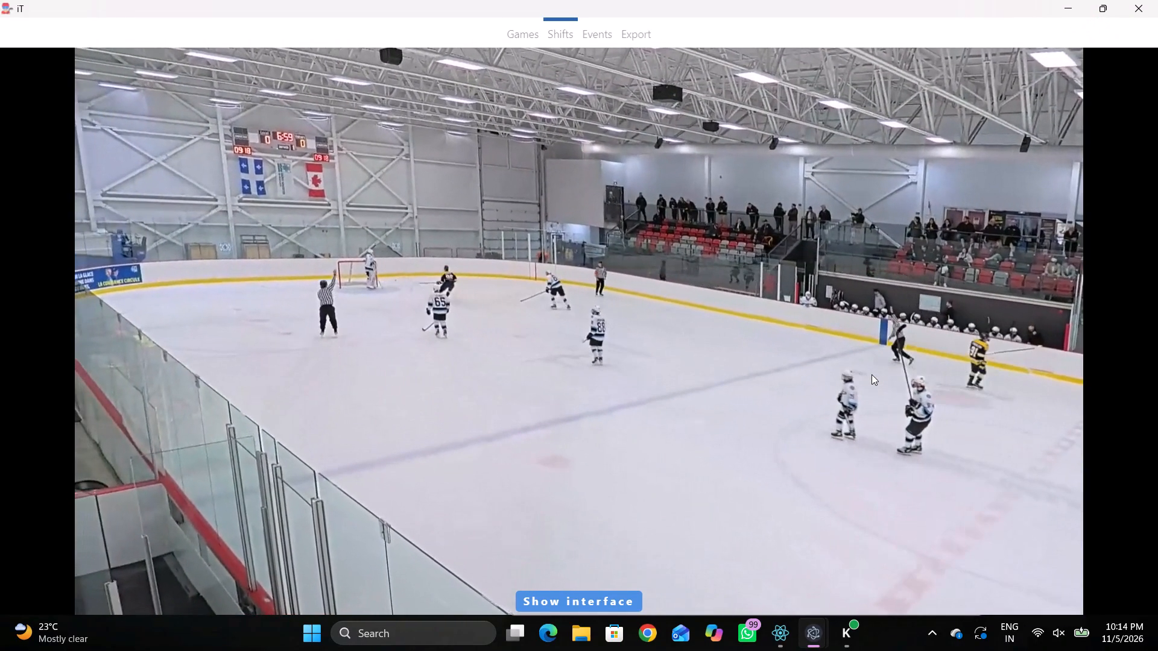
key(space)
key(space)
text(SDD)
Skip ahead to the defensive-zone faceoff and add a new Home line at 00:15:53.2.
key(space)
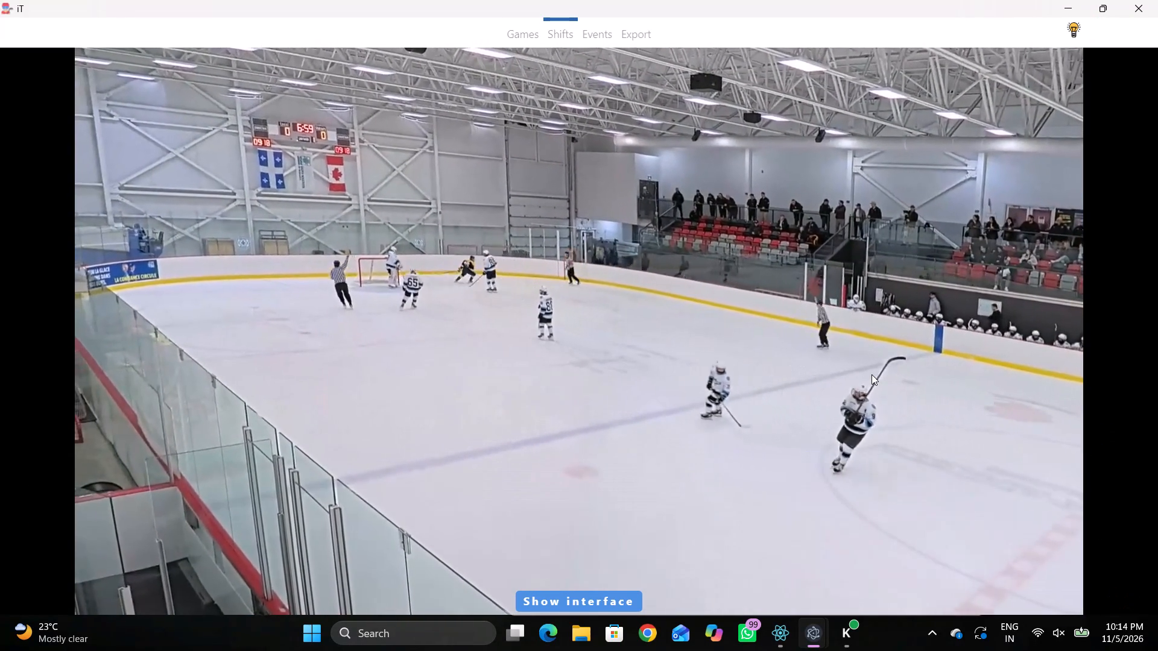
text(c c c)
key(space)
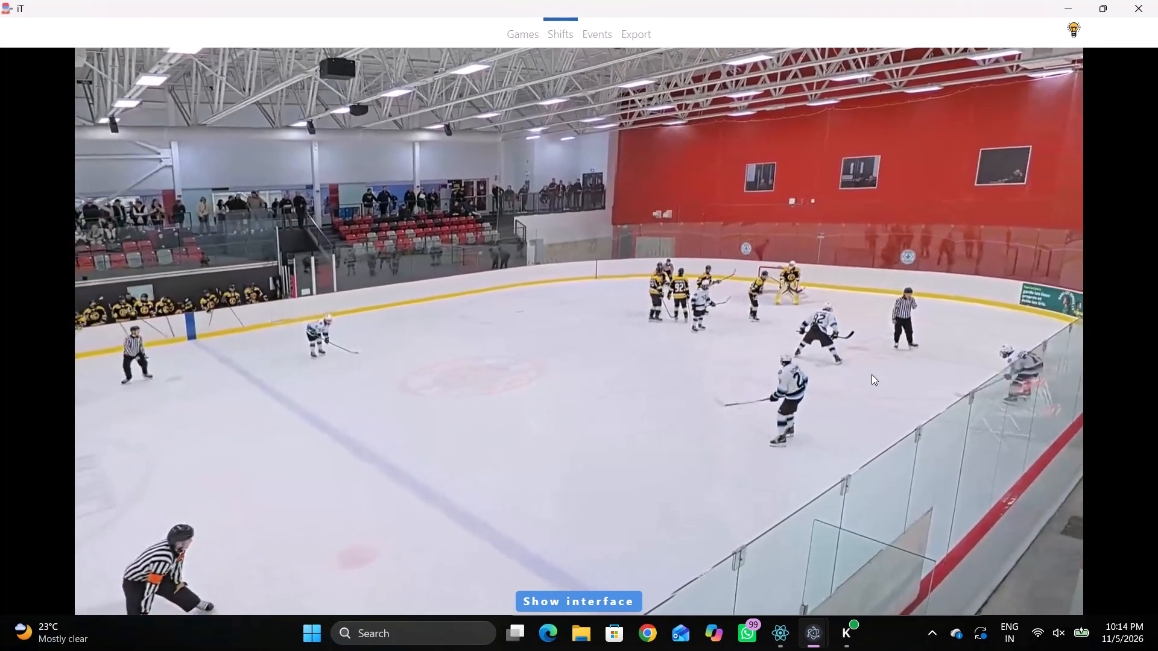
key(space)
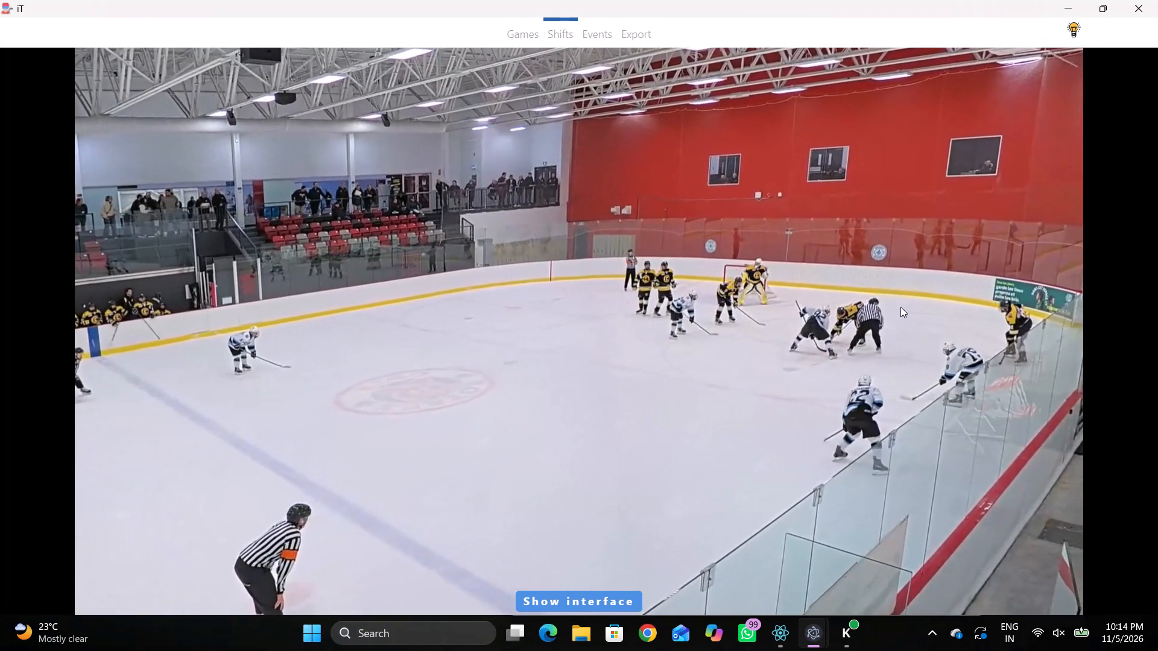
key(shift+s)
key(shift+d)
Clear both Forward entries, the Center Forward and the first Defenceman in the 00:15:53.2 Home line, keeping goalie 39.
click(881, 500)
key(BackSpace)
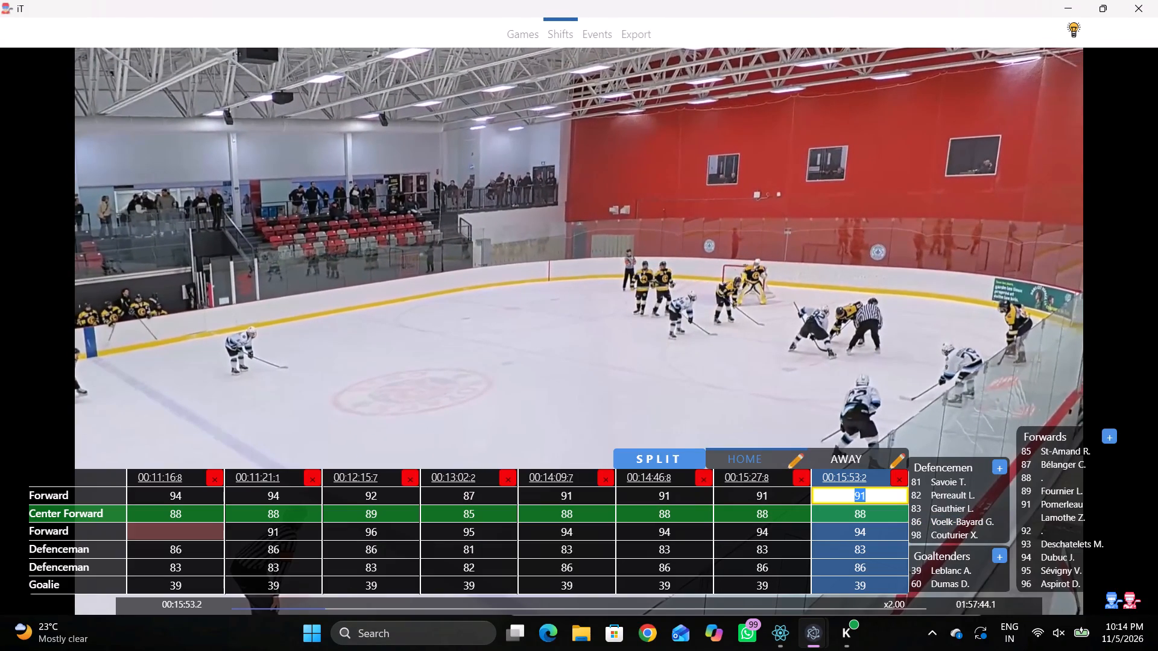
key(BackSpace)
key(Tab)
key(BackSpace)
key(Tab)
key(BackSpace)
key(Tab)
key(BackSpace)
key(Tab)
key(BackSpace)
text(D)
Review play around 00:15:57.1 and set the Defencemen in the 00:15:53.2 Home line to 93 and 98.
key(space)
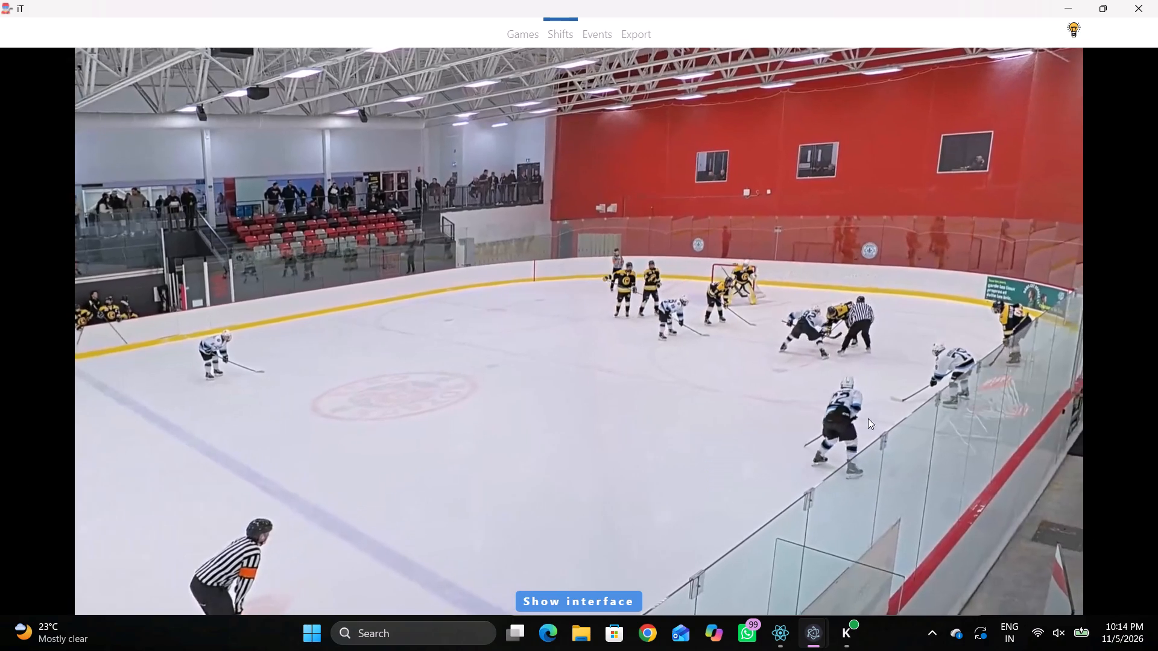
key(space)
key(space)
key(space)
key(space)
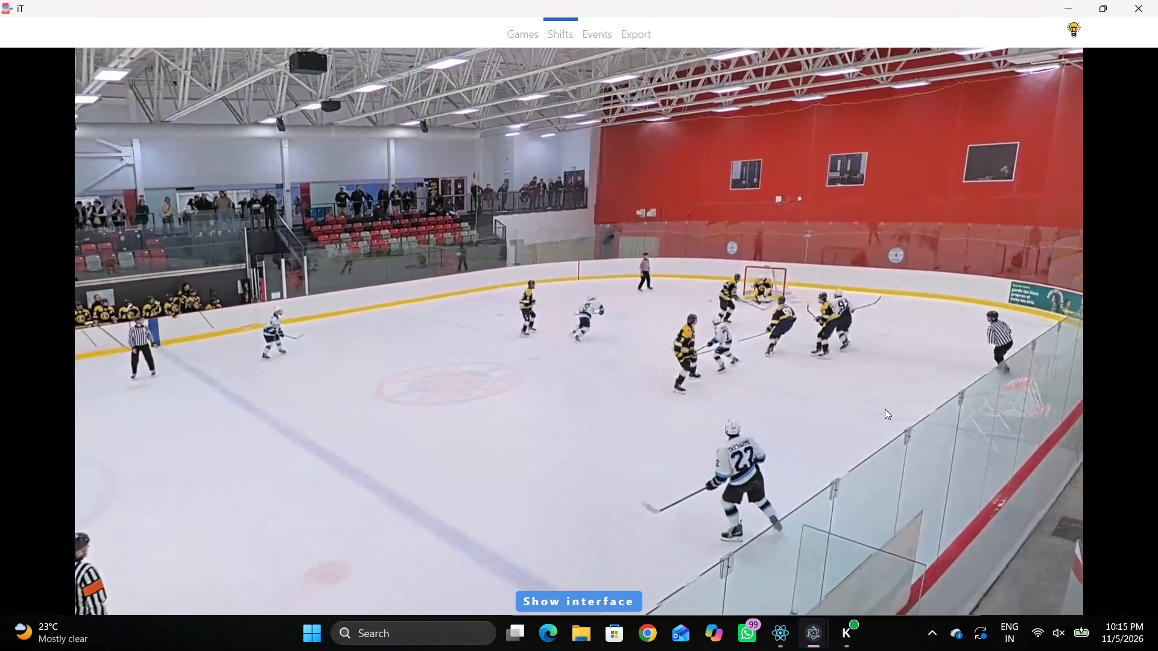
key(space)
key(q)
key(q)
key(shift+d)
click(882, 539)
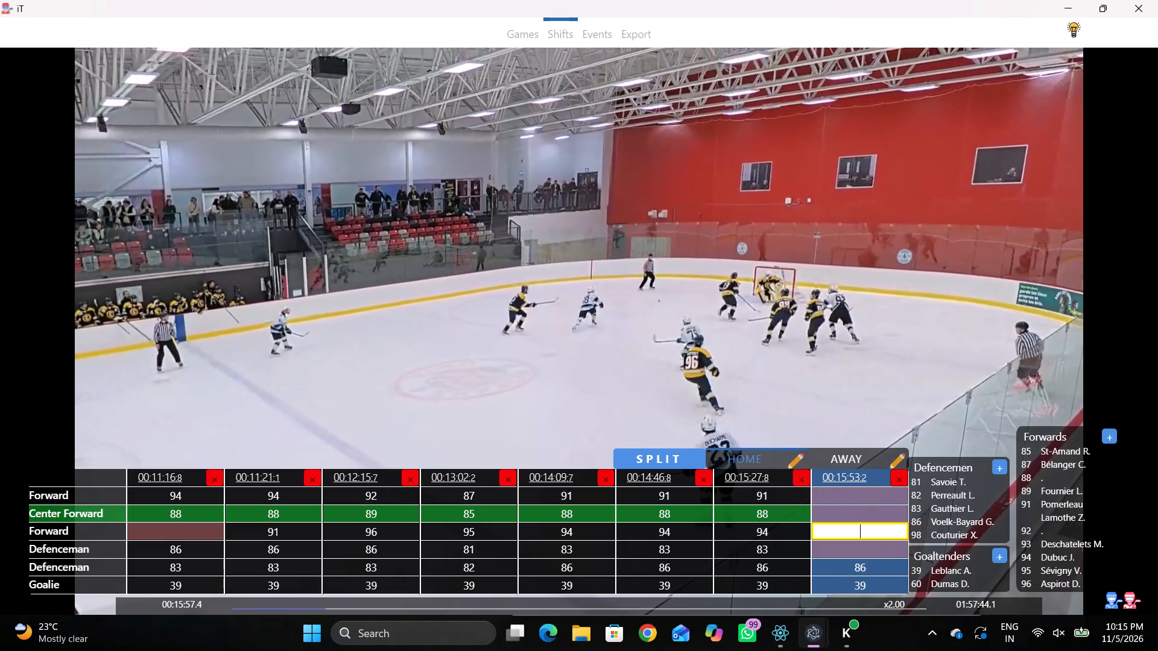
click(852, 551)
key(q)
key(q)
key(q)
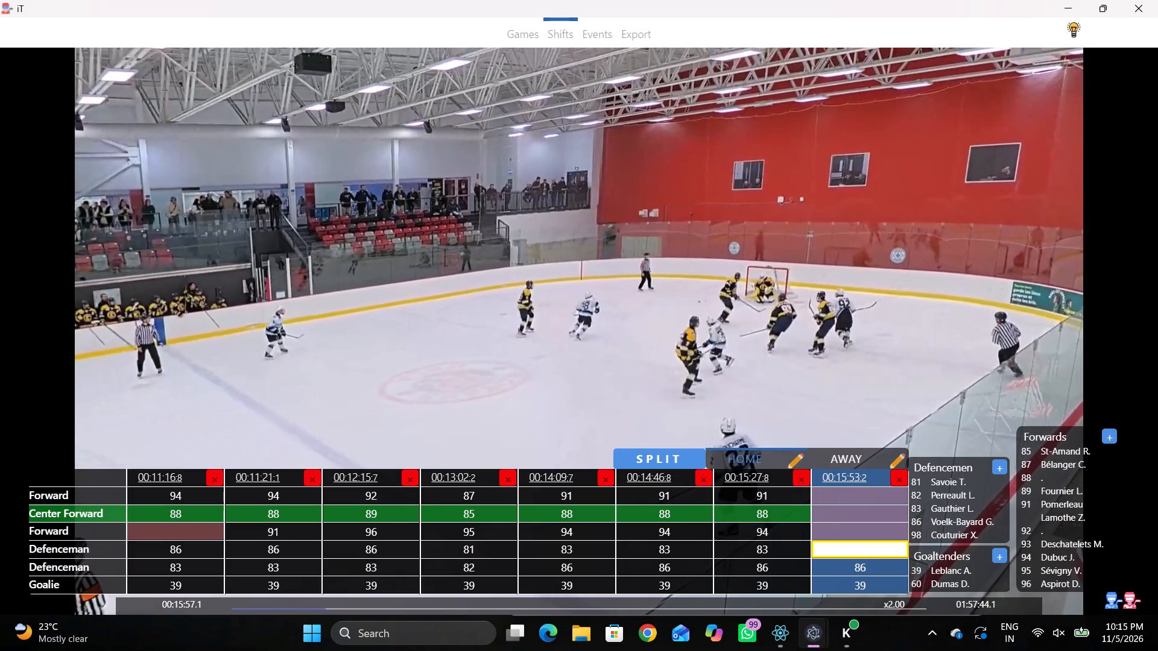
click(826, 554)
click(1039, 538)
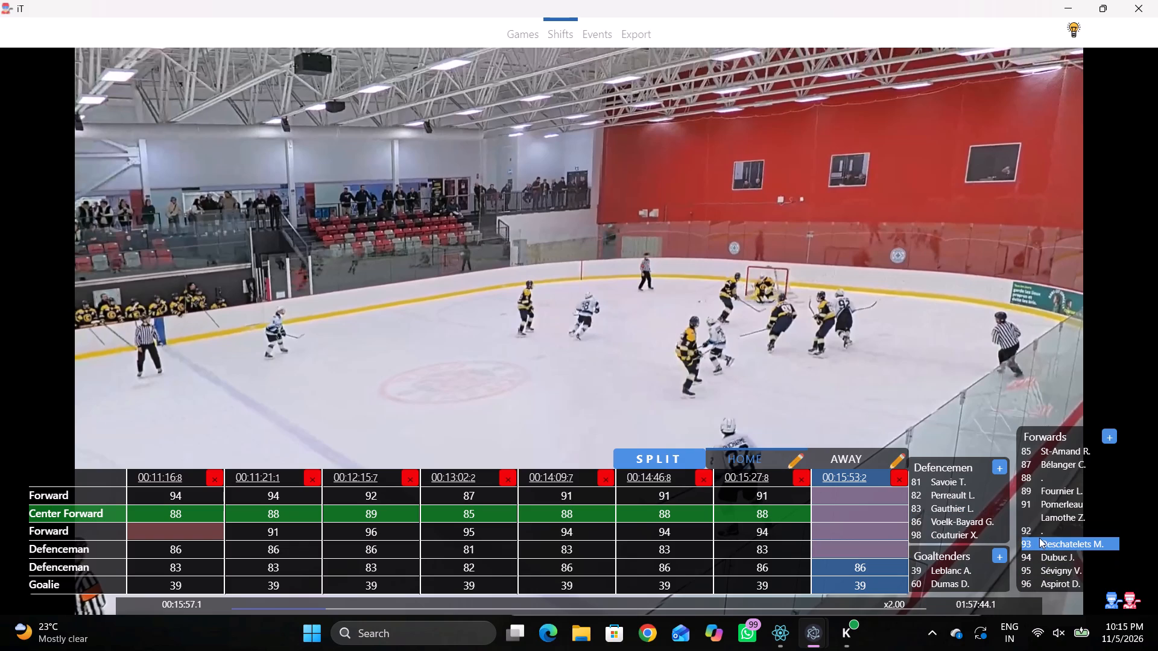
click(872, 573)
click(930, 535)
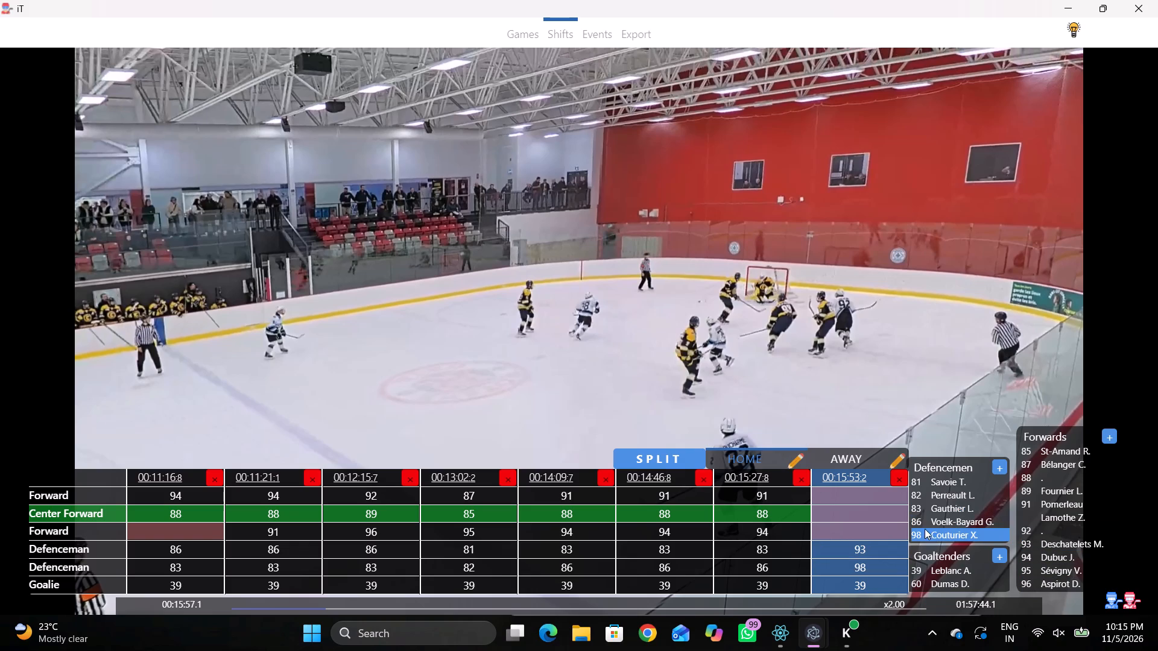
Play to about 00:15:57.9 and set the second Forward to 92 and the first Forward to 96 in the 00:15:53.2 Home line.
key(space)
key(space)
text(q)
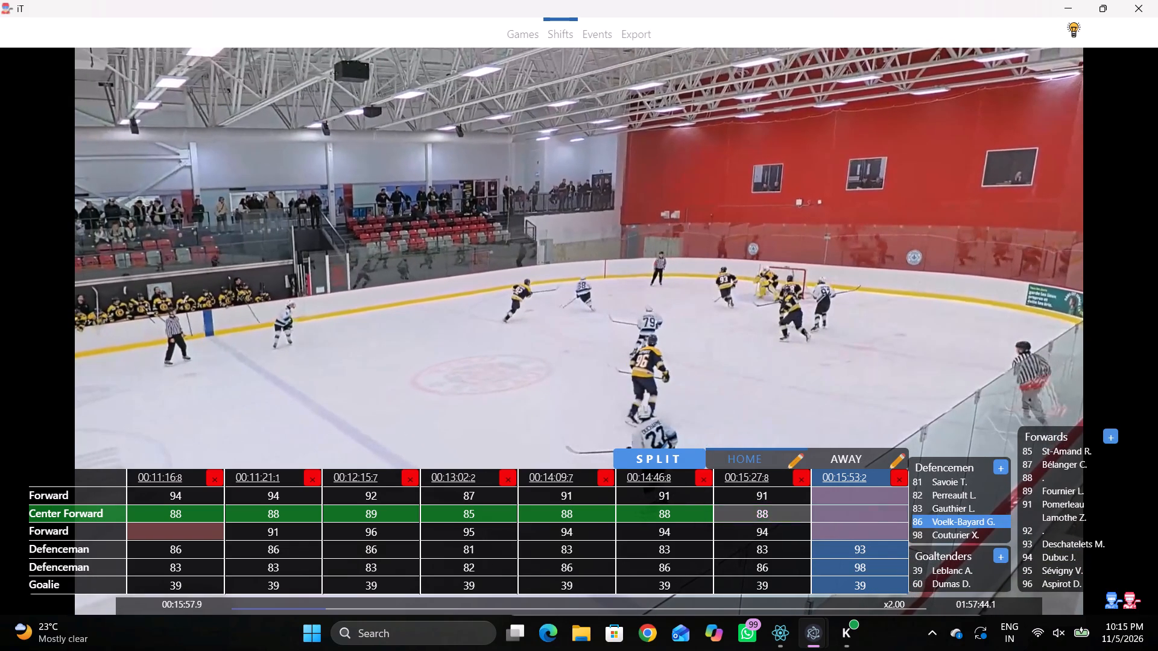
click(837, 502)
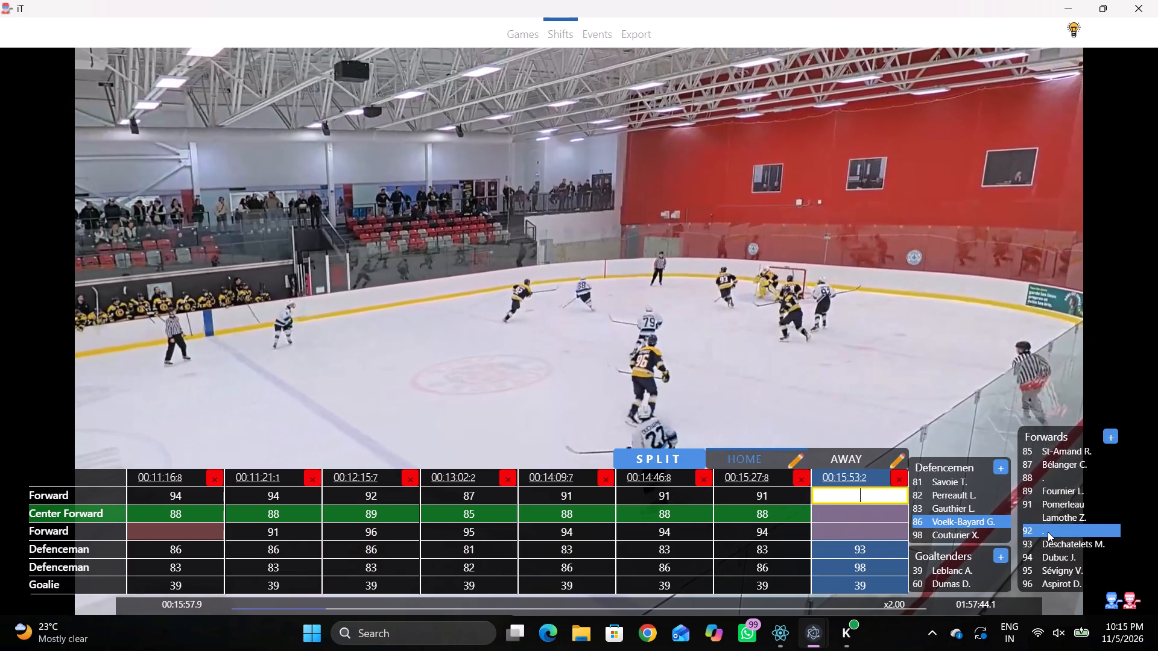
click(1048, 532)
click(881, 539)
click(858, 500)
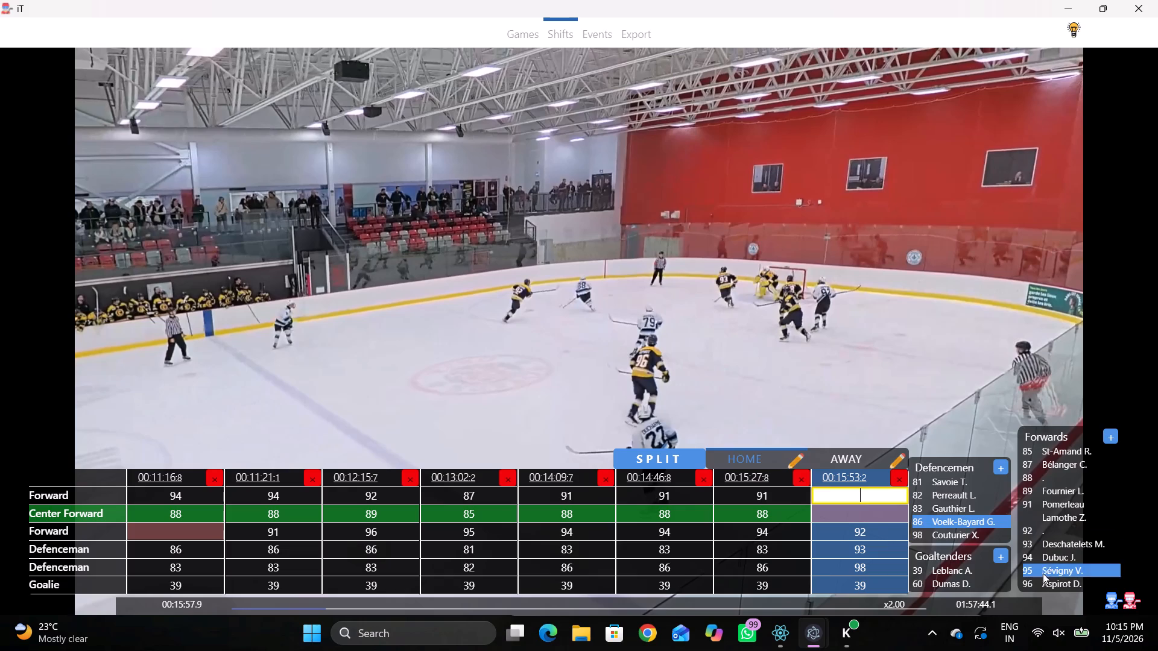
click(1041, 583)
Play to about 00:16:00 and set the Center Forward in the 00:15:53.2 Home line to 89.
key(space)
key(space)
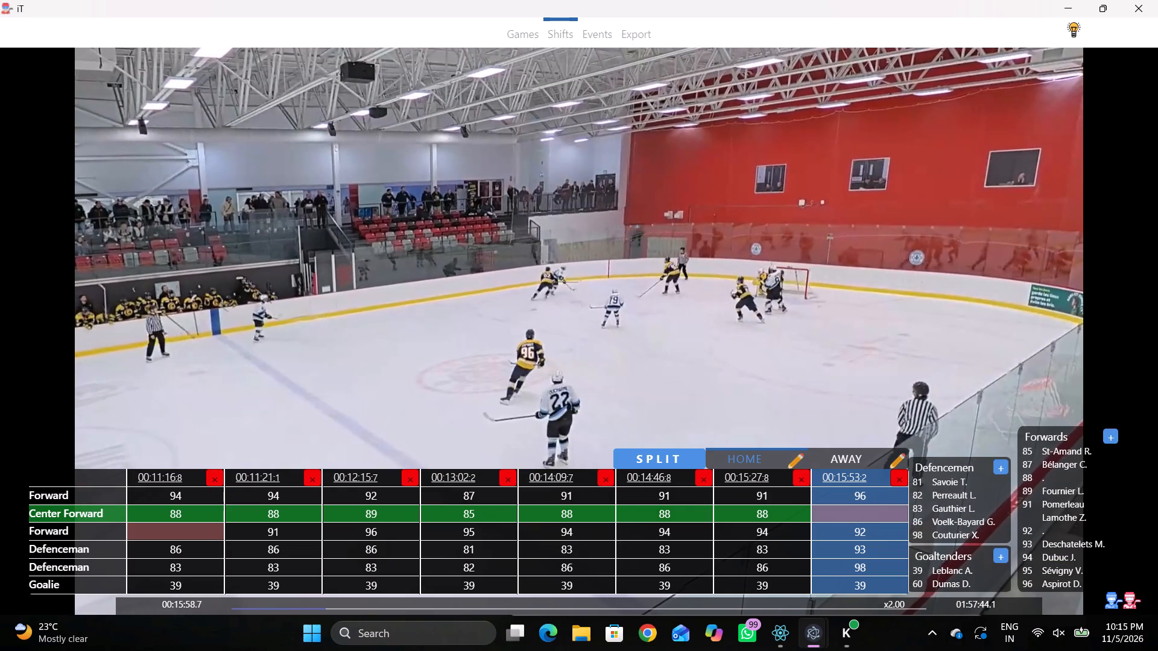
key(space)
key(space)
text(q)
key(q)
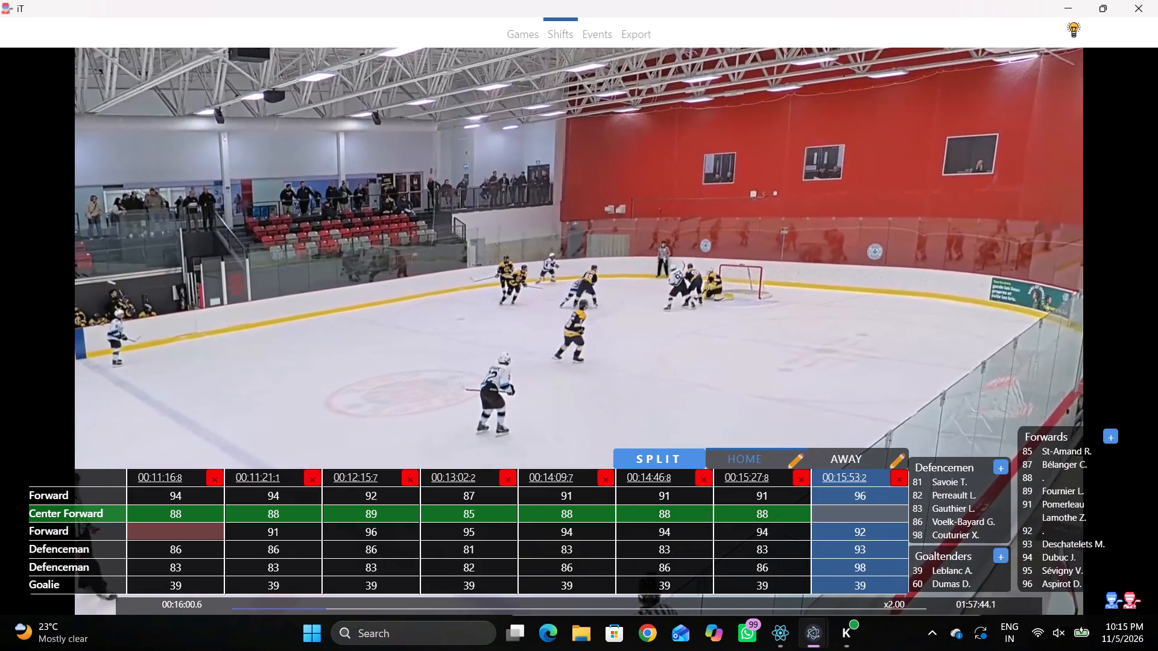
key(q)
click(849, 507)
click(1040, 488)
Hide the interface, play to the next stoppage and add a new Home line at 00:16:20.5.
key(shift+d)
key(space)
key(v)
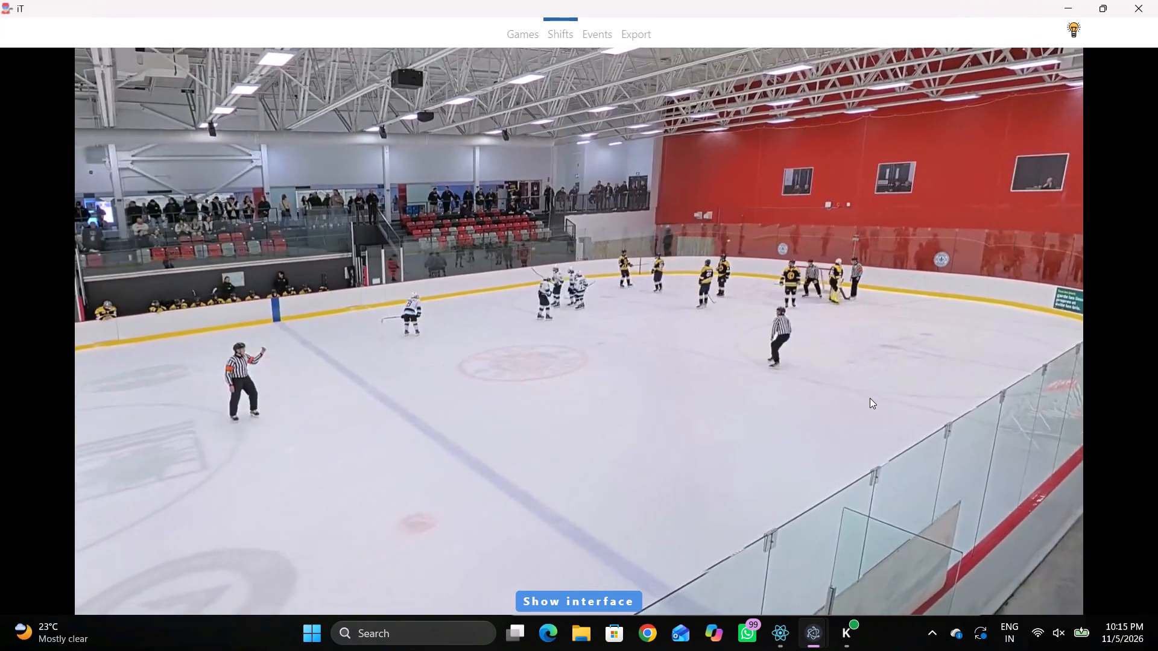
key(space)
text(SDD)
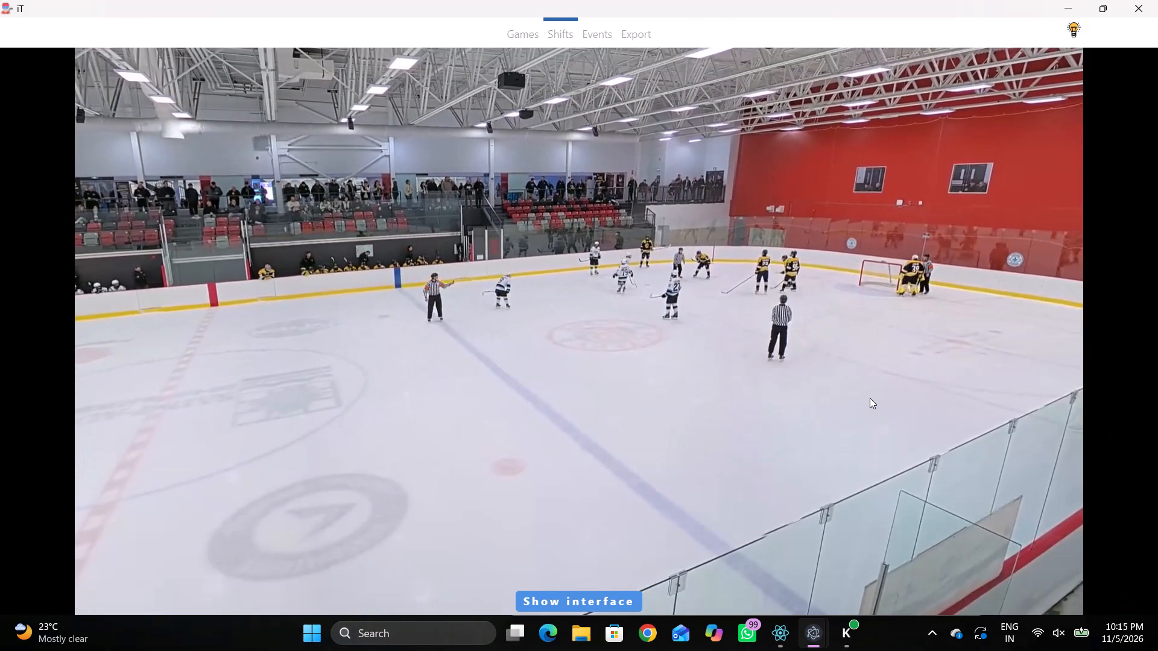
Play to the faceoff after the next stoppage and add a new Home line at 00:17:30.2.
key(space)
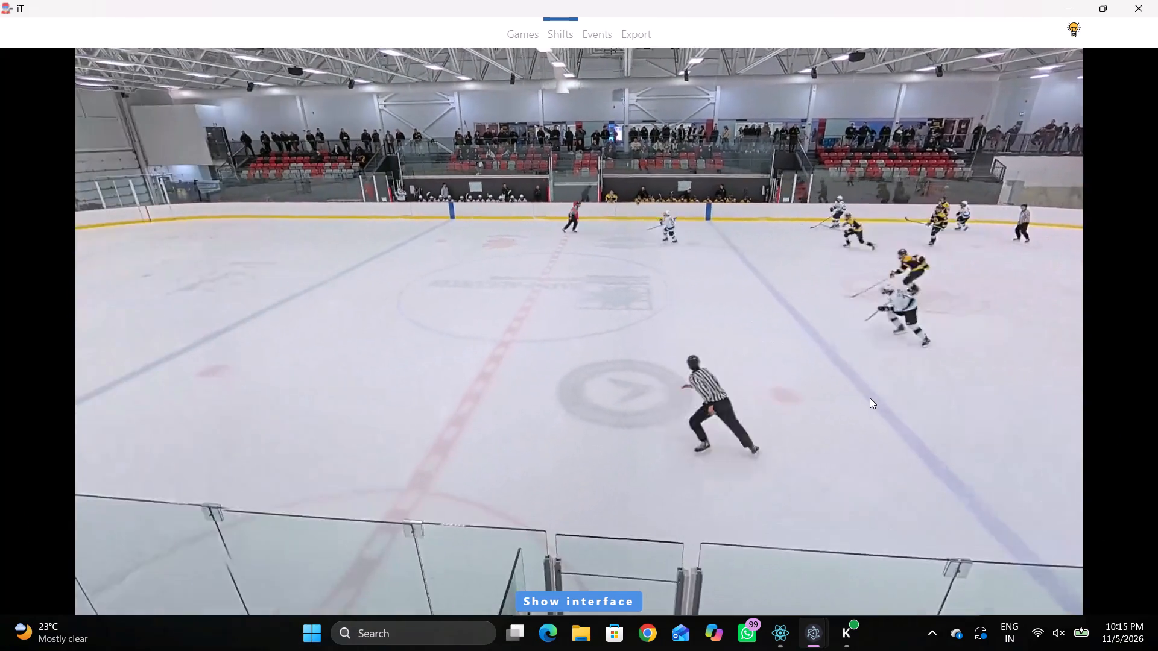
key(space)
text(r)
key(space)
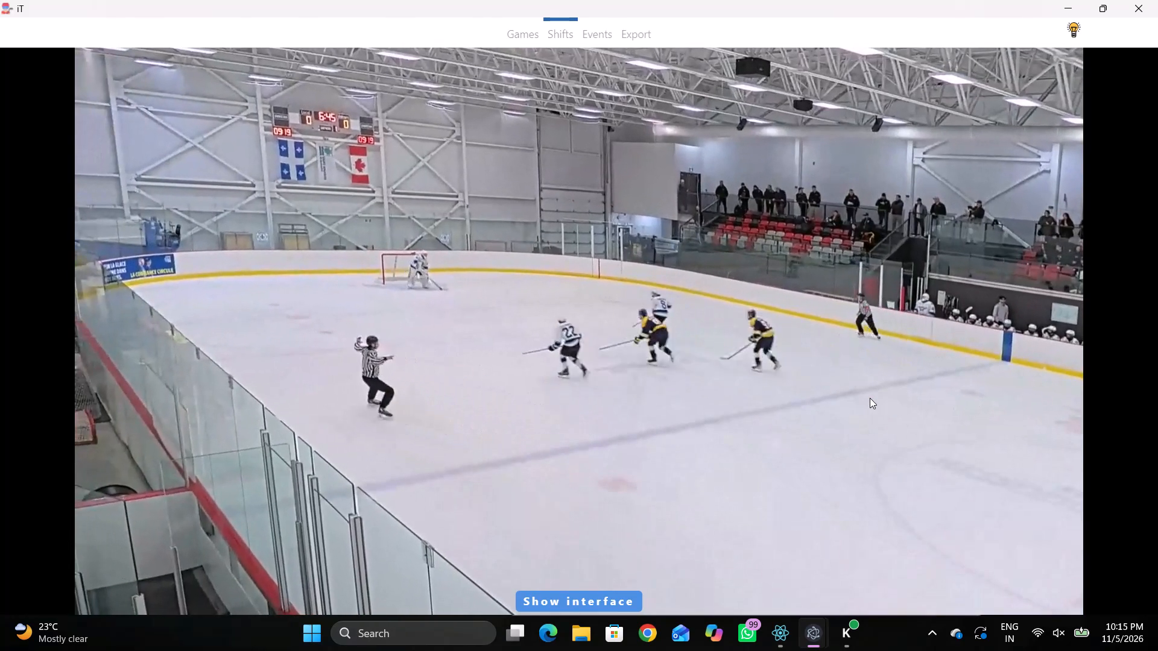
key(space)
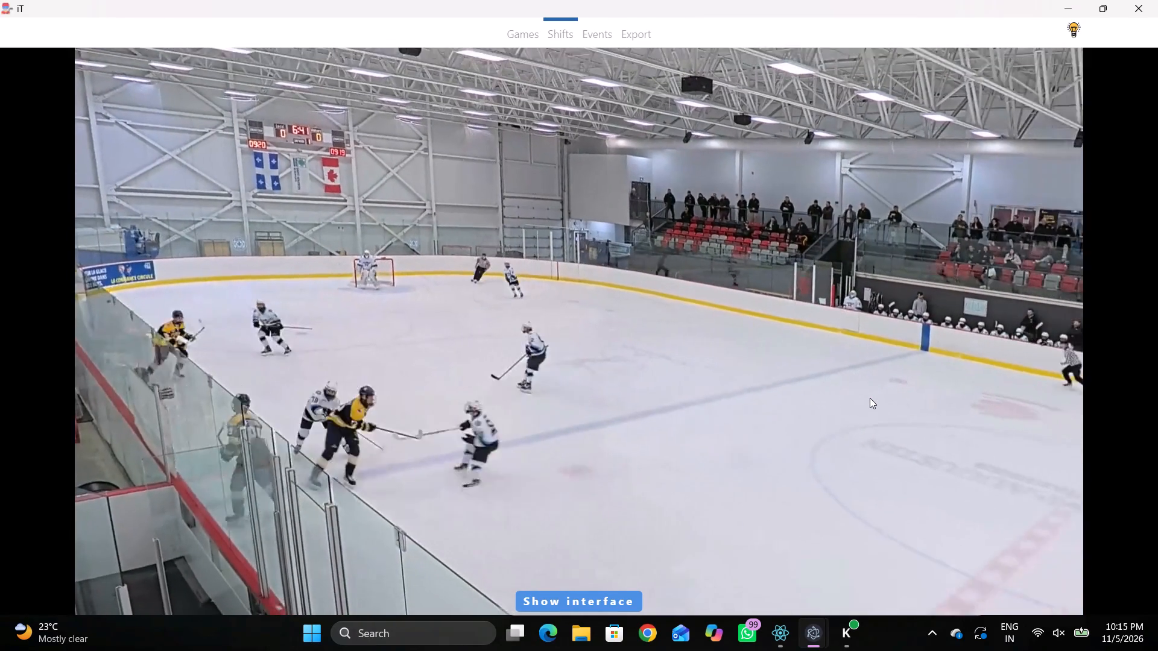
key(space)
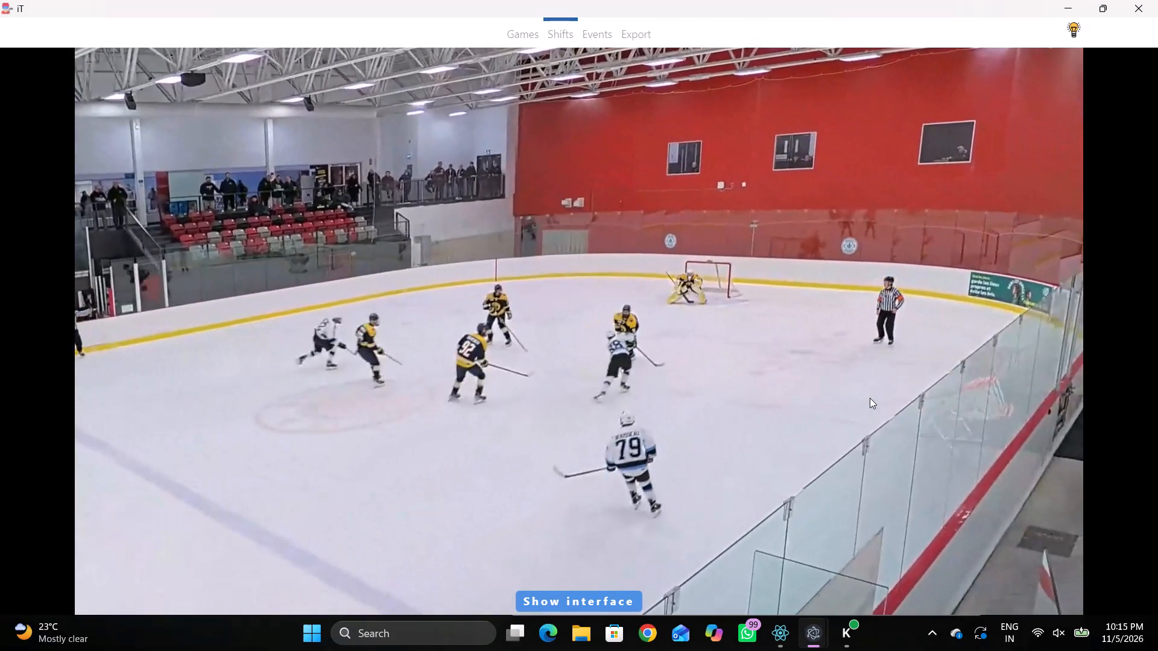
key(space)
text(D)
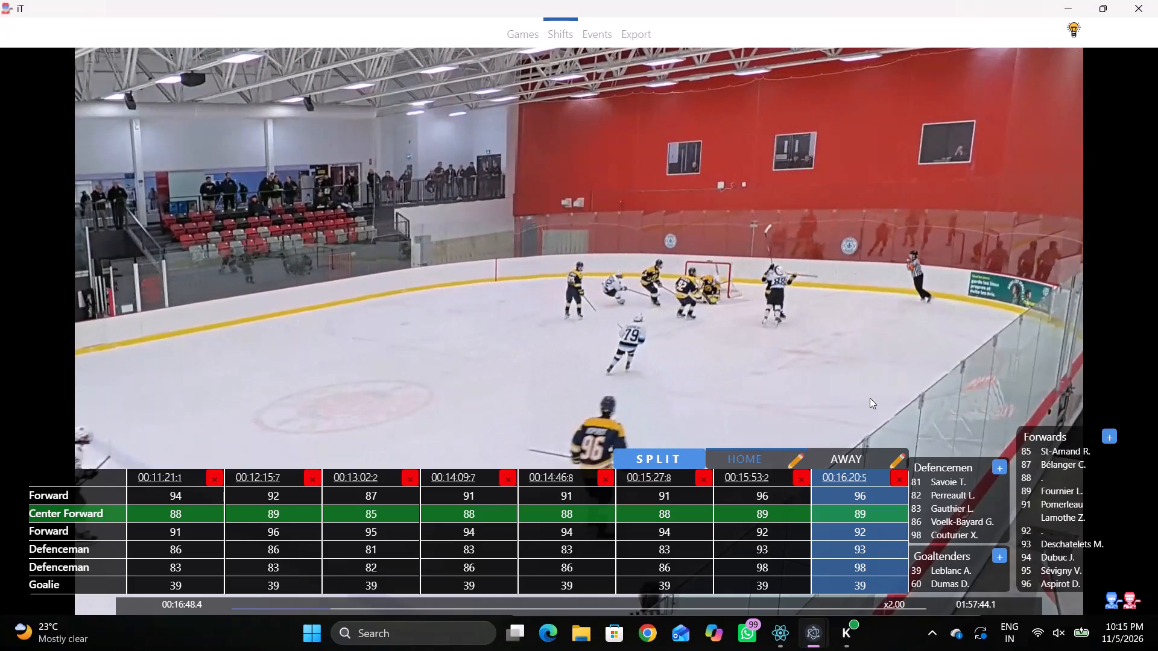
text(D)
key(space)
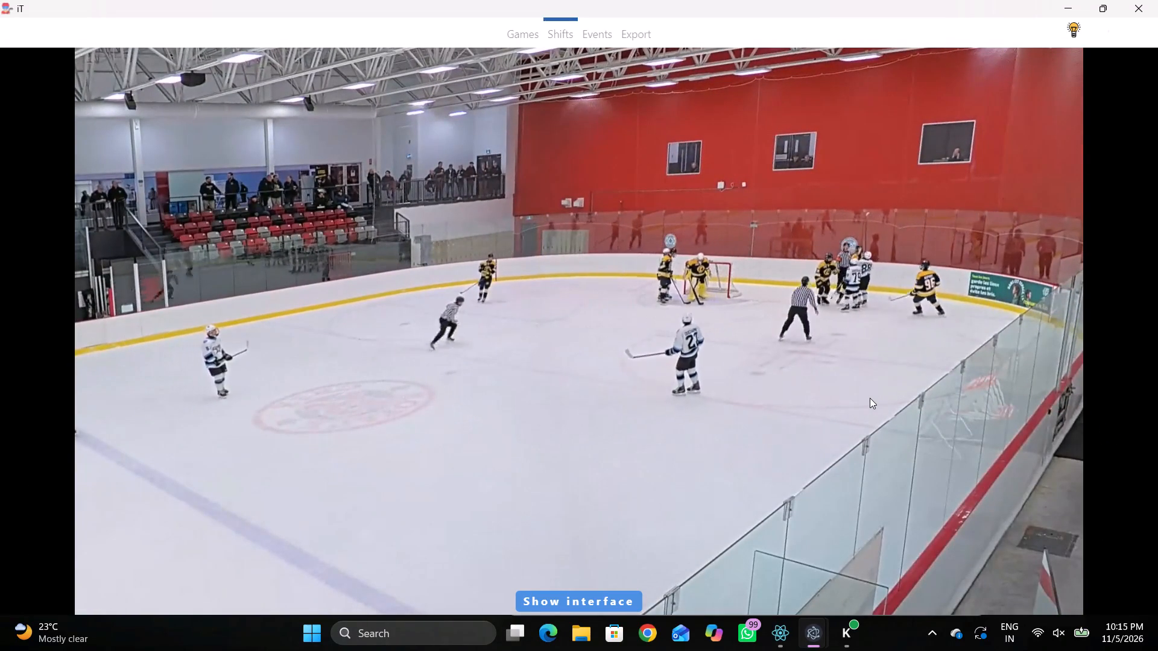
text(cc ccccc qqqqqqS)
key(shift+d)
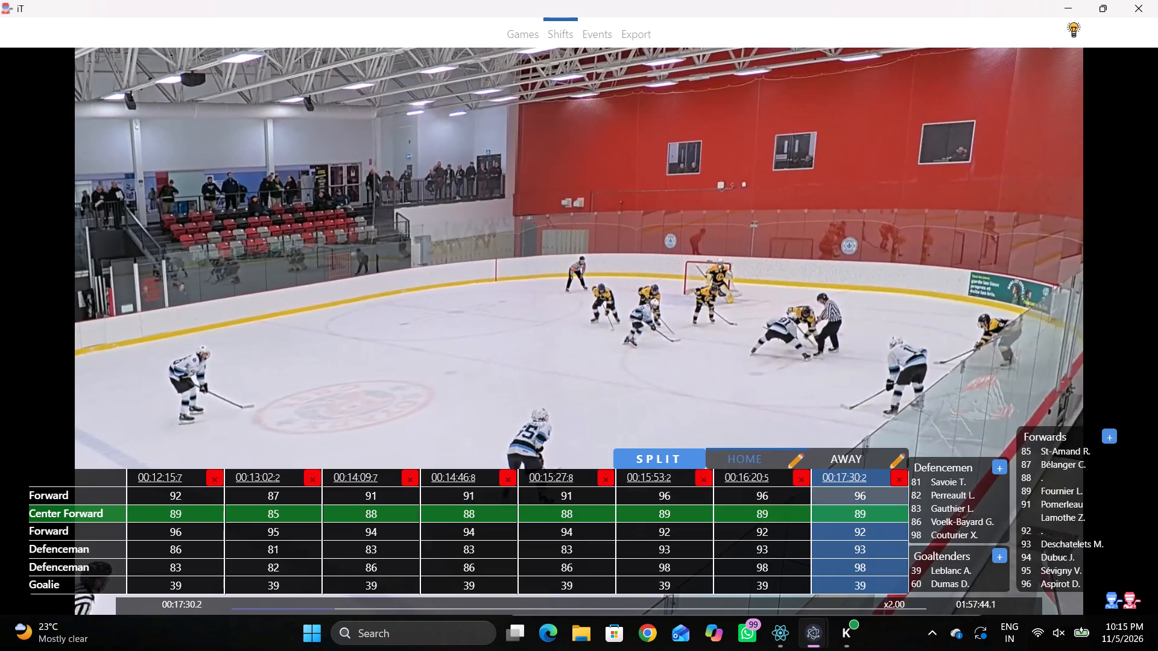
Clear the Forward, Center Forward and Defenceman entries in the 00:17:30.2 Home line, leaving the Goalie.
click(897, 499)
key(BackSpace)
key(BackSpace)
key(Tab)
key(BackSpace)
key(Tab)
key(BackSpace)
key(BackSpace)
key(Tab)
key(BackSpace)
key(Tab)
key(BackSpace)
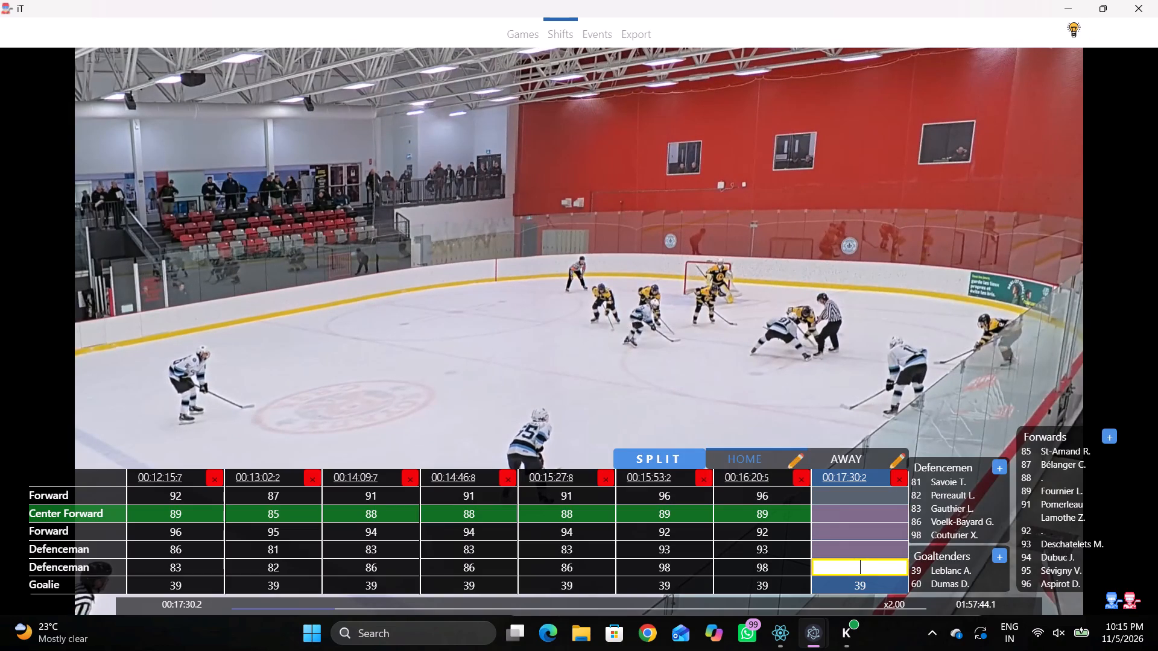
text(D)
Play to about 00:17:34.9 and set the Center Forward in the 00:17:30.2 Home line to 85.
key(space)
key(space)
key(space)
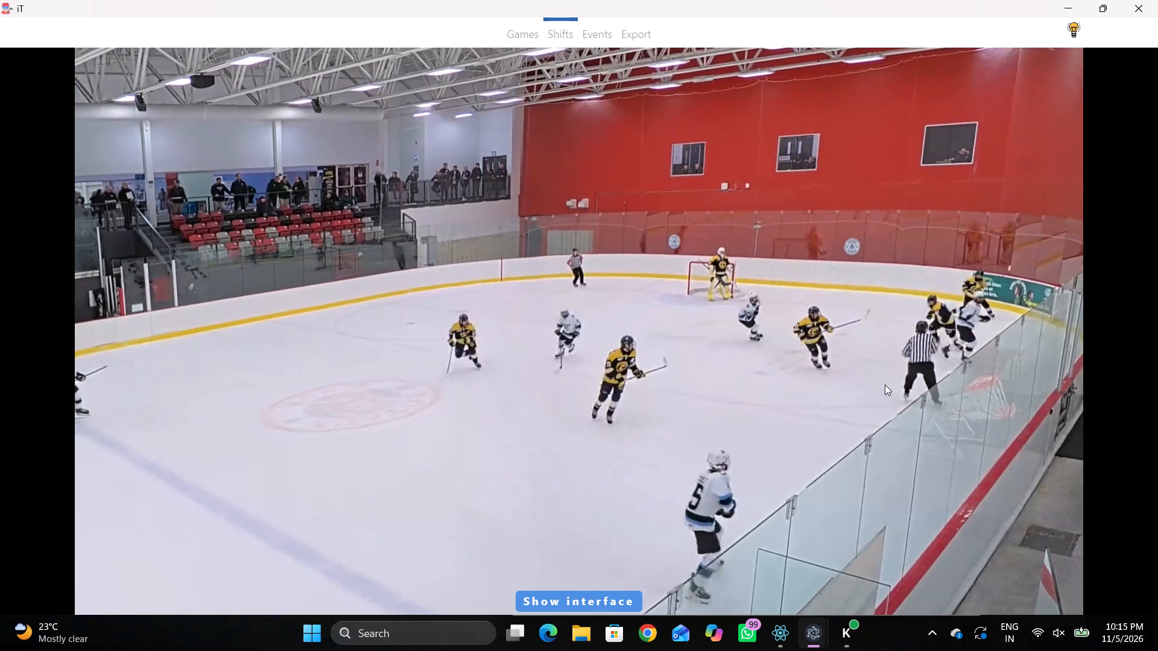
key(space)
text(q)
key(space)
key(space)
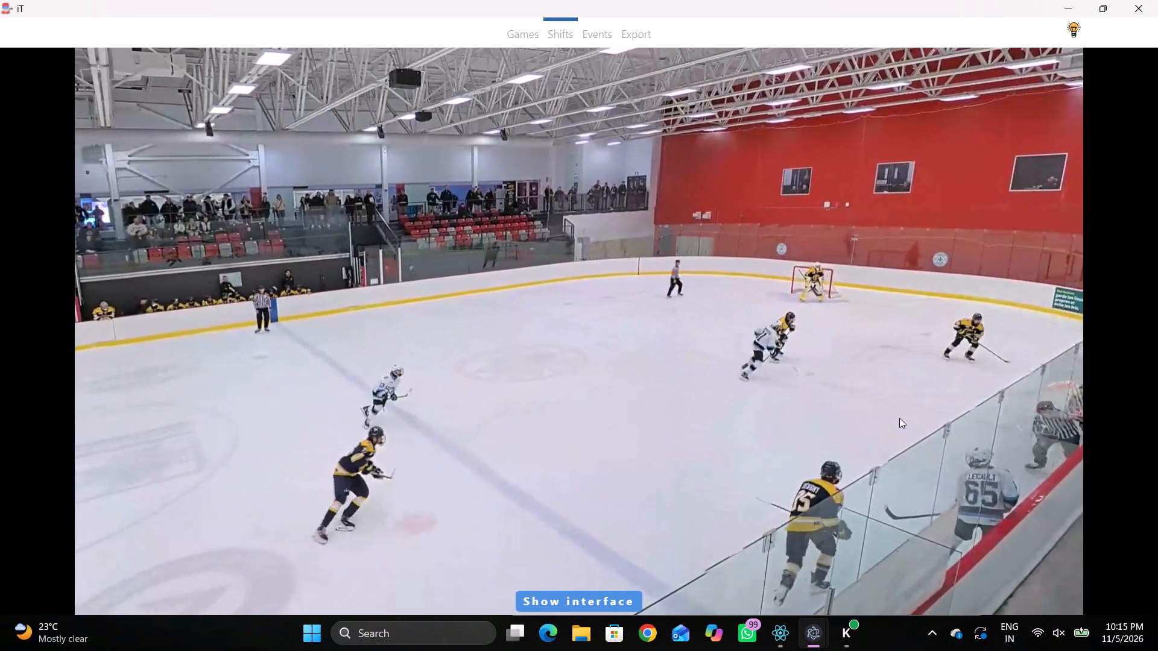
key(q)
key(q)
key(q)
key(shift+d)
click(863, 505)
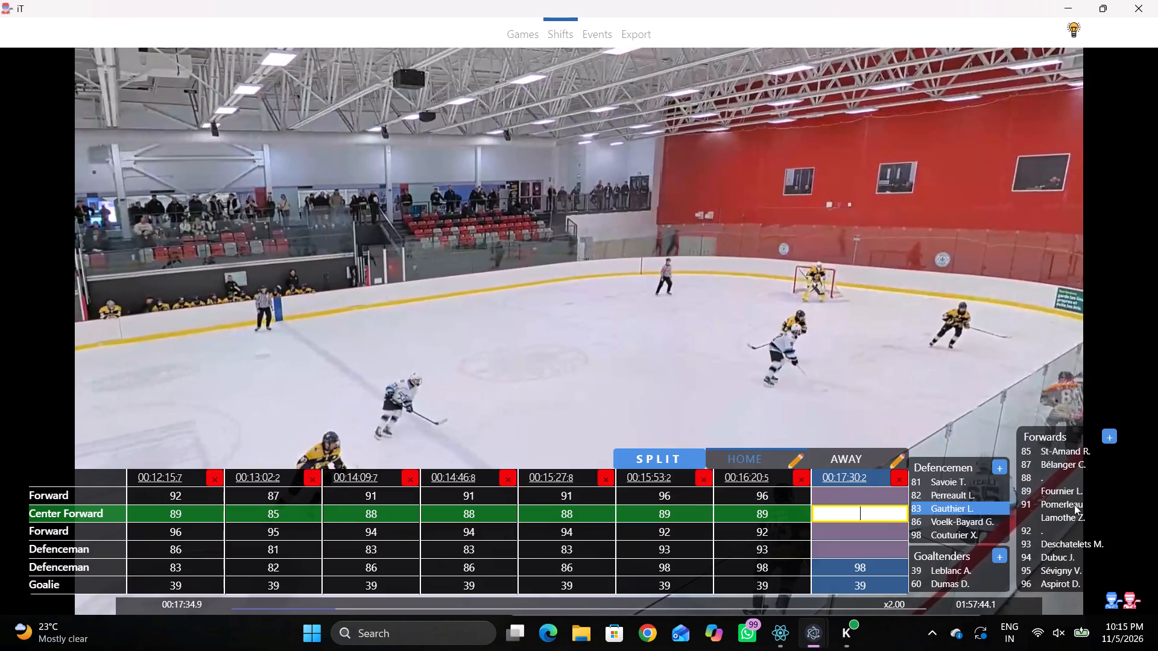
click(1030, 456)
key(shift+d)
Review play around 00:17:35.8 and set the second Forward to 95 and the first Forward to 87 in the 00:17:30.2 Home line.
key(space)
key(space)
key(space)
key(space)
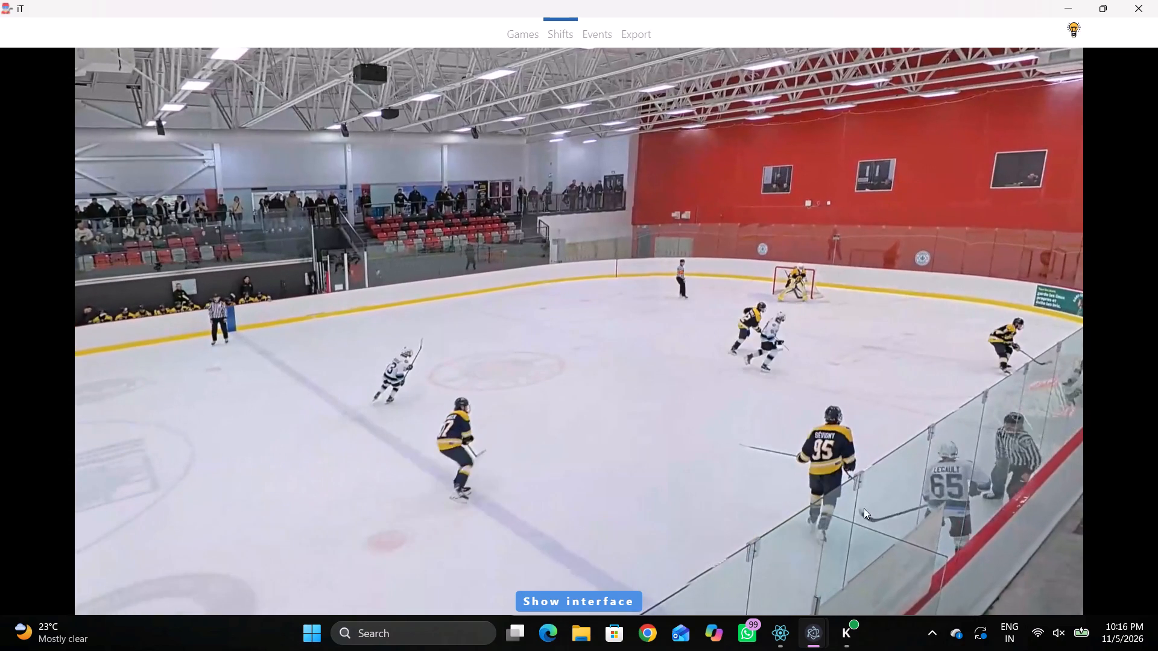
key(shift+d)
shift+drag(861, 508, 850, 523)
click(870, 521)
drag(890, 527, 879, 526)
click(1042, 574)
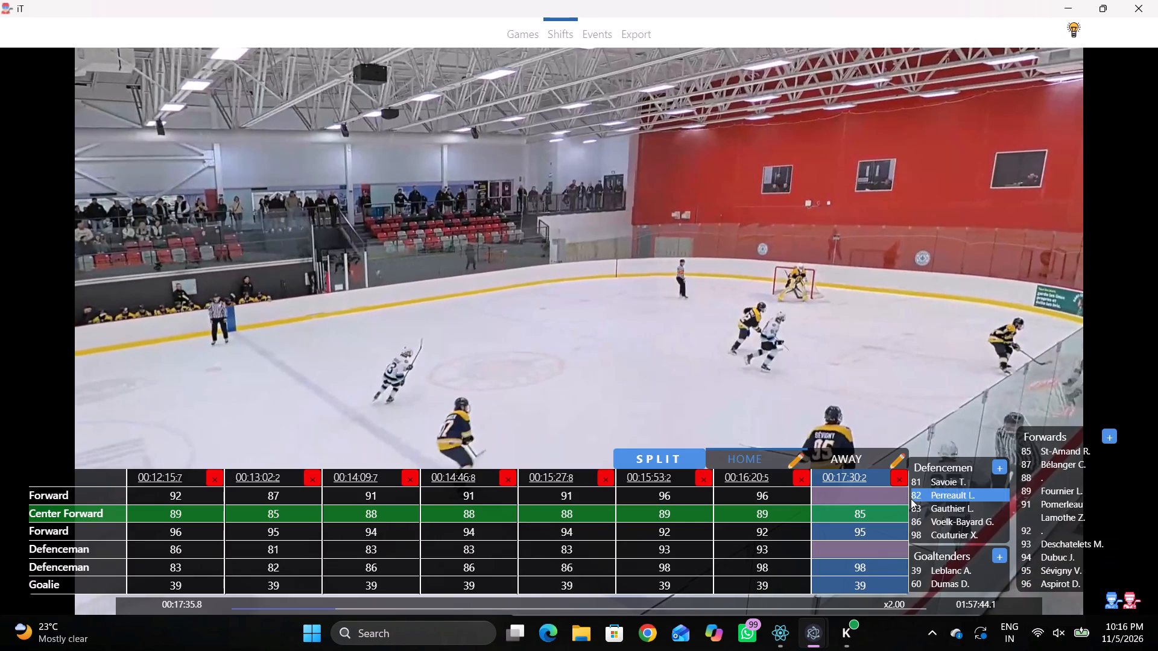
click(908, 498)
click(896, 500)
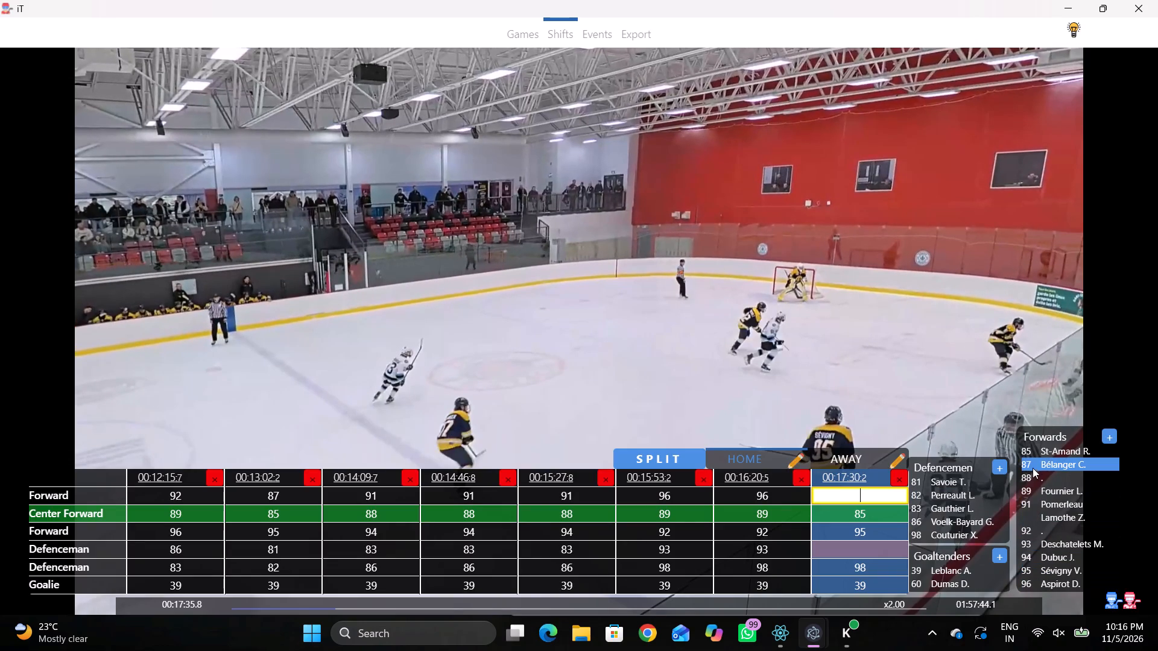
click(1033, 468)
key(shift+d)
Play to about 00:17:36.6 and set the Defencemen in the 00:17:30.2 Home line to 82 and 81.
key(space)
key(space)
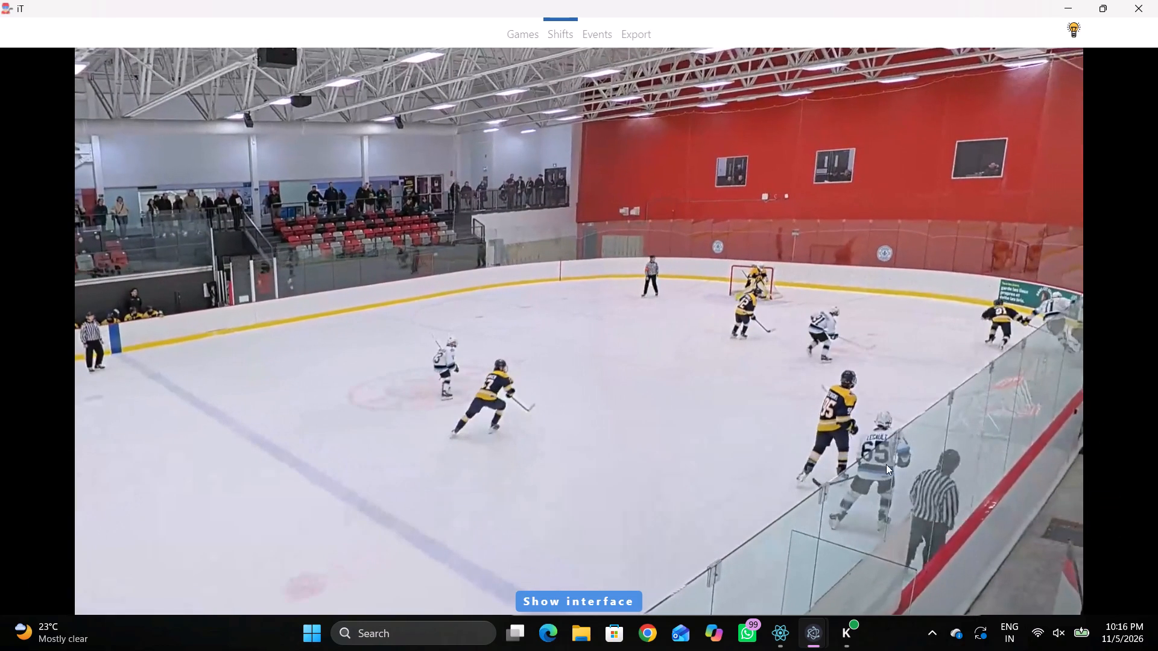
key(shift+d)
click(868, 552)
click(925, 491)
click(926, 482)
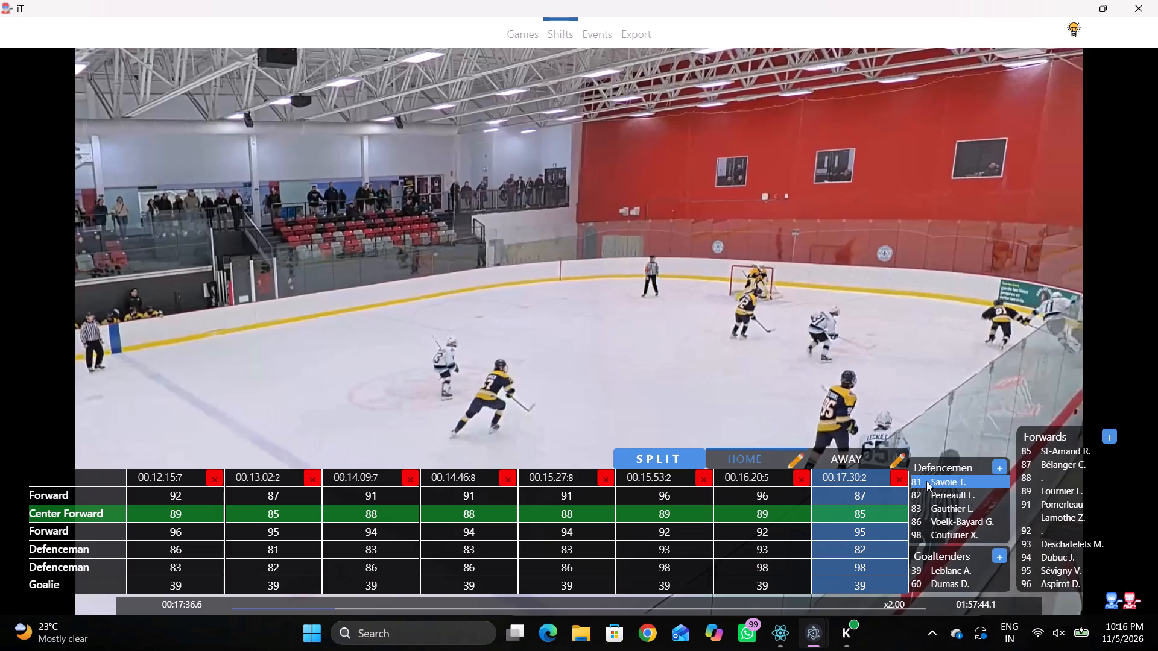
click(864, 577)
click(866, 564)
text(D)
Follow play until the next Home line change and add a new Home line at 00:18:33.0.
key(space)
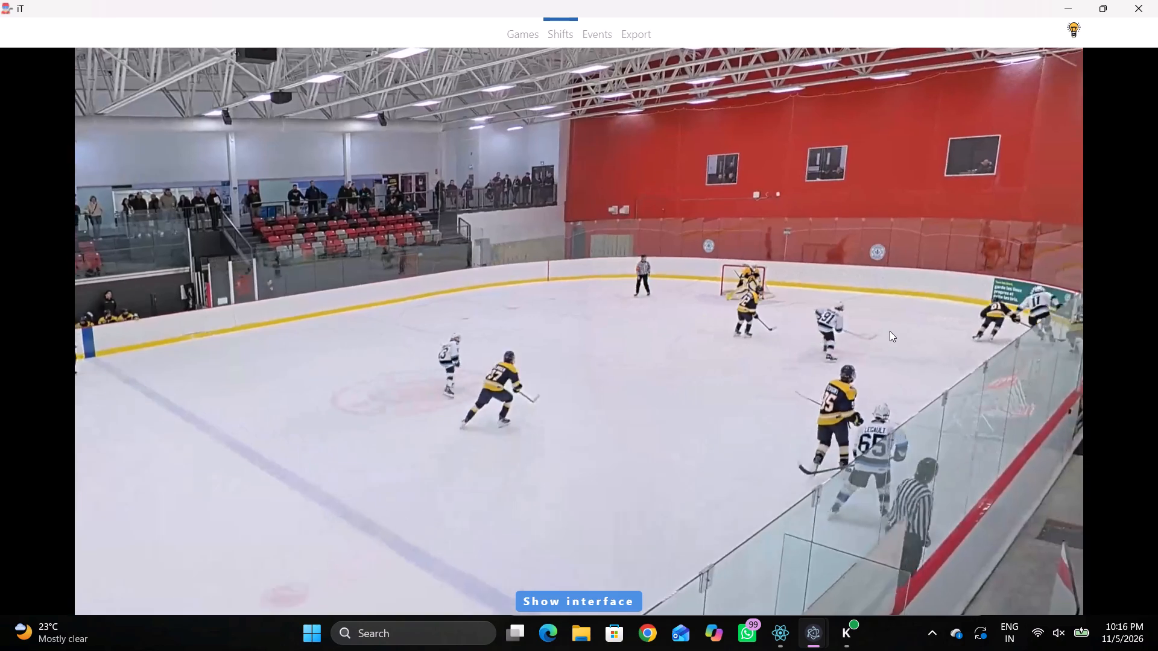
key(v)
key(space)
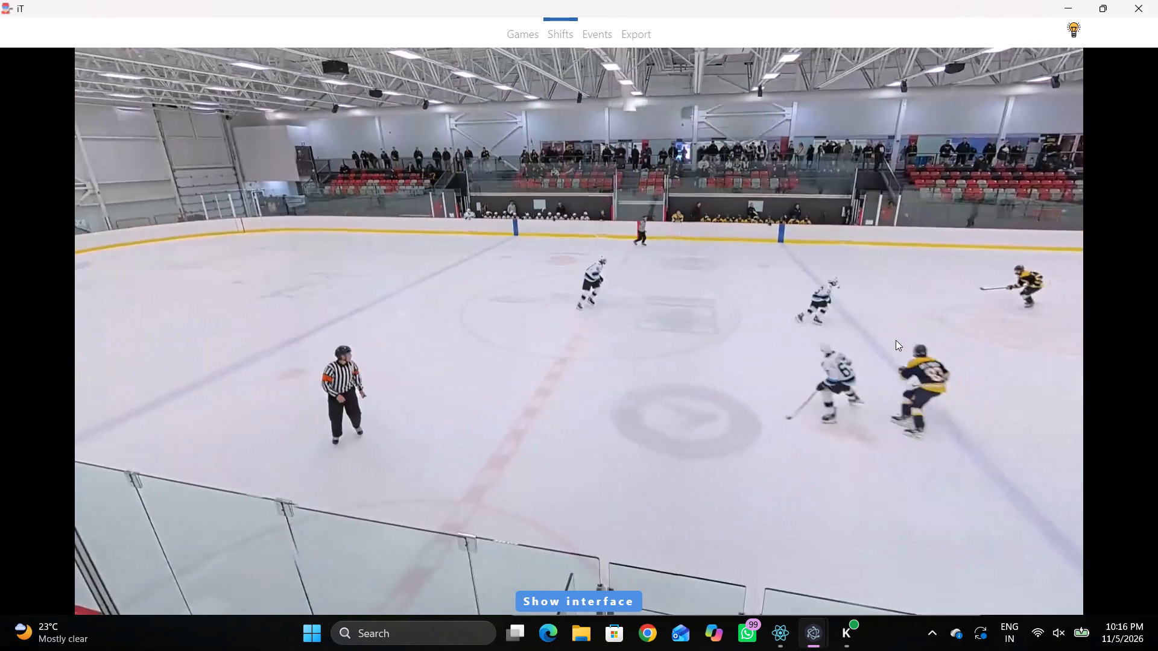
text(r)
key(space)
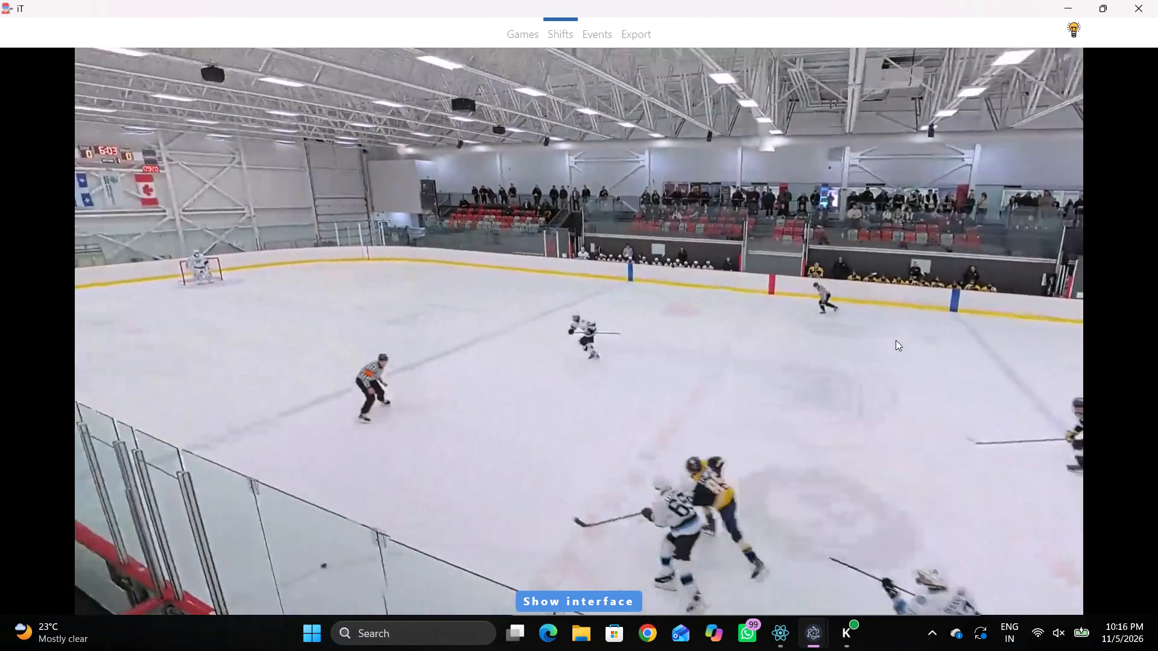
key(space)
key(space)
key(space)
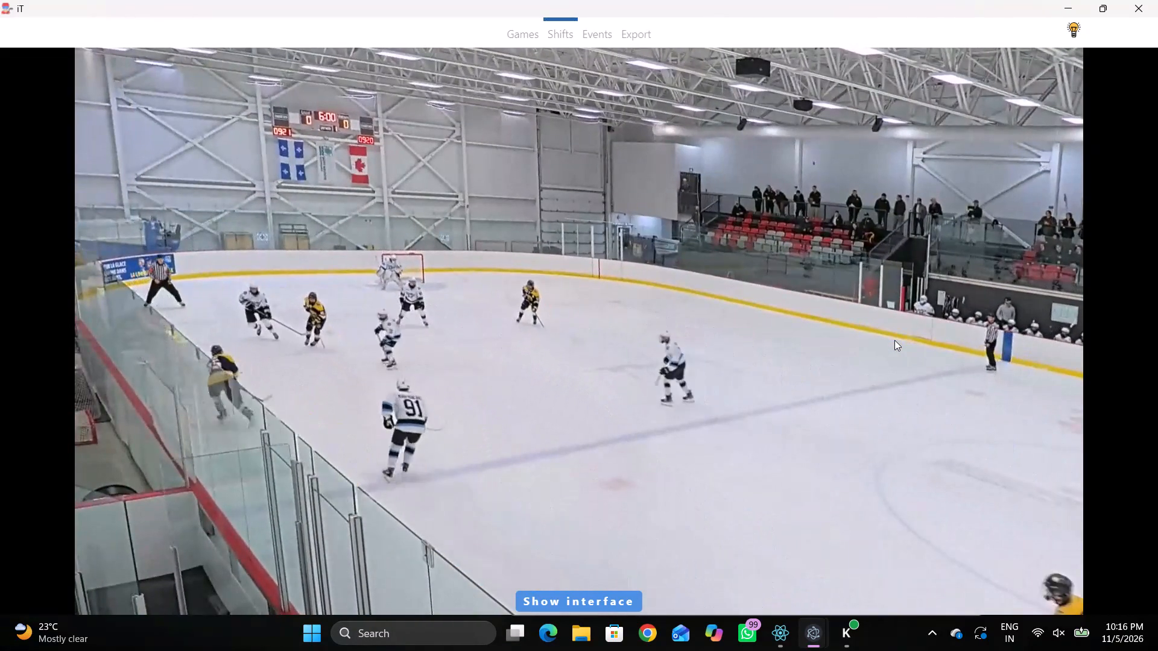
key(space)
key(space)
key(space)
key(space)
key(space)
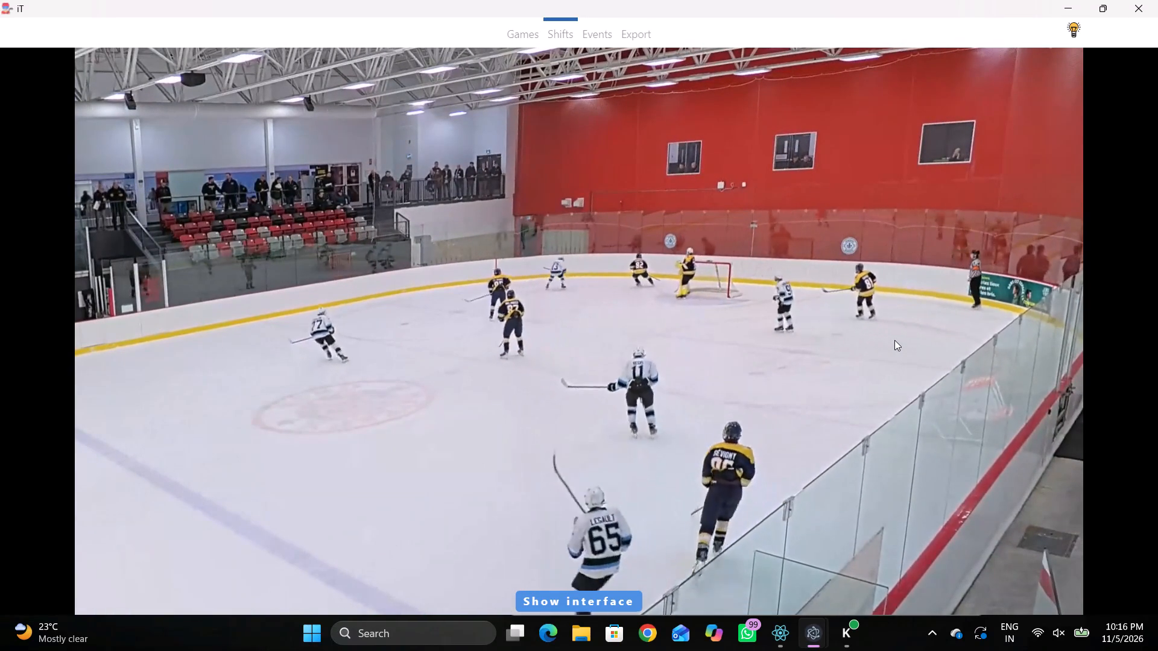
key(space)
text(D)
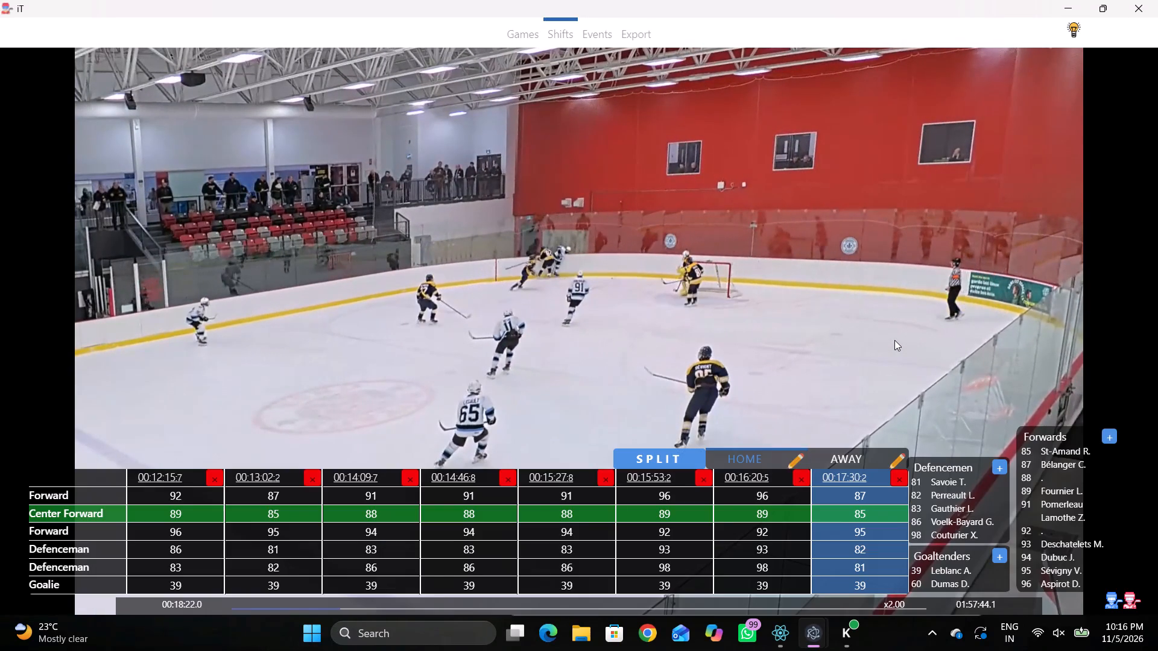
key(space)
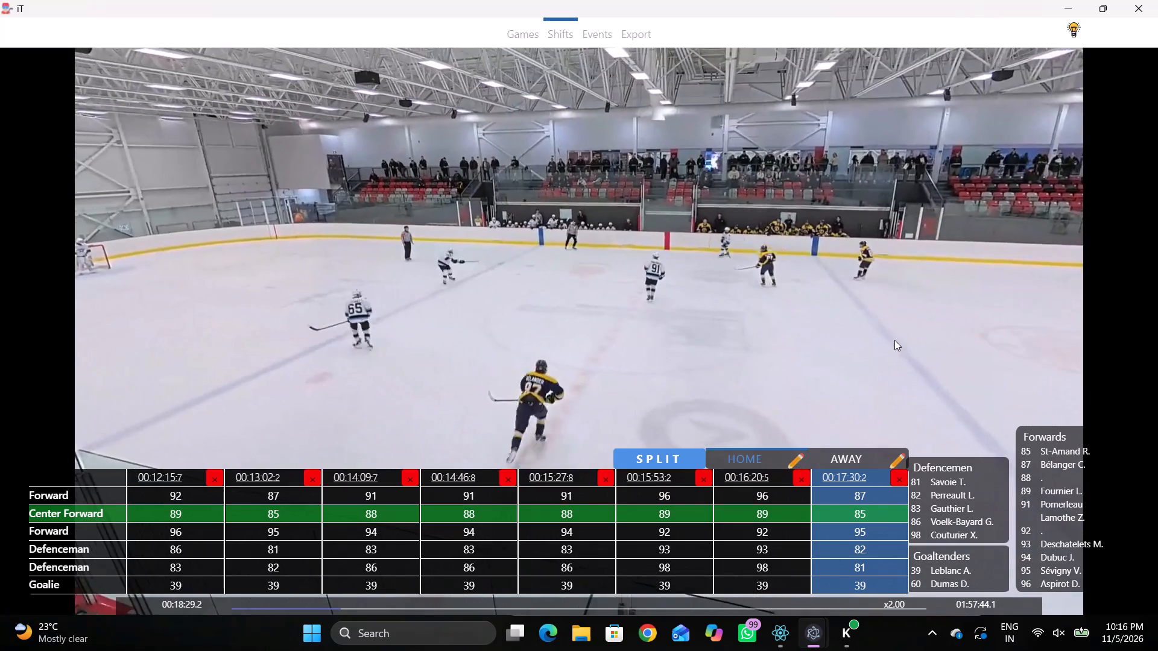
key(space)
key(space)
key(space)
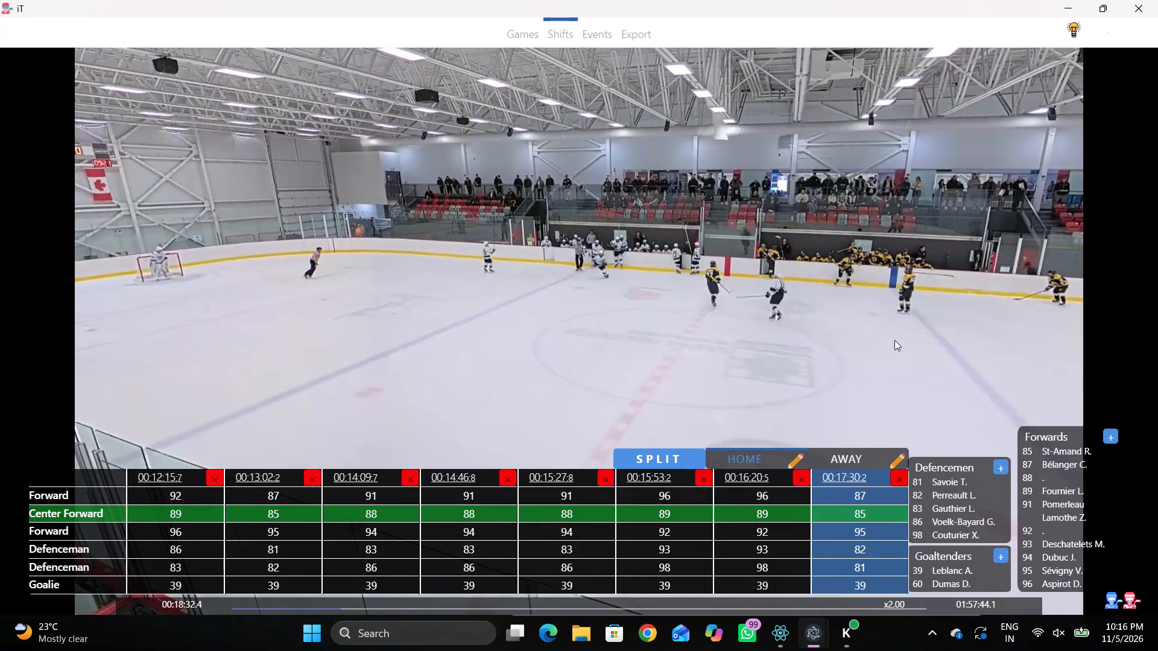
key(space)
key(space)
text(SDD D)
Review play around 00:18:37.5 and set the first Forward in the 00:18:33.0 Home line to 91.
key(space)
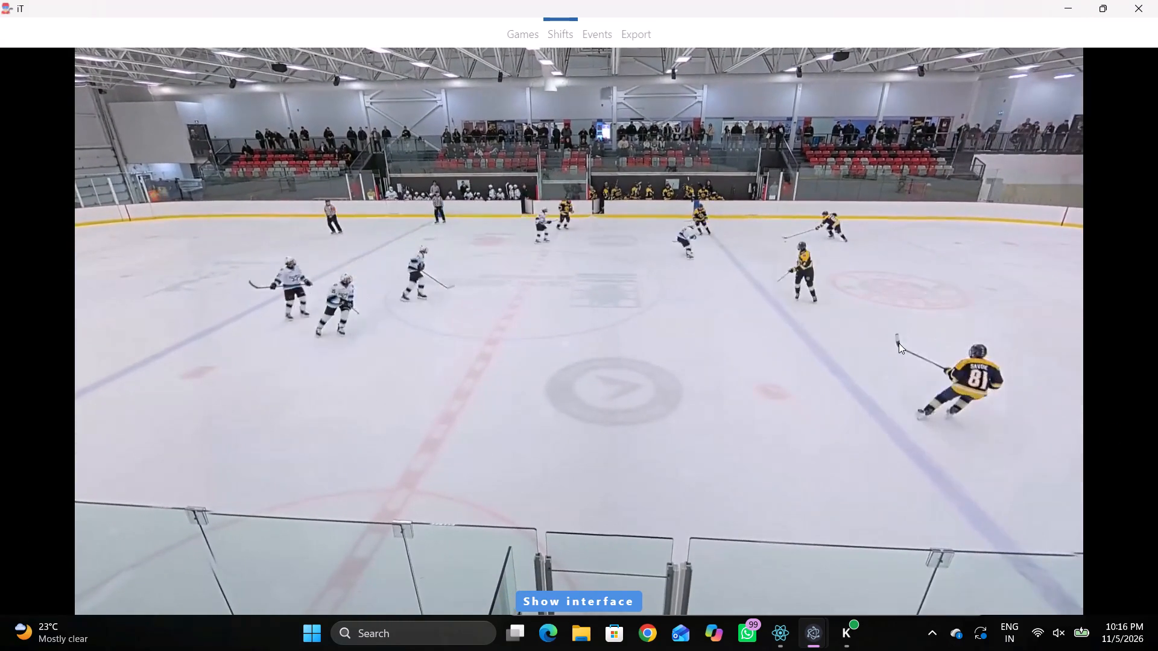
key(space)
text(q)
key(q)
key(shift+d)
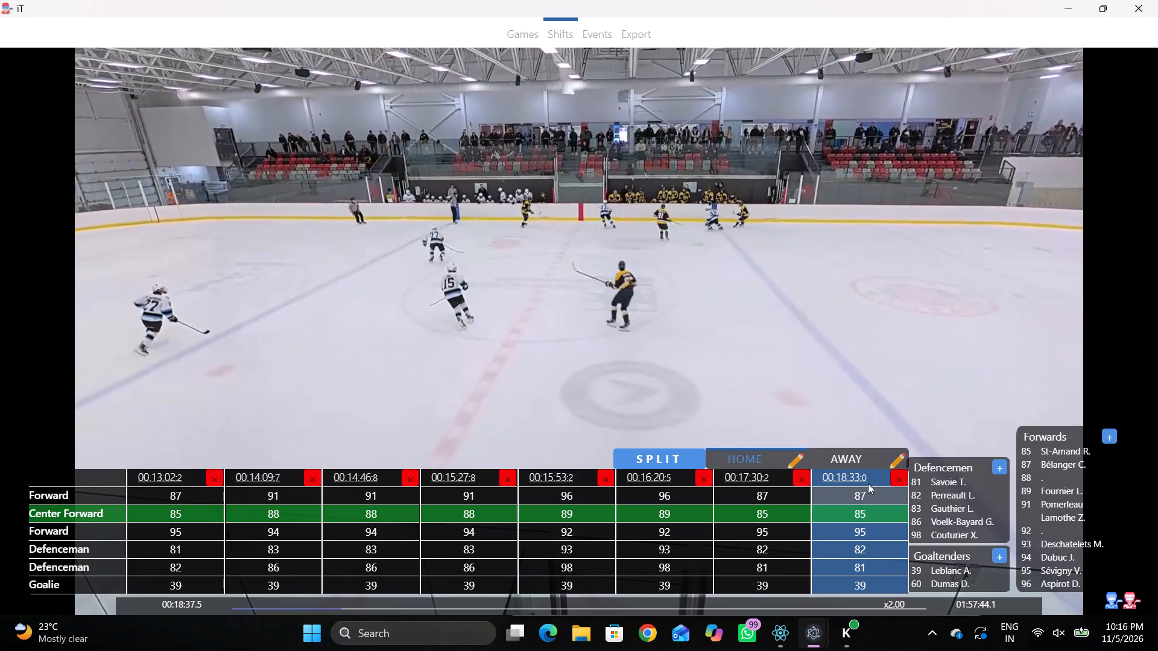
click(862, 492)
click(1069, 512)
key(shift+d)
Play to about 00:18:47.7 and set the second Forward in the 00:18:33.0 Home line to 94.
key(space)
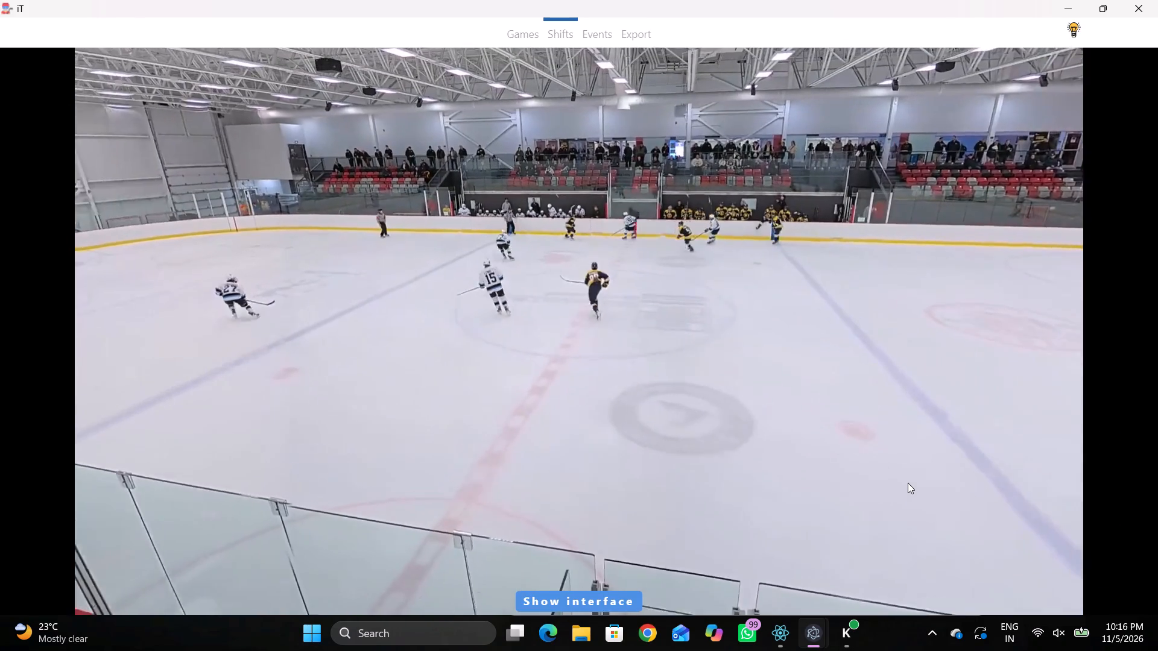
key(space)
key(space)
key(space)
key(space)
key(space)
key(space)
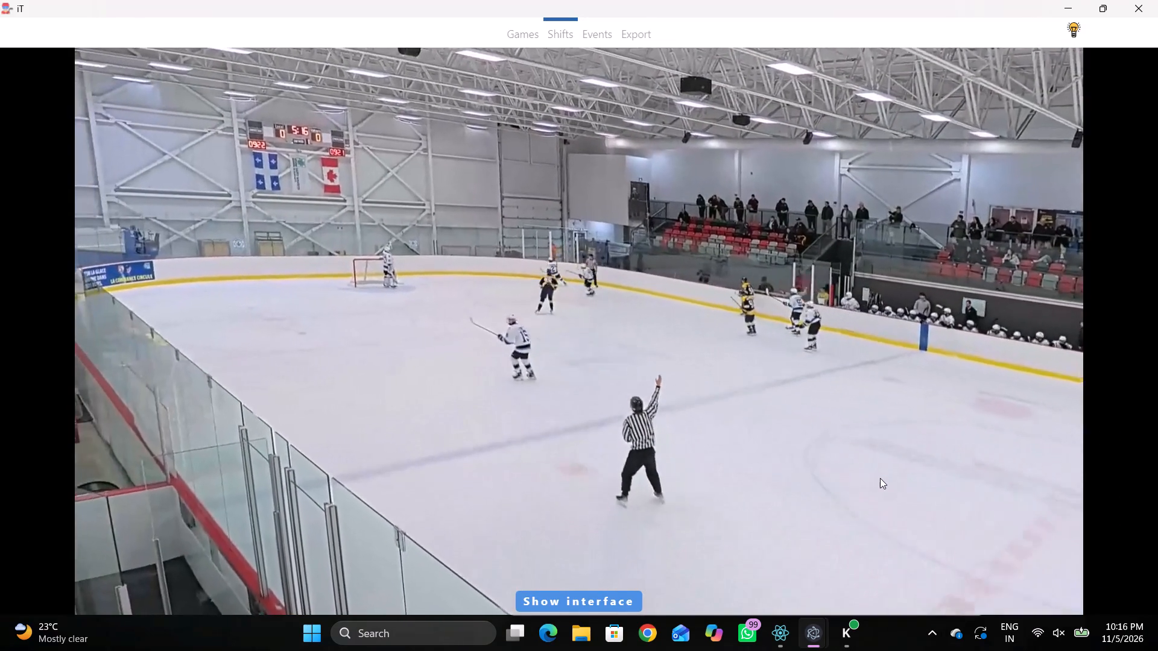
key(space)
key(space)
key(space)
key(space)
key(space)
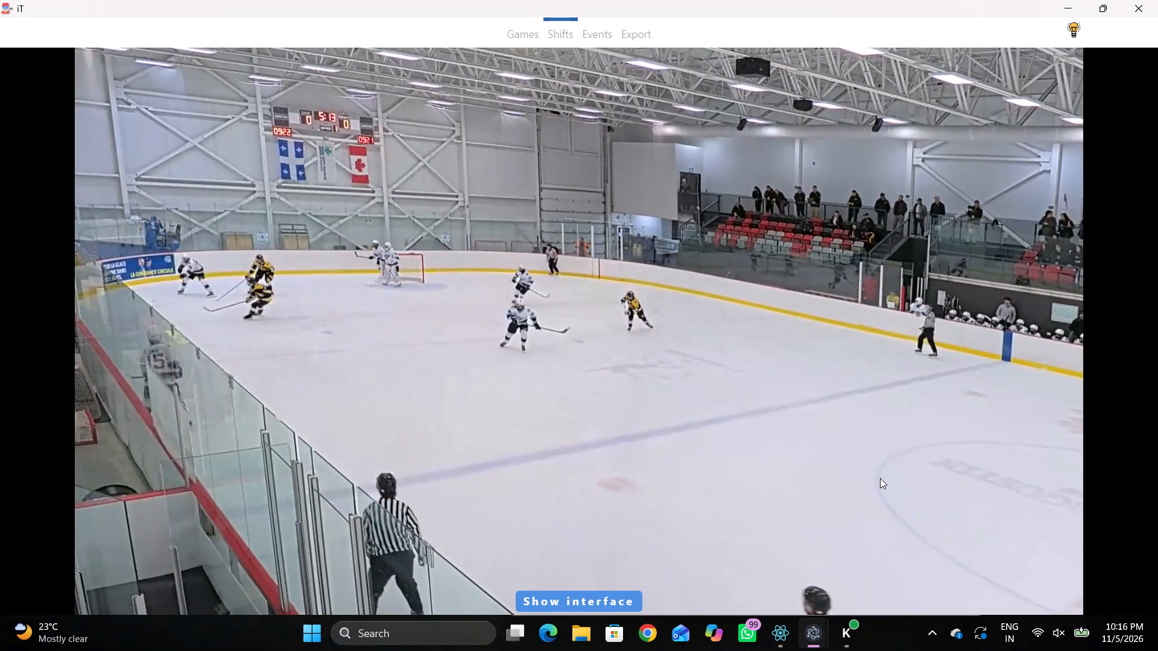
key(space)
key(space)
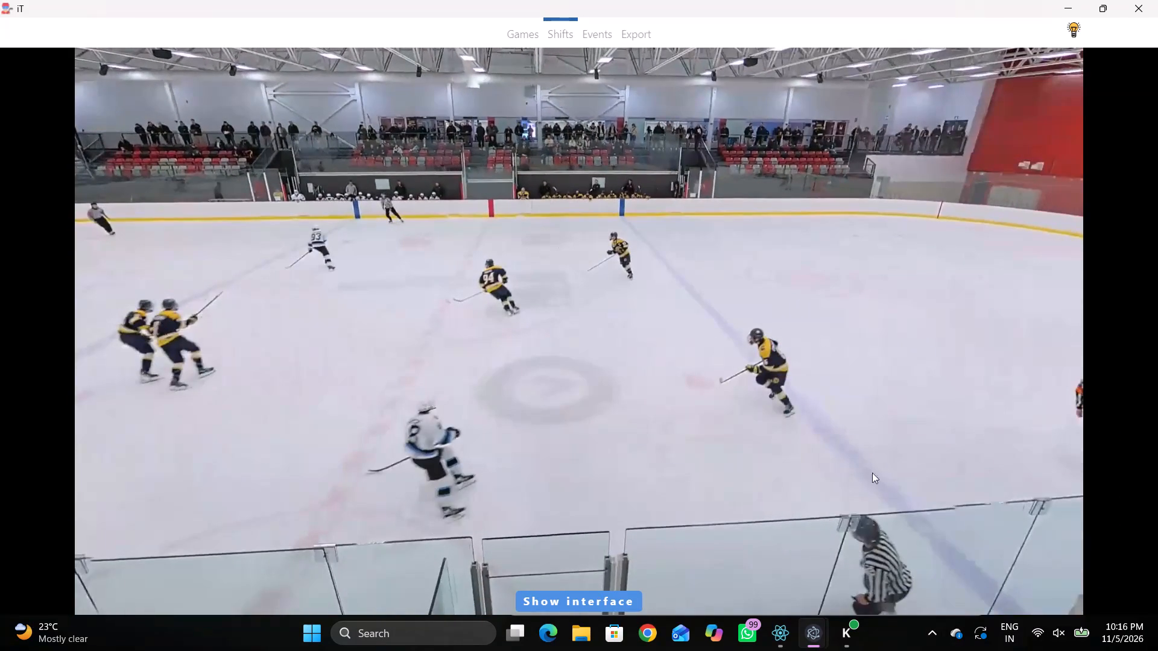
key(shift+d)
key(shift+d)
key(shift+d)
click(884, 509)
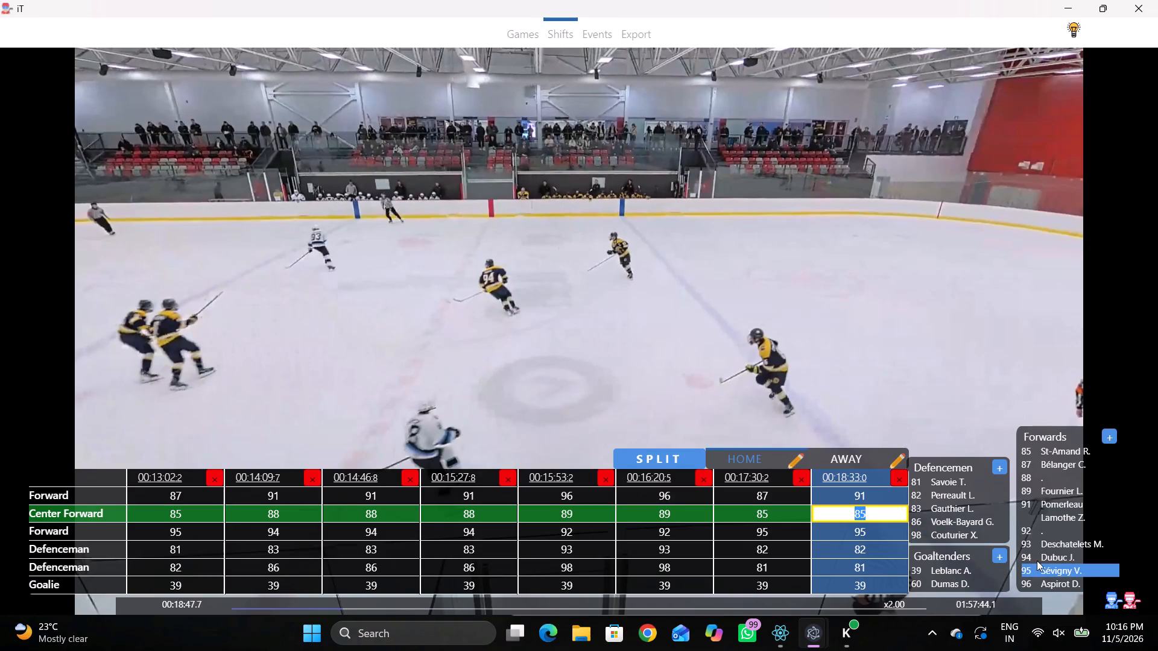
click(875, 542)
click(874, 533)
click(1054, 539)
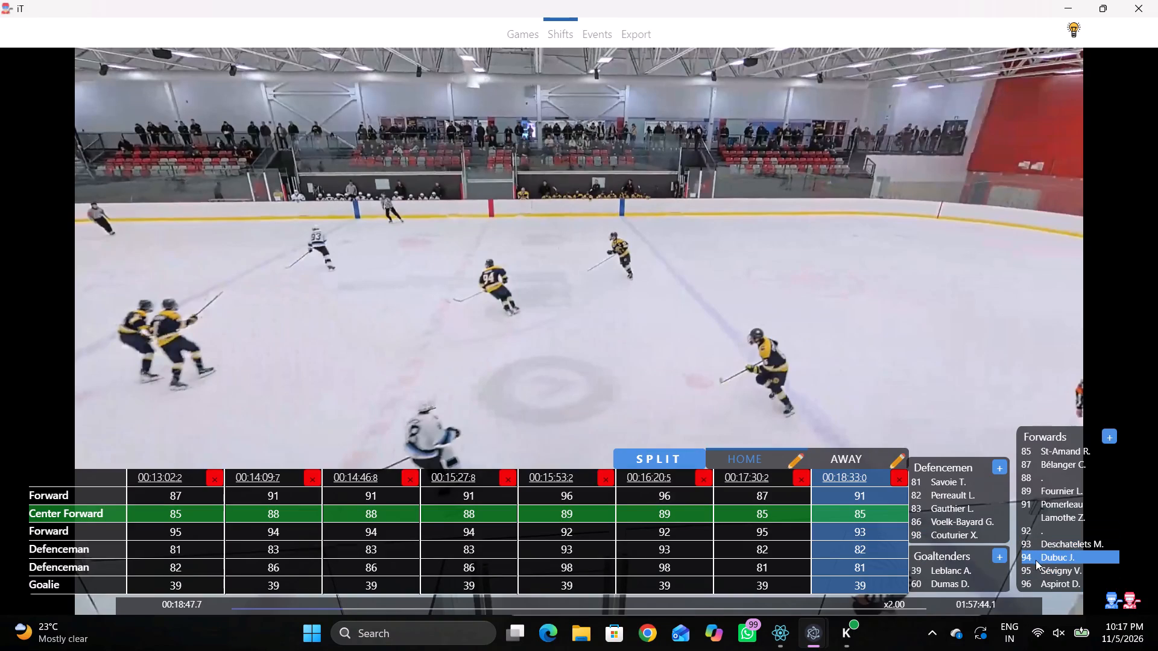
click(1034, 557)
click(872, 529)
key(shift+d)
Play to about 00:18:48.5 and set the Center Forward in the 00:18:33.0 Home line to 88.
key(space)
key(space)
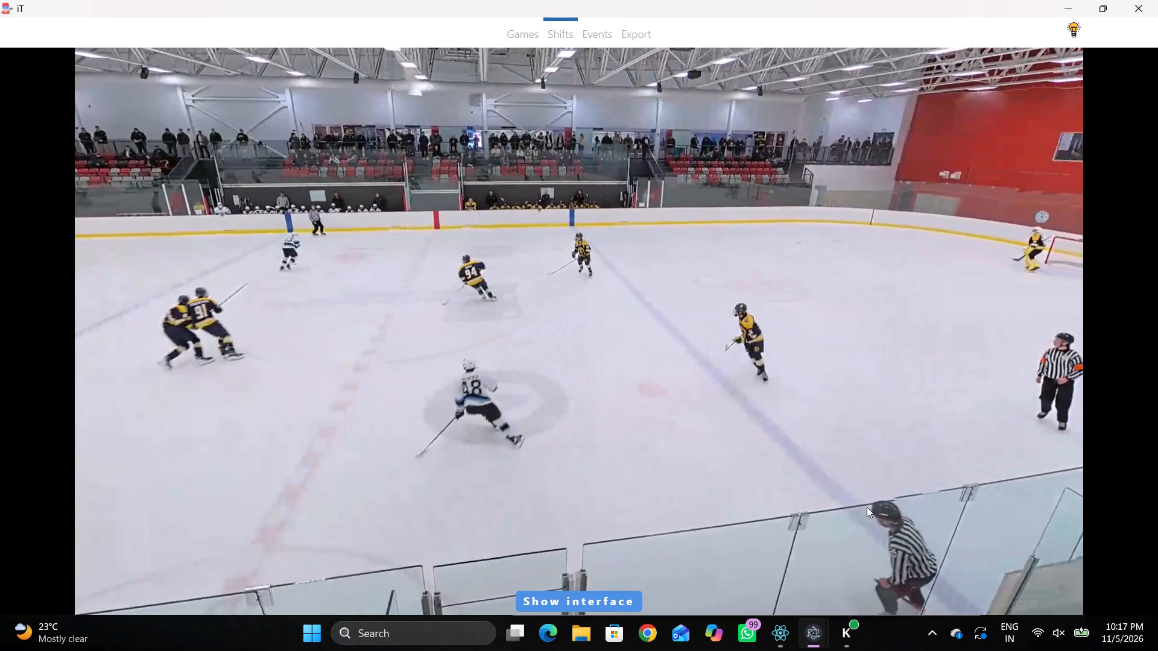
key(space)
key(space)
key(q)
key(shift+d)
shift+click(888, 515)
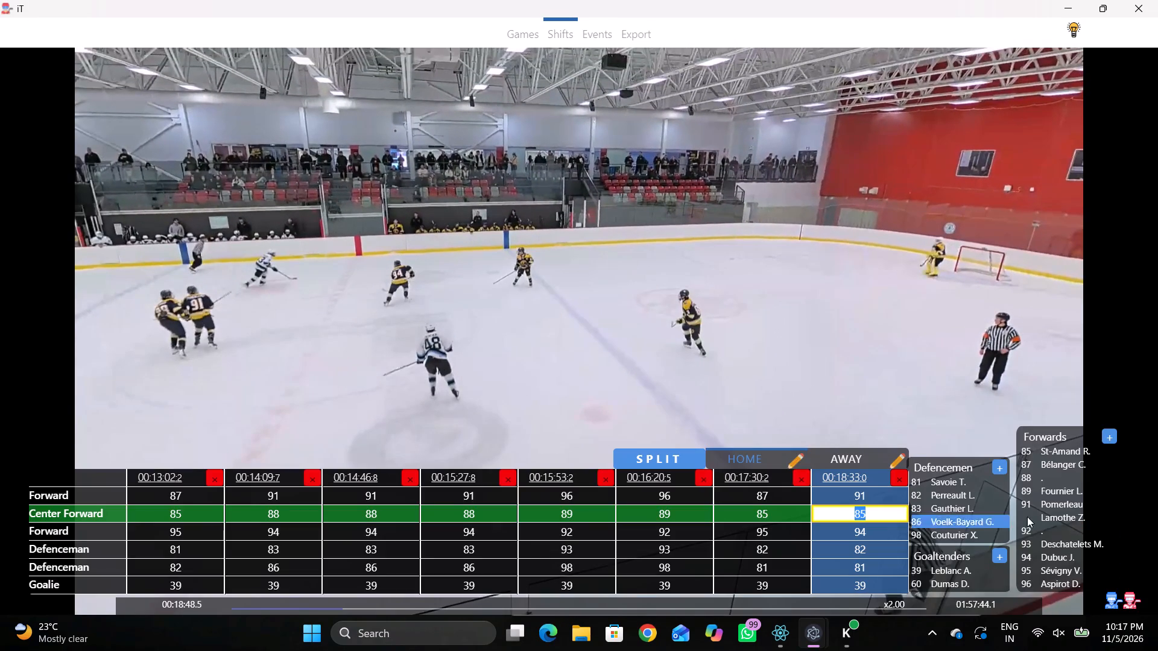
click(1030, 478)
Rewind from 00:18:48.5 to the moment of the Home change and add a new Home line at 00:18:43.1.
key(q)
key(q)
key(q)
key(q)
key(q)
key(q)
key(q)
key(q)
key(q)
key(q)
key(q)
key(q)
key(q)
key(q)
key(q)
key(q)
key(q)
key(q)
key(q)
key(q)
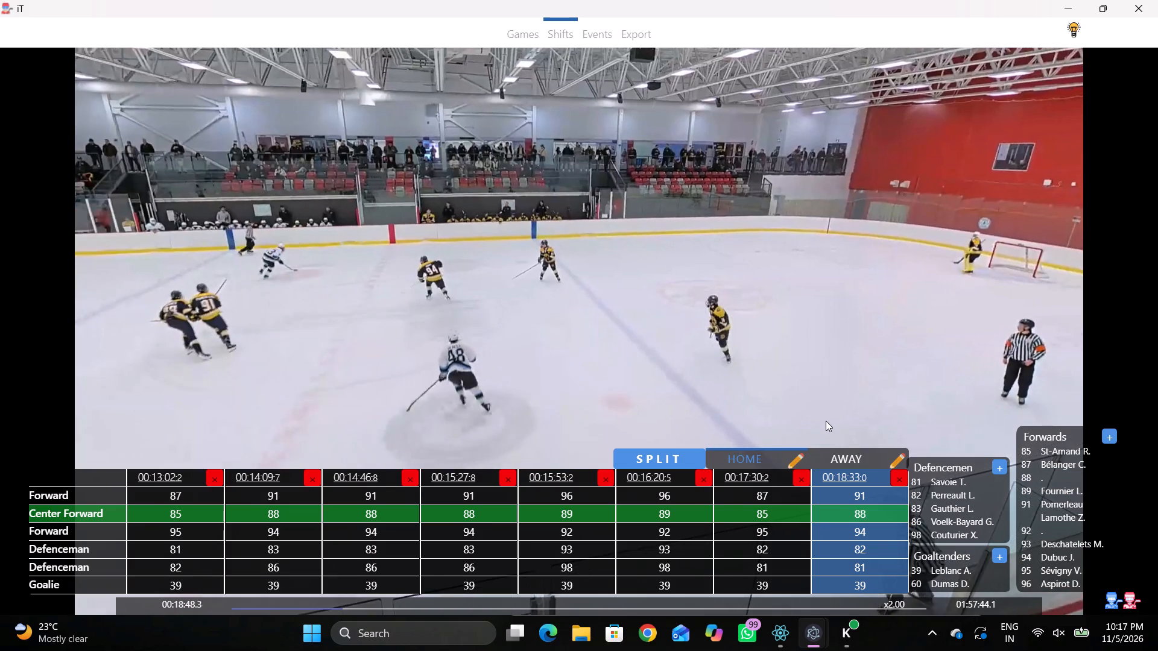
key(shift+s)
Review play to about 00:18:46.7 and set the two Defencemen in the 00:18:43.1 Home line to 86 and 98.
text(DDD)
key(space)
key(shift+d)
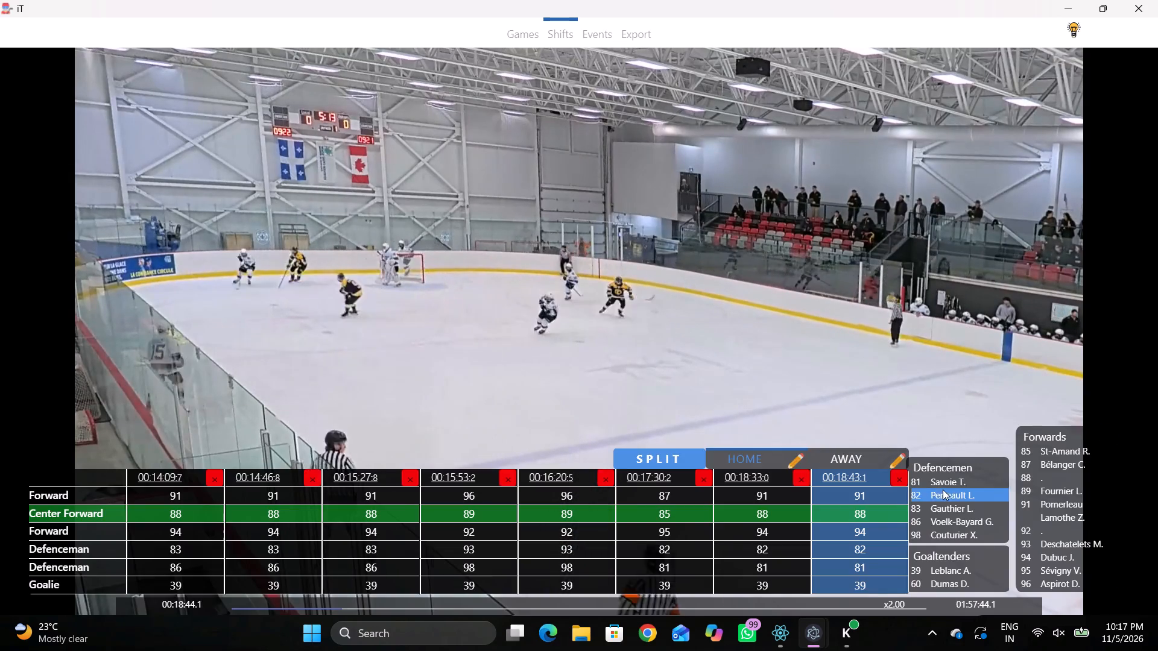
key(shift+d)
key(space)
key(shift+d)
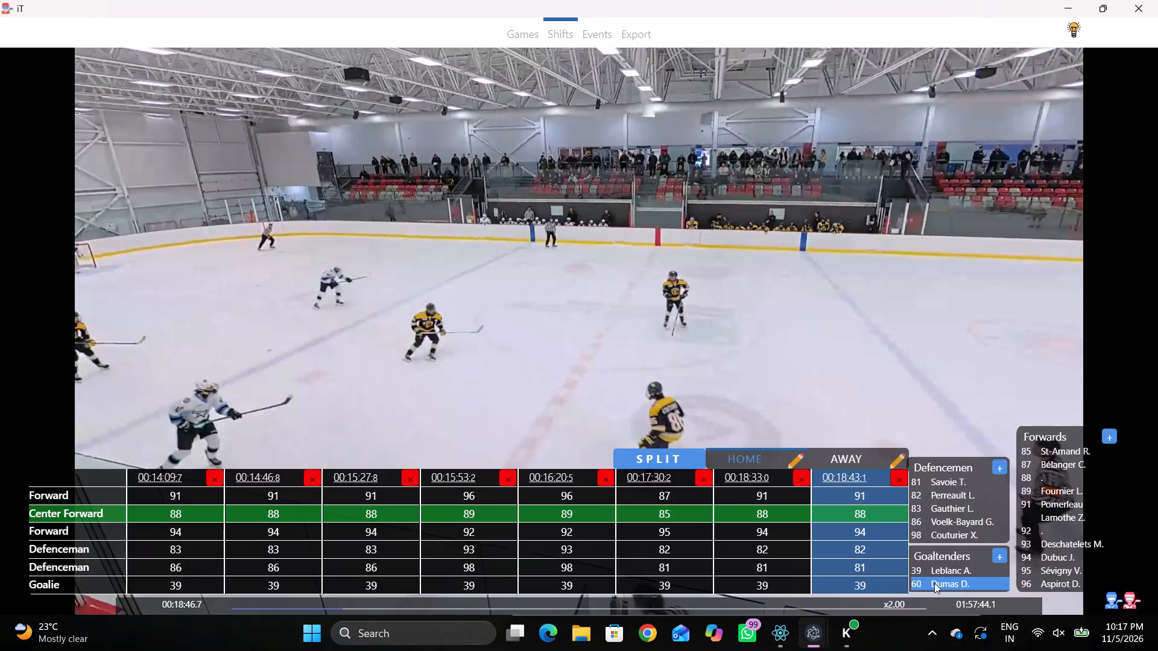
click(945, 571)
click(887, 553)
click(931, 523)
click(891, 552)
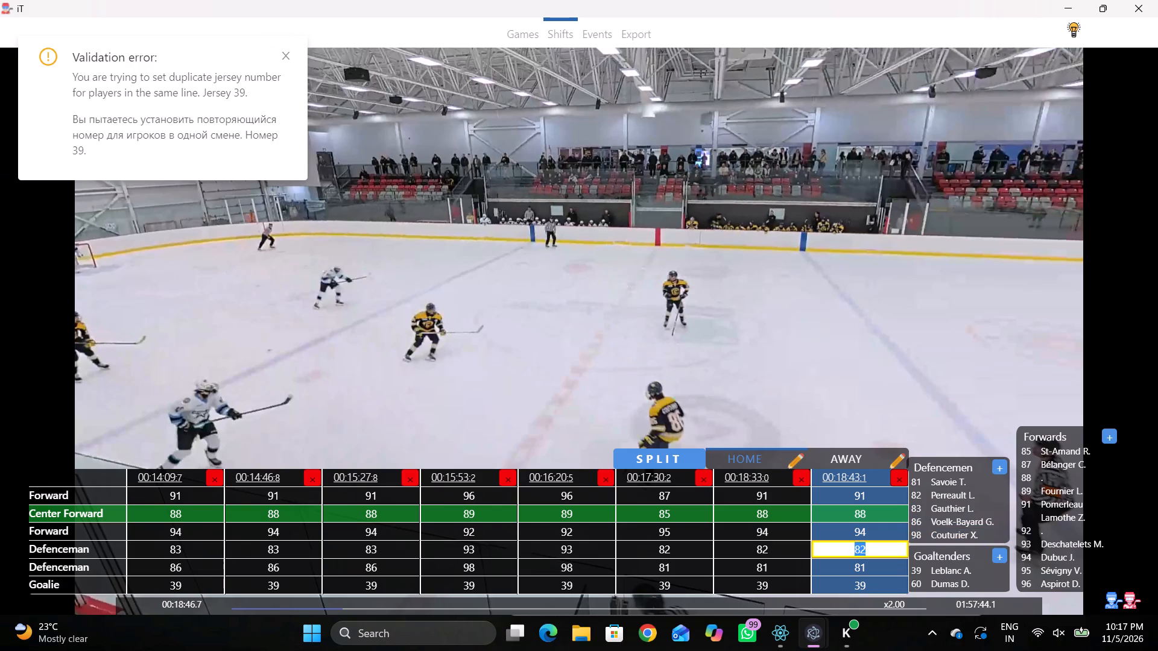
click(919, 526)
click(887, 568)
click(919, 533)
click(888, 574)
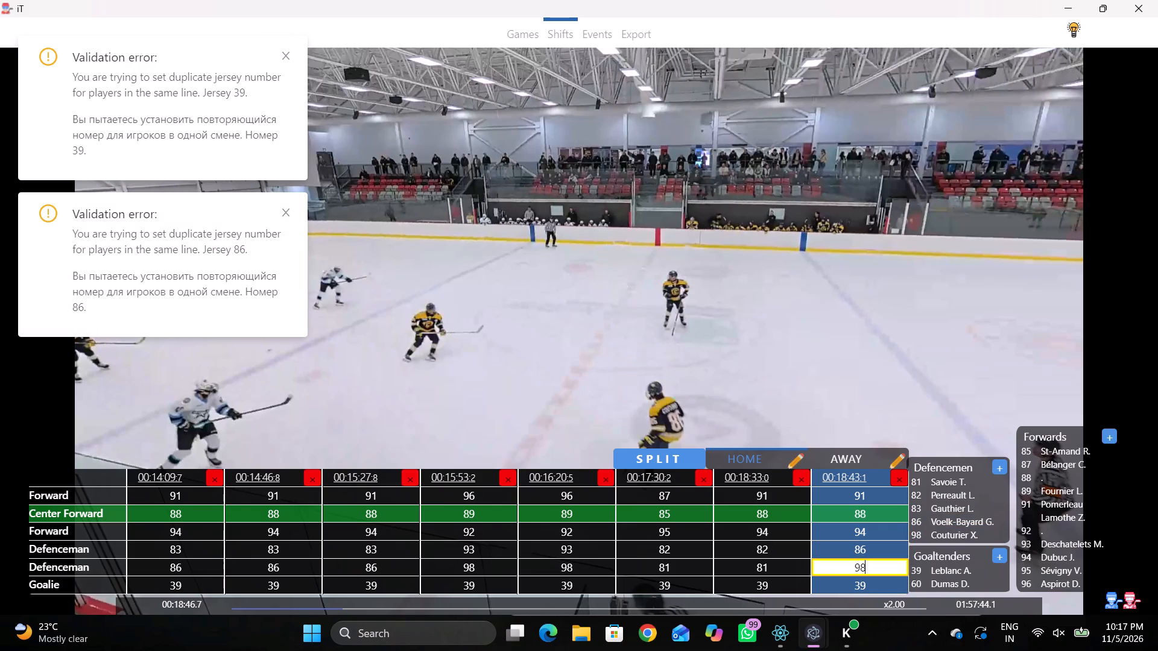
Follow play through the stoppage to the next faceoff and add a new Home line at 00:19:38.2.
key(shift+d)
key(space)
text(v)
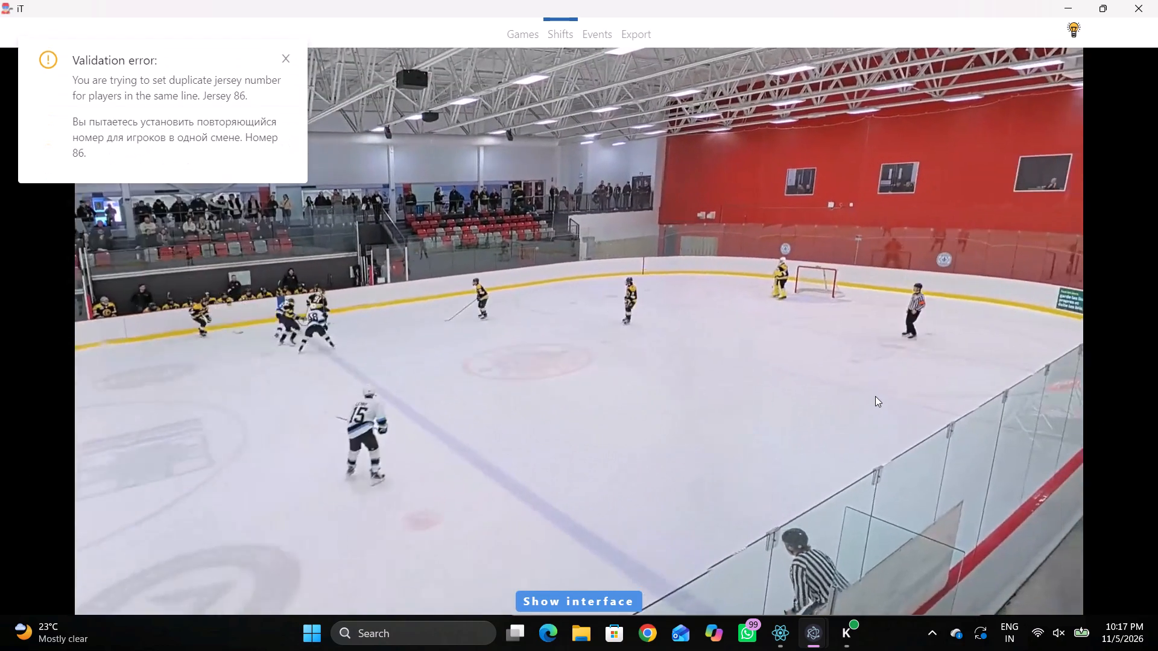
key(space)
text(r)
key(space)
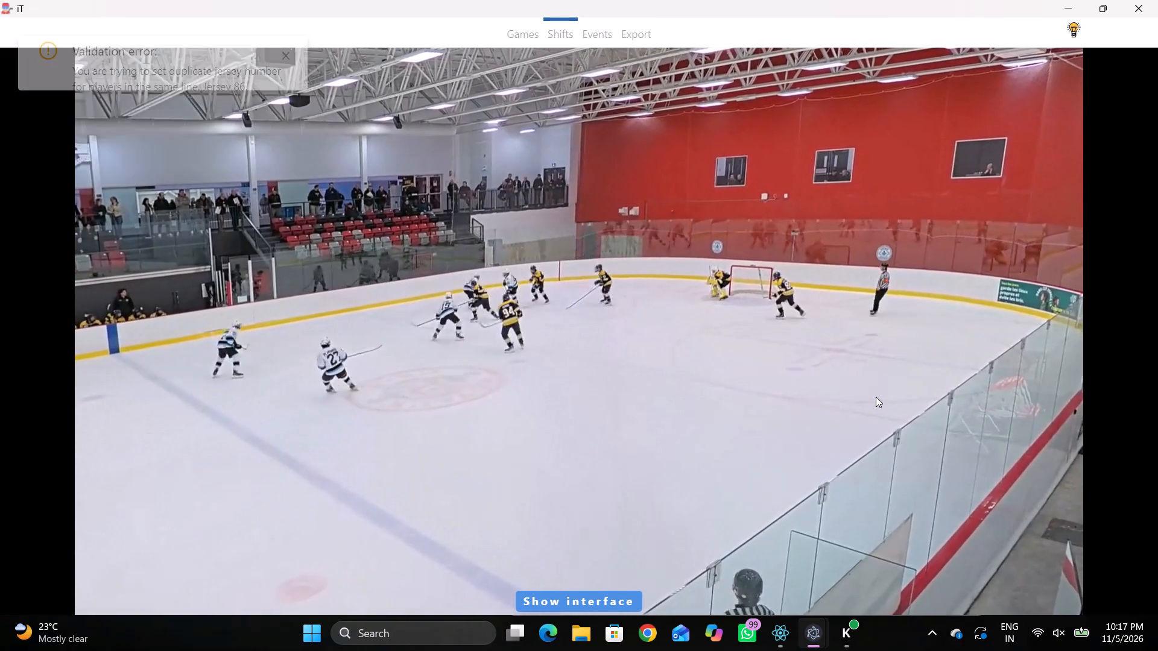
key(space)
key(space)
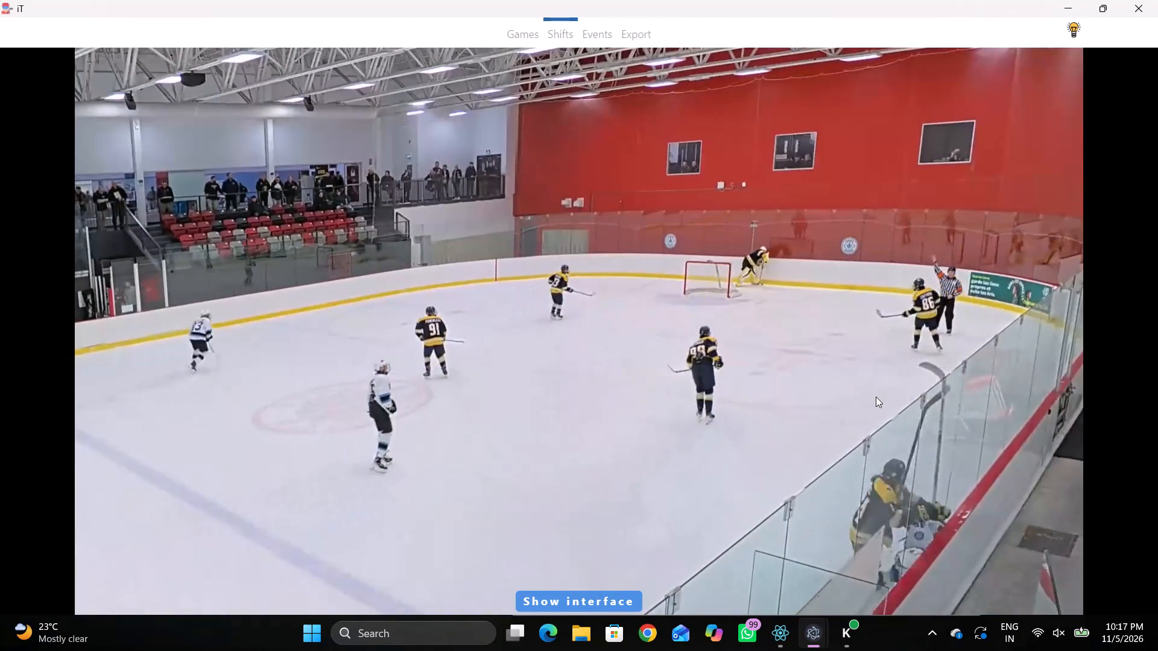
key(space)
key(space)
key(space)
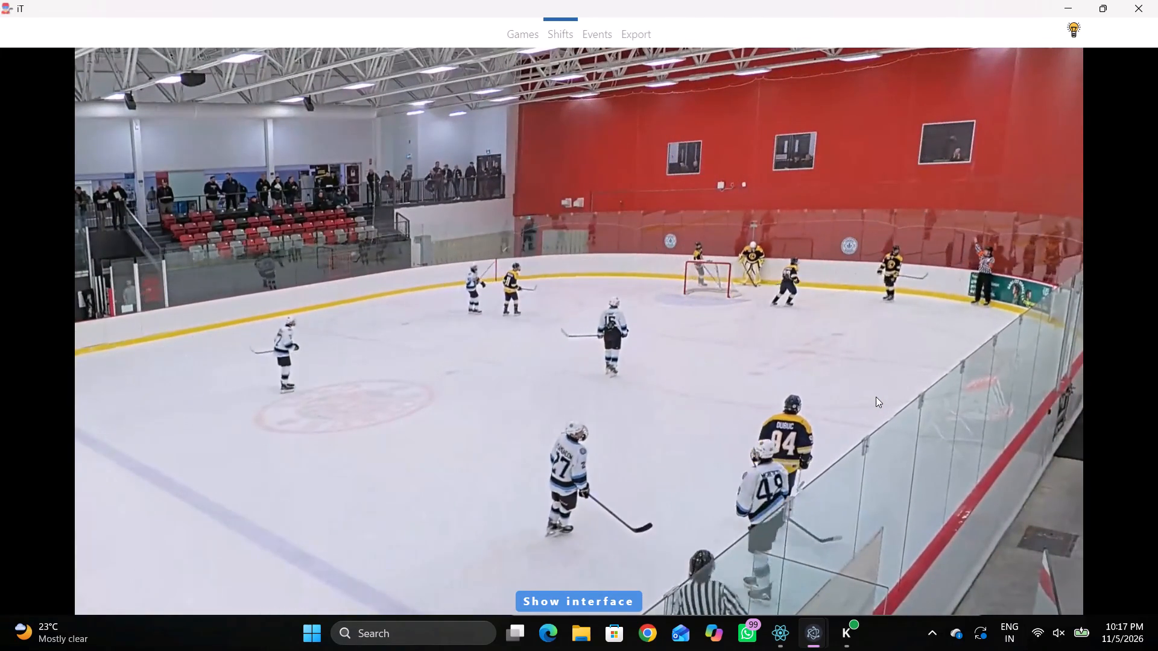
key(space)
text(c)
key(space)
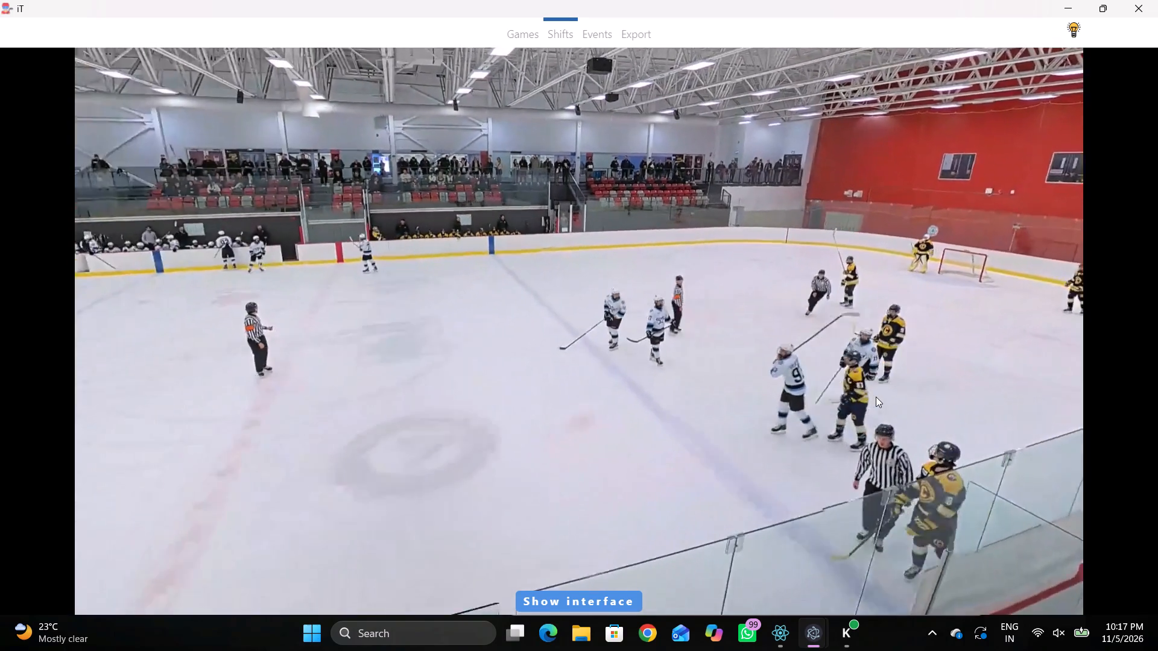
key(space)
key(space)
key(space)
key(space)
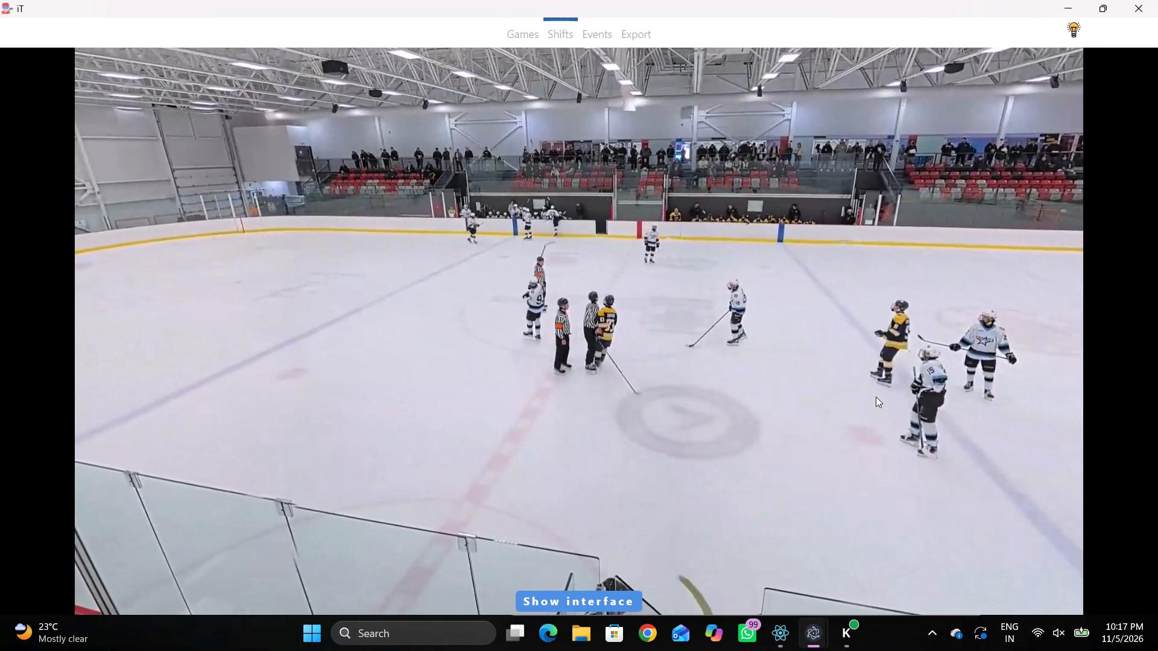
key(space)
key(space)
key(space)
key(space)
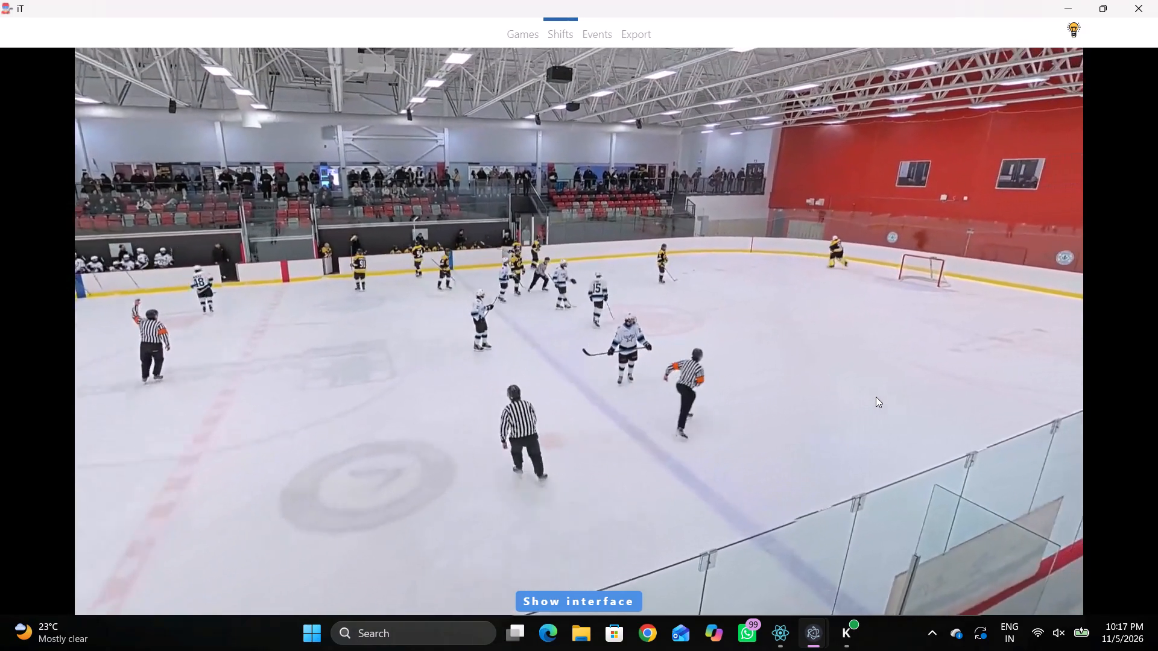
text(c)
key(space)
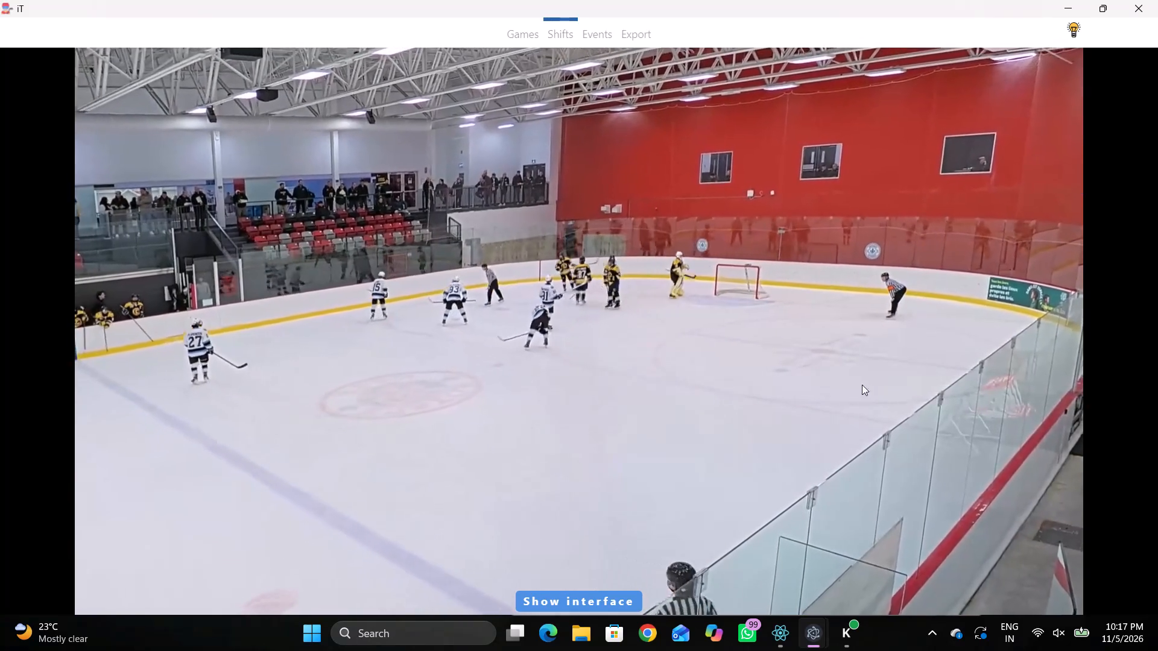
key(space)
key(shift+s)
Clear the Forward, Center Forward and Defenceman numbers in the 00:19:38.2 Home line, keeping the goalie.
key(shift+d)
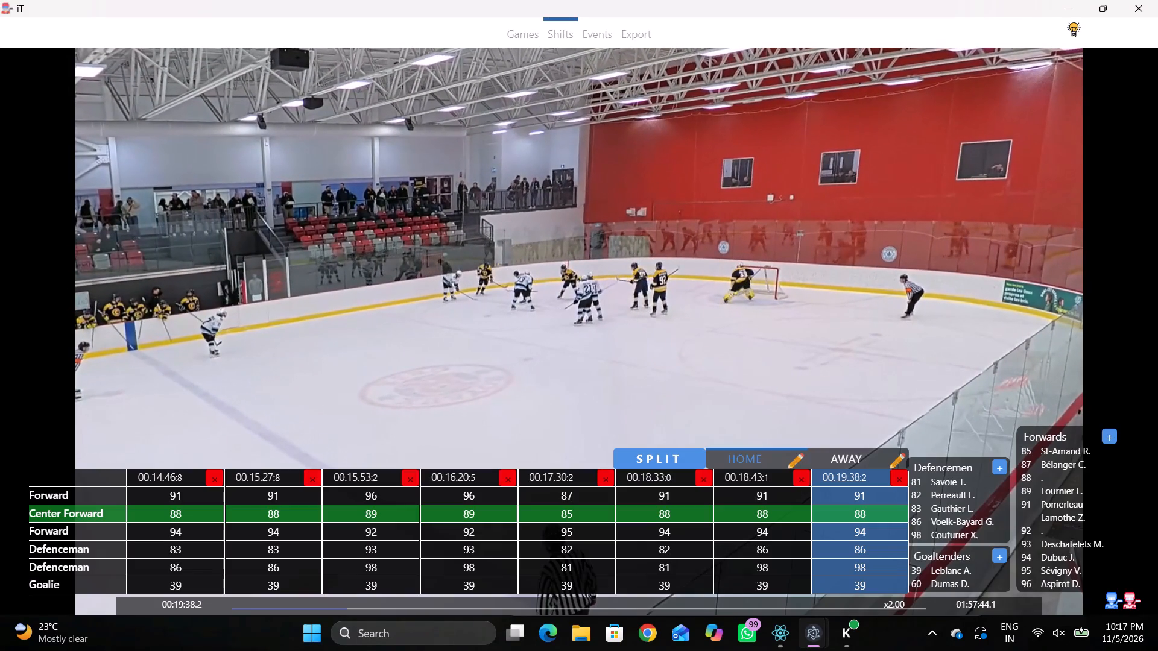
click(870, 497)
key(BackSpace)
key(BackSpace)
key(Tab)
key(BackSpace)
key(Tab)
key(Tab)
key(BackSpace)
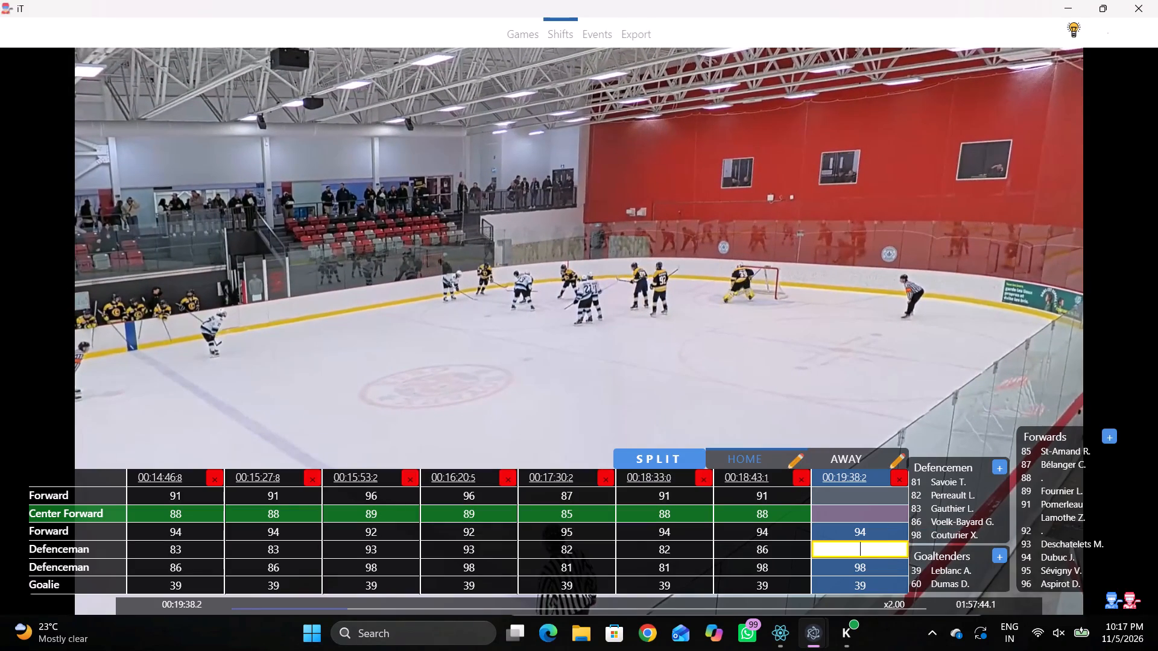
key(Tab)
key(BackSpace)
key(BackSpace)
click(873, 529)
key(BackSpace)
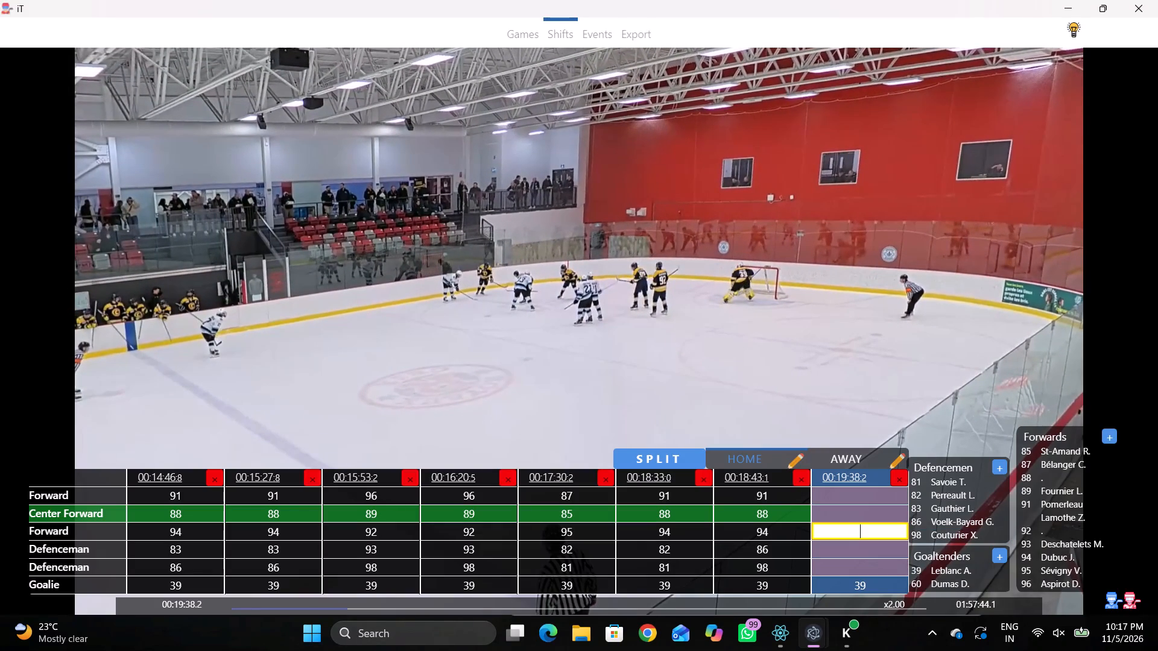
Play to about 00:19:49.6 and set the Center Forward in the 00:19:38.2 Home line to 87.
text(D)
key(space)
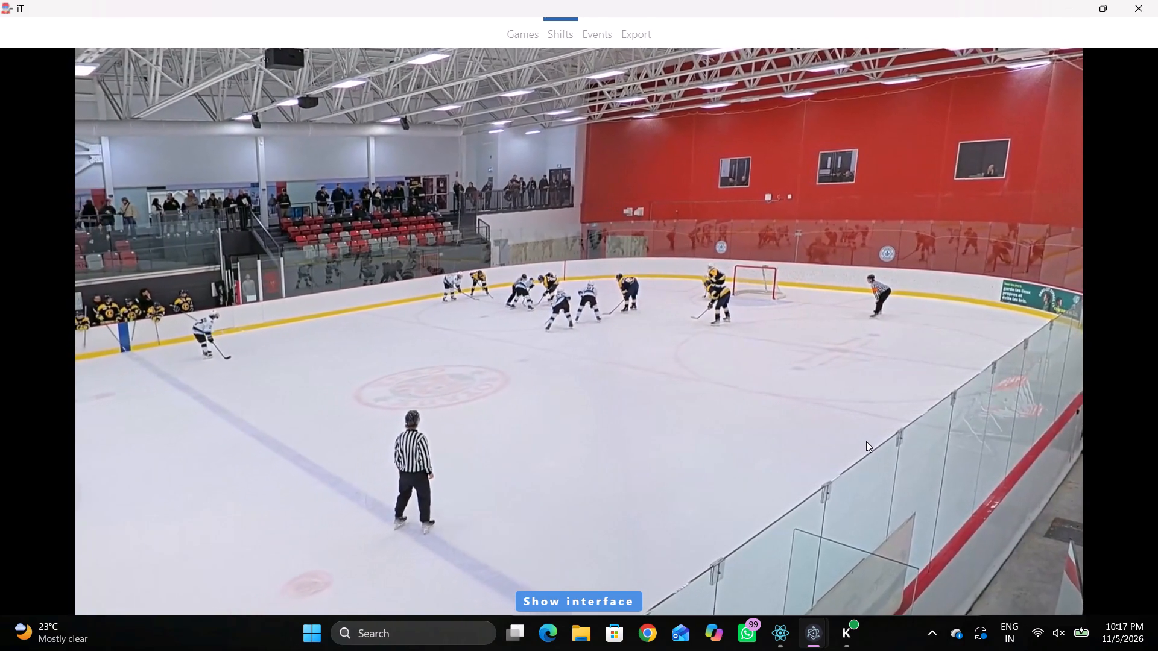
key(space)
key(space)
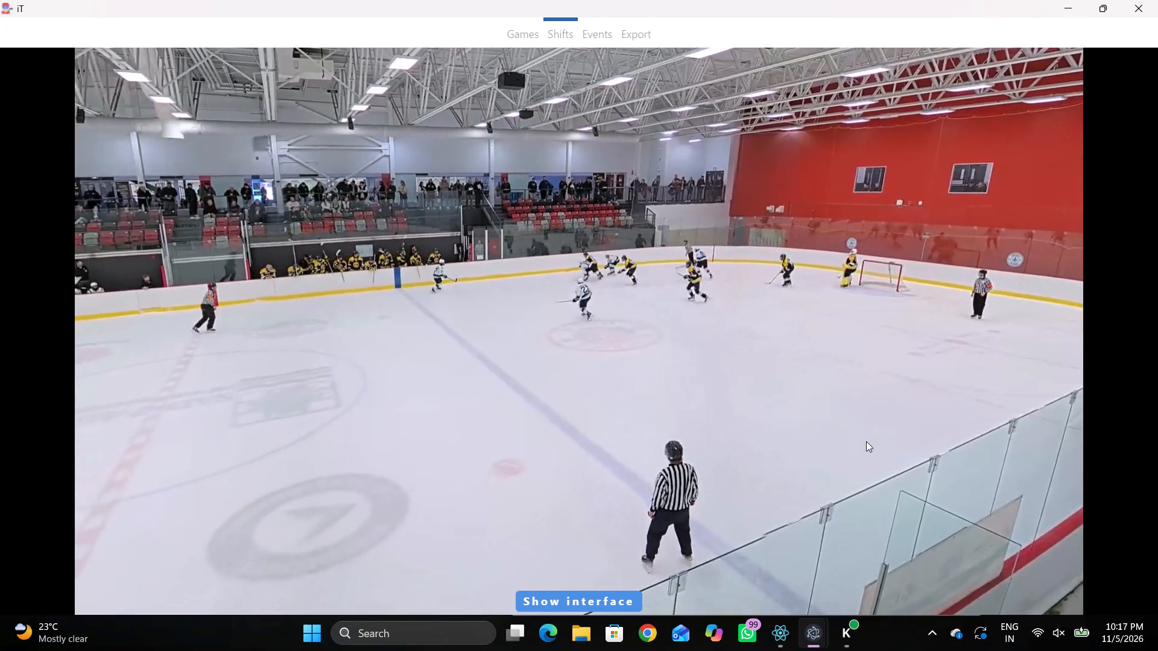
key(space)
text(q)
key(q)
key(q)
key(q)
key(q)
key(q)
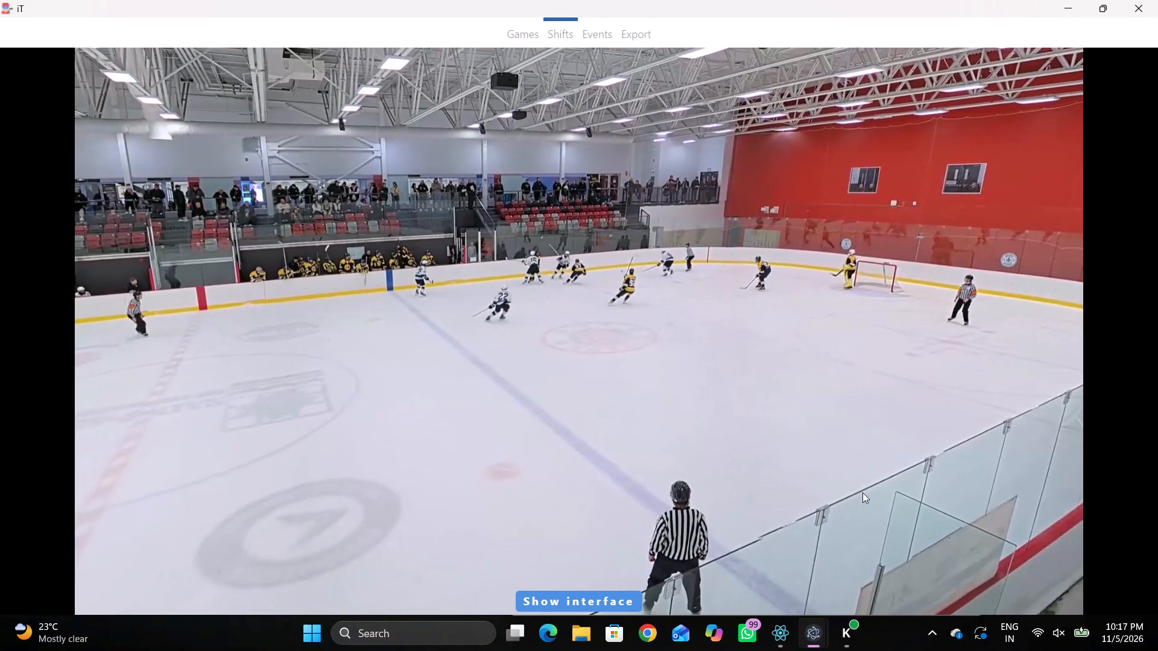
key(shift+d)
click(860, 517)
click(1036, 468)
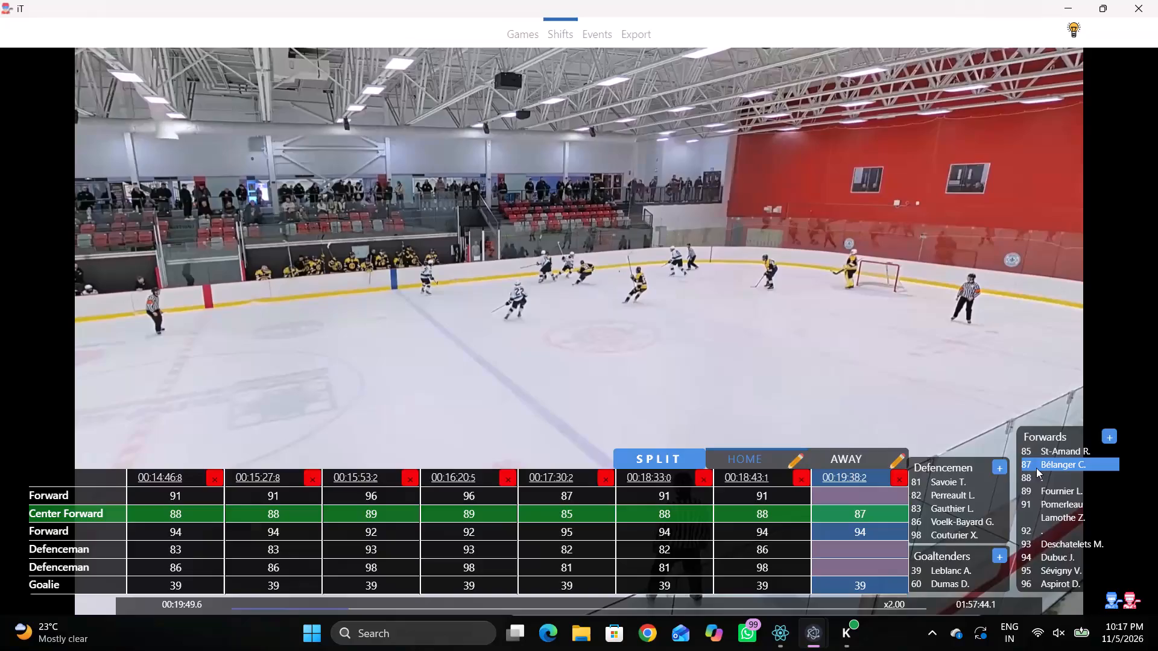
Play to about 00:19:50.4 and set the second Forward in the 00:19:38.2 Home line to 92.
key(shift+d)
key(space)
key(space)
key(shift+d)
click(840, 530)
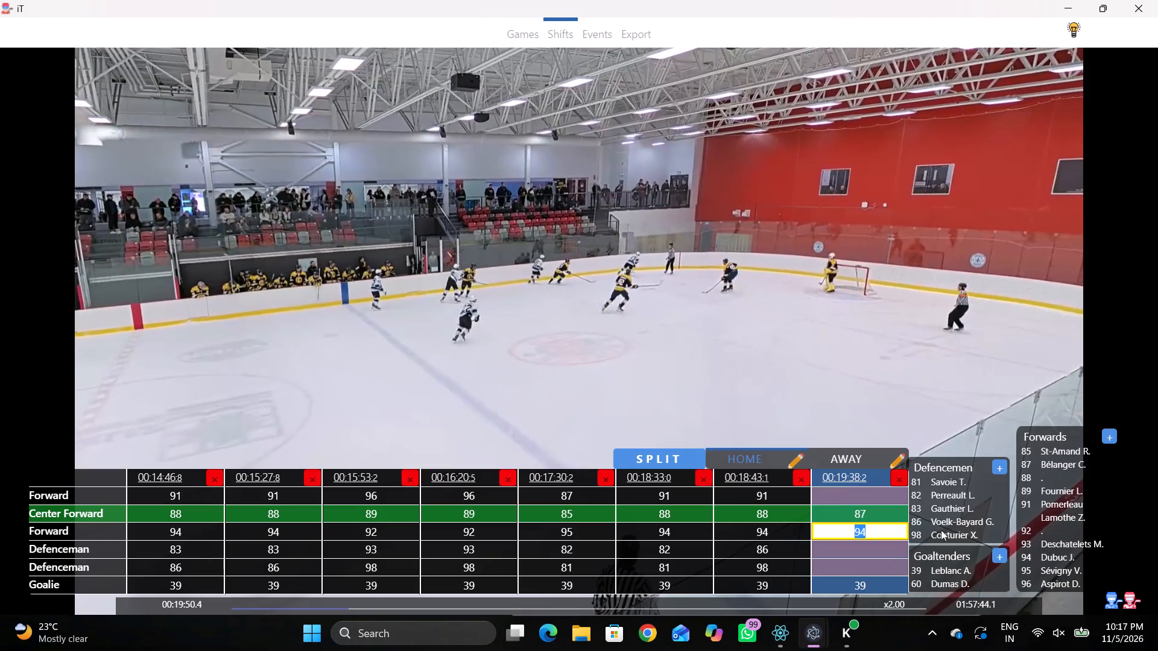
click(1033, 530)
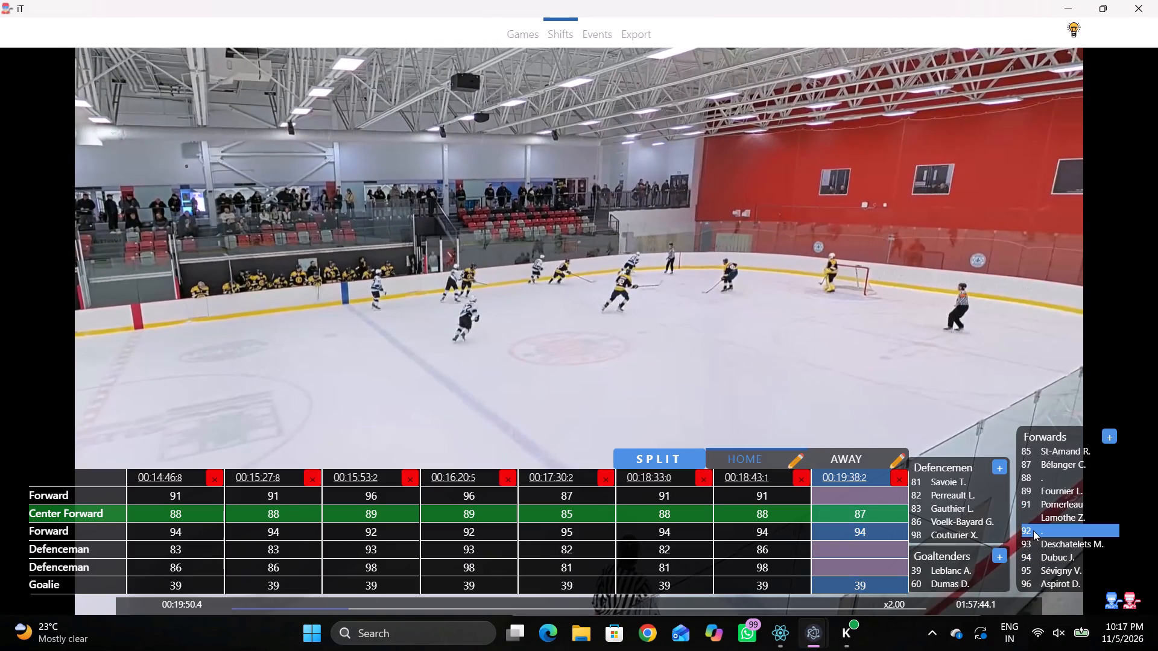
Play to about 00:19:53.0 and set the second Defenceman in the 00:19:38.2 Home line to 98.
key(shift+d)
key(space)
key(space)
key(space)
key(space)
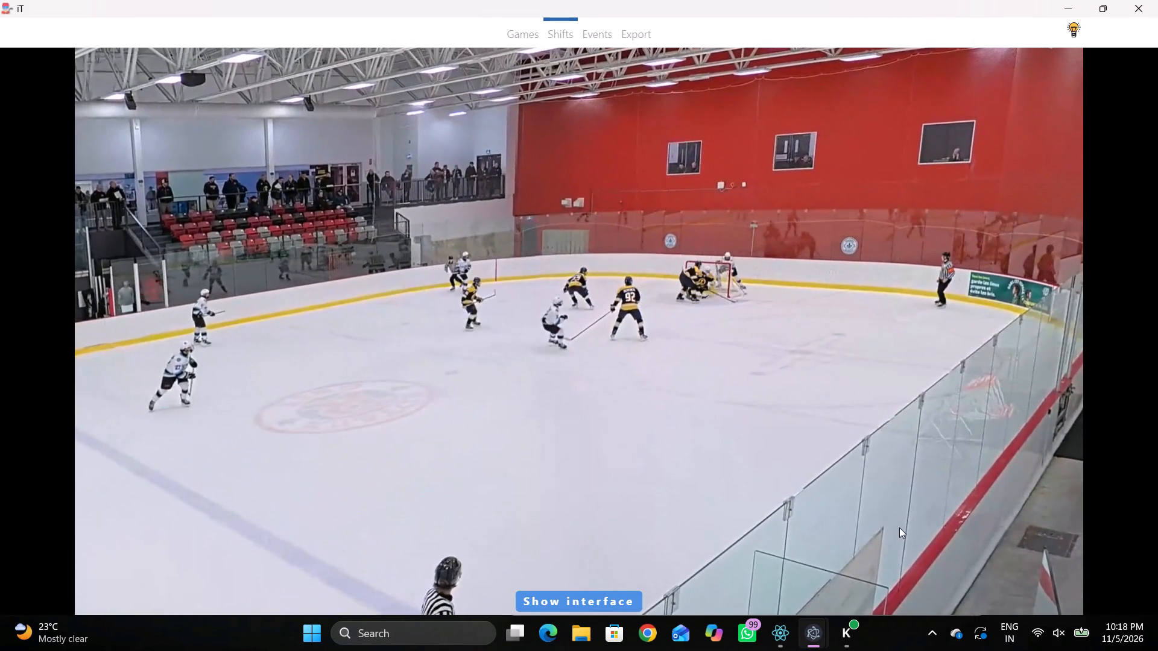
key(shift+d)
click(848, 567)
click(970, 535)
Review play around 00:19:54.9 and set the first Defenceman in the 00:19:38.2 Home line to 86.
key(space)
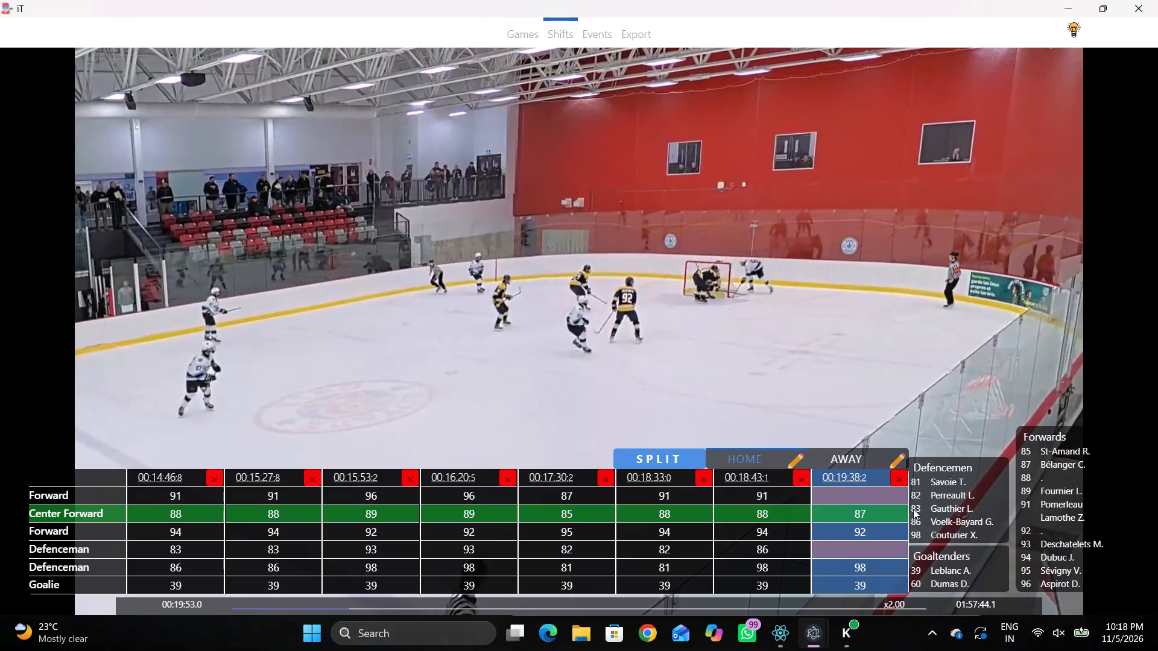
key(space)
key(space)
key(space)
key(space)
key(space)
key(q)
key(q)
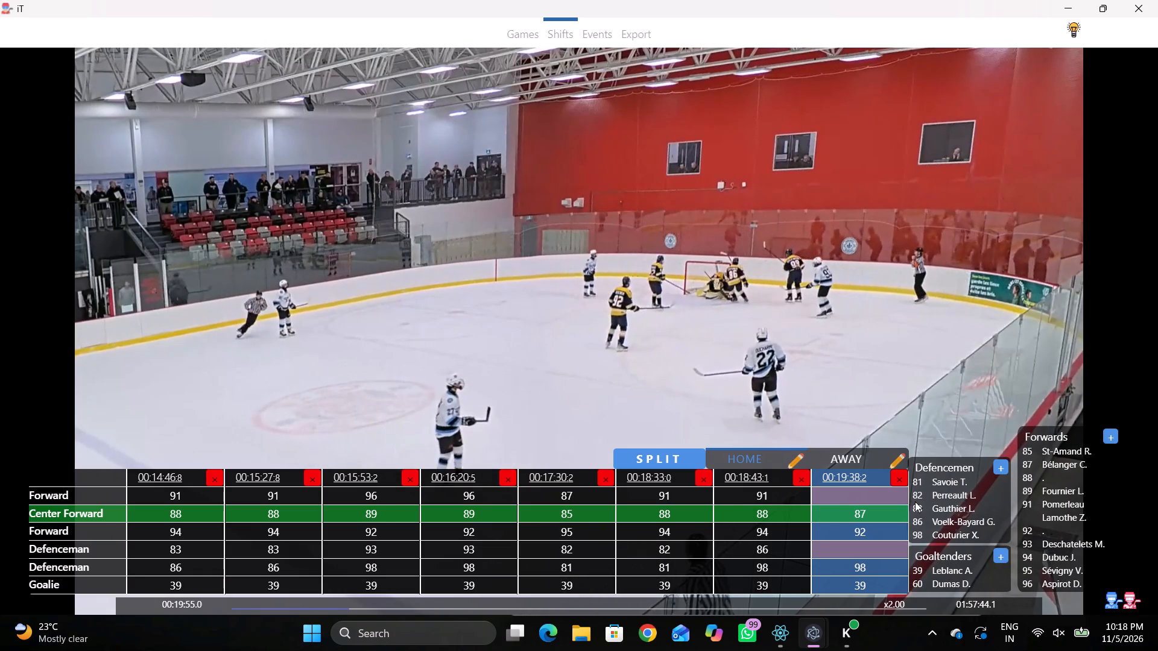
key(space)
key(space)
key(q)
key(q)
key(q)
key(q)
key(q)
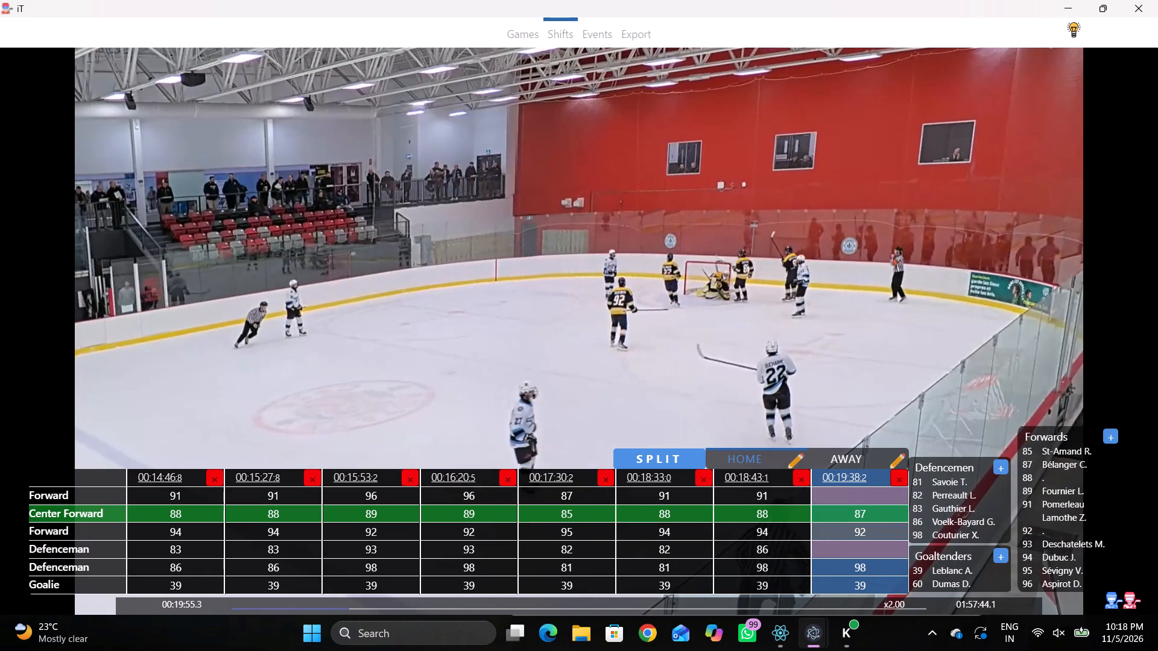
key(q)
key(q)
key(q)
click(863, 547)
click(946, 519)
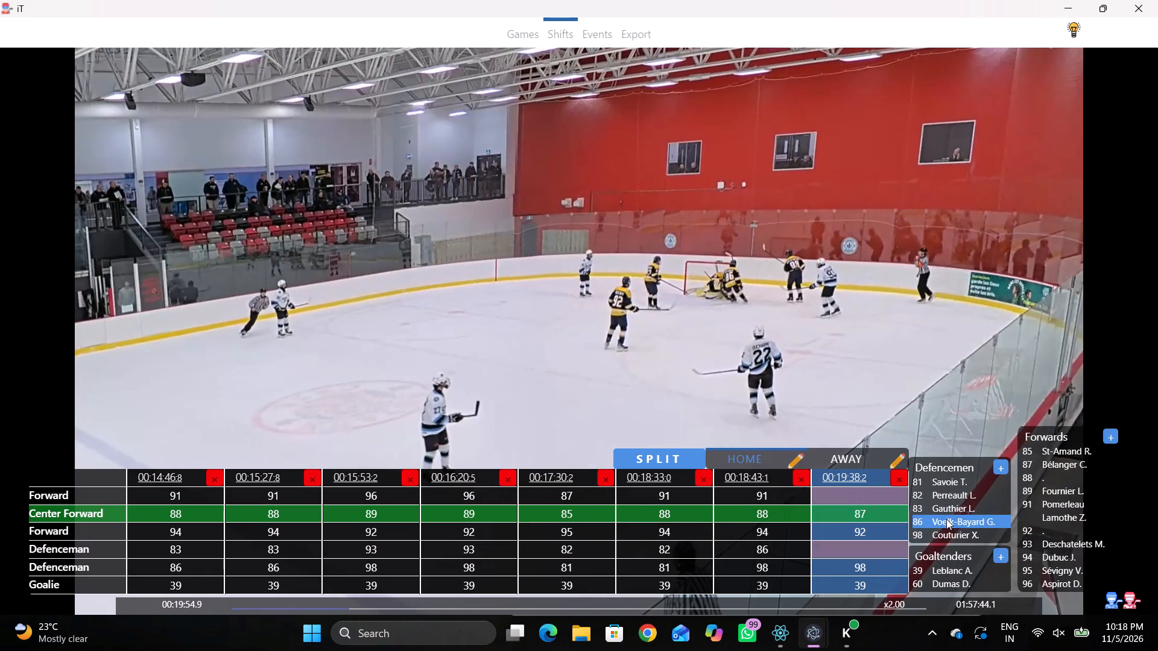
Follow play through the stoppage to the next faceoff and add a new Home line at about 00:20:09.9.
key(shift+d)
key(space)
key(space)
key(space)
key(space)
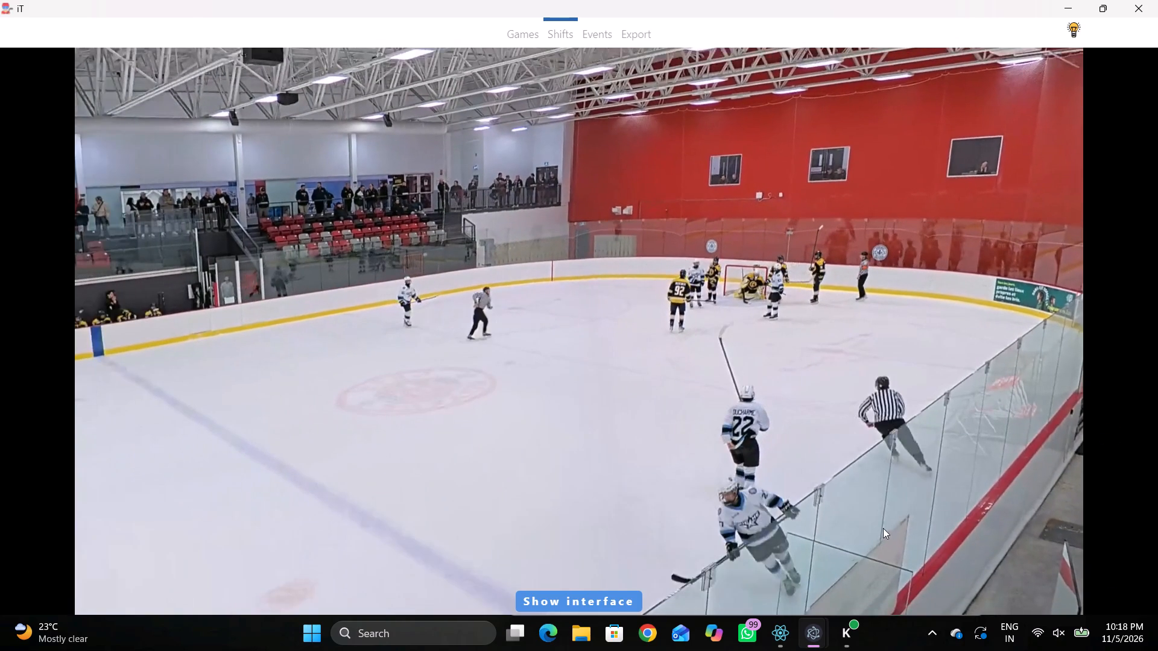
key(shift+d)
key(shift+d)
key(space)
key(shift+d)
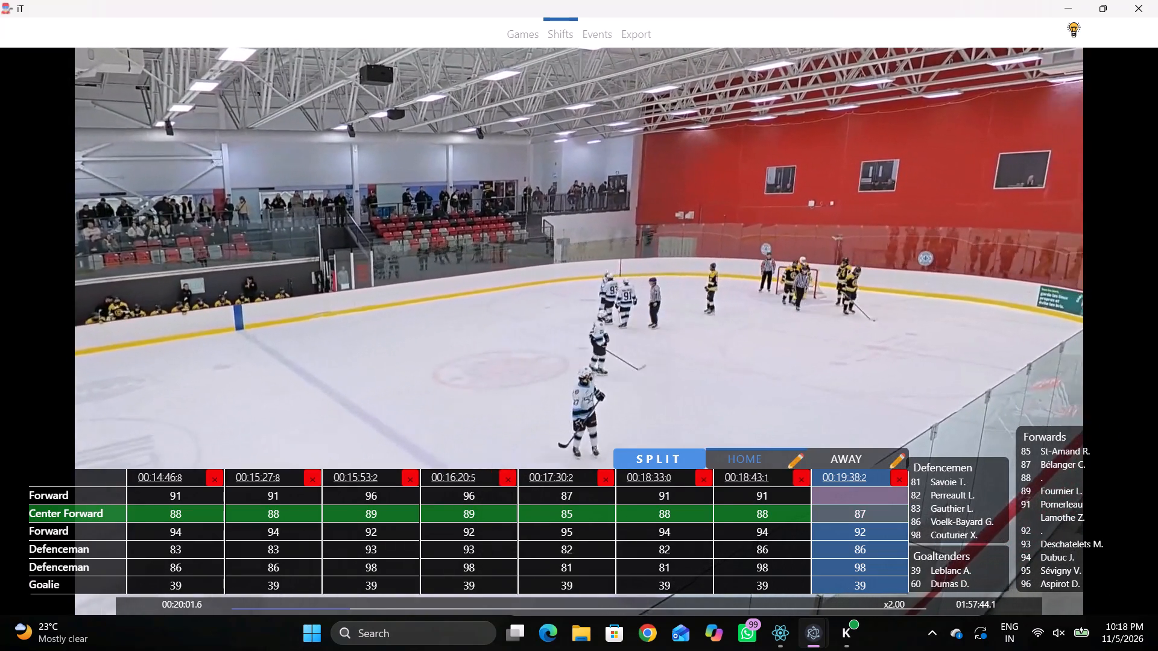
text(c)
key(space)
key(space)
key(space)
key(space)
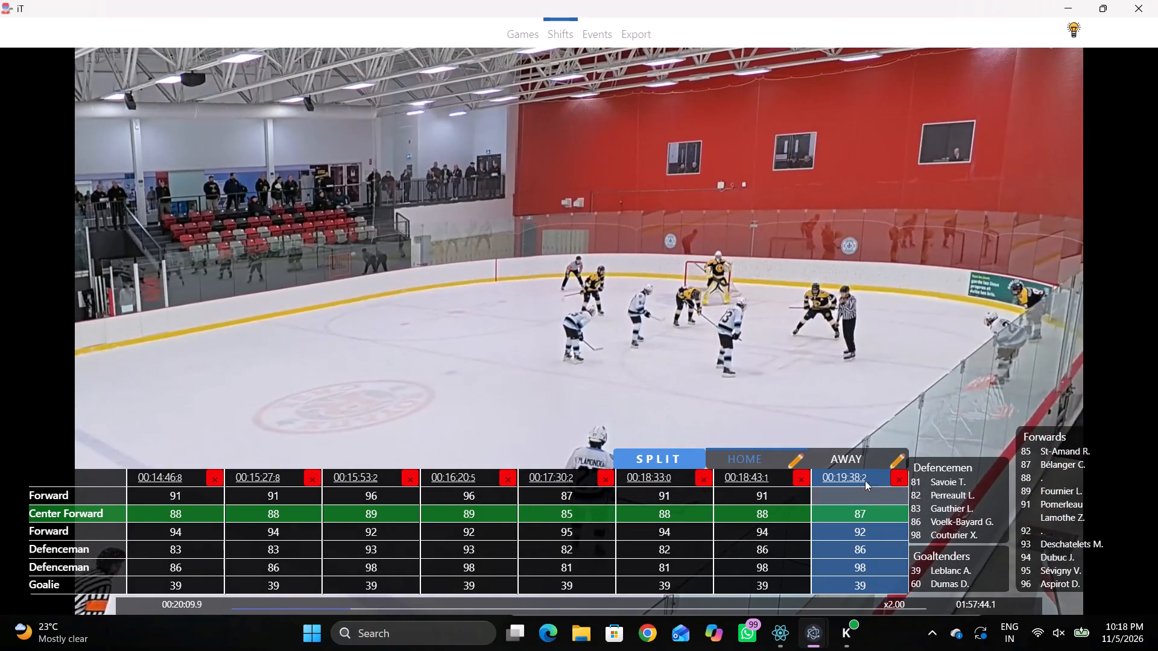
key(shift+s)
Follow play through the stoppages to the end-zone faceoff at about 00:21:29.7 and add a new Home line there.
text(DDD)
key(space)
key(c)
key(space)
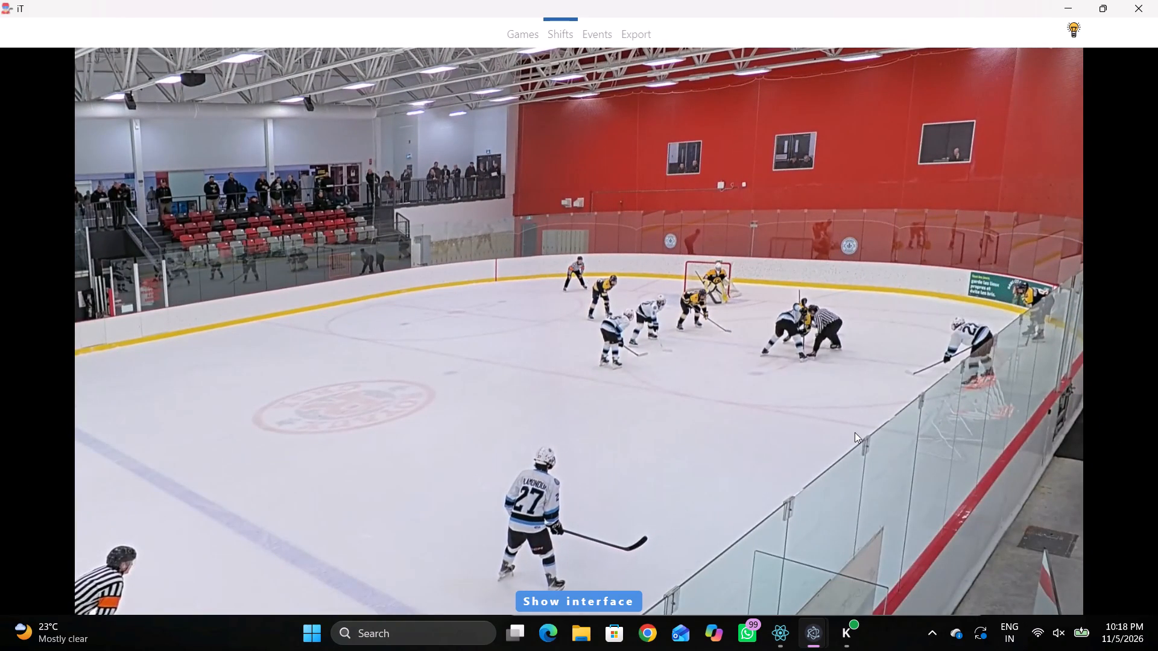
key(space)
key(space)
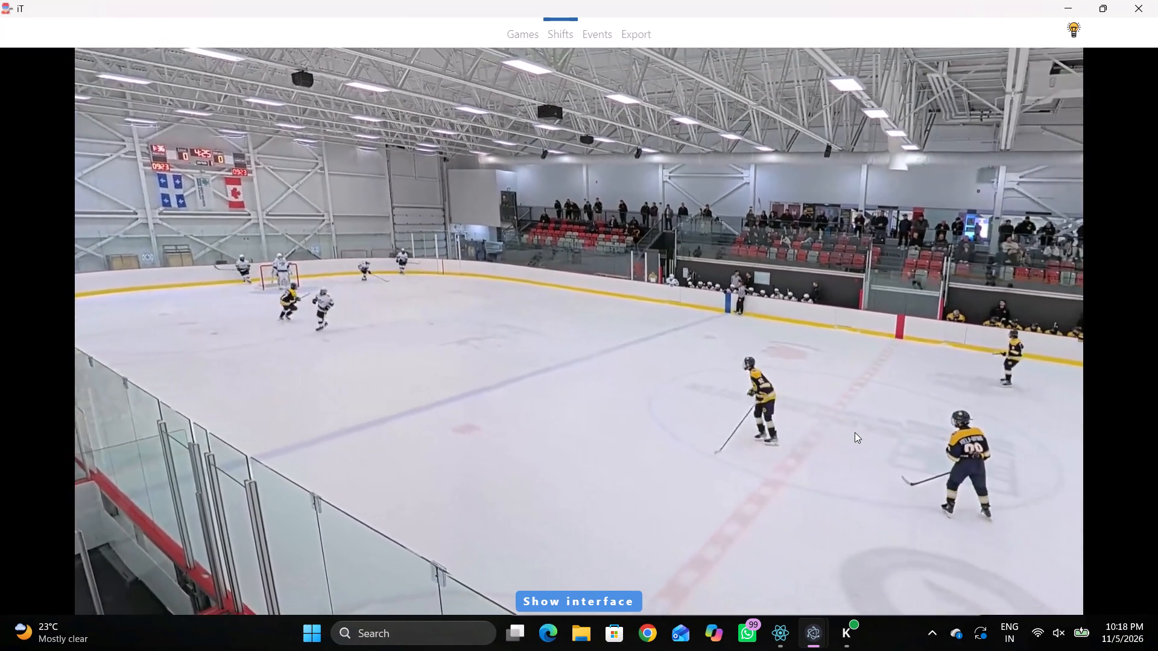
text(c ccc)
key(space)
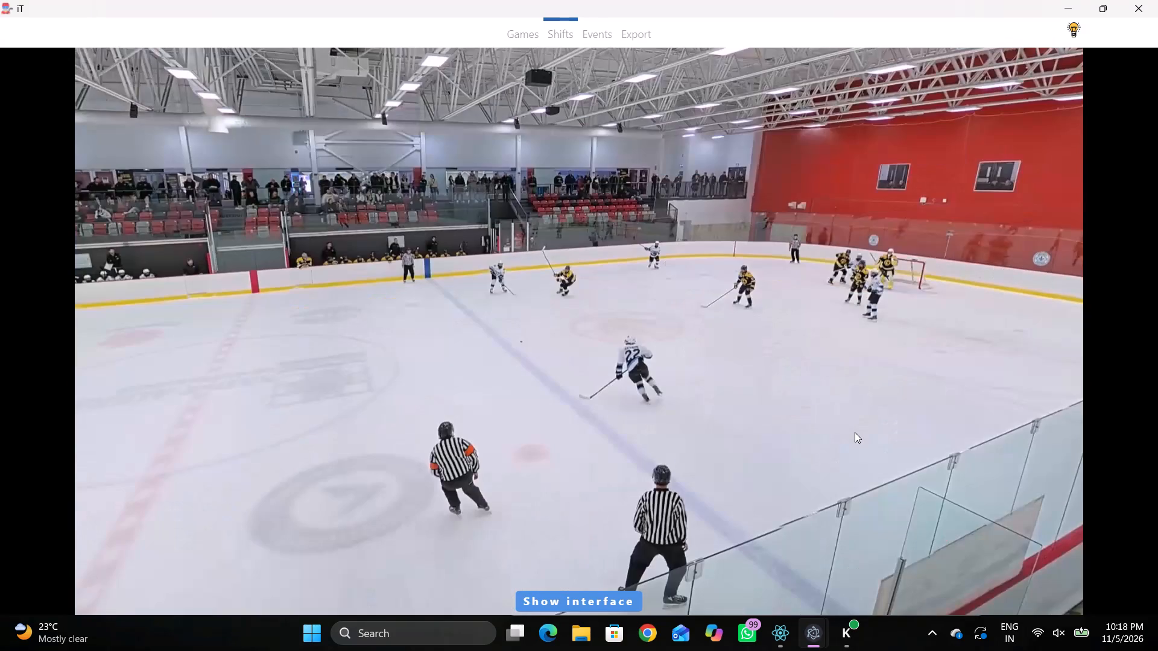
key(c)
text(c)
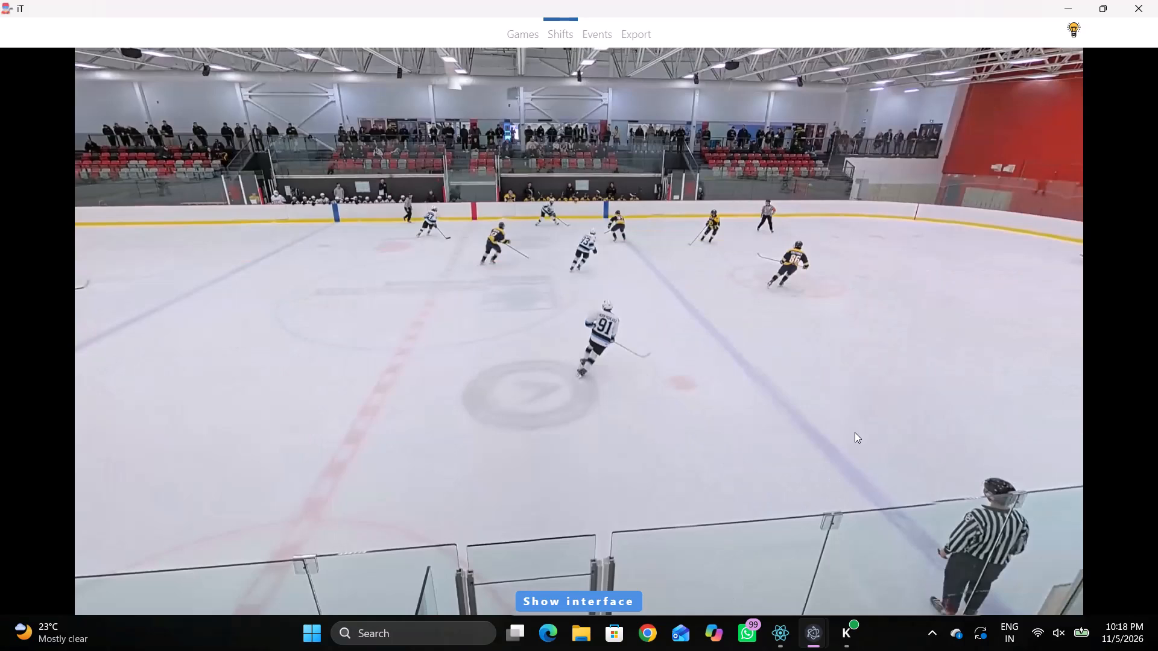
key(space)
key(space)
key(space)
text(cc)
key(space)
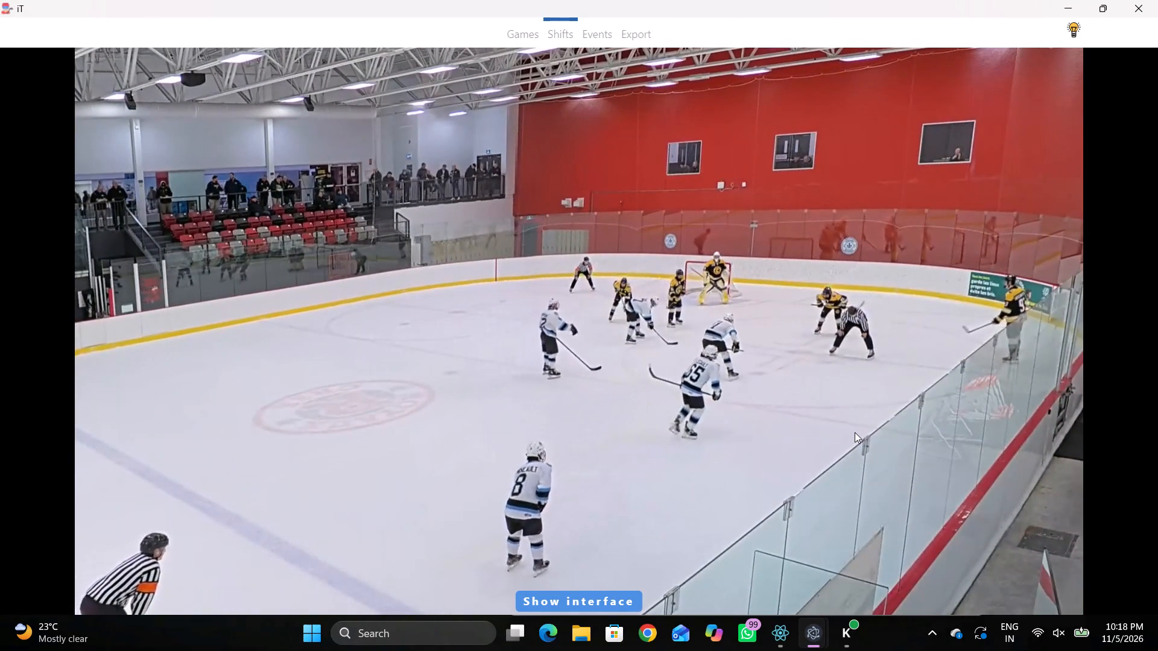
key(space)
key(shift+s)
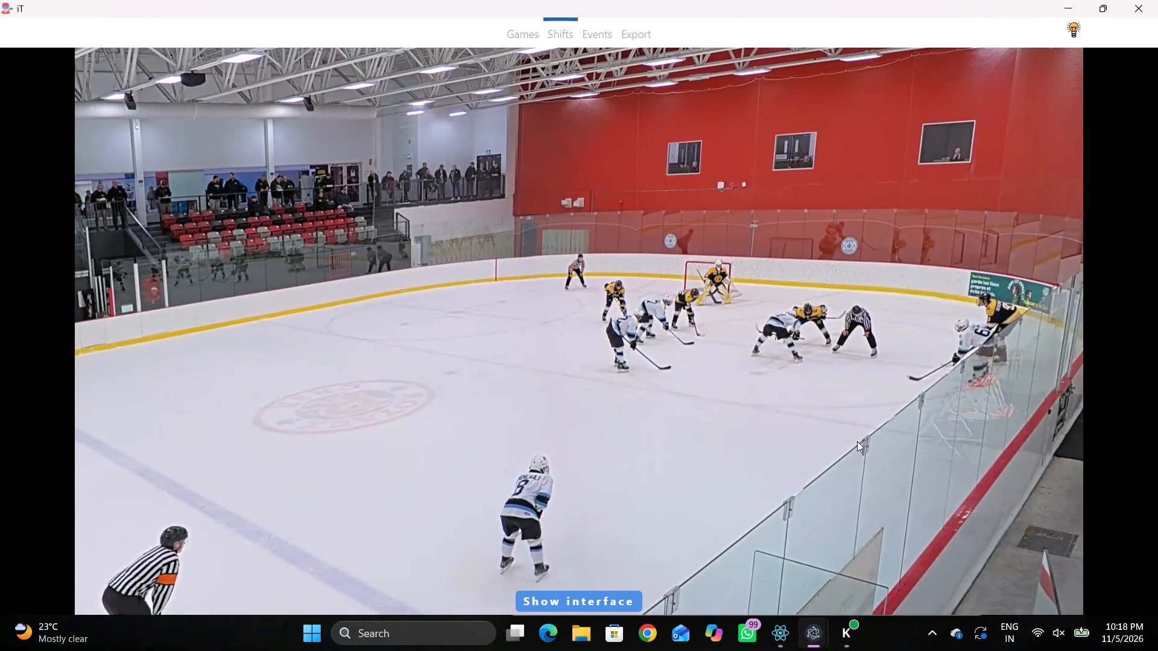
Clear the Center Forward, second Forward and both Defenceman entries in the 00:21:29.7 Home line.
key(shift+d)
click(862, 515)
key(BackSpace)
key(BackSpace)
key(Tab)
key(BackSpace)
key(Tab)
key(BackSpace)
key(Tab)
key(BackSpace)
key(BackSpace)
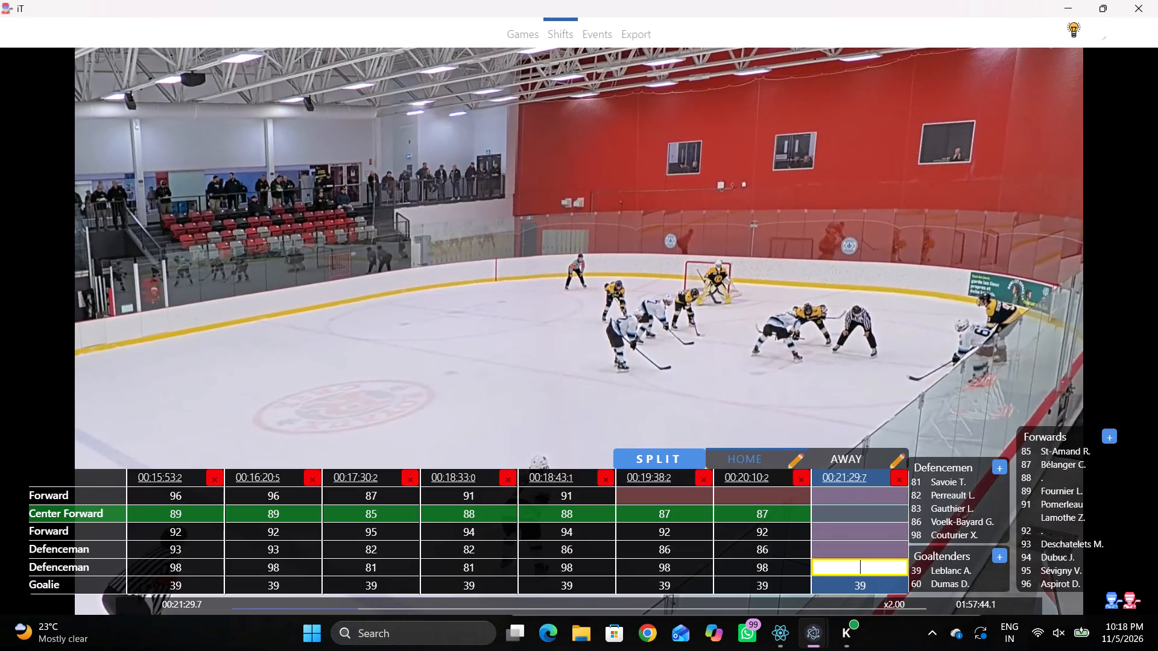
text(D)
Follow play to about 00:21:44.6 and set the second Forward in the 00:21:29.7 Home line to 95.
key(space)
key(space)
key(space)
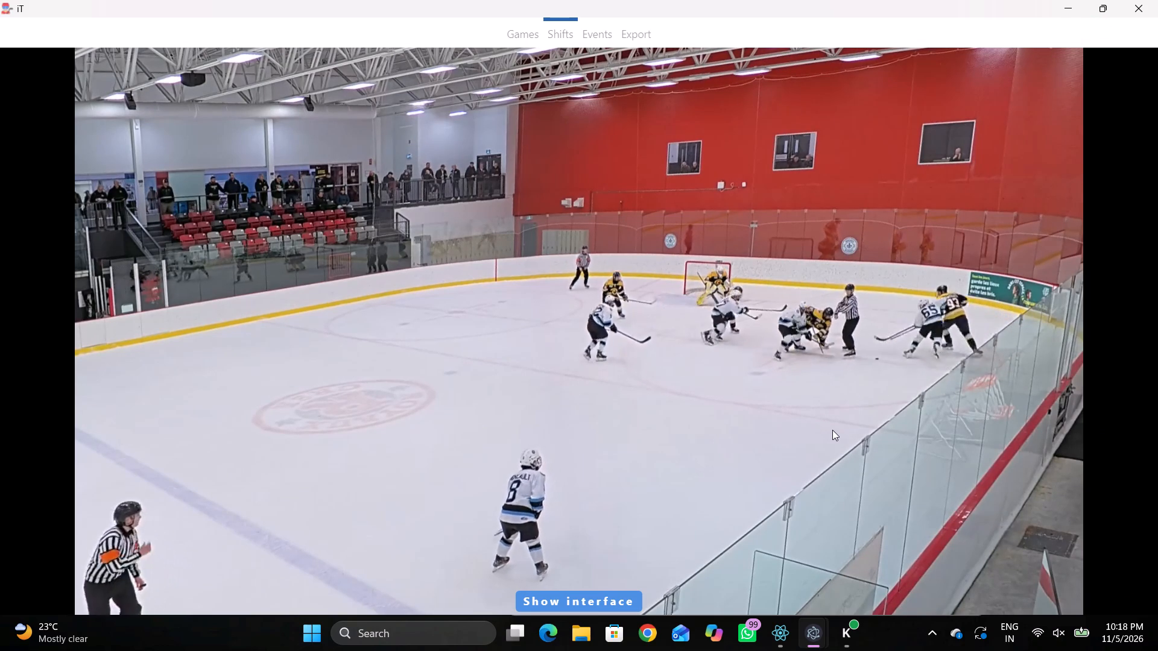
key(space)
key(space)
key(space)
key(space)
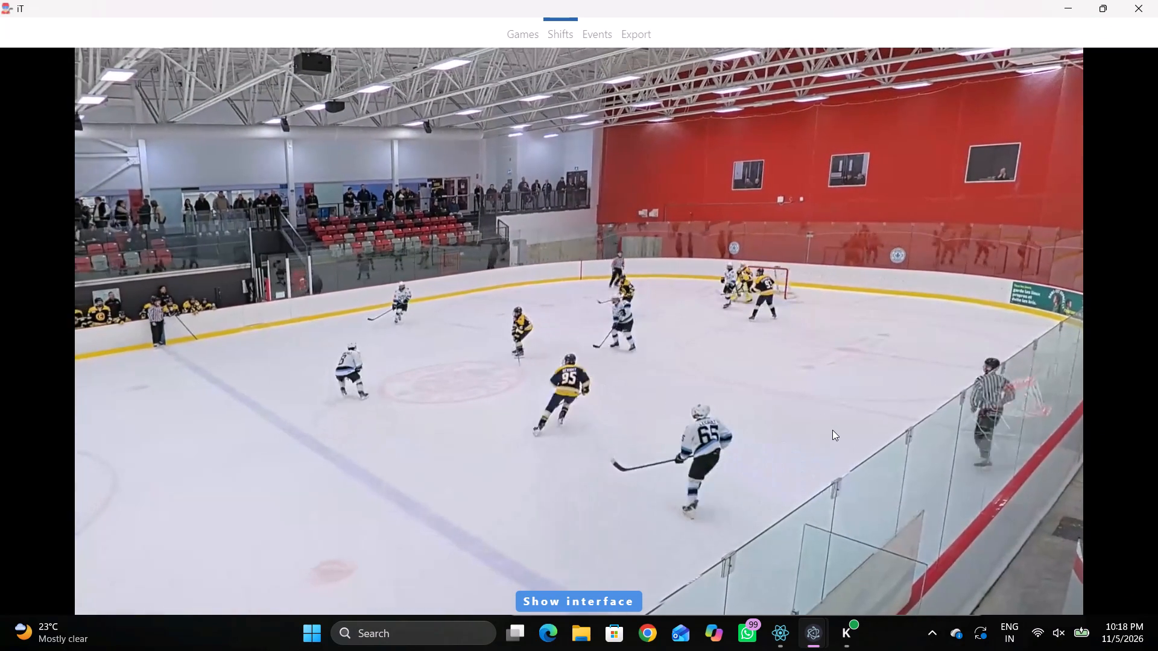
key(space)
key(space)
key(space)
key(space)
key(space)
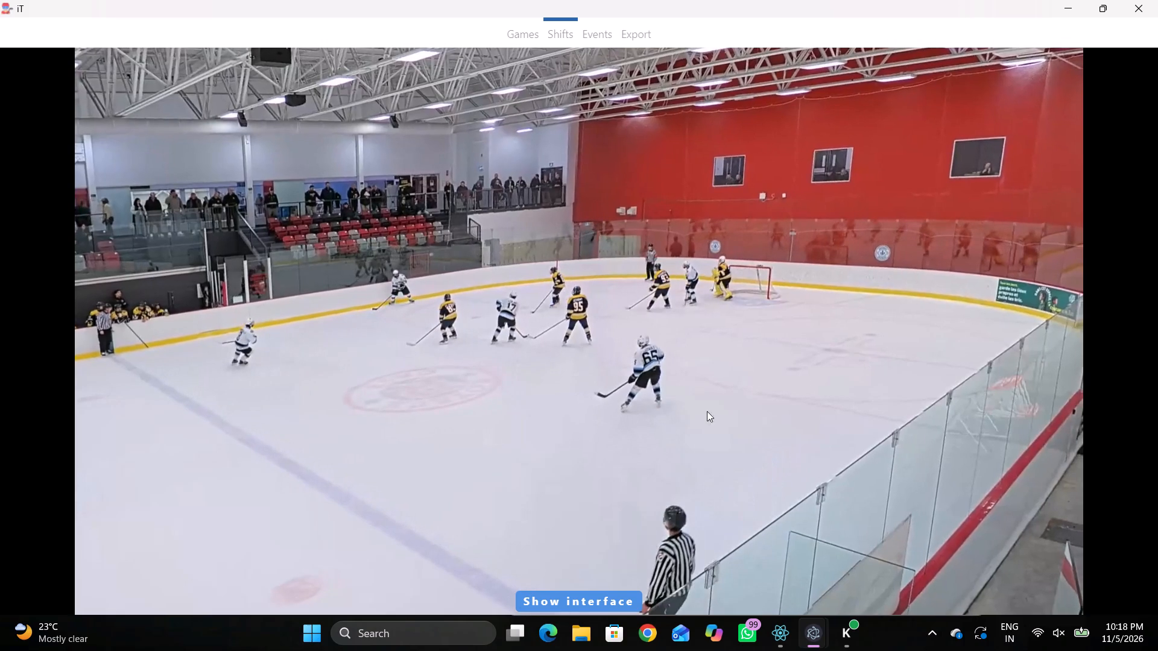
key(shift+d)
click(870, 533)
click(1034, 565)
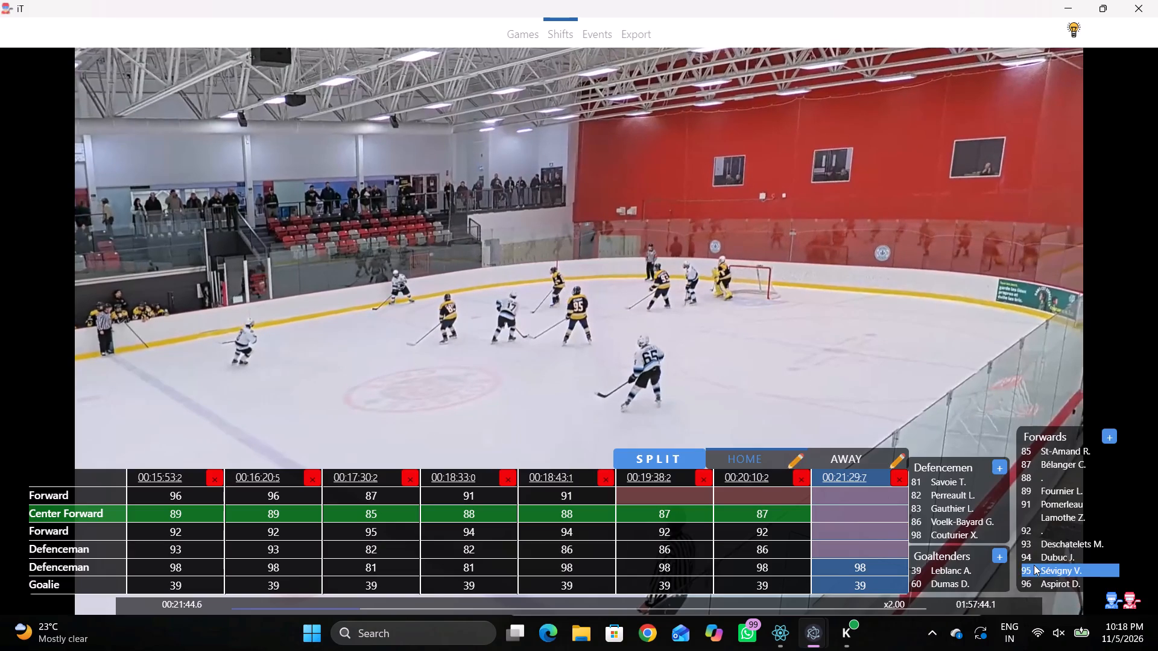
Review play up to about 00:21:54.0 and set the Center Forward in the 00:21:29.7 Home line to 85.
key(space)
key(space)
key(q)
key(q)
key(q)
key(q)
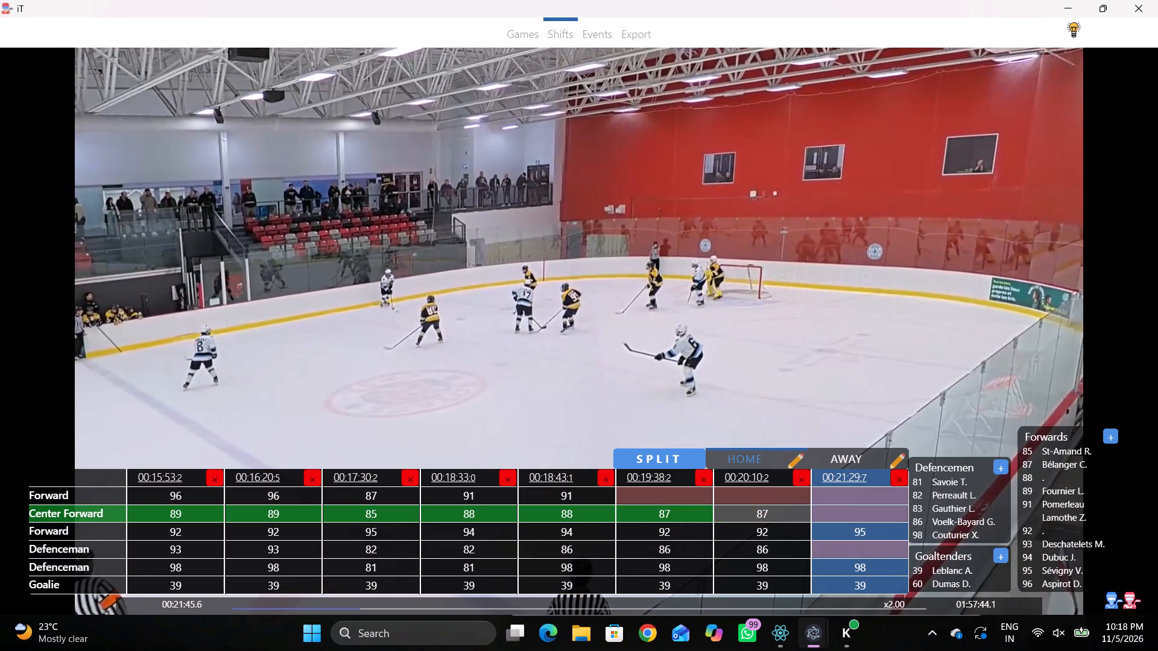
key(q)
key(space)
key(space)
key(space)
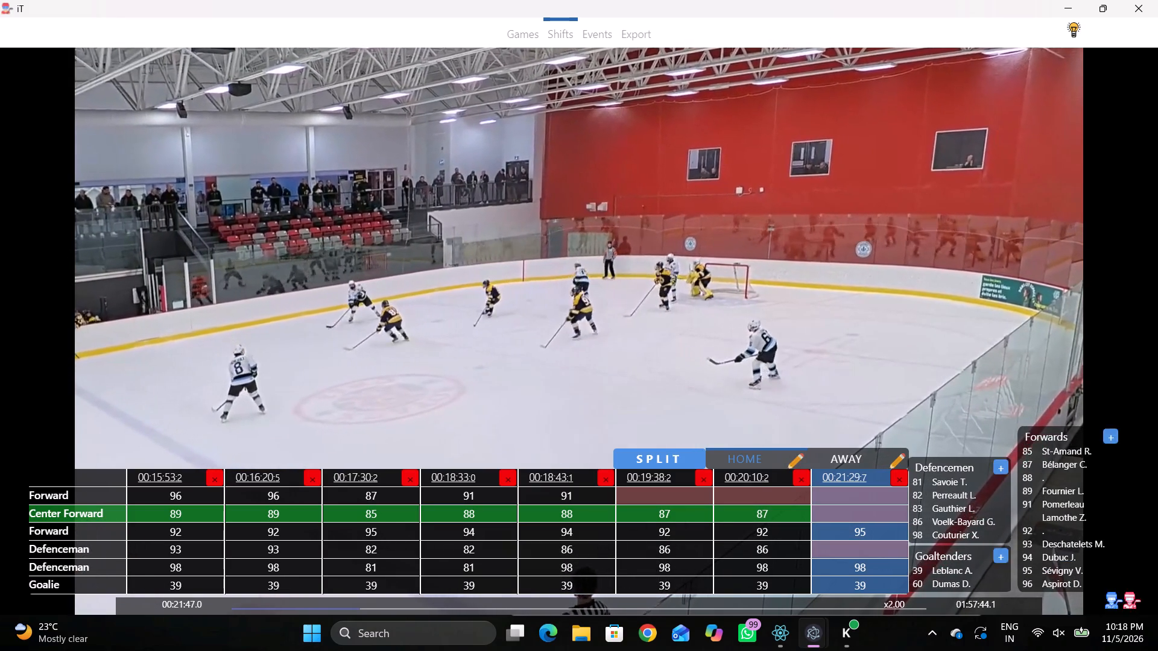
key(space)
key(space)
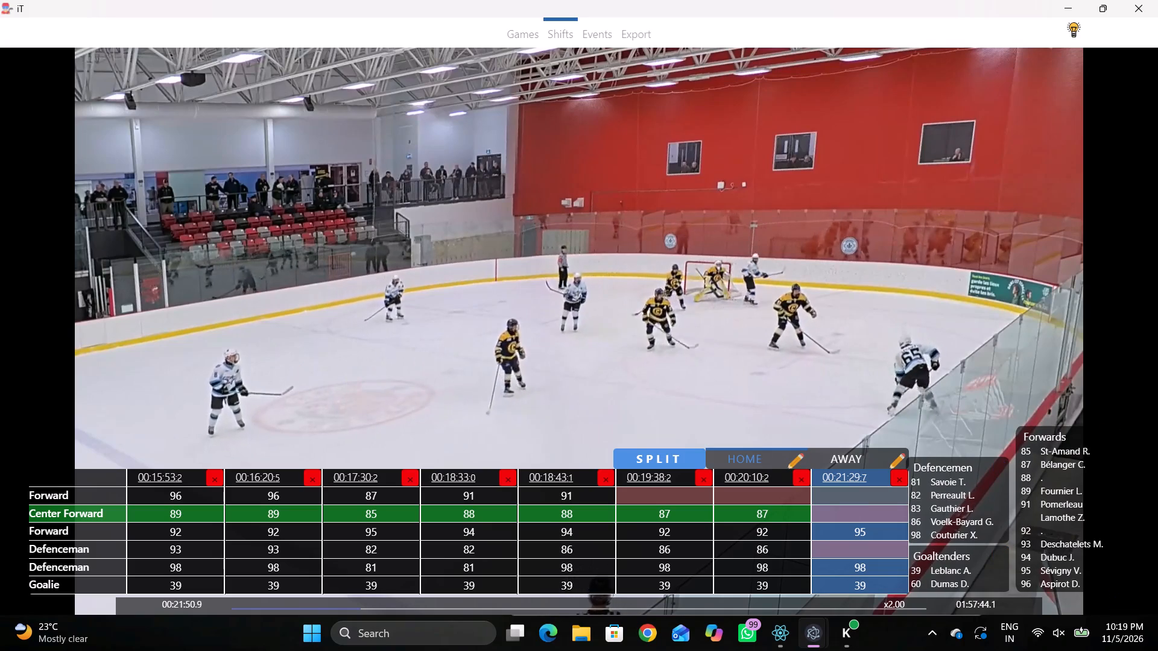
key(space)
key(space)
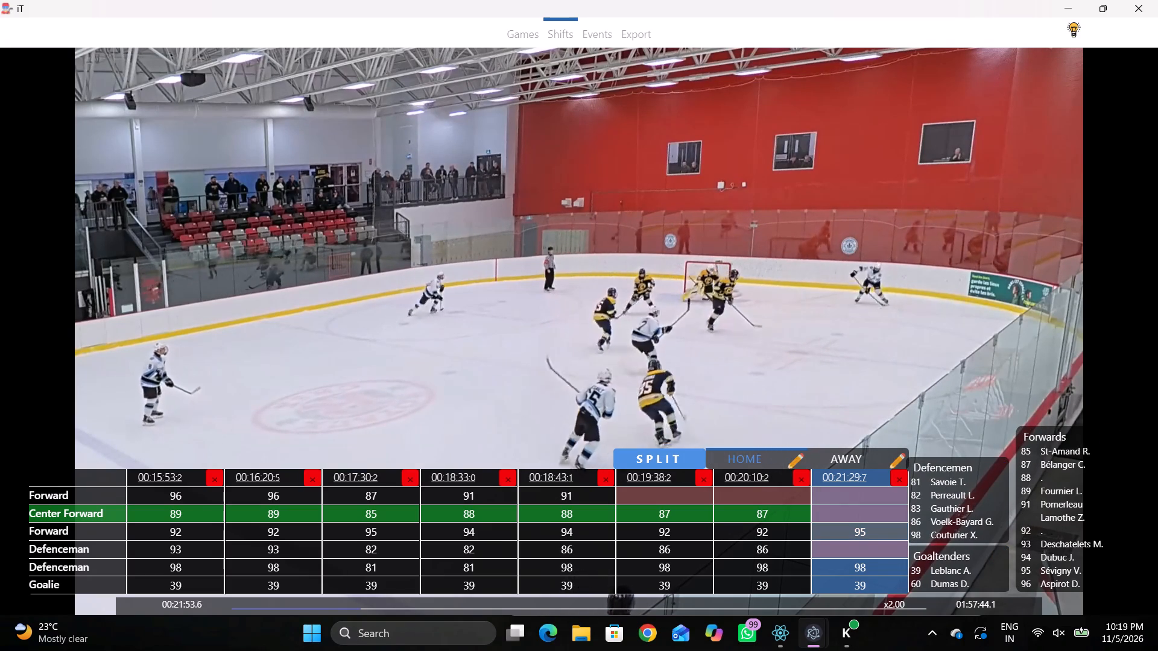
key(space)
click(825, 525)
click(856, 515)
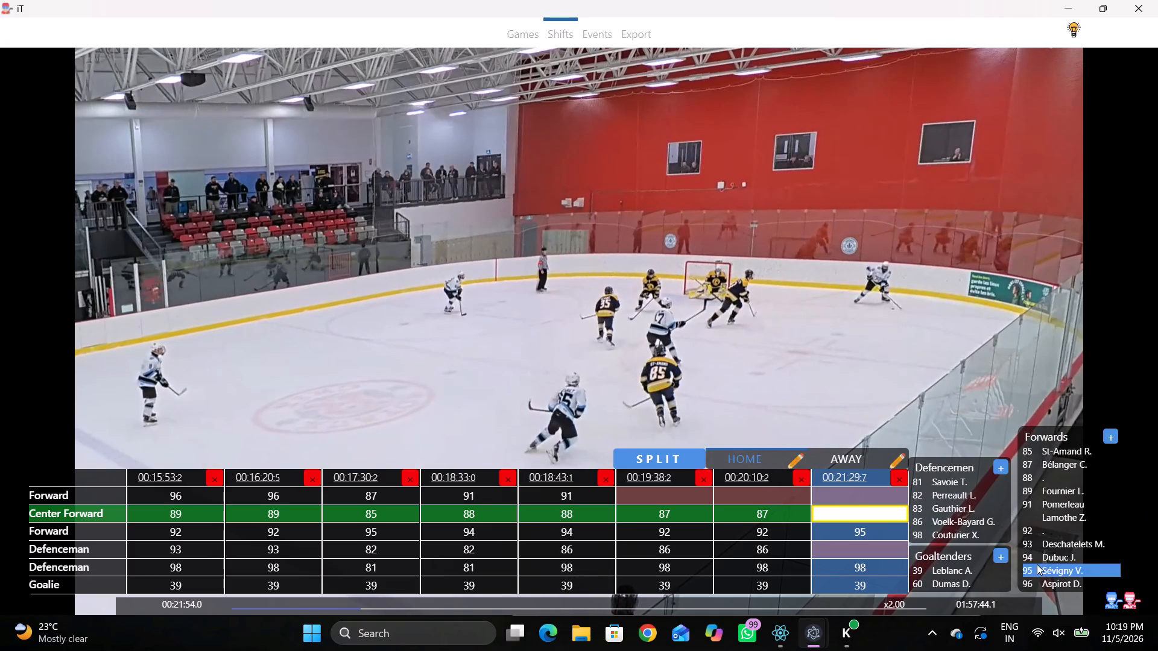
click(1037, 453)
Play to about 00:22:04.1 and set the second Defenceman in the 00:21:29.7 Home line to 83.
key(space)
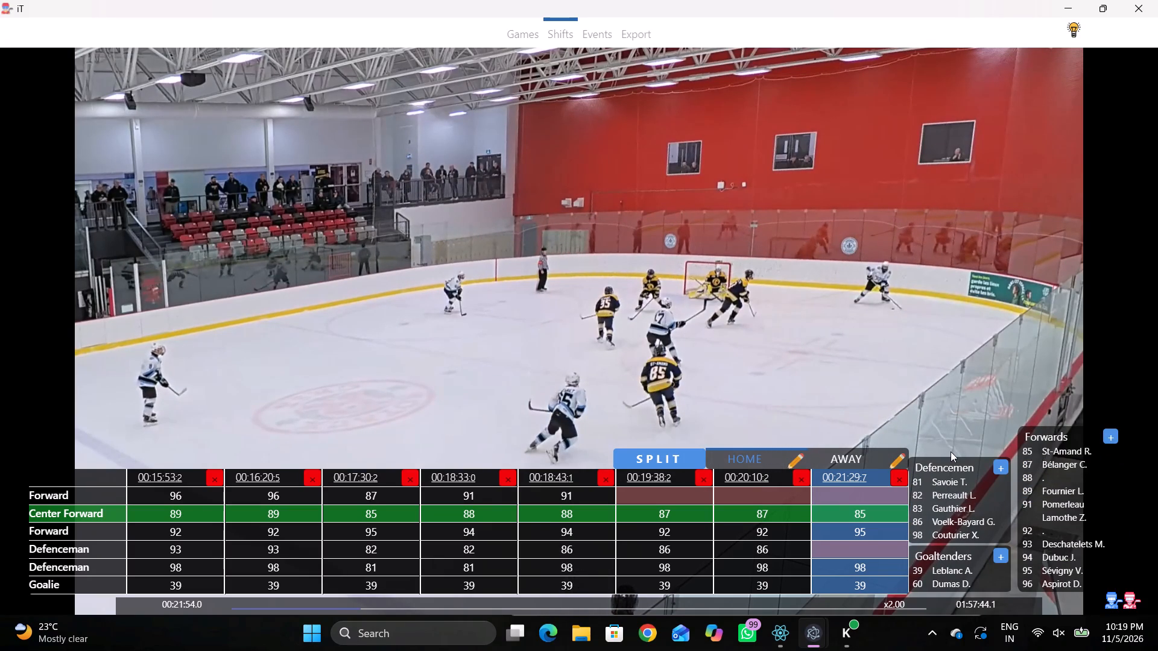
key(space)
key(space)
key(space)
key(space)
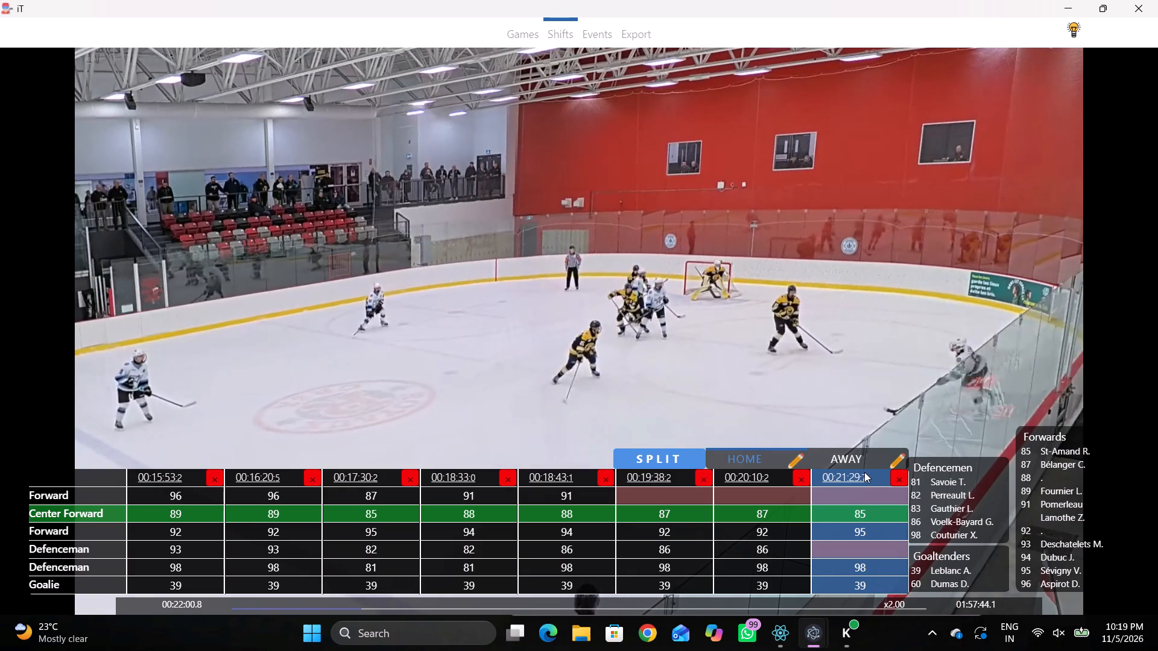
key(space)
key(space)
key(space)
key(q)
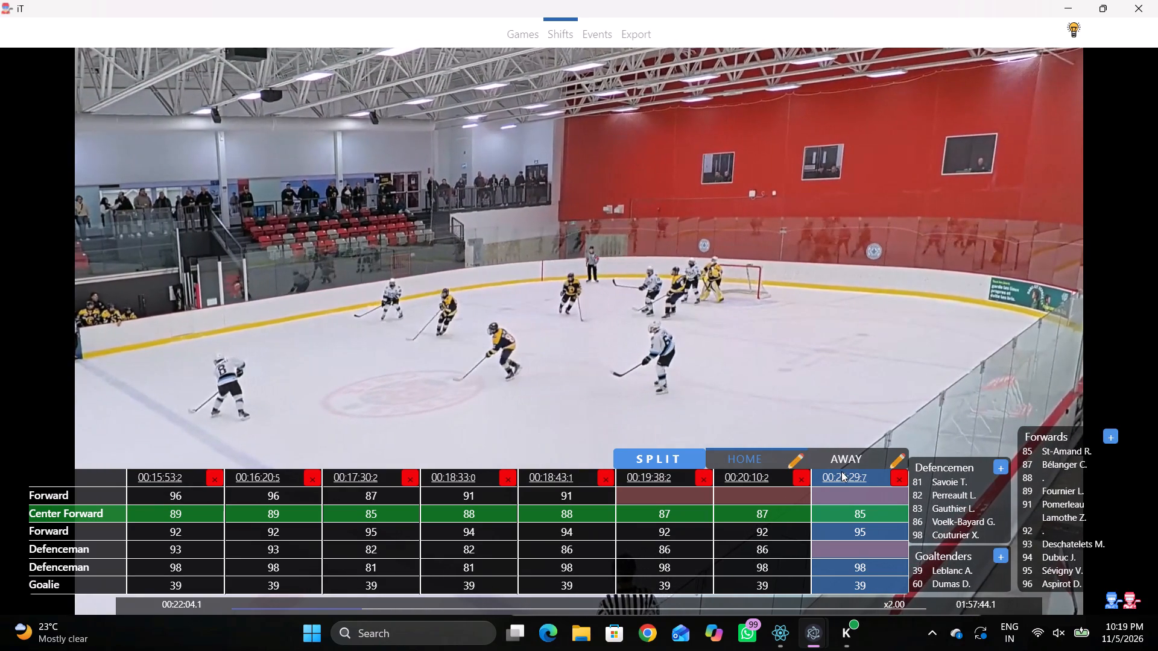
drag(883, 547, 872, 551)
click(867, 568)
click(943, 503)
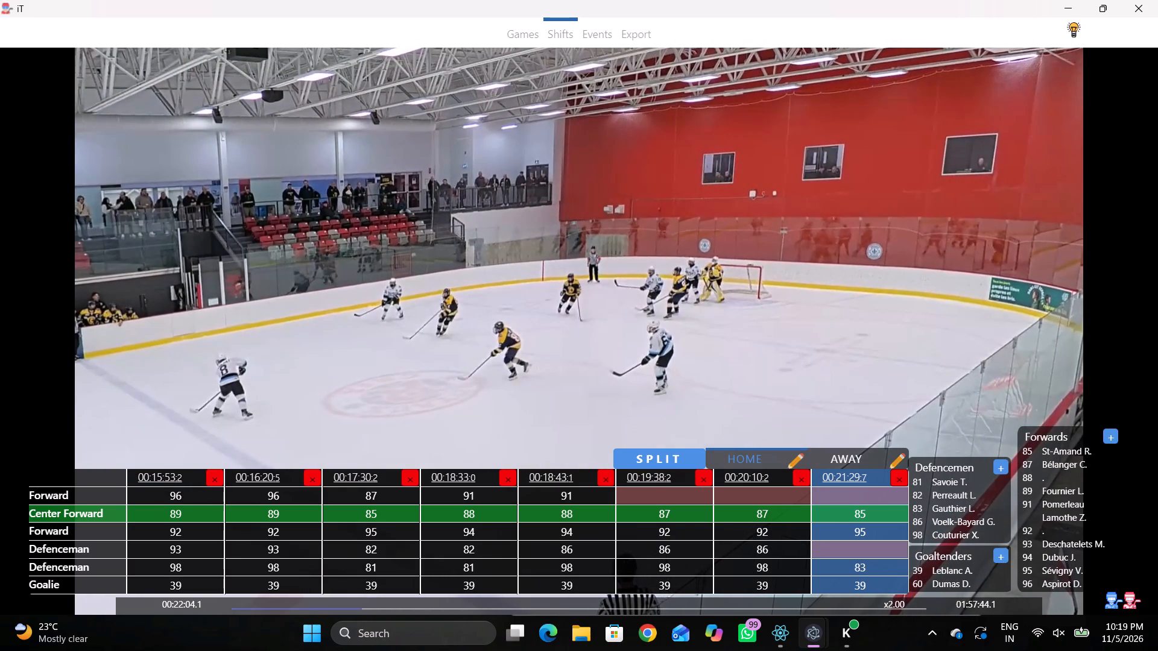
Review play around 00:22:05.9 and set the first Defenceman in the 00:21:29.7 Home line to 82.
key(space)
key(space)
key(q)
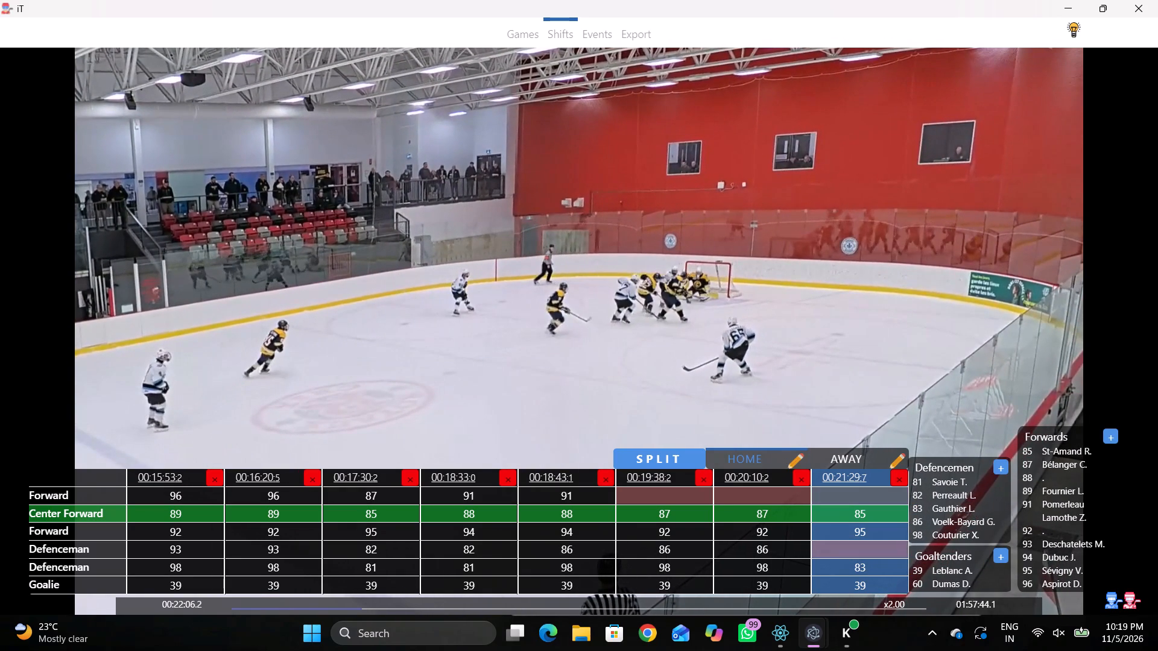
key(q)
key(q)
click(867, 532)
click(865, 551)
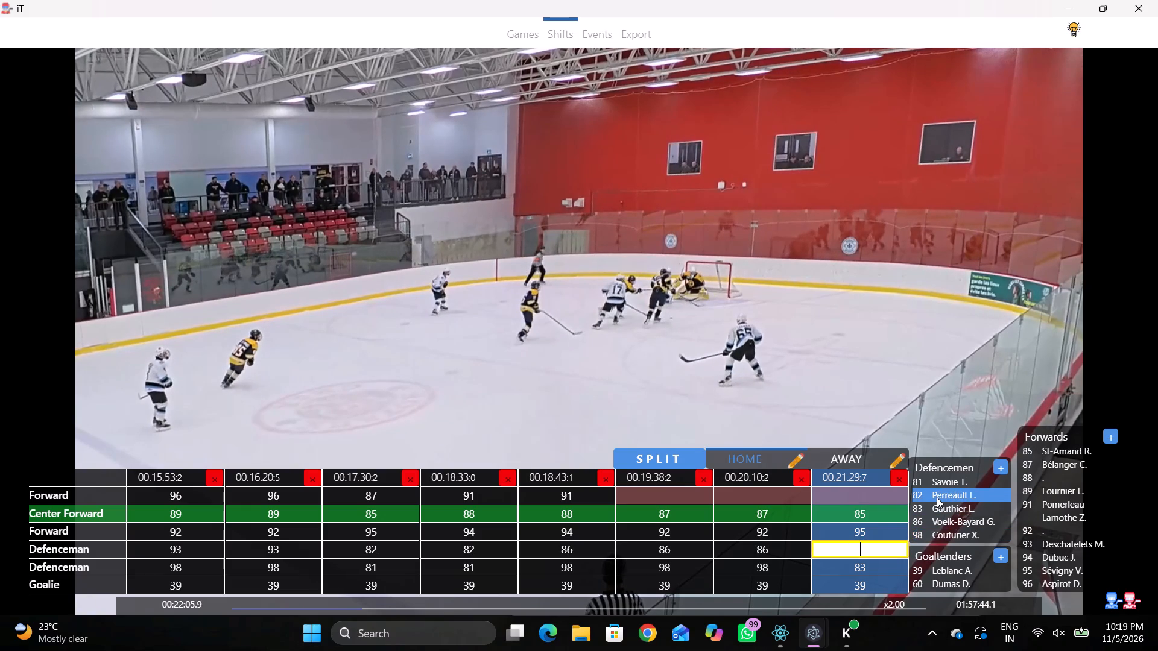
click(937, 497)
Follow play through the stoppage to about 00:22:52.4 and set the 00:21:29.7 Home line's first Defenceman to 93 and second to 82.
text(D)
key(space)
key(space)
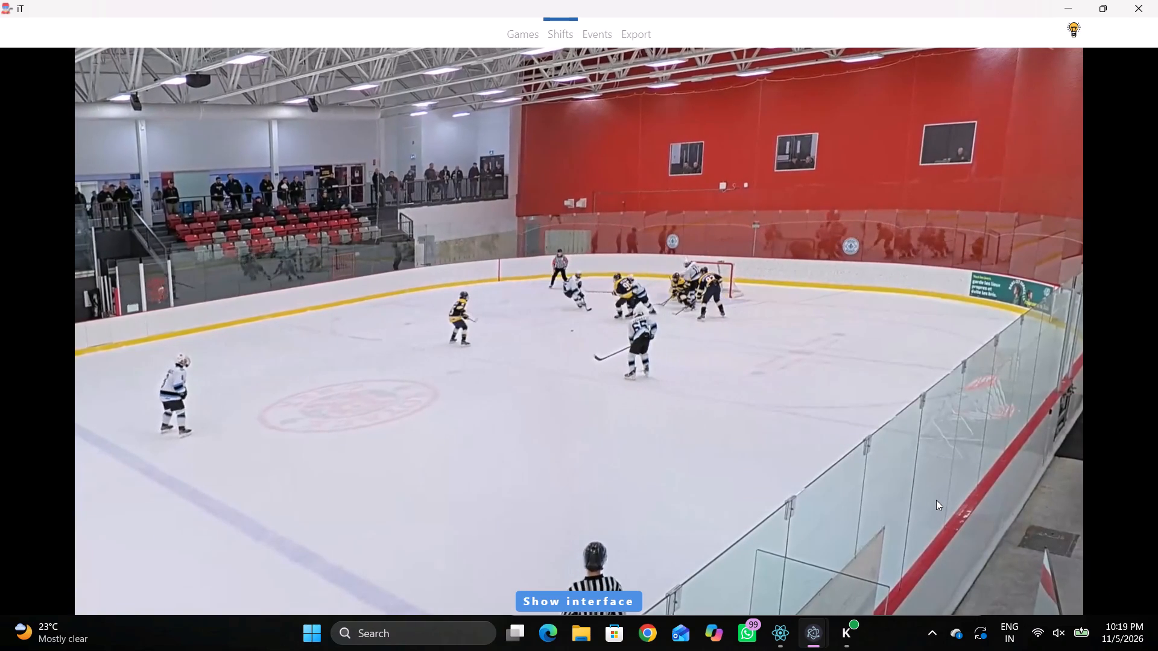
key(space)
key(space)
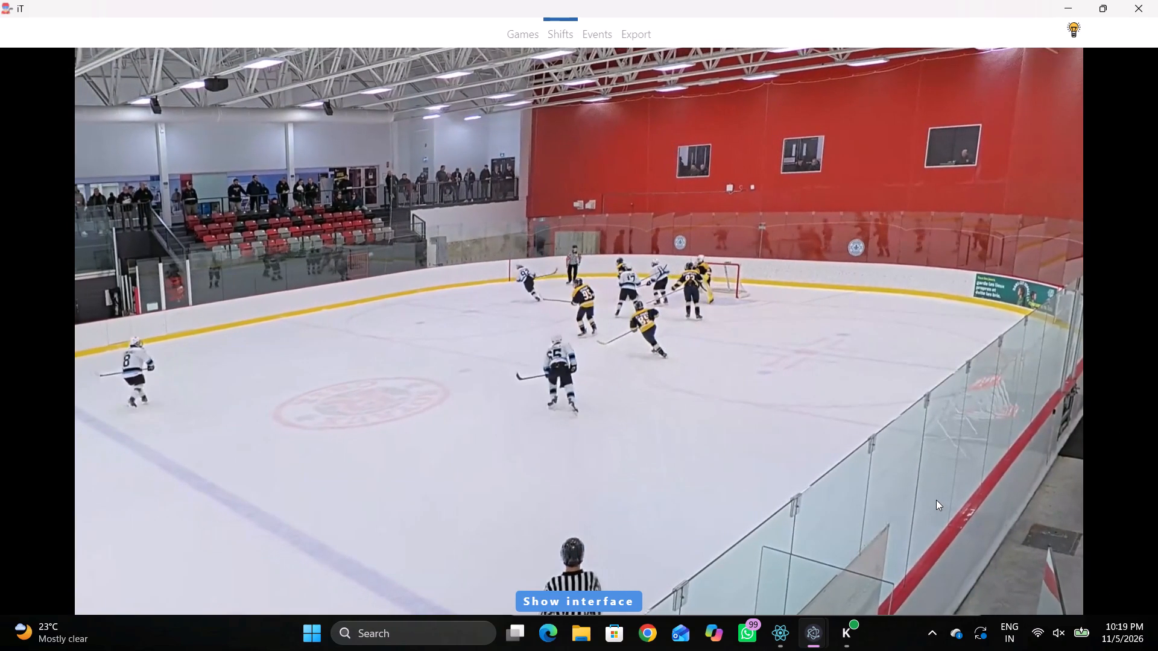
key(space)
key(space)
key(space)
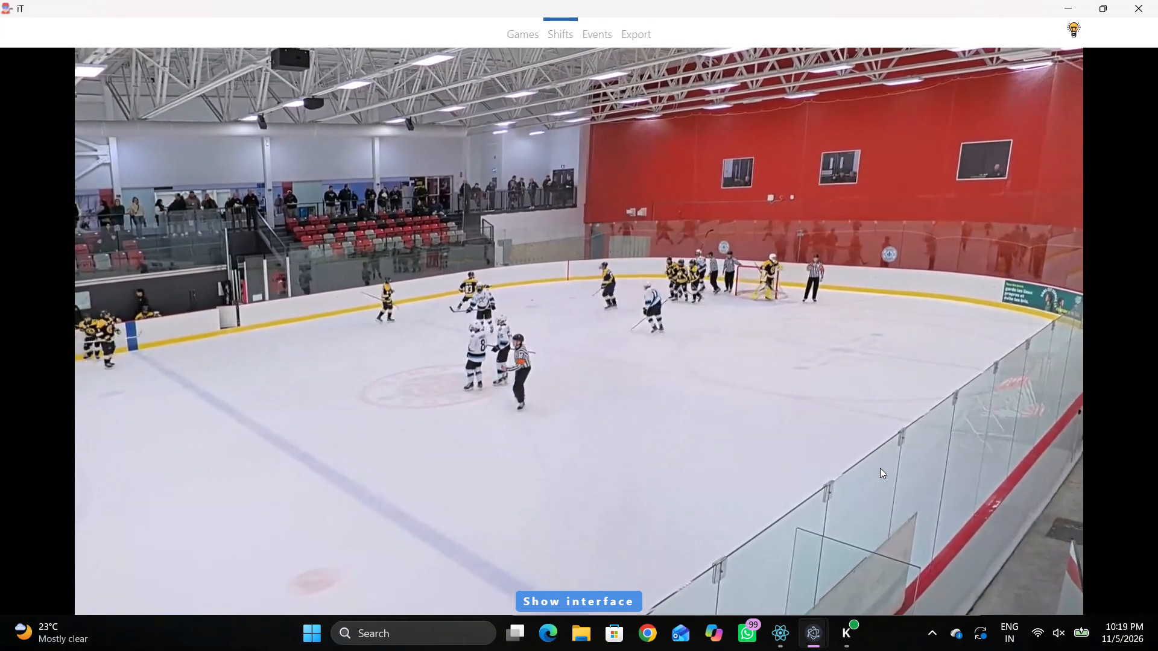
key(space)
key(shift+d)
key(shift+d)
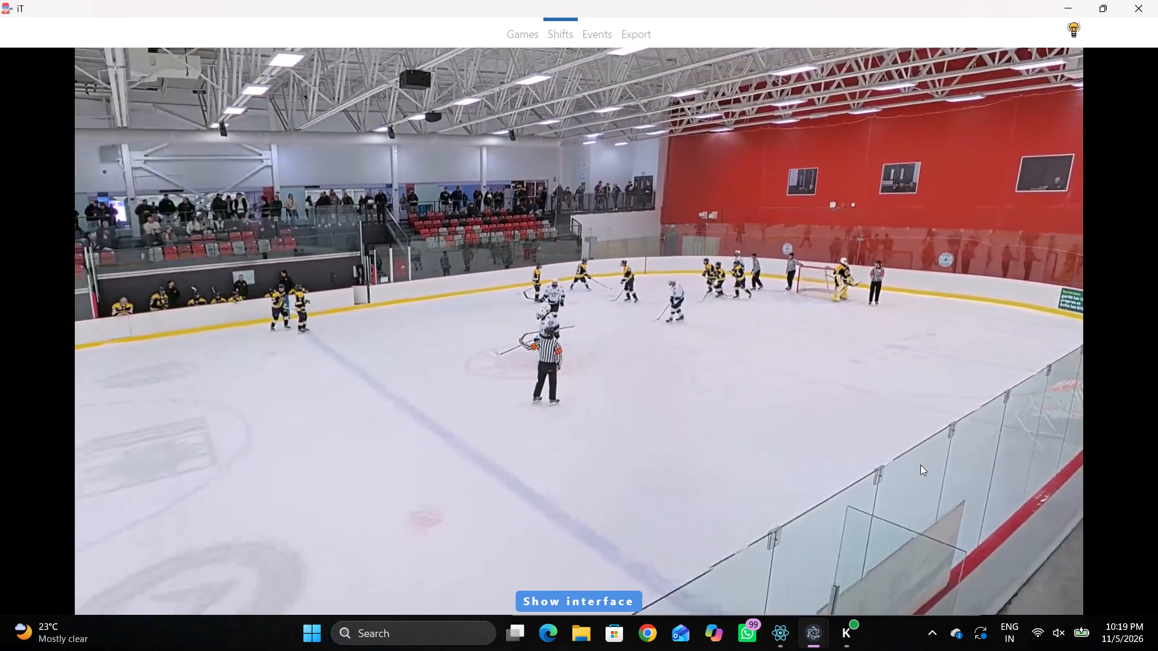
key(space)
key(space)
key(space)
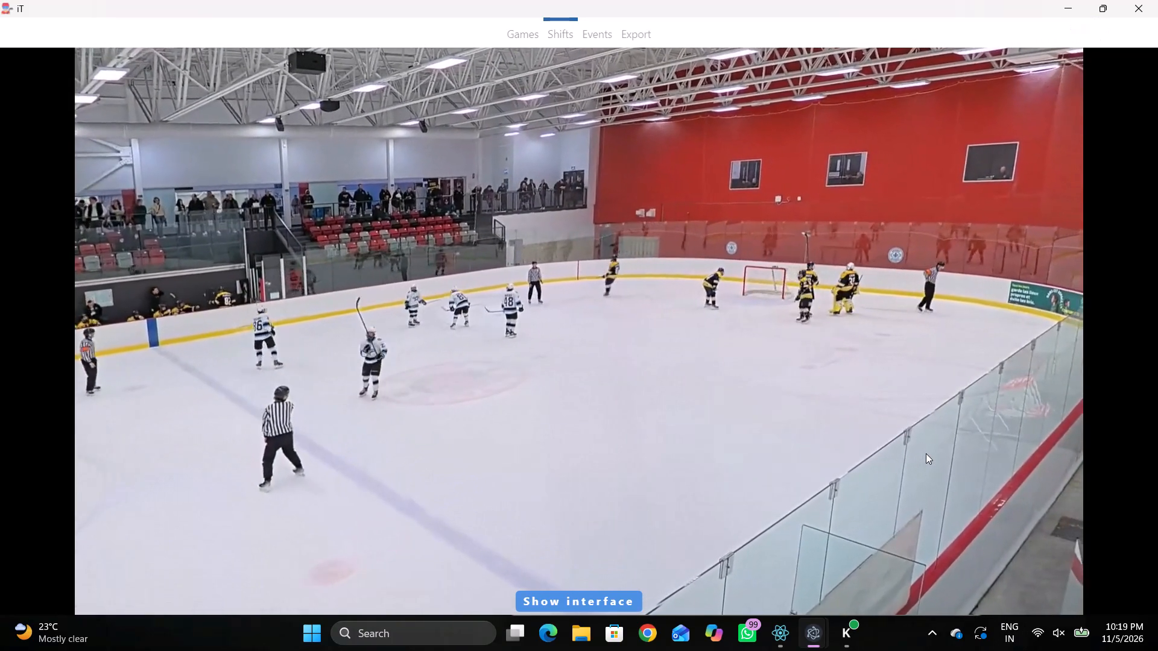
key(space)
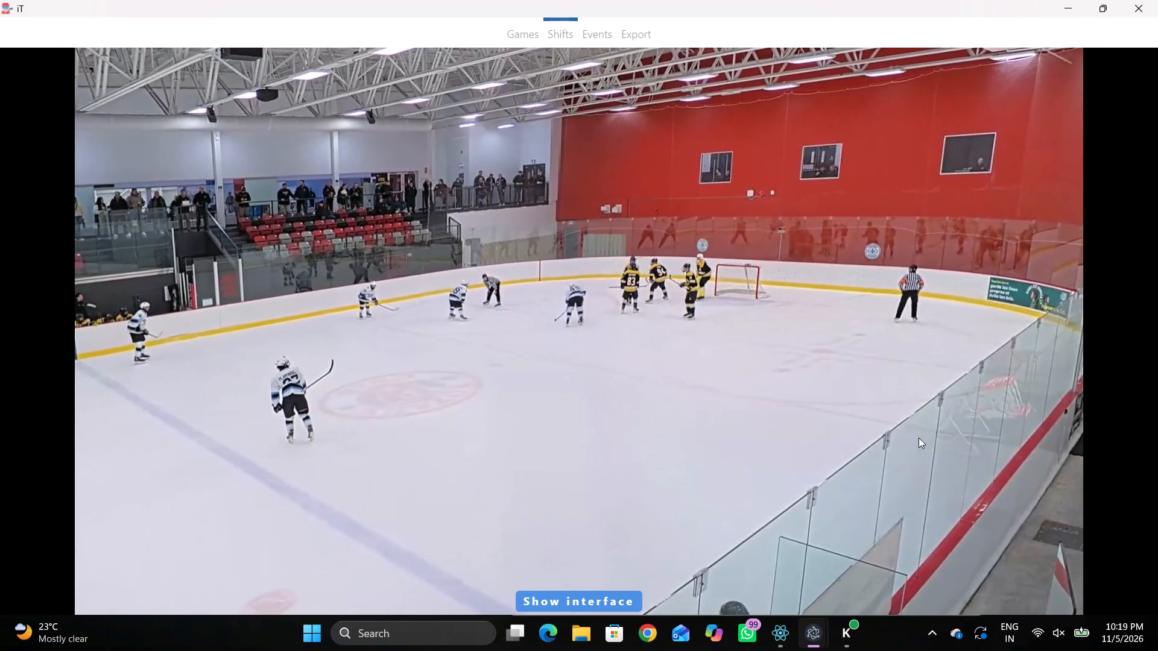
key(shift+d)
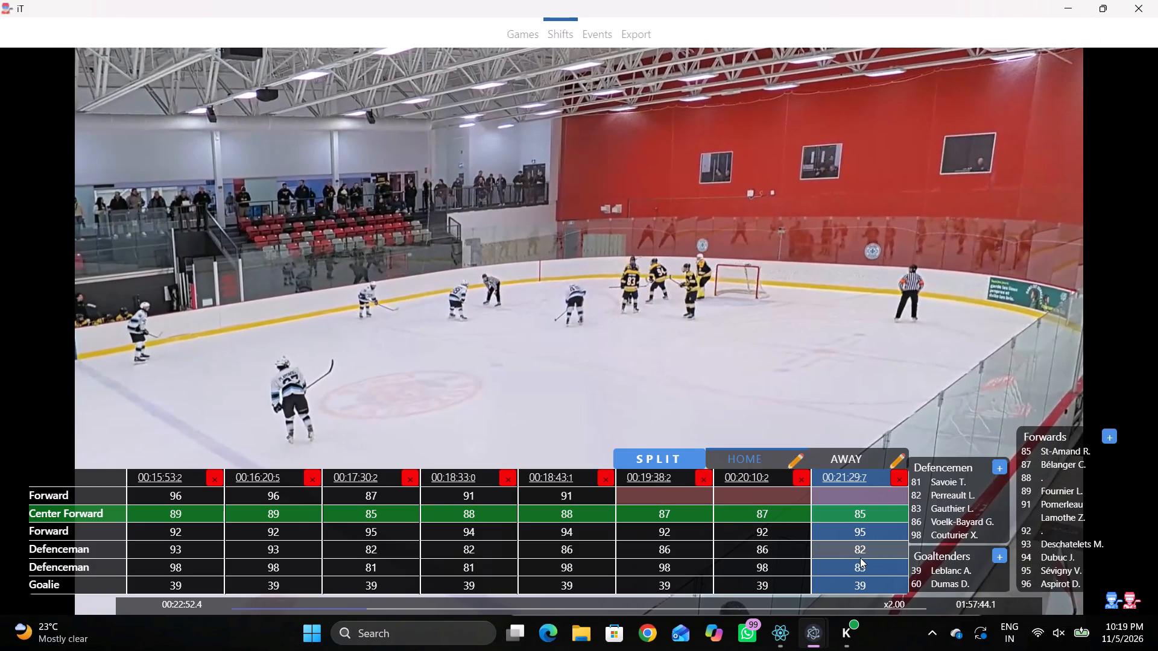
click(860, 558)
click(847, 553)
click(1054, 543)
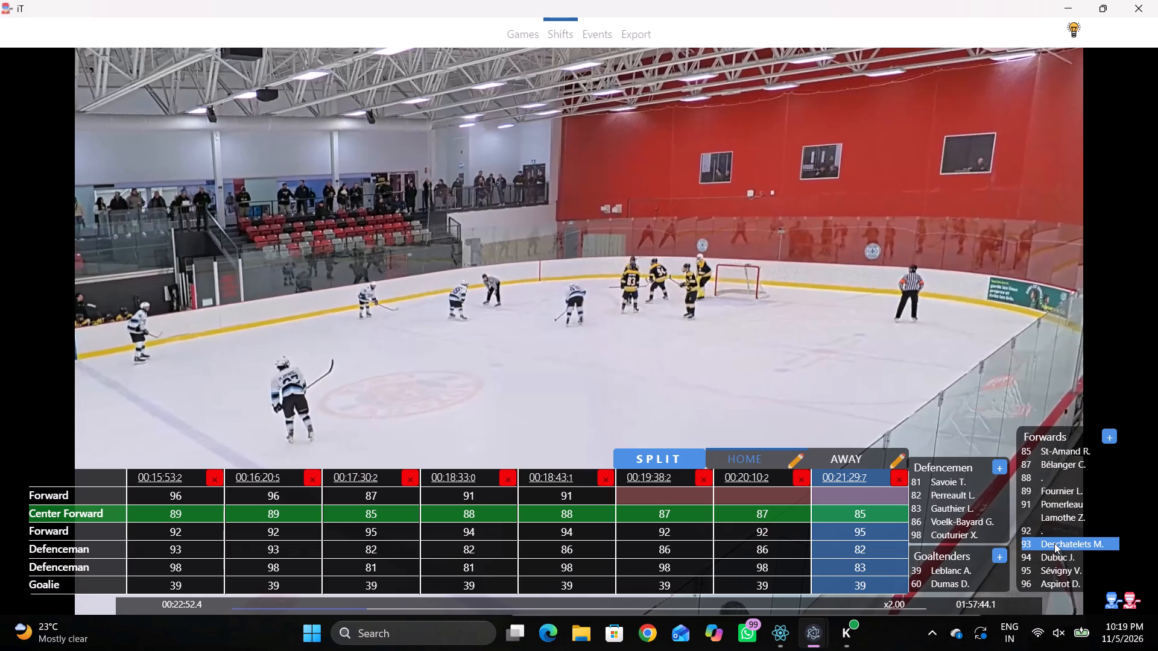
click(860, 566)
click(925, 497)
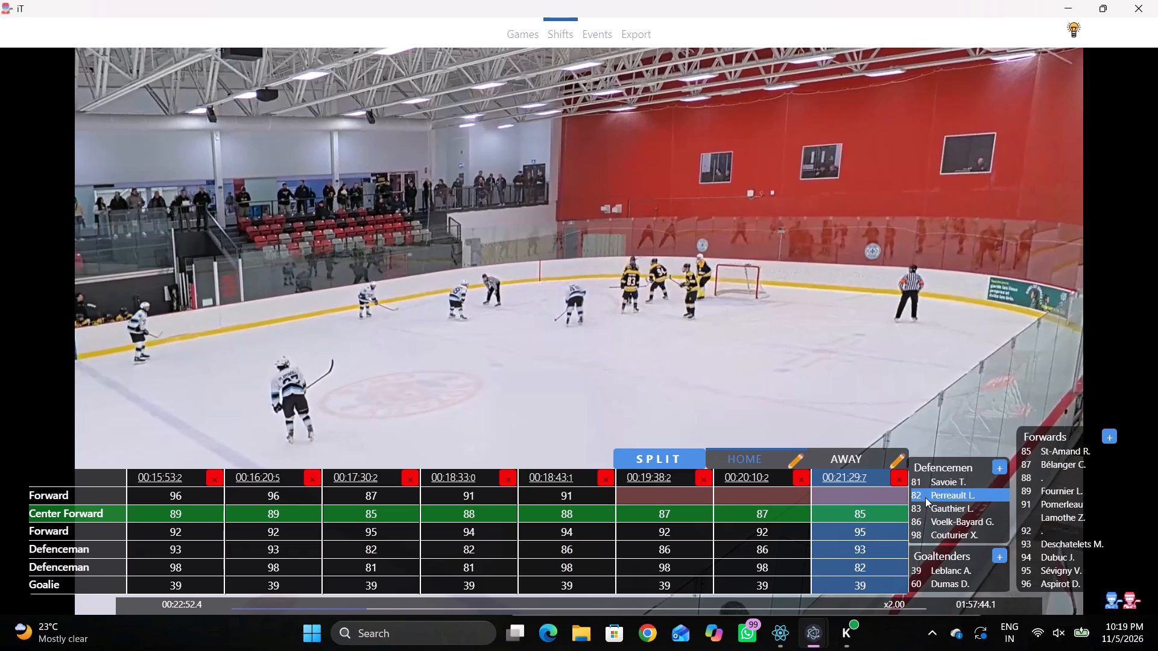
Play to the faceoff at about 00:22:56.0 and add a new Home line there.
key(shift+d)
key(space)
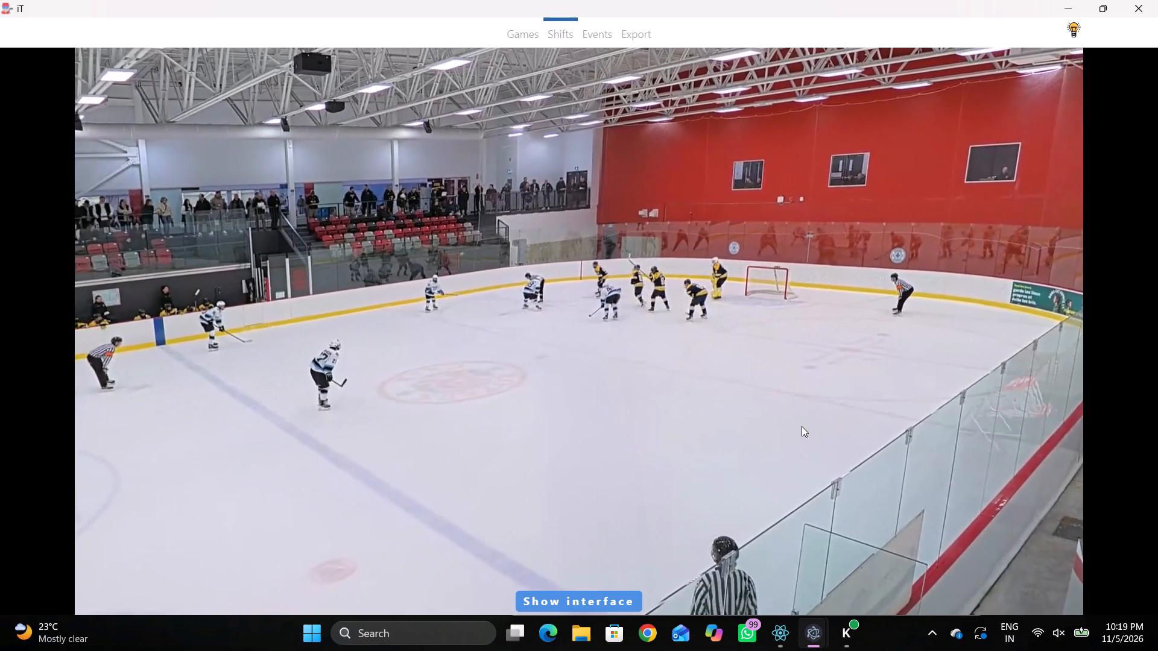
key(space)
key(shift+s)
Clear the second Forward and both Defenceman entries in the 00:22:56.0 Home line.
key(shift+d)
click(859, 495)
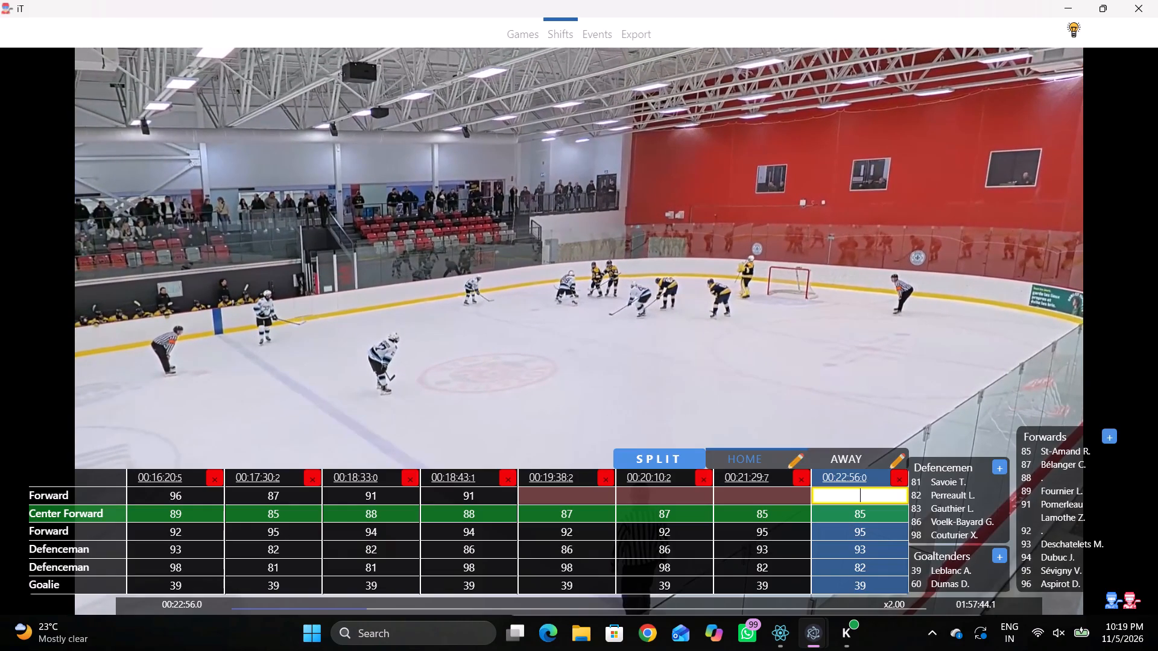
click(864, 515)
key(Tab)
key(BackSpace)
key(Tab)
key(BackSpace)
key(BackSpace)
key(Tab)
key(BackSpace)
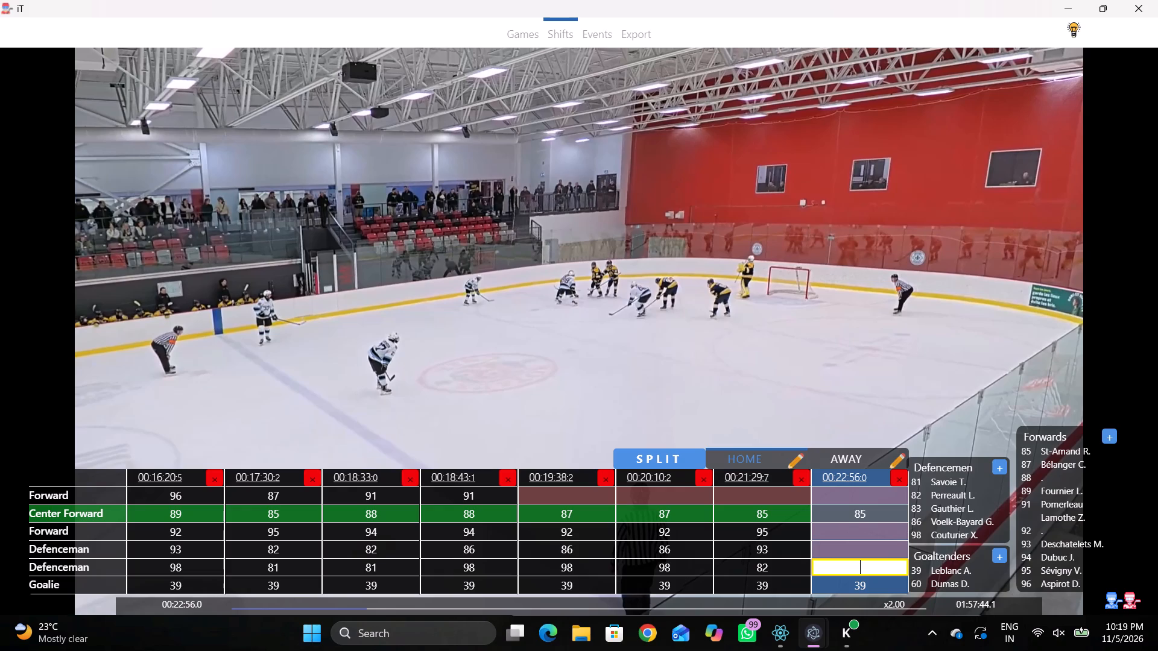
Set the first Defenceman in the 00:22:56.0 Home line to 83.
click(855, 543)
click(935, 504)
Clear the first Defenceman and Center Forward entries in the 00:22:56.0 Home line.
click(873, 515)
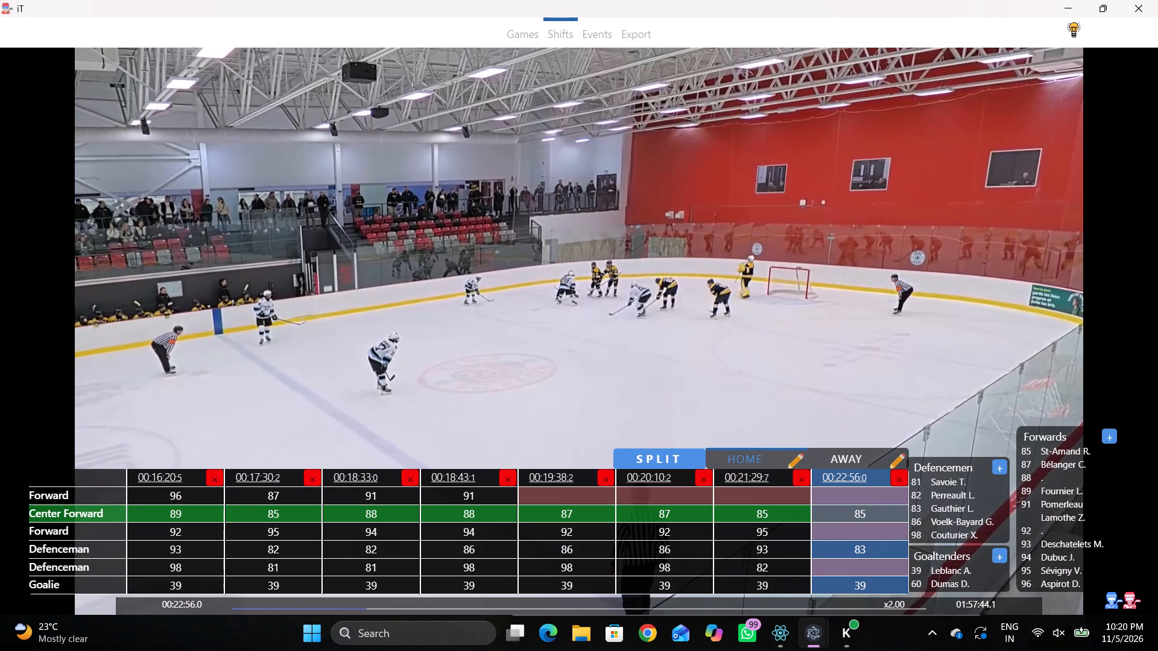
key(BackSpace)
text(=D)
key(space)
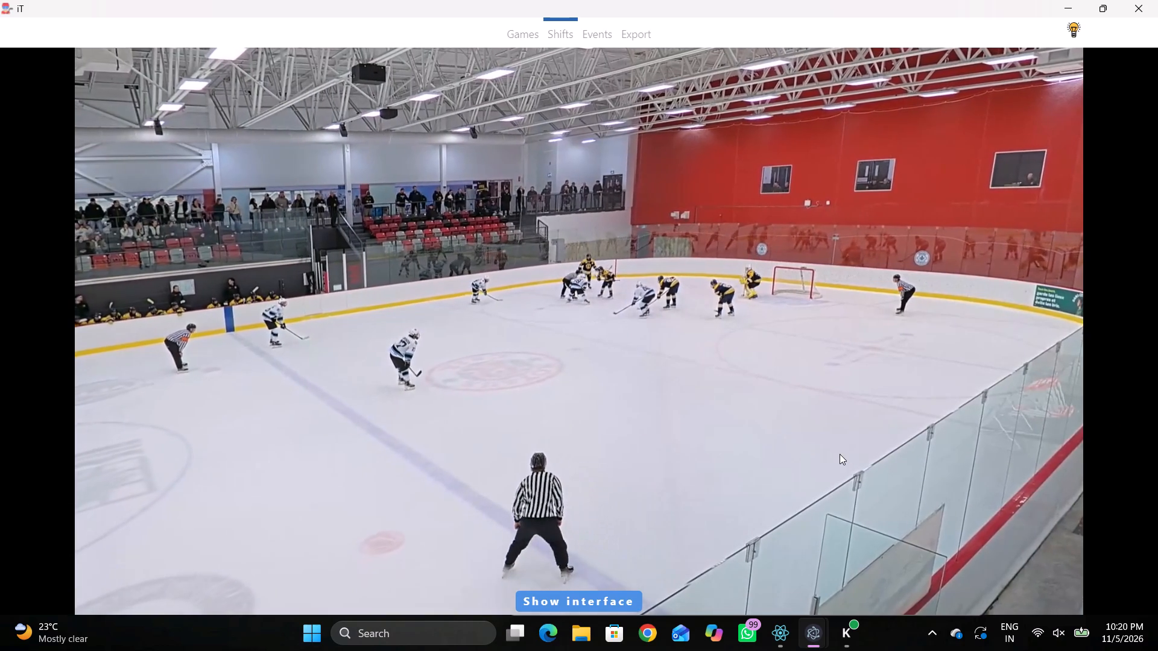
key(space)
key(shift+d)
click(865, 545)
key(BackSpace)
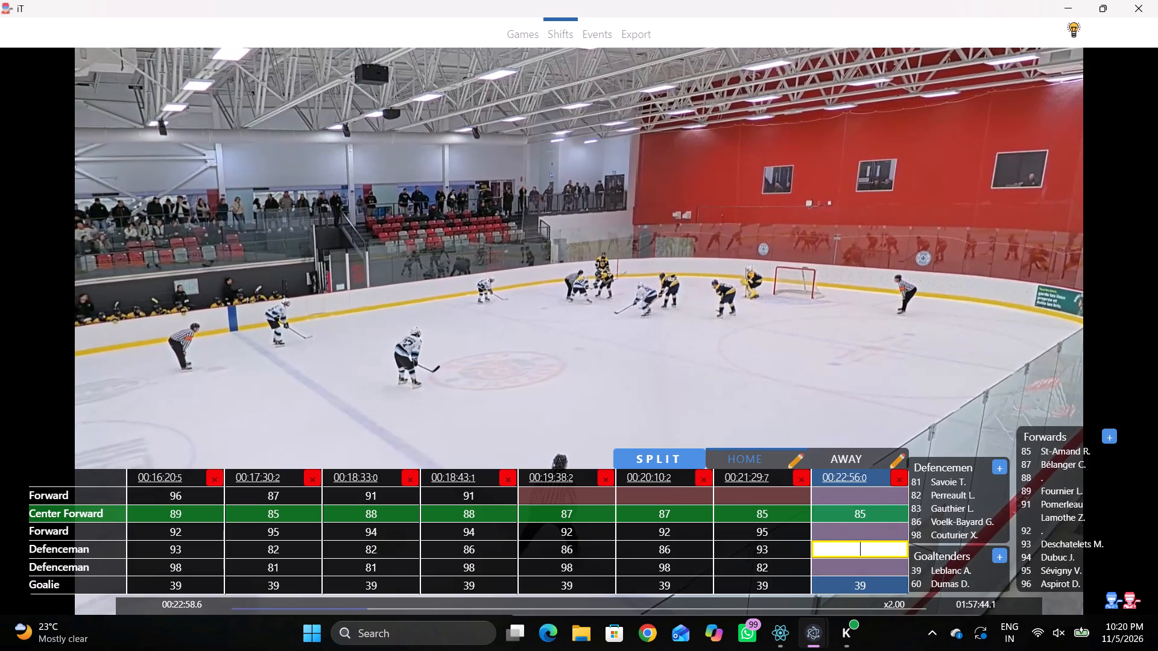
click(865, 506)
key(BackSpace)
Follow play to about 00:23:04.9 and set the second Forward in the 00:22:56.0 Home line to 89.
key(space)
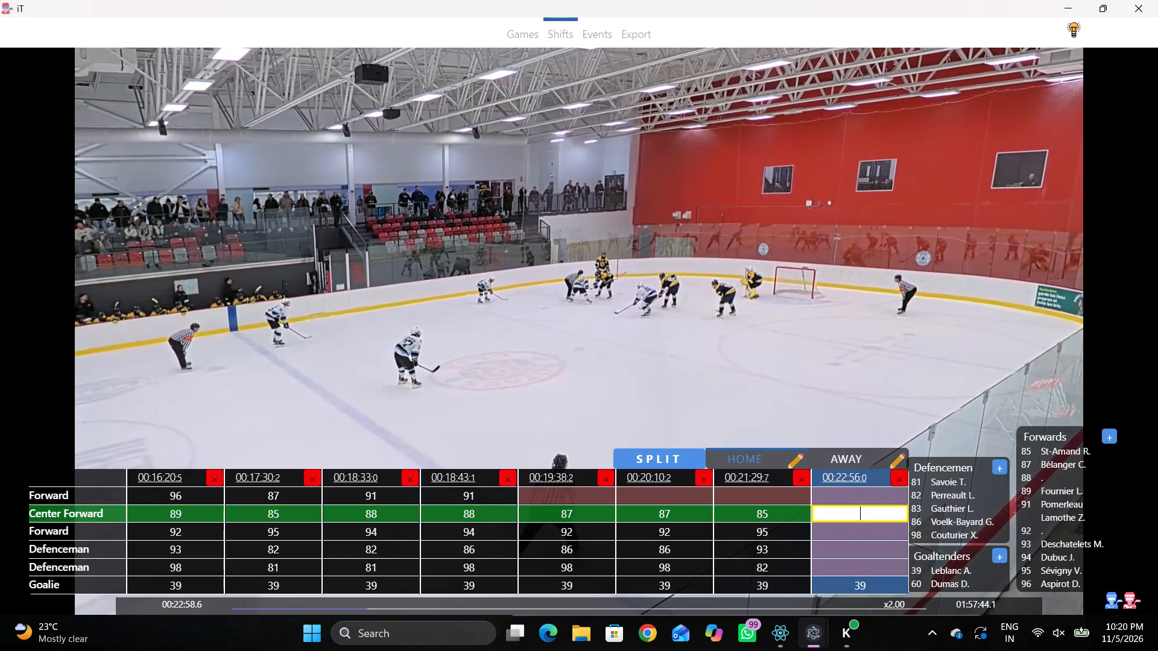
key(space)
key(space)
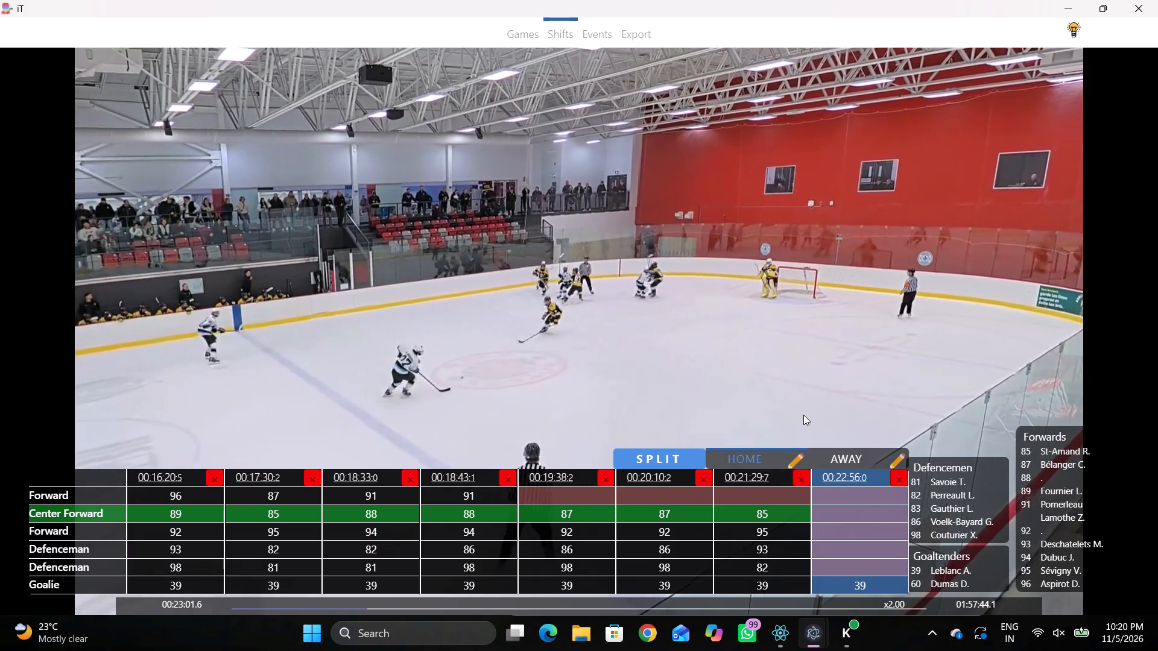
key(space)
key(space)
key(space)
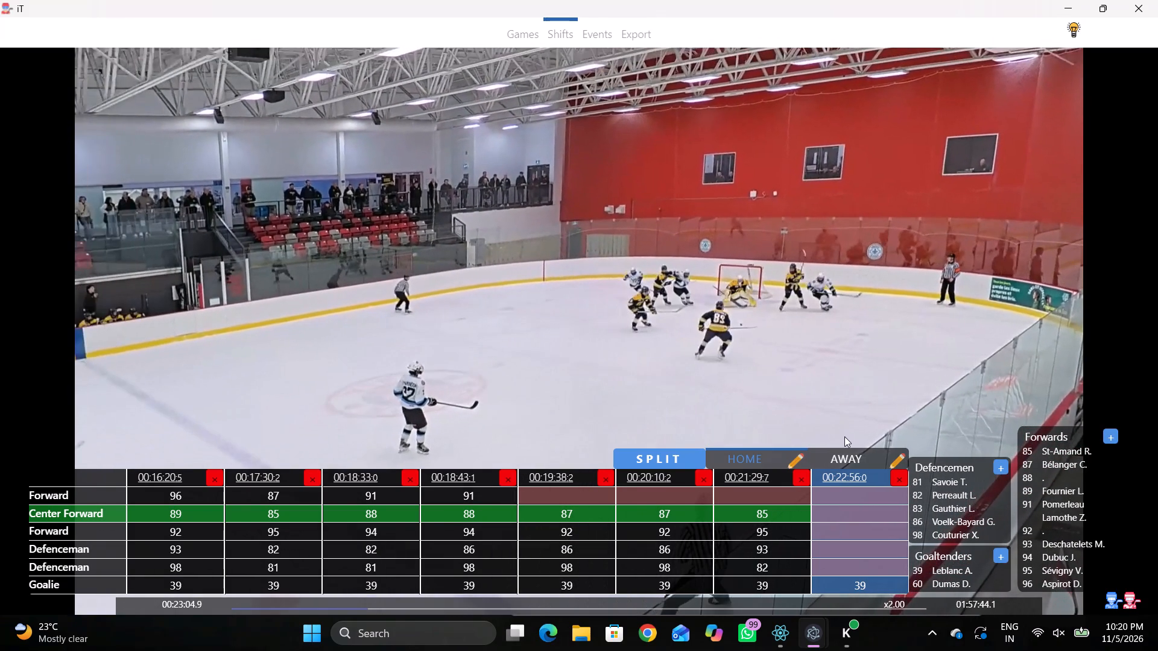
click(864, 506)
click(879, 542)
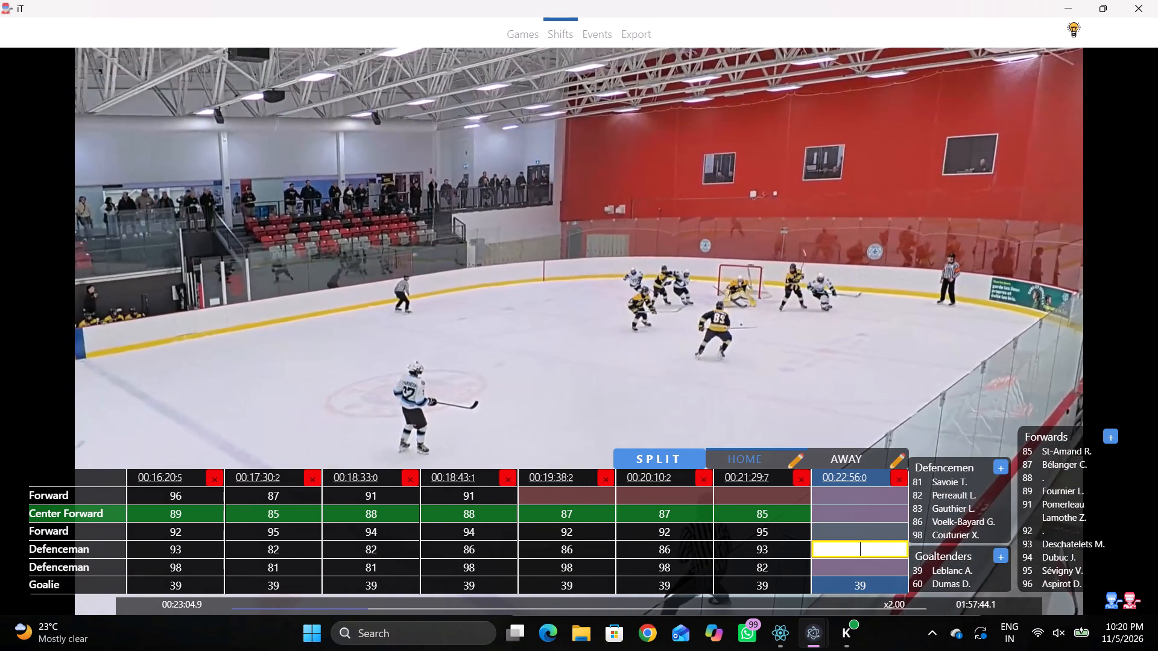
click(872, 534)
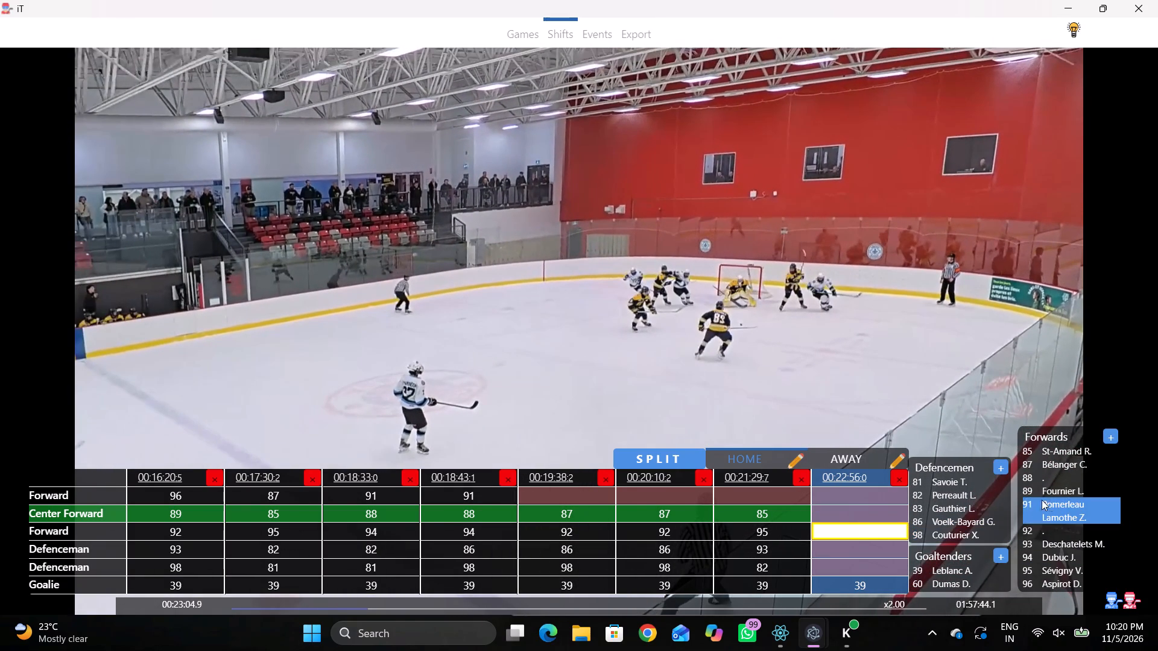
click(1034, 487)
Follow play to about 00:23:09.8 and set the first Defenceman in the 00:22:56.0 Home line to 94.
key(space)
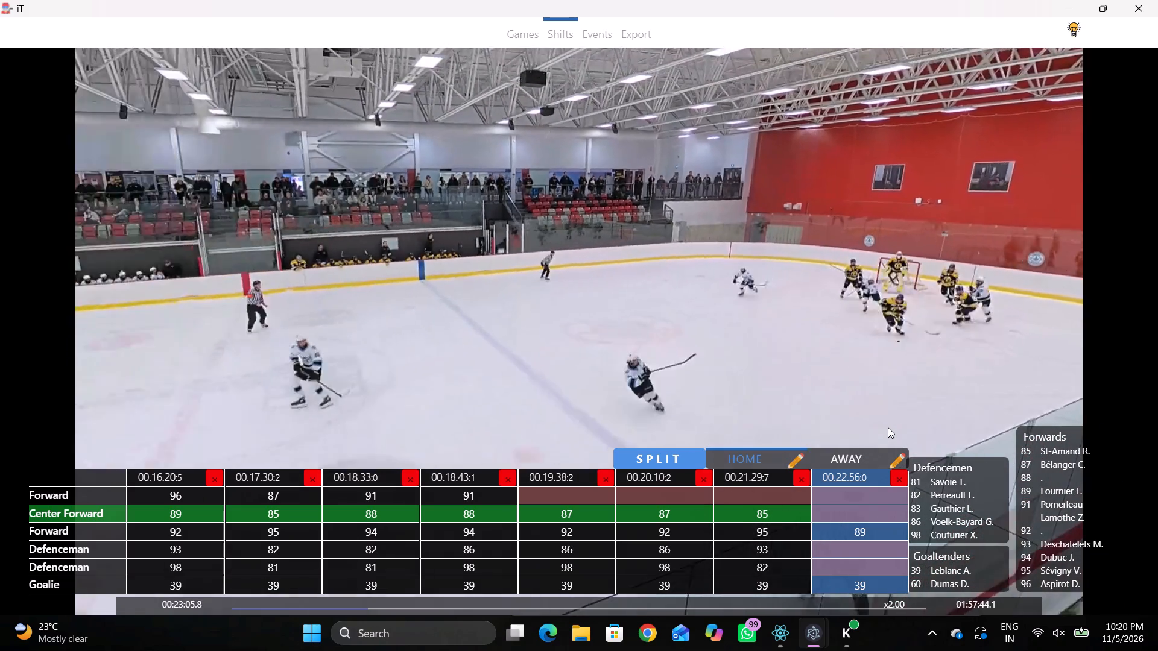
key(space)
key(shift+d)
key(space)
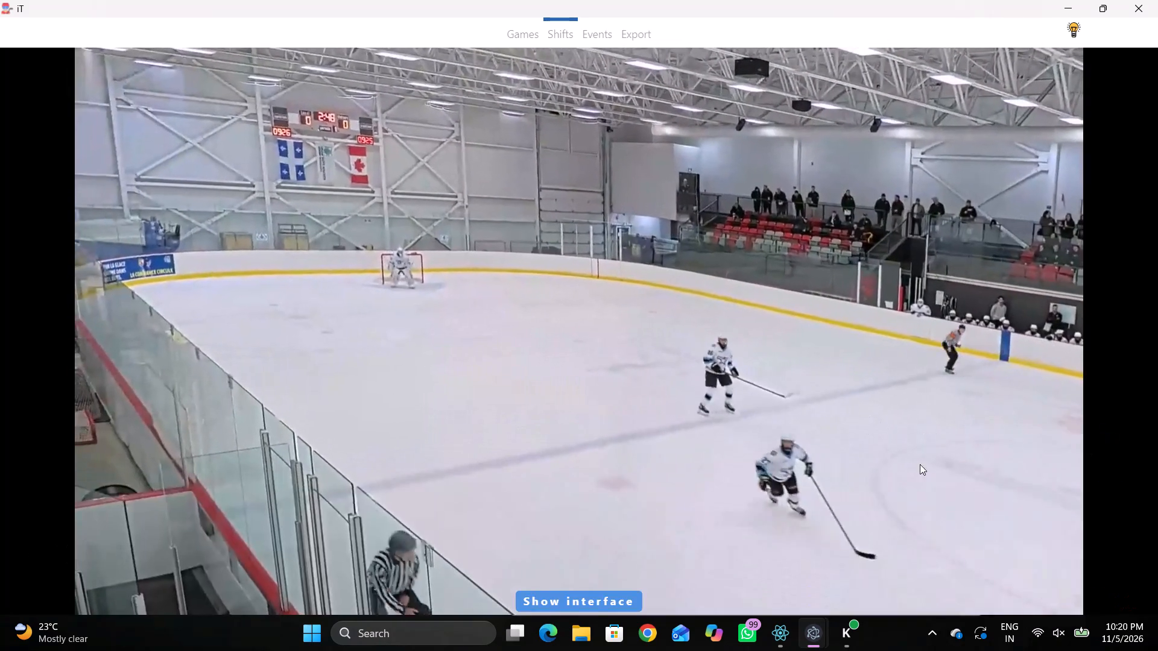
key(space)
key(shift+d)
click(873, 544)
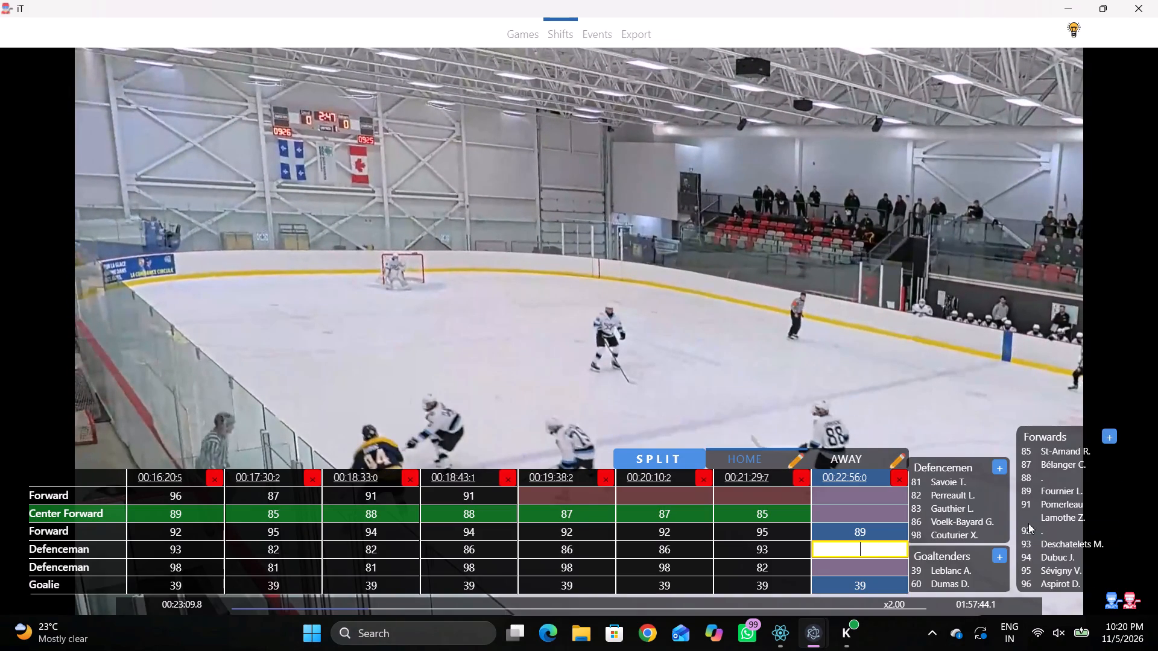
click(1036, 559)
Follow play to about 00:23:15.0 and set the second Defenceman in the 00:22:56.0 Home line to 86.
key(shift+d)
key(space)
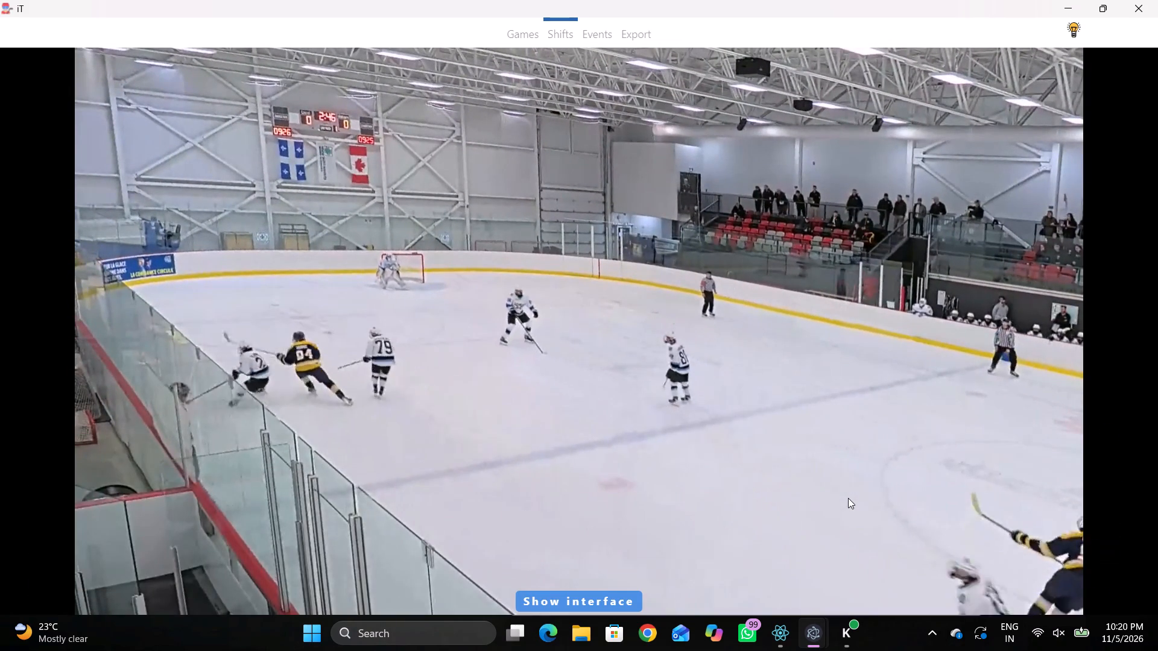
key(space)
key(space)
key(space)
key(space)
key(space)
key(space)
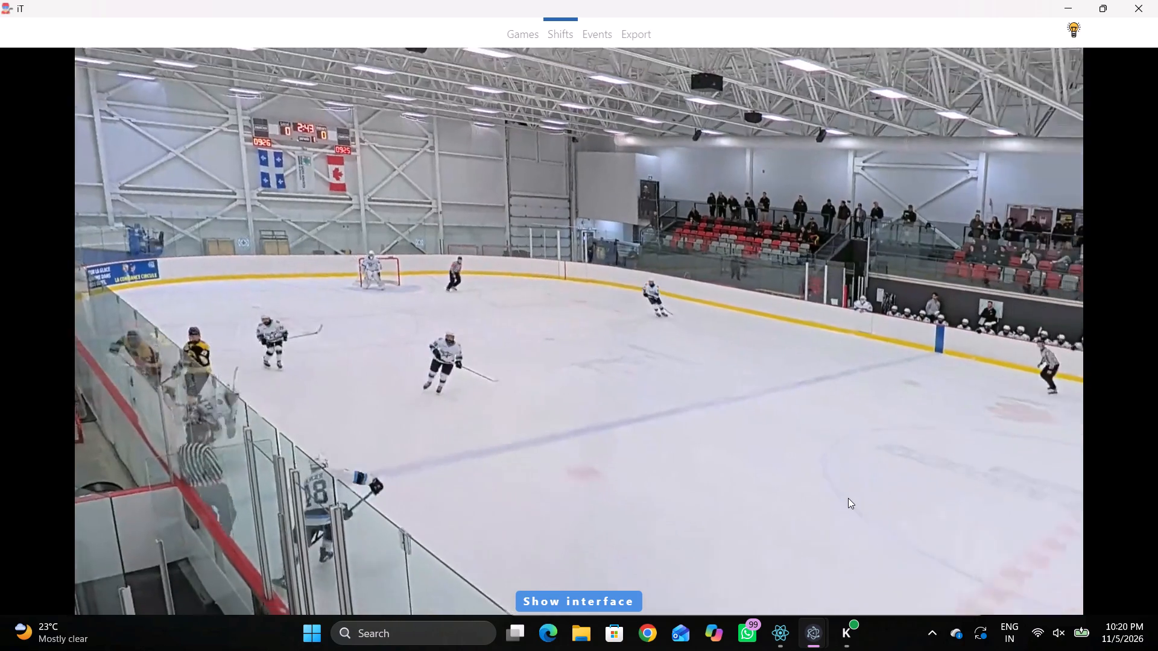
key(space)
key(shift+d)
click(869, 558)
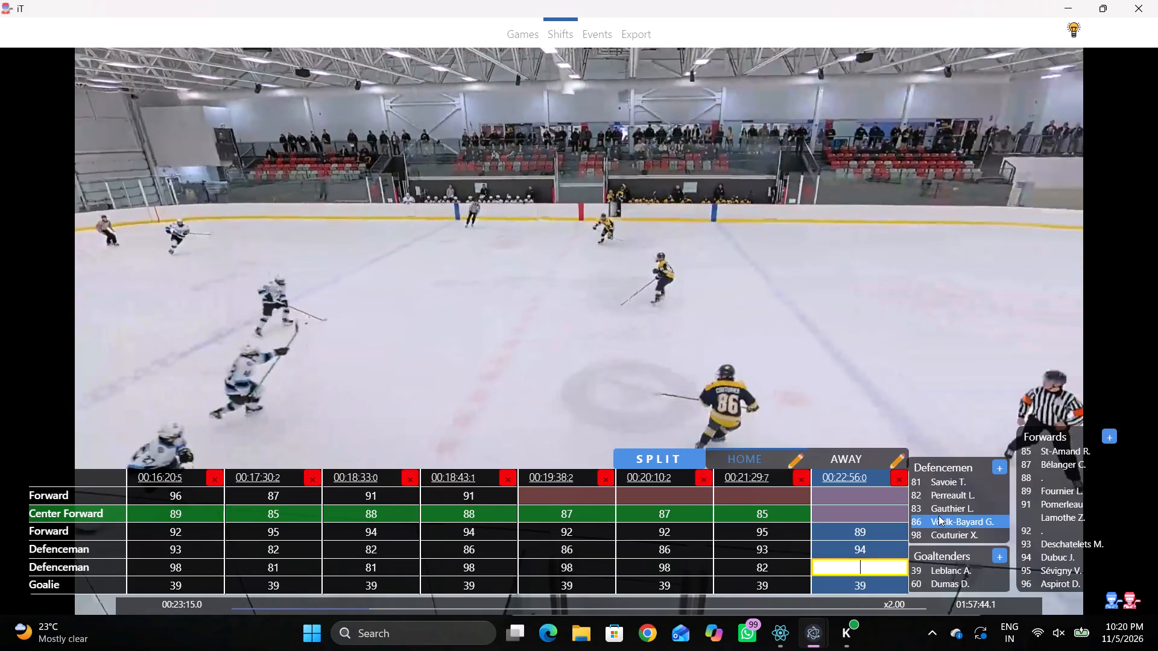
click(938, 515)
Follow the play beyond 00:23:15.0 and examine the Home skaters to identify the line's missing Center Forward.
key(space)
key(shift+d)
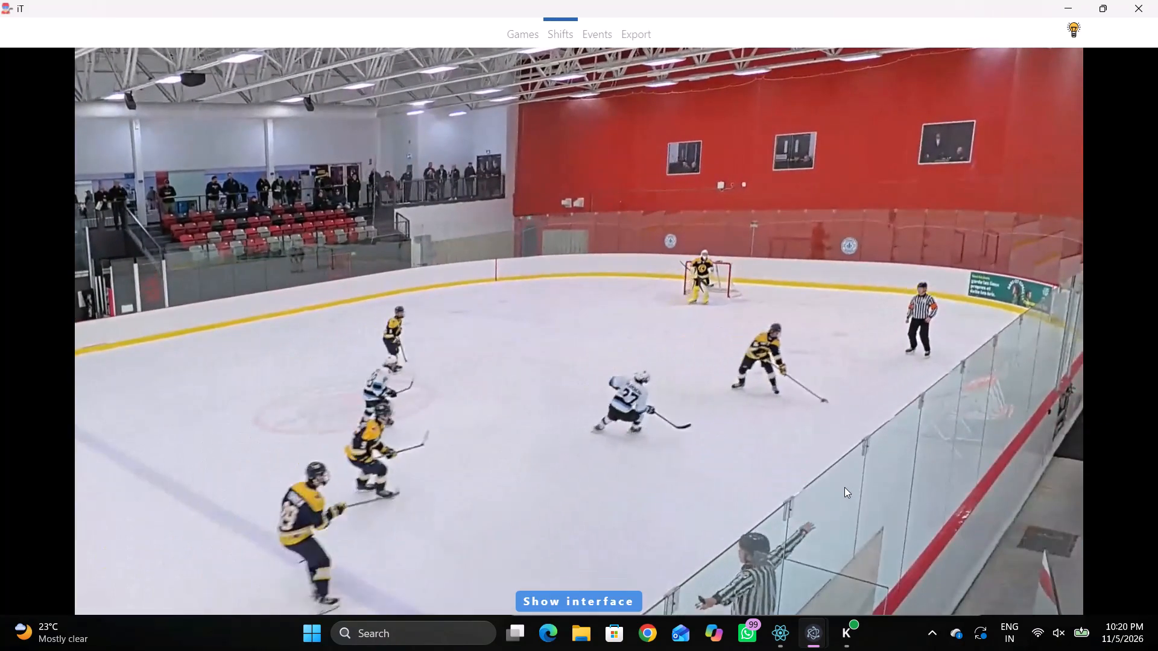
key(space)
key(space)
key(space)
key(space)
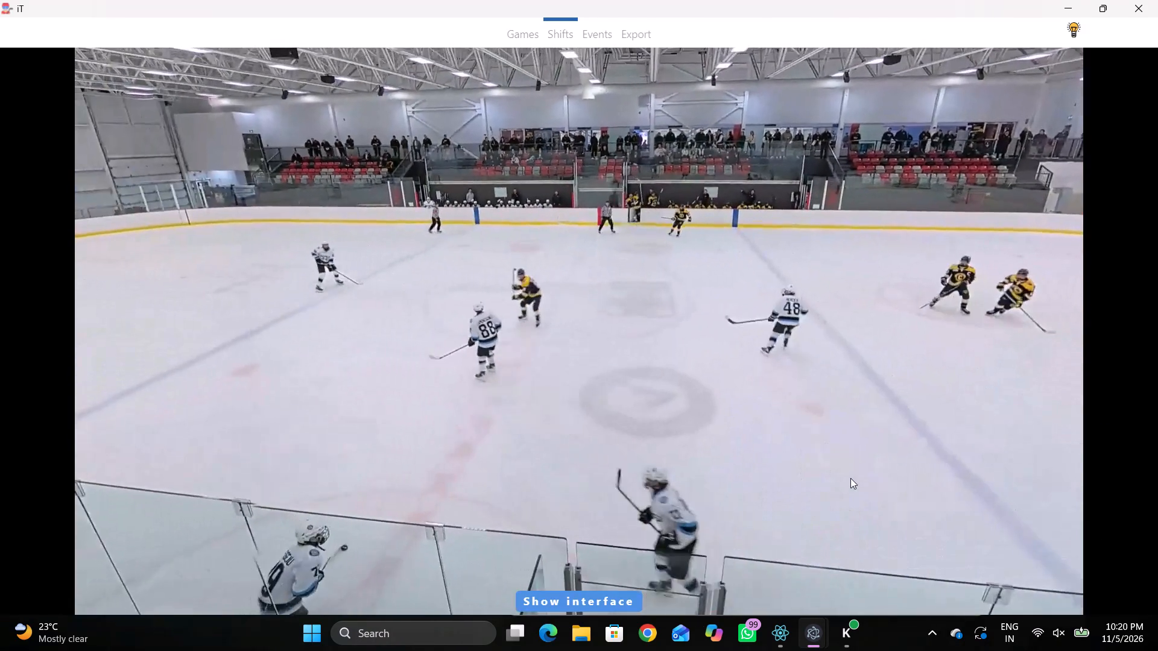
key(space)
key(space)
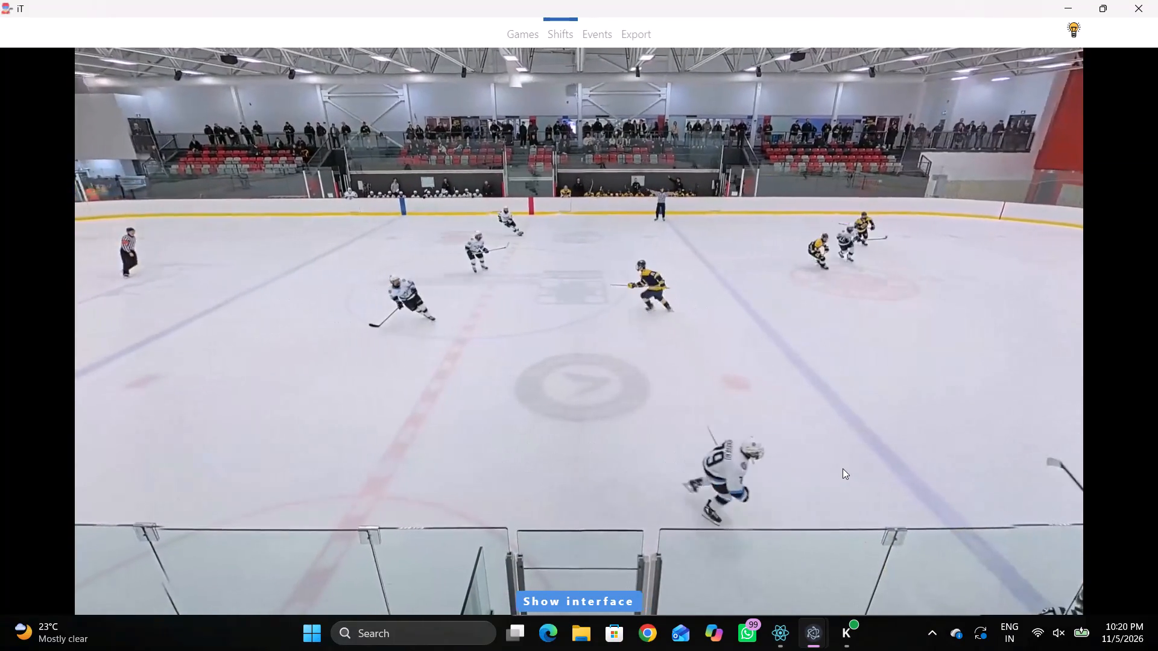
key(space)
key(space)
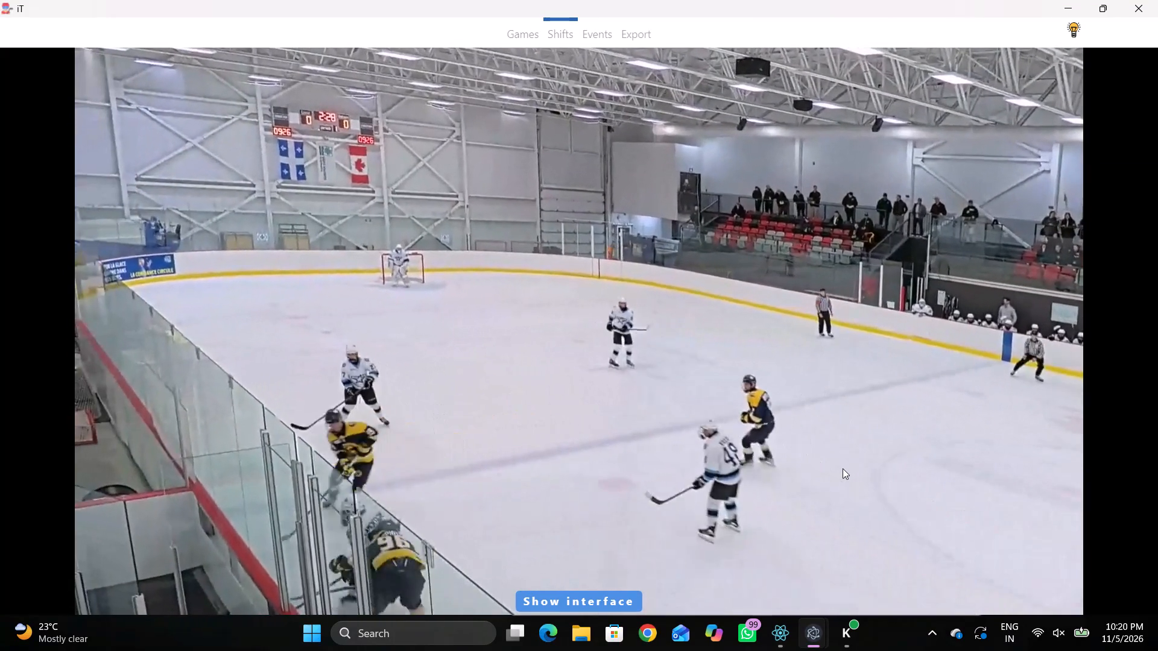
key(space)
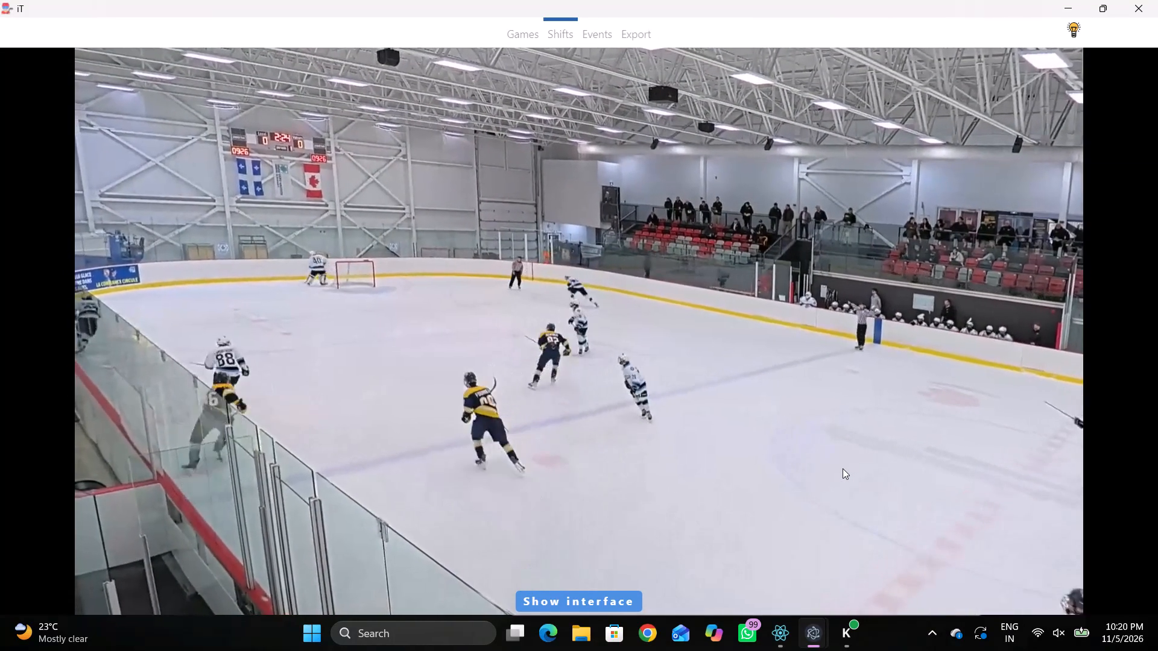
key(space)
key(space)
key(space)
key(space)
key(space)
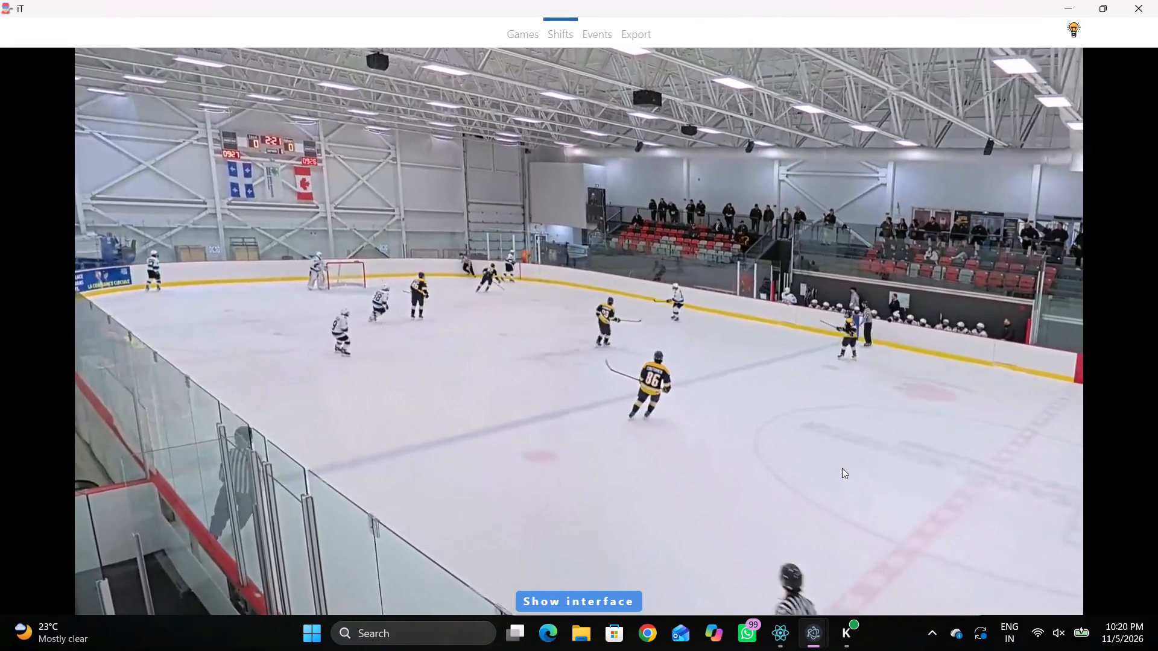
key(space)
key(shift+d)
Return to the 00:22:56.0 Home line, rewind before the faceoff and replay the setup to examine the Home skaters.
click(864, 479)
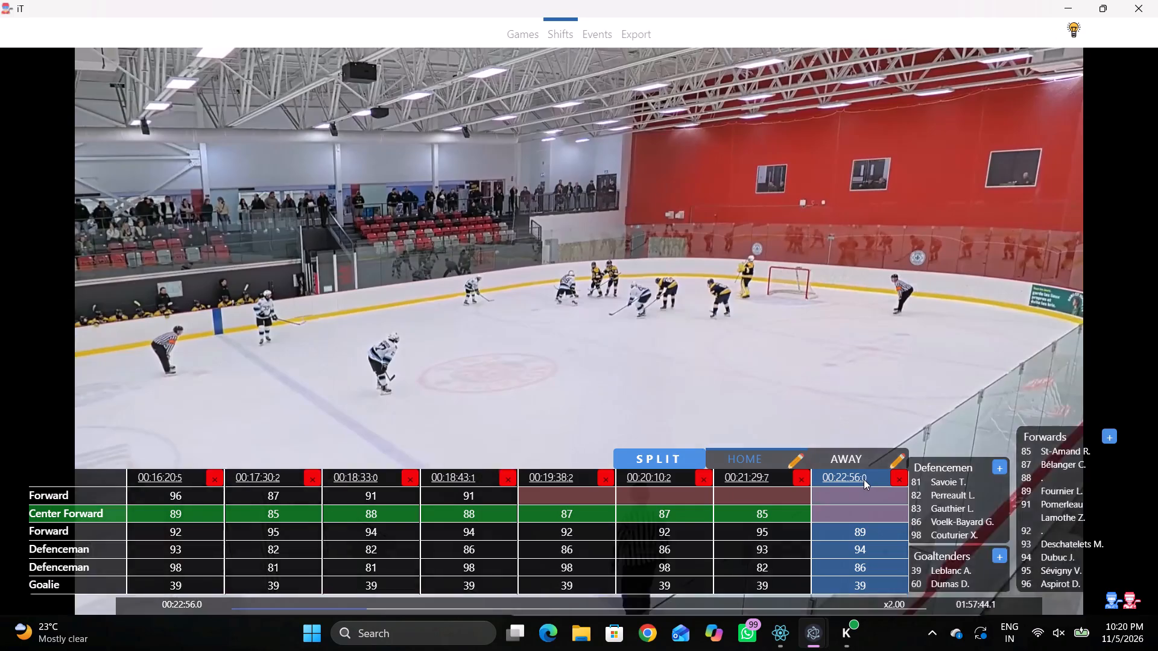
key(shift+d)
key(q)
key(q)
key(q)
key(q)
key(q)
key(q)
key(q)
key(q)
key(q)
key(q)
key(q)
key(q)
key(q)
key(q)
key(q)
key(q)
key(q)
key(q)
key(q)
key(q)
key(q)
key(q)
key(q)
key(q)
key(q)
key(q)
key(q)
key(q)
key(q)
key(q)
key(q)
key(q)
key(q)
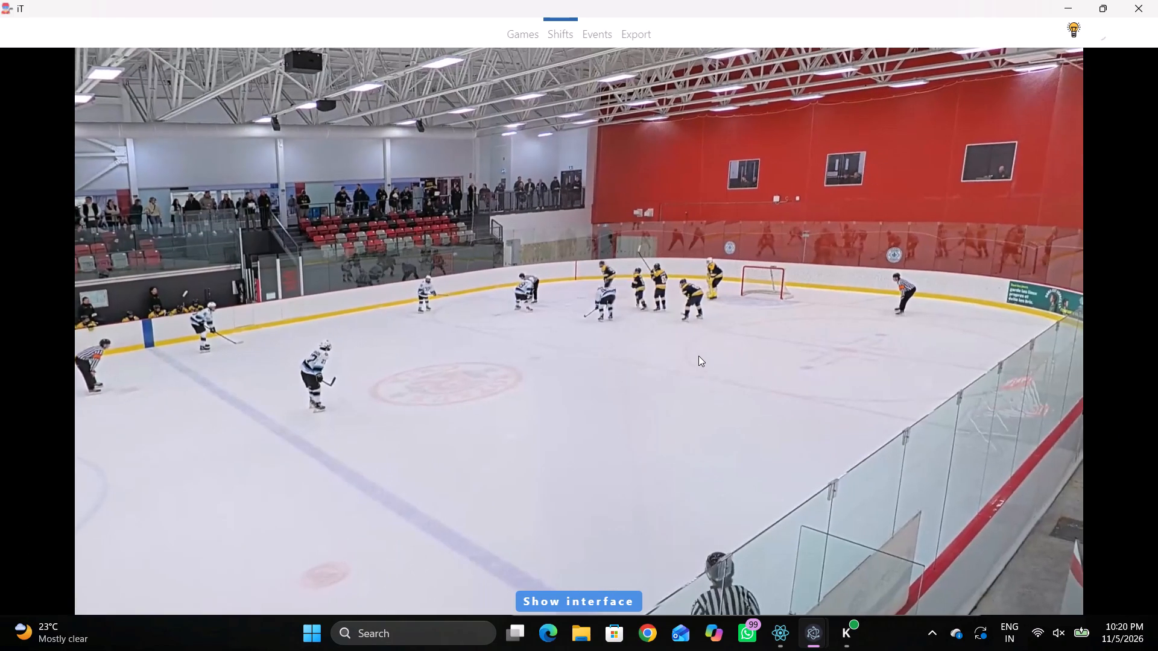
key(q)
key(q)
key(q)
key(q)
key(q)
key(q)
key(q)
key(q)
key(q)
key(q)
key(q)
key(q)
key(q)
key(q)
text(qq)
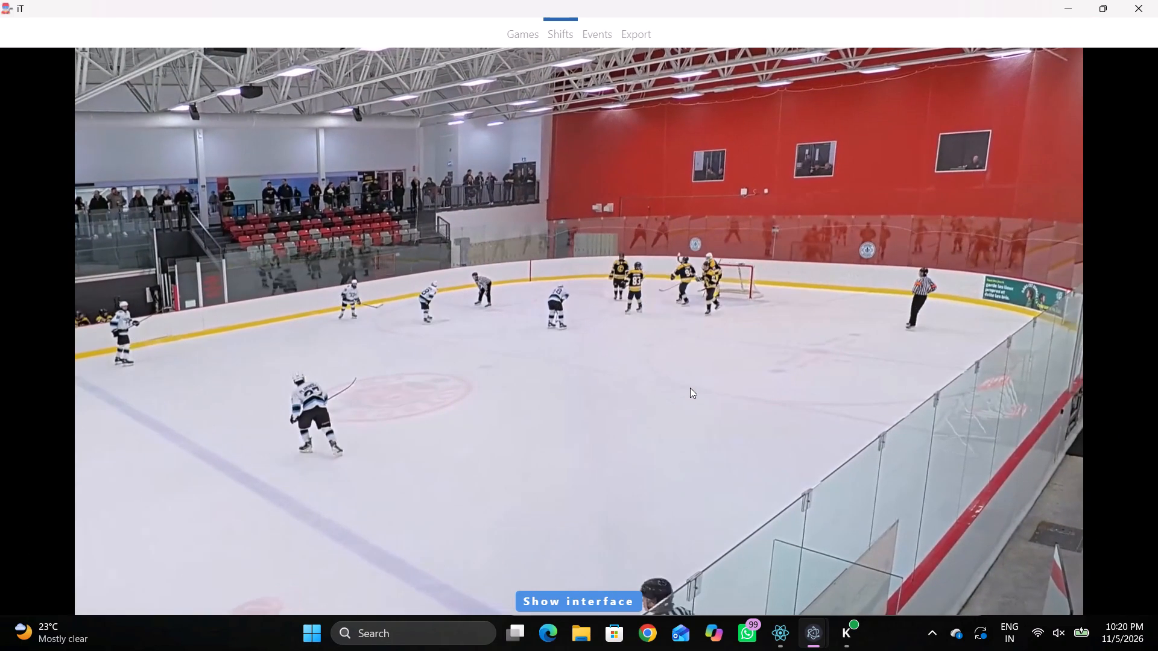
key(space)
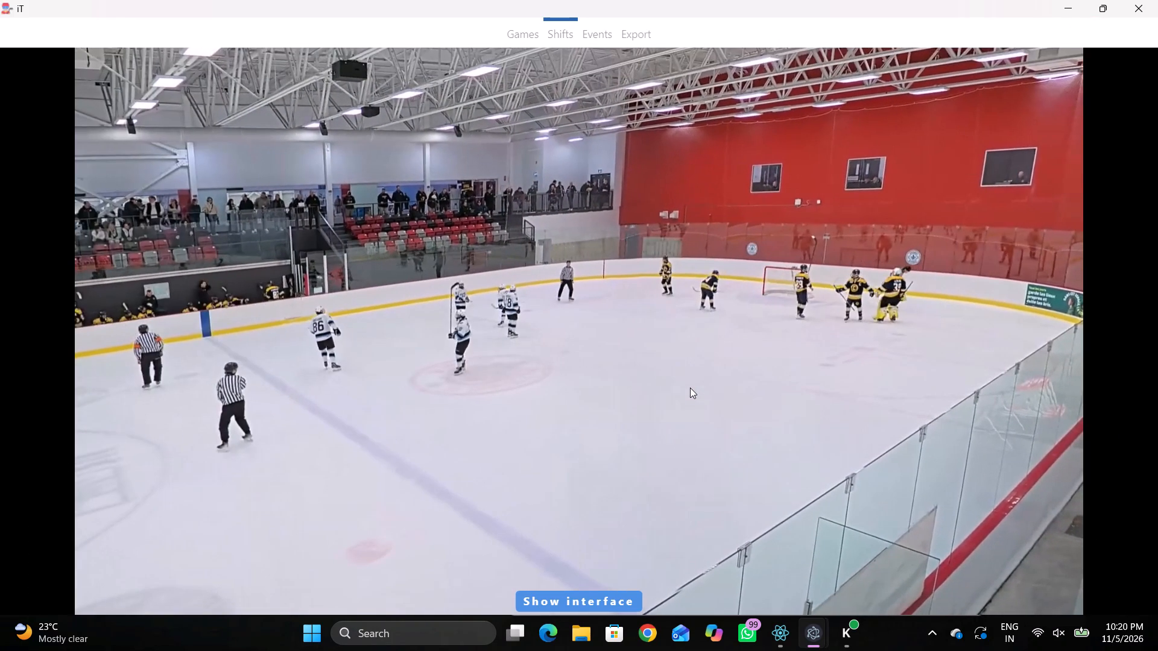
key(space)
key(space)
key(space)
text(q)
key(space)
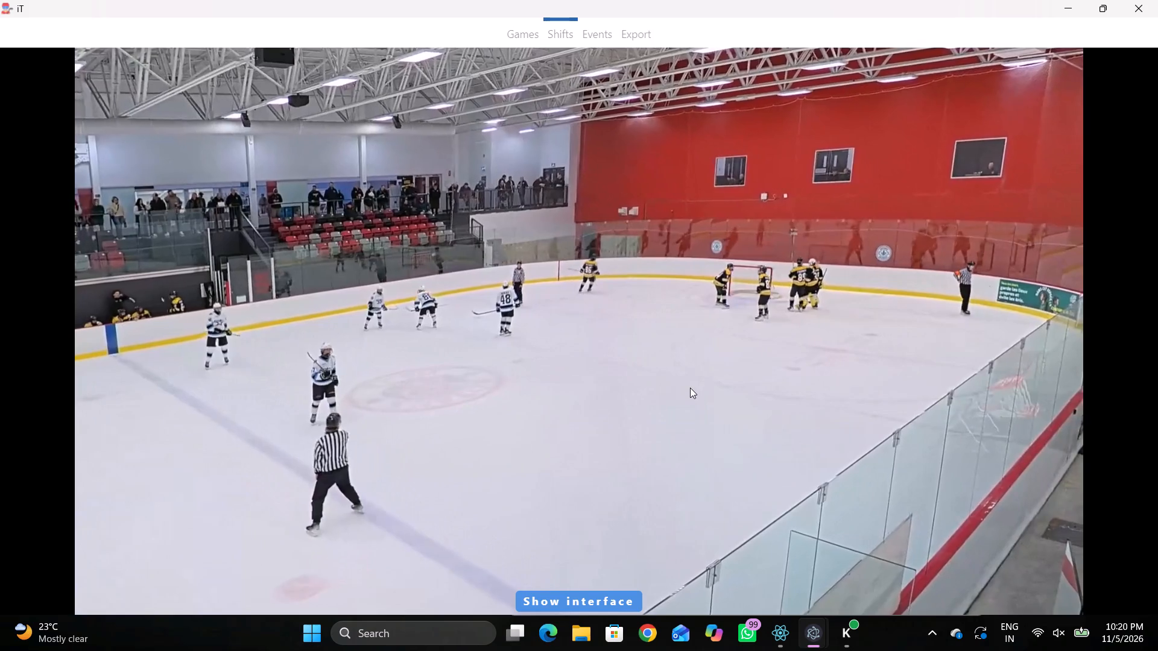
key(space)
key(space)
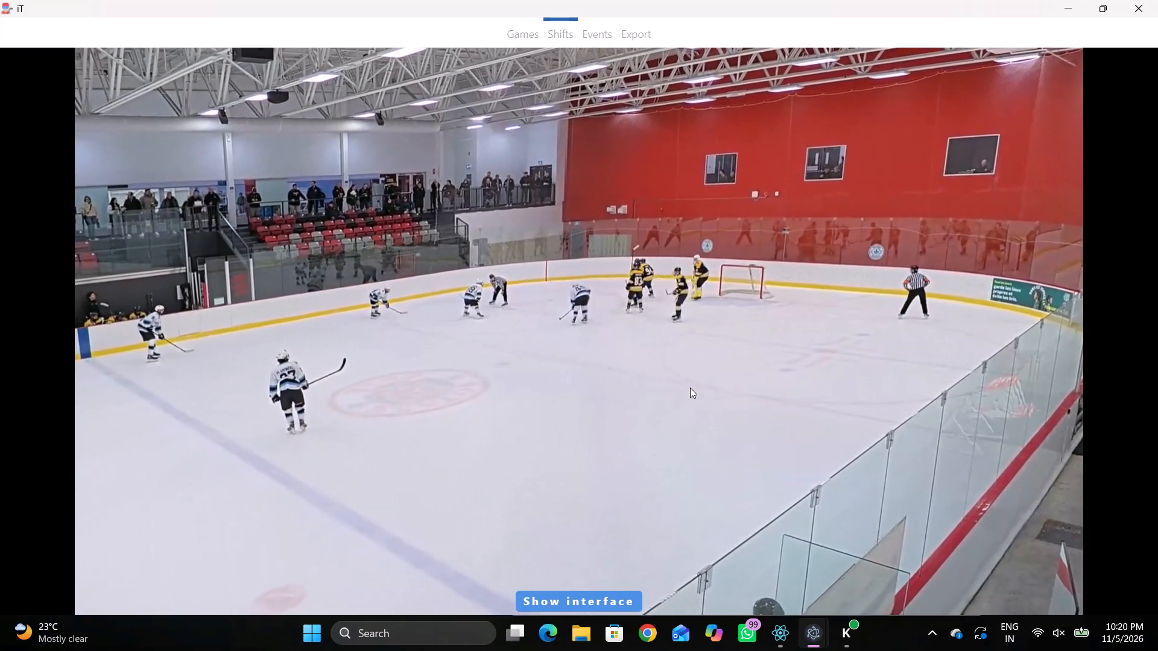
key(space)
key(space)
key(space)
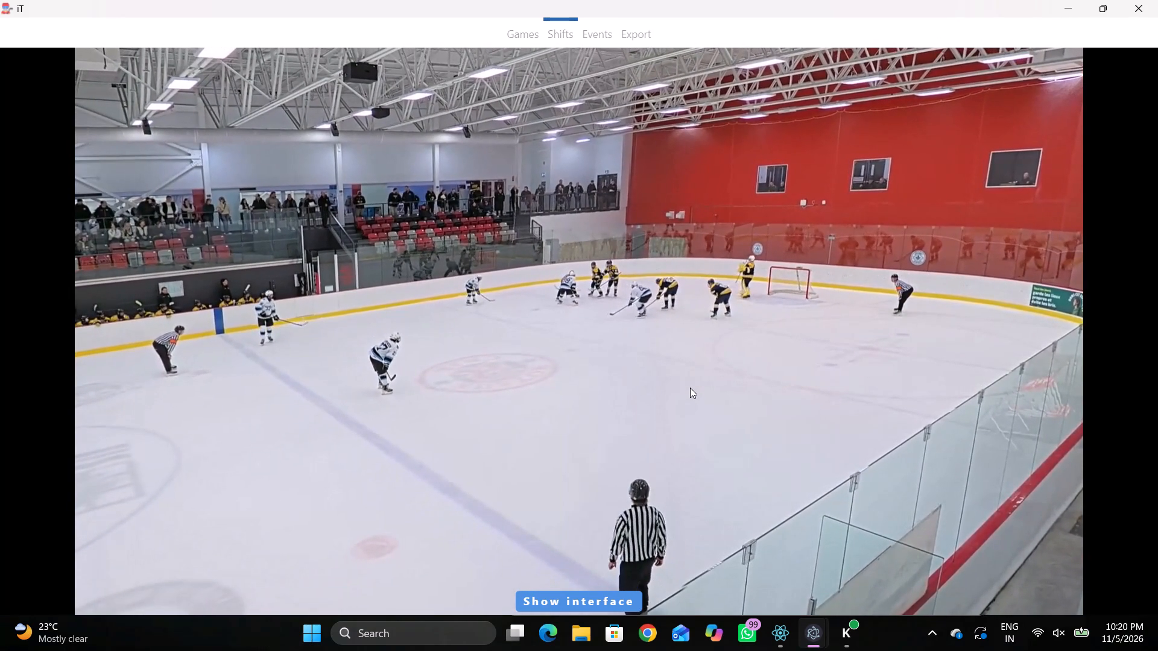
key(space)
key(space)
Rewind before the faceoff again and replay the players lining up to identify the Home Center Forward.
text(q)
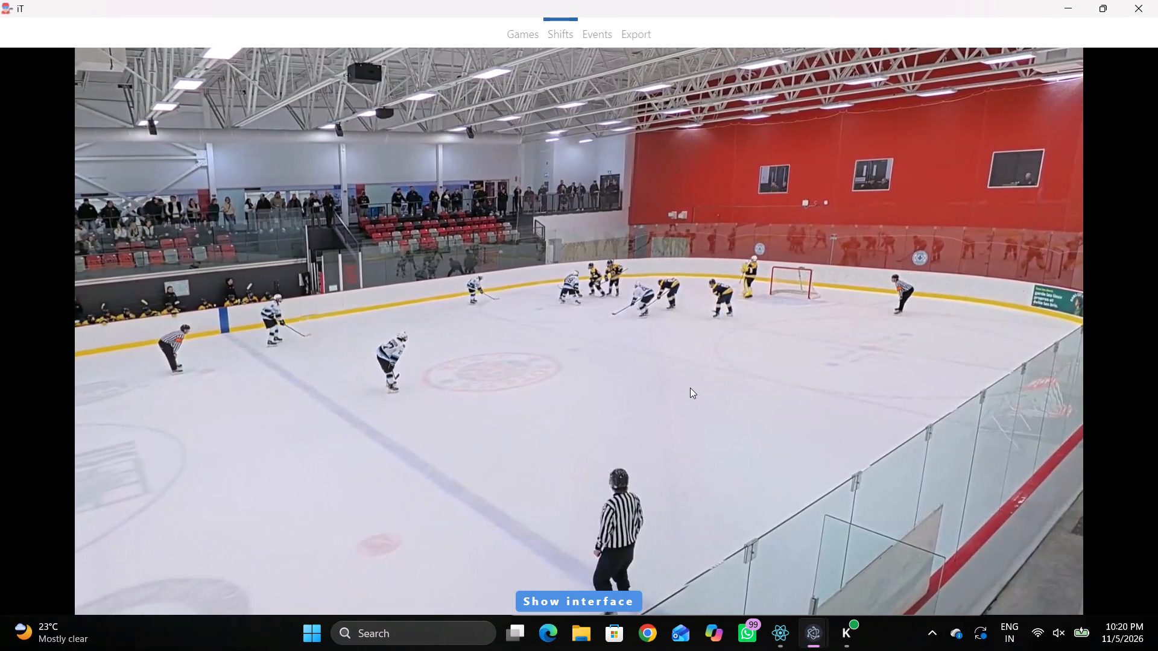
key(q)
key(q)
key(q)
key(q)
key(q)
key(q)
key(q)
key(q)
key(q)
key(q)
key(q)
key(q)
key(q)
key(q)
key(q)
key(q)
key(q)
key(q)
key(q)
text(qqqq)
text(q)
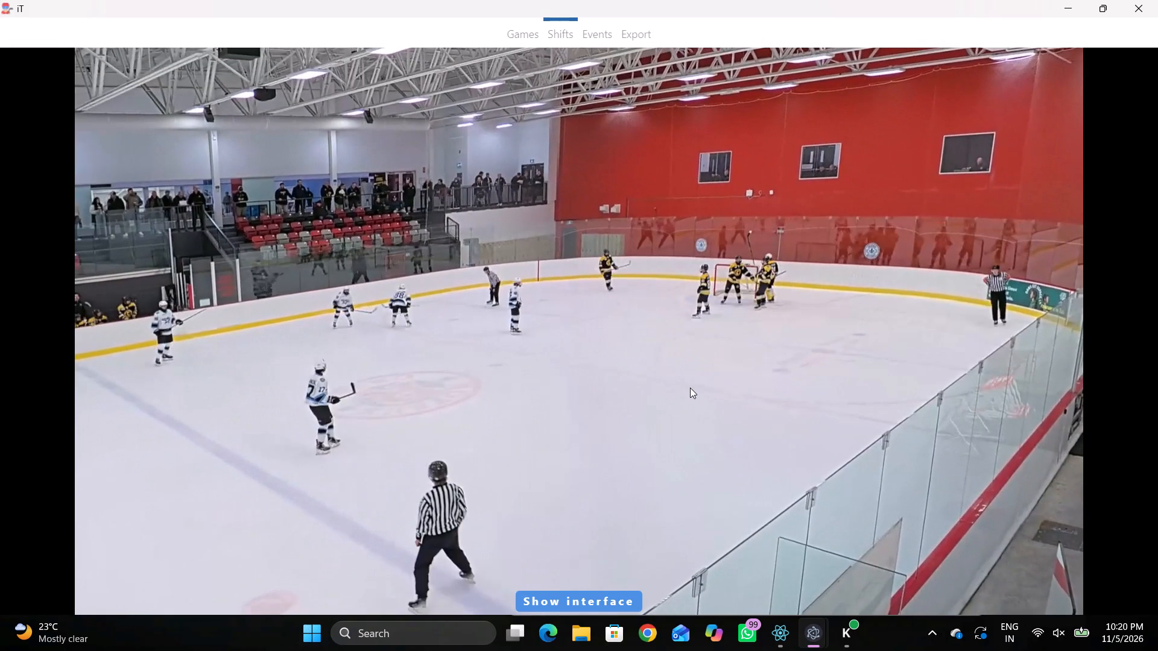
key(space)
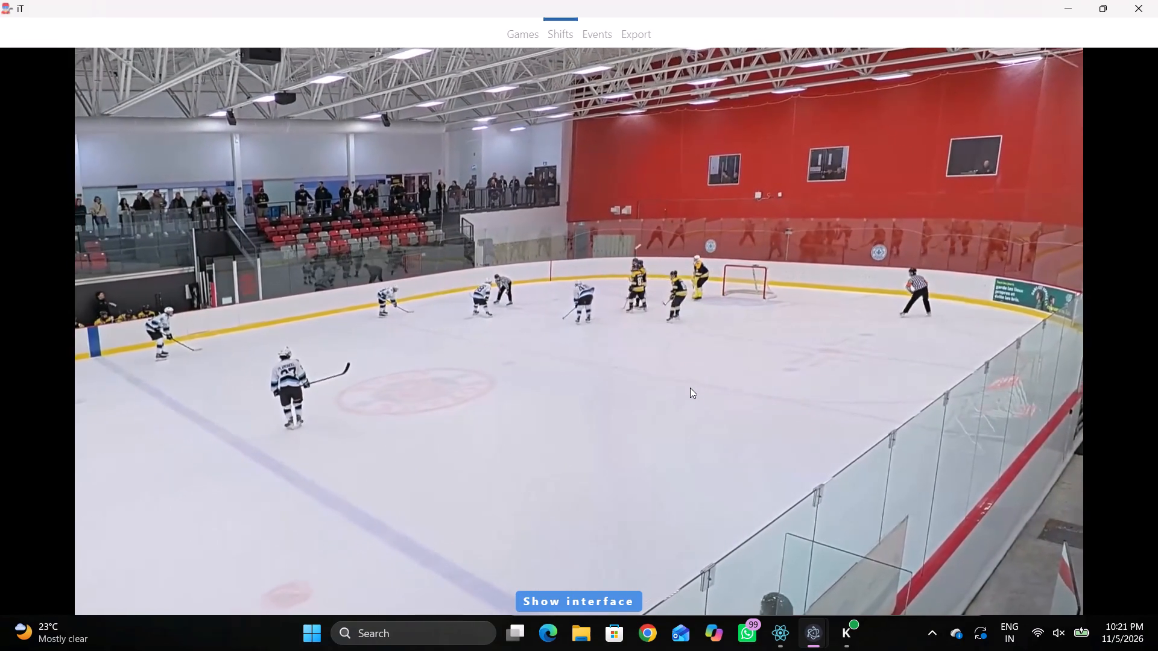
key(space)
key(space)
key(space)
text(qq)
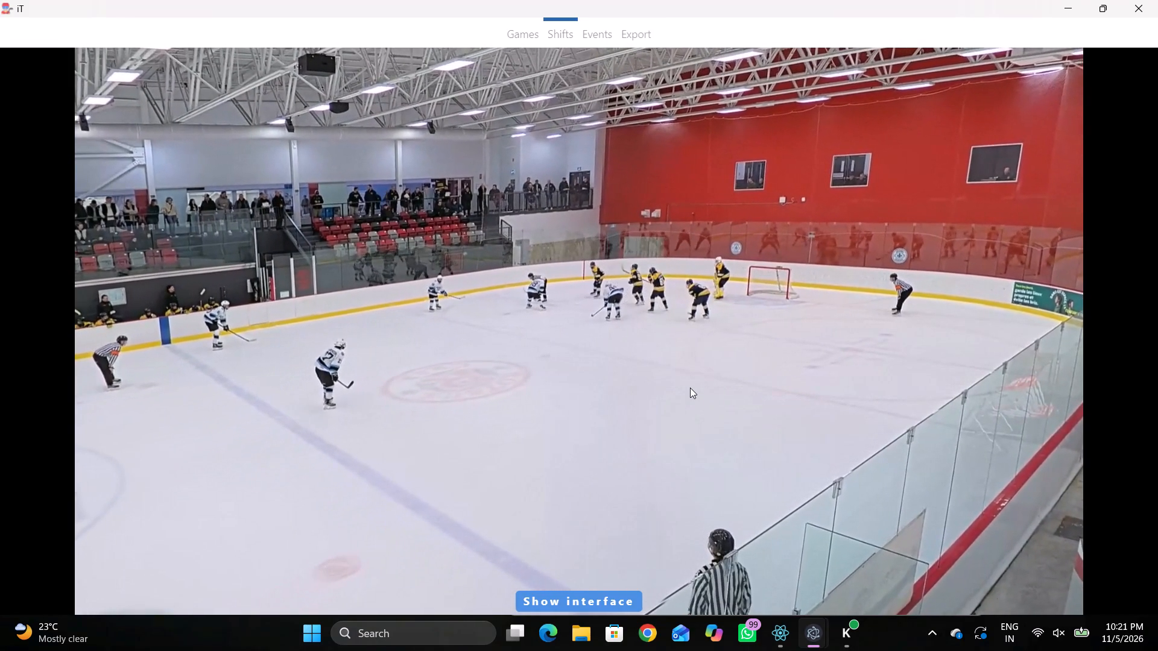
Assign a player from the Defencemen roster as Center Forward in the 00:22:56.0 Home line.
key(shift+d)
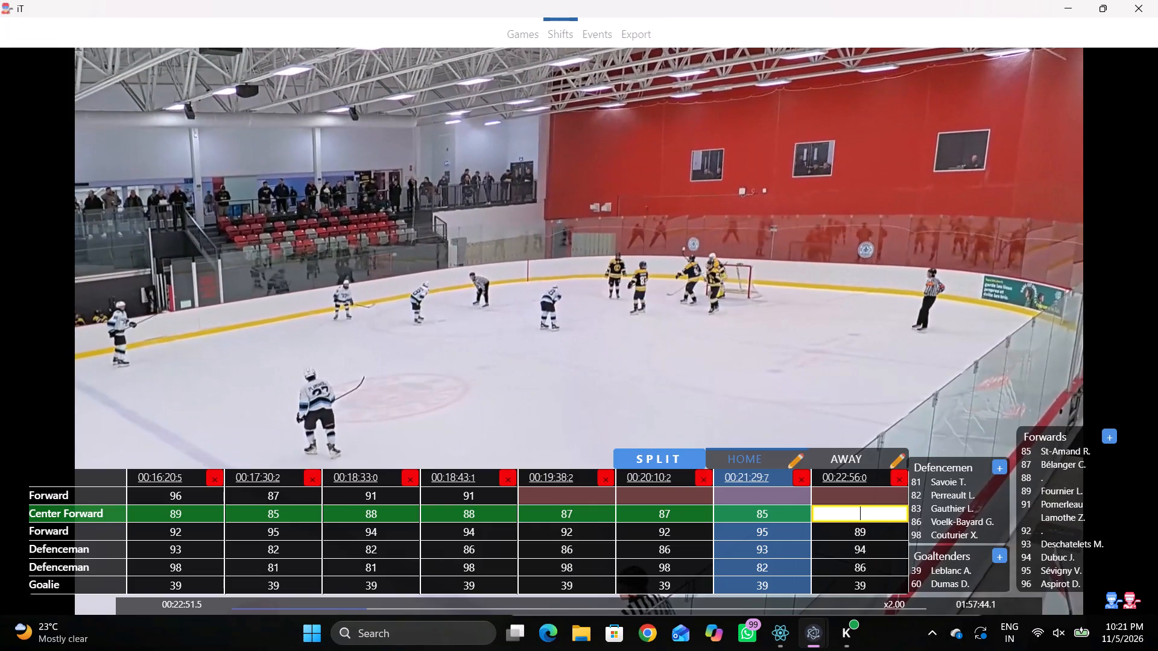
click(867, 508)
click(937, 502)
key(shift+d)
Play on from the faceoff of the 00:22:56.0 Home line and examine the Home skaters for a change.
key(space)
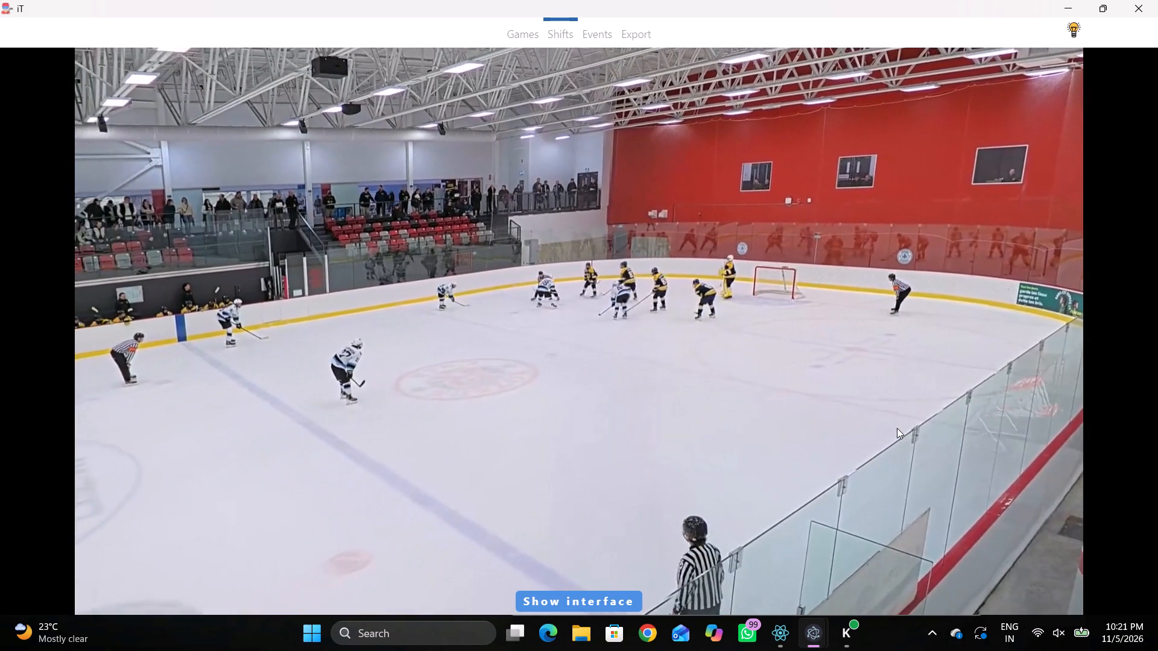
text(c)
key(space)
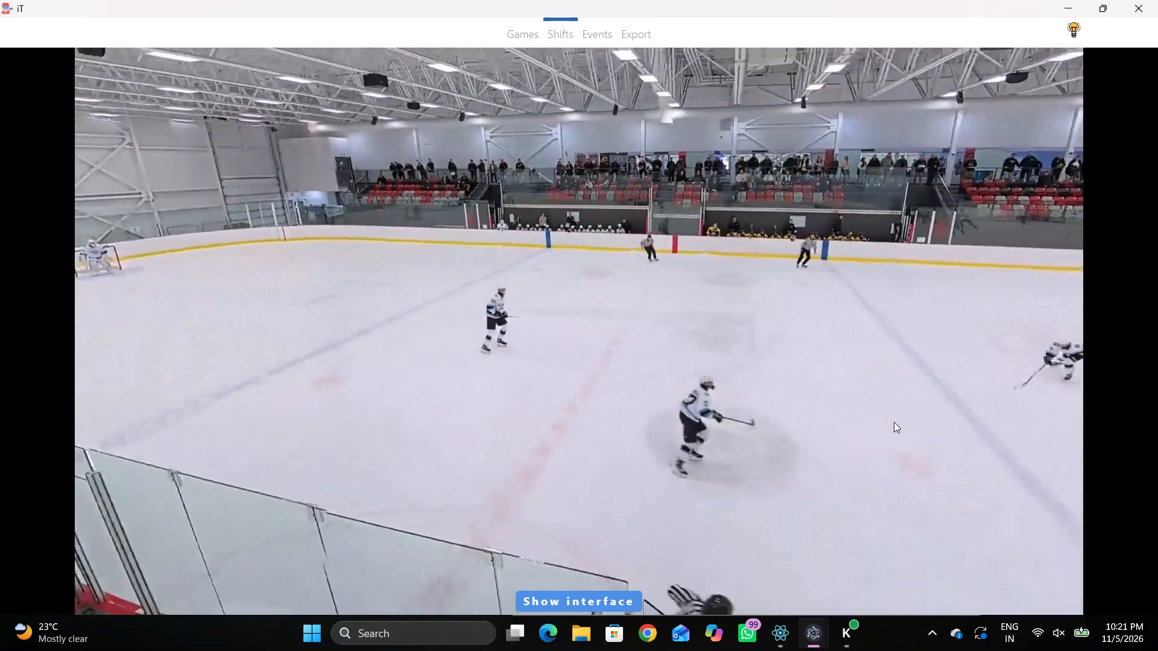
key(space)
key(space)
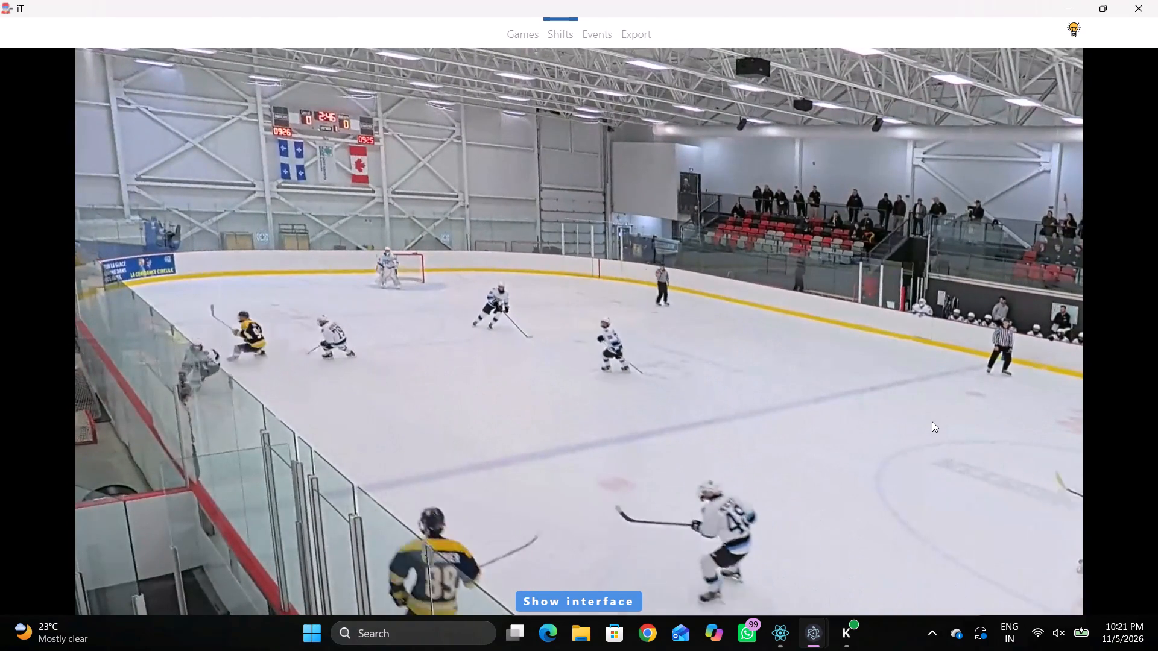
key(space)
text(qqqqqqq)
key(space)
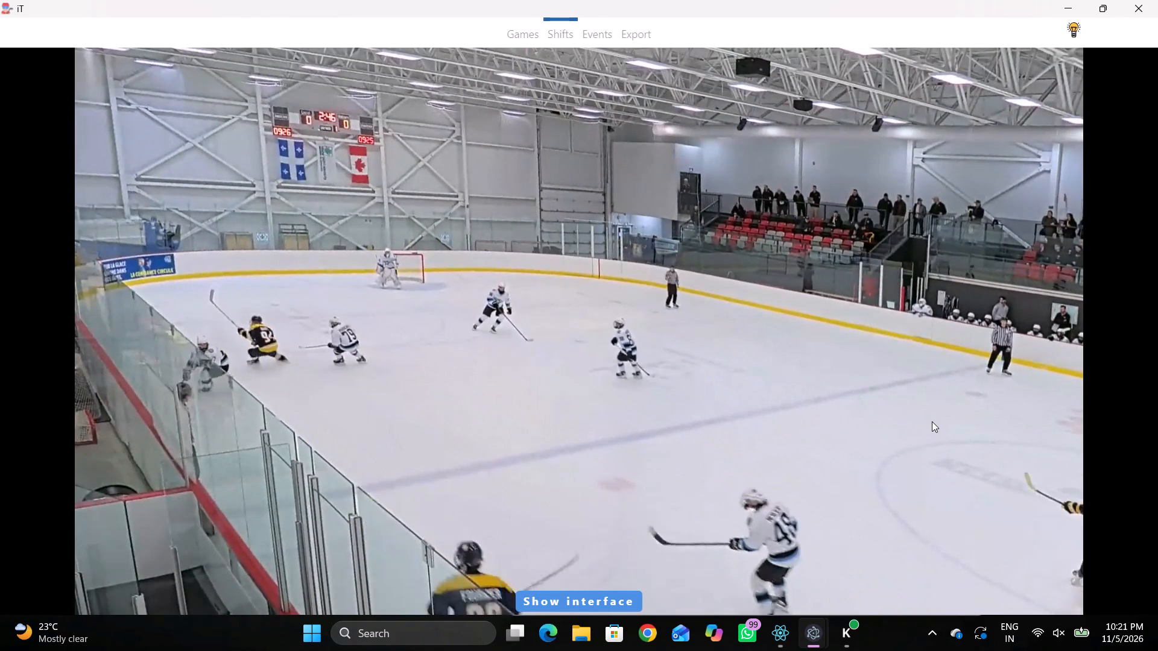
key(space)
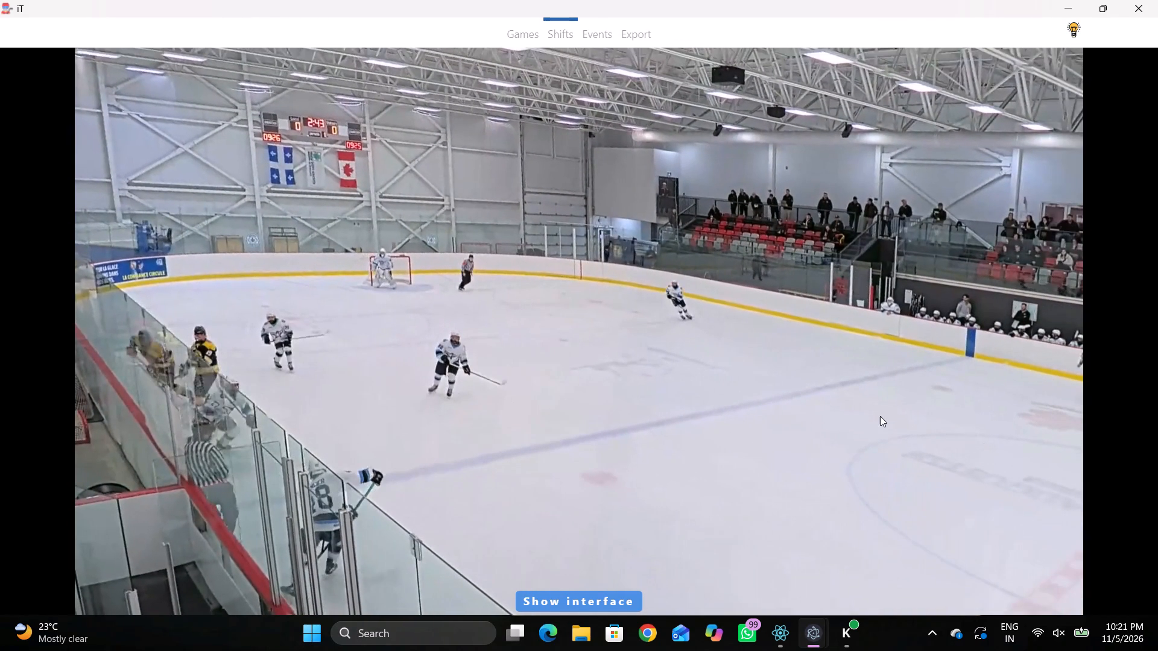
Rewind and replay the play to locate the personnel change, and add a Home line at 00:23:09.8.
key(q)
key(q)
key(q)
key(q)
key(q)
key(q)
key(q)
key(q)
key(q)
key(q)
key(q)
key(q)
key(q)
key(q)
key(q)
key(q)
key(q)
key(q)
key(q)
key(q)
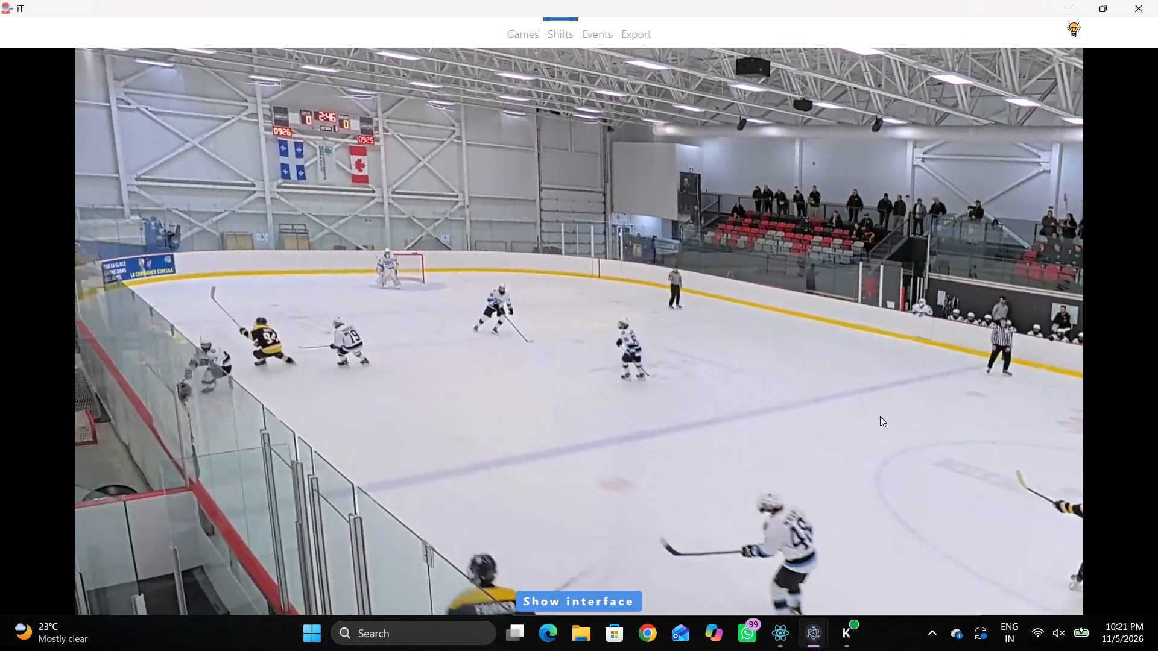
key(space)
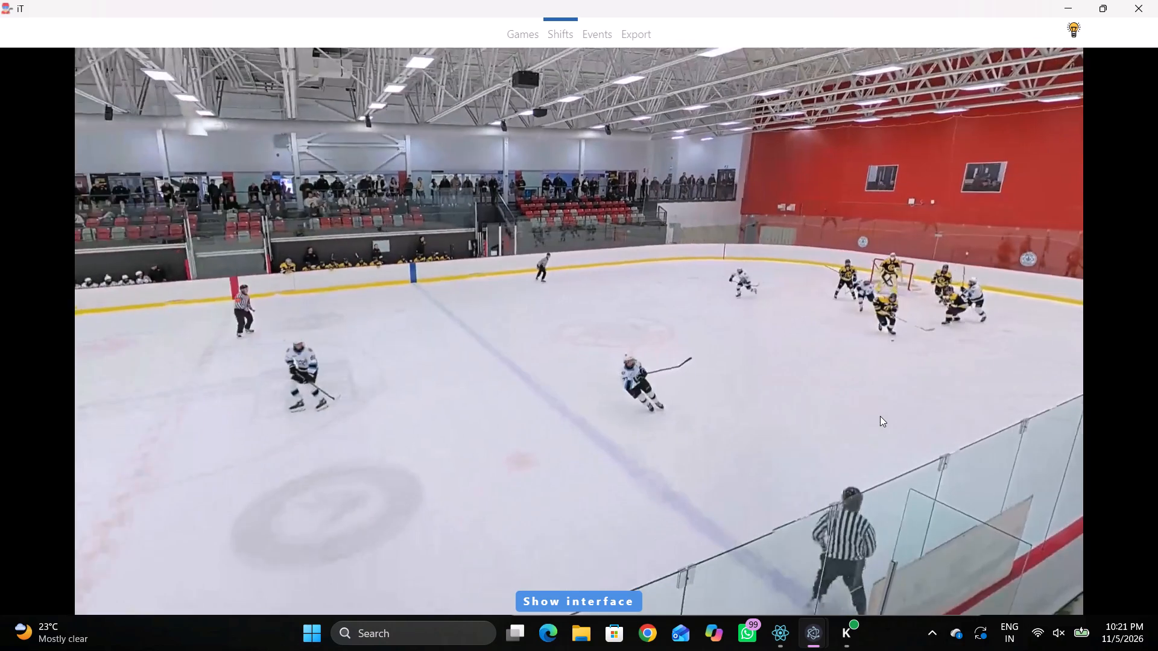
key(space)
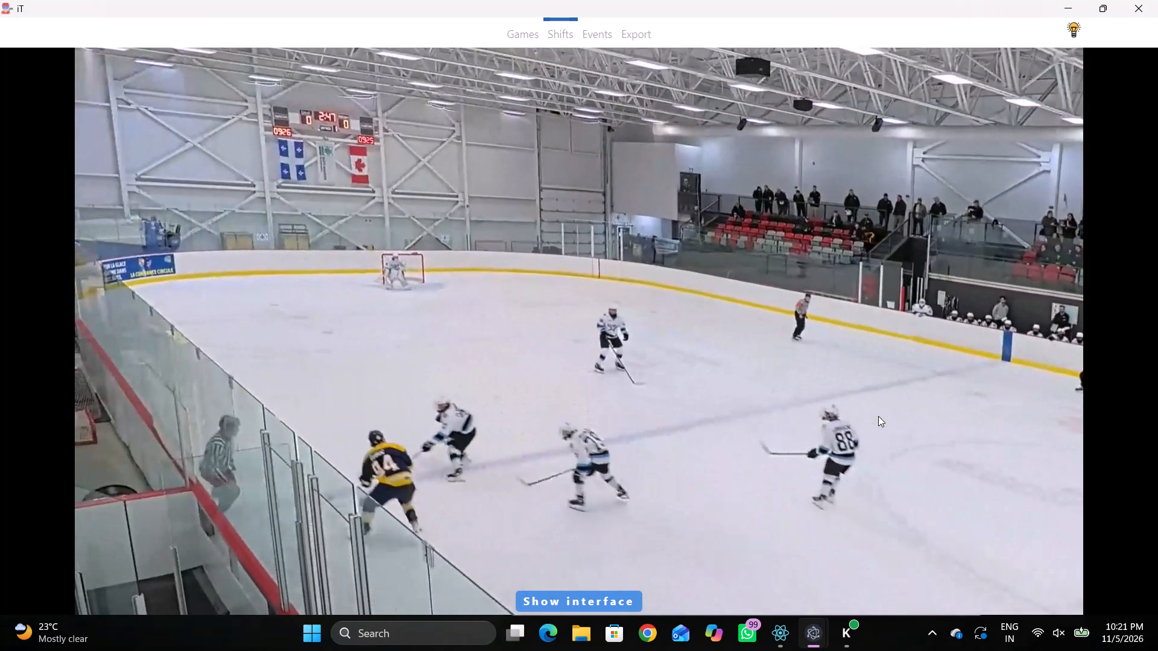
key(shift+s)
key(shift+d)
key(shift+d)
Follow the play to identify the Home player, and fill the empty Forward position in the 00:23:09.8 line with number 96.
key(space)
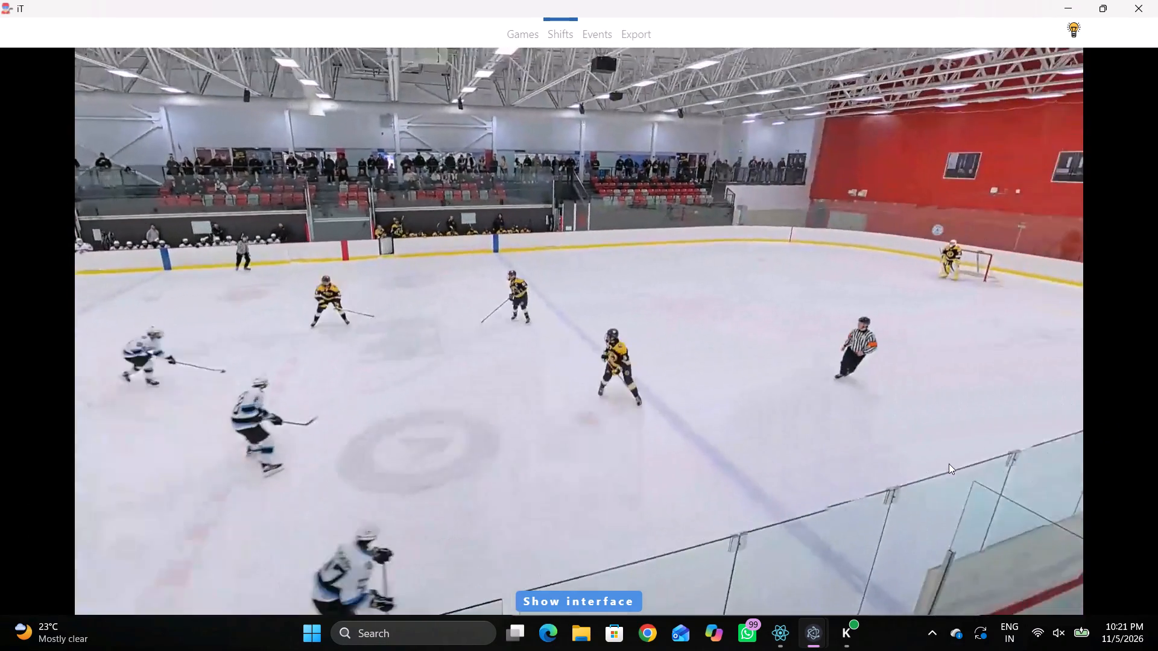
key(space)
key(space)
key(space)
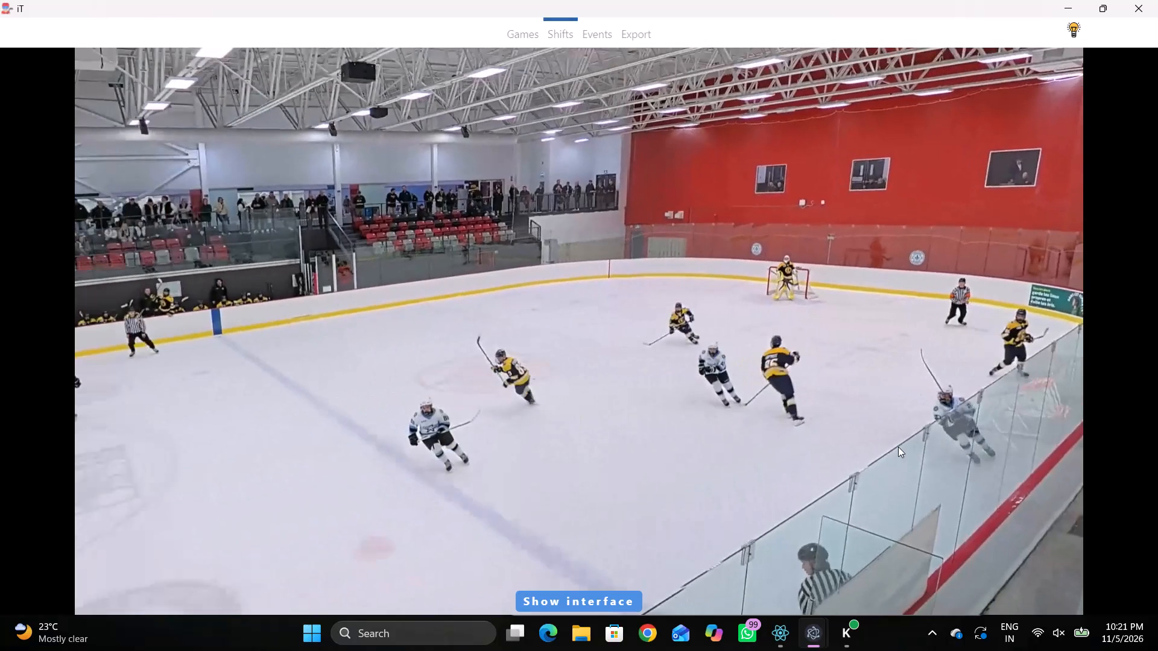
key(shift+d)
click(863, 505)
click(878, 503)
key(space)
key(space)
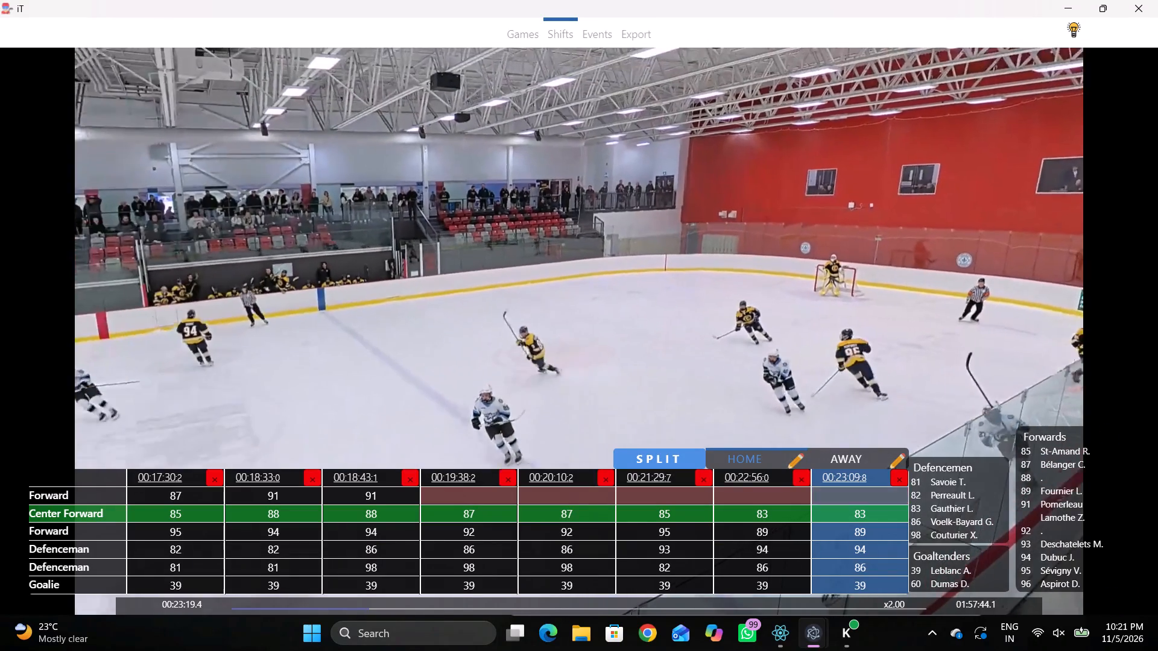
key(q)
click(876, 500)
click(1036, 577)
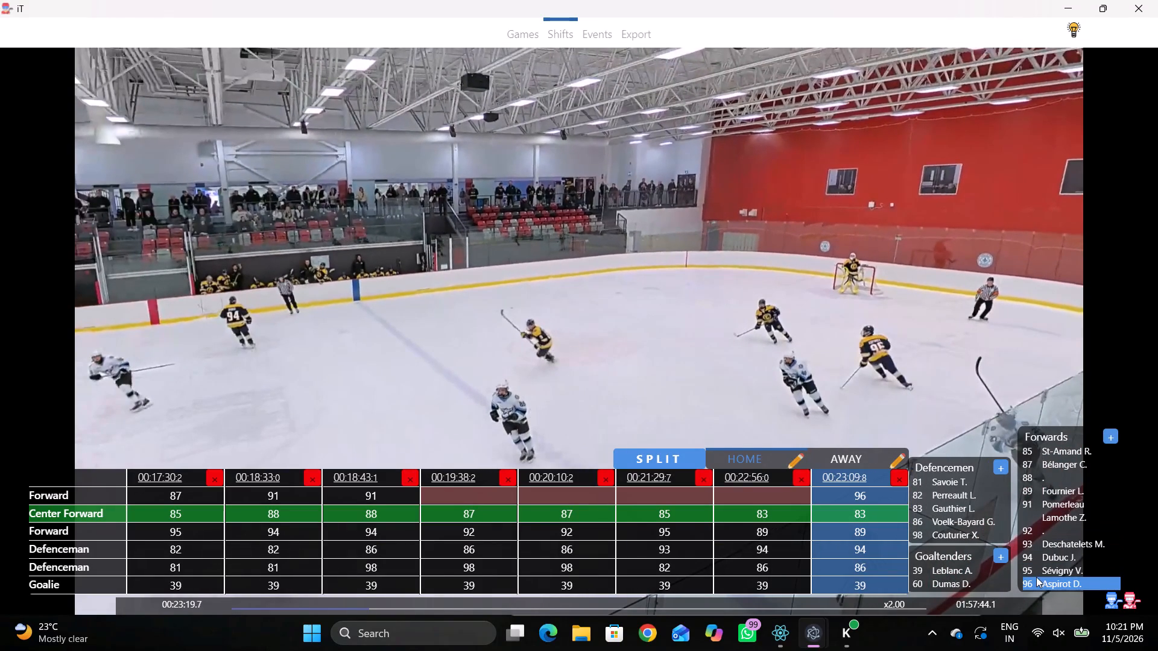
Play on briefly and add a Home line at 00:23:20.9.
key(shift+d)
key(space)
key(space)
key(shift+s)
key(shift+d)
text(D)
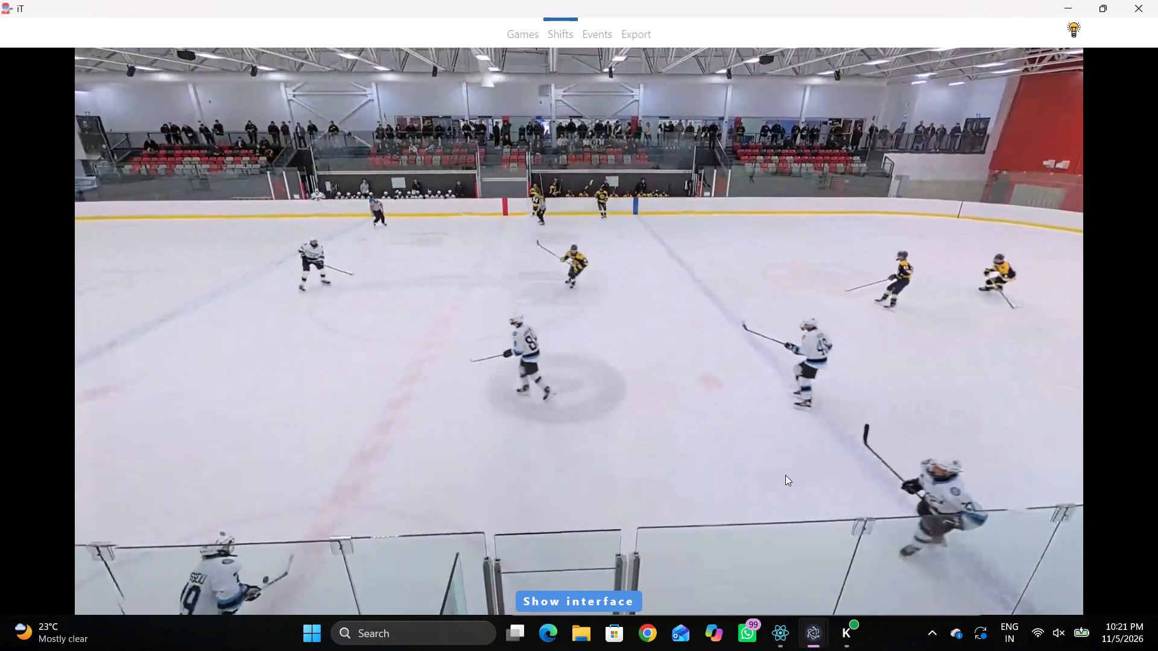
Follow the play to about 00:23:33.0 and examine which Home skaters are on the ice.
key(space)
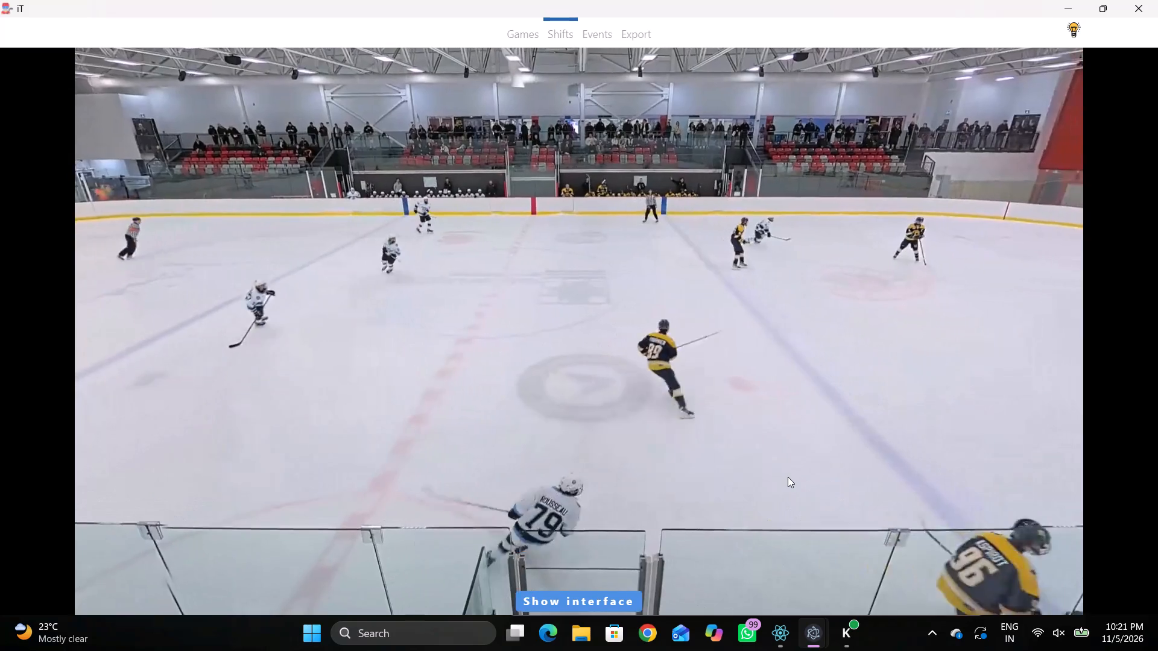
key(space)
key(space)
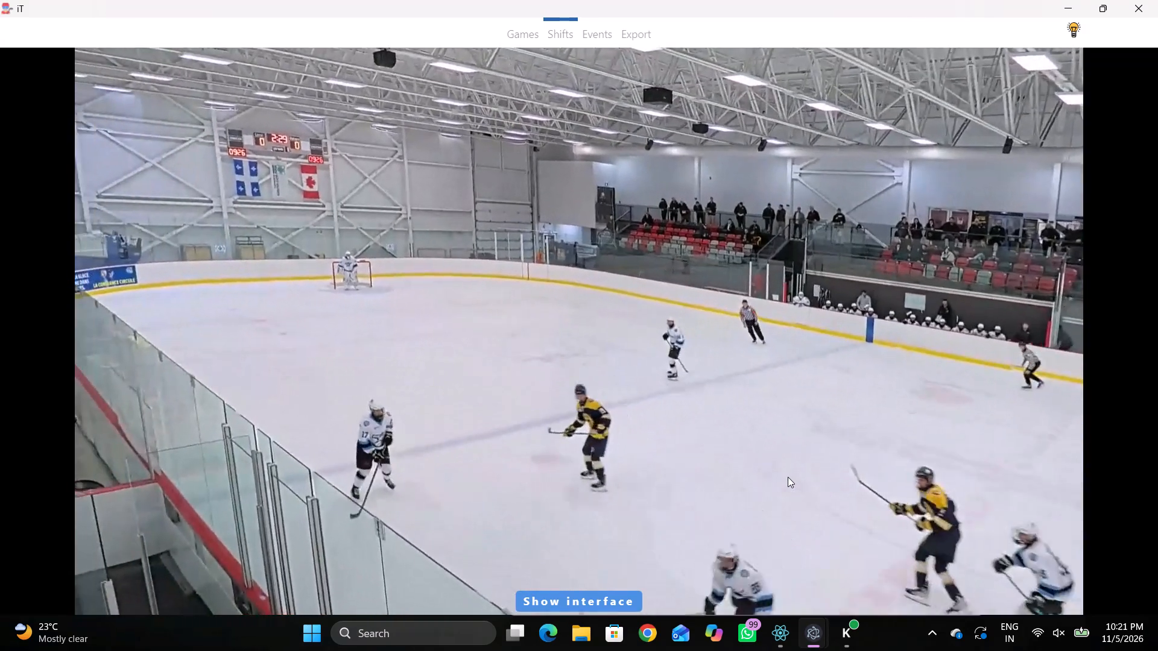
key(space)
key(space)
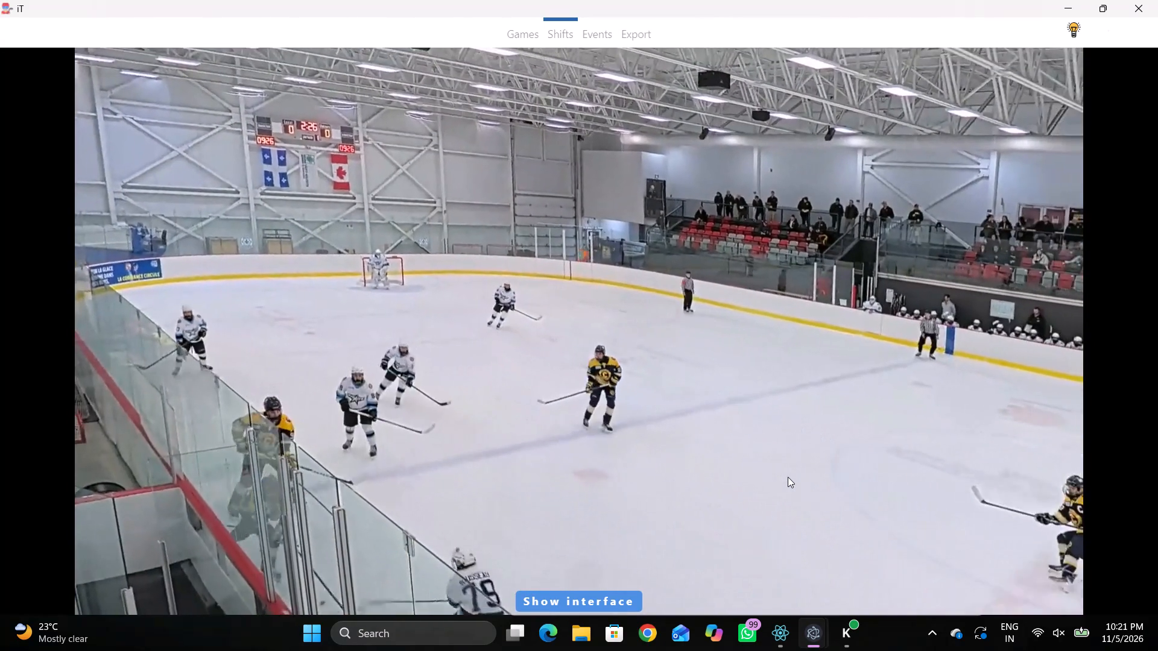
key(space)
text(q)
key(shift+d)
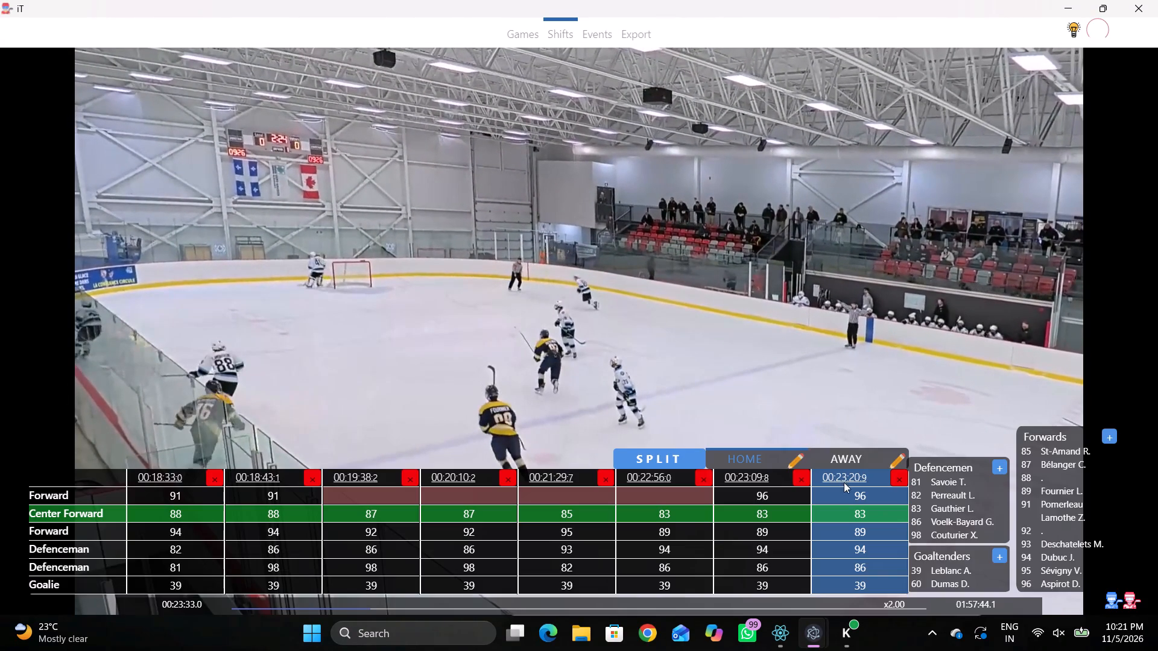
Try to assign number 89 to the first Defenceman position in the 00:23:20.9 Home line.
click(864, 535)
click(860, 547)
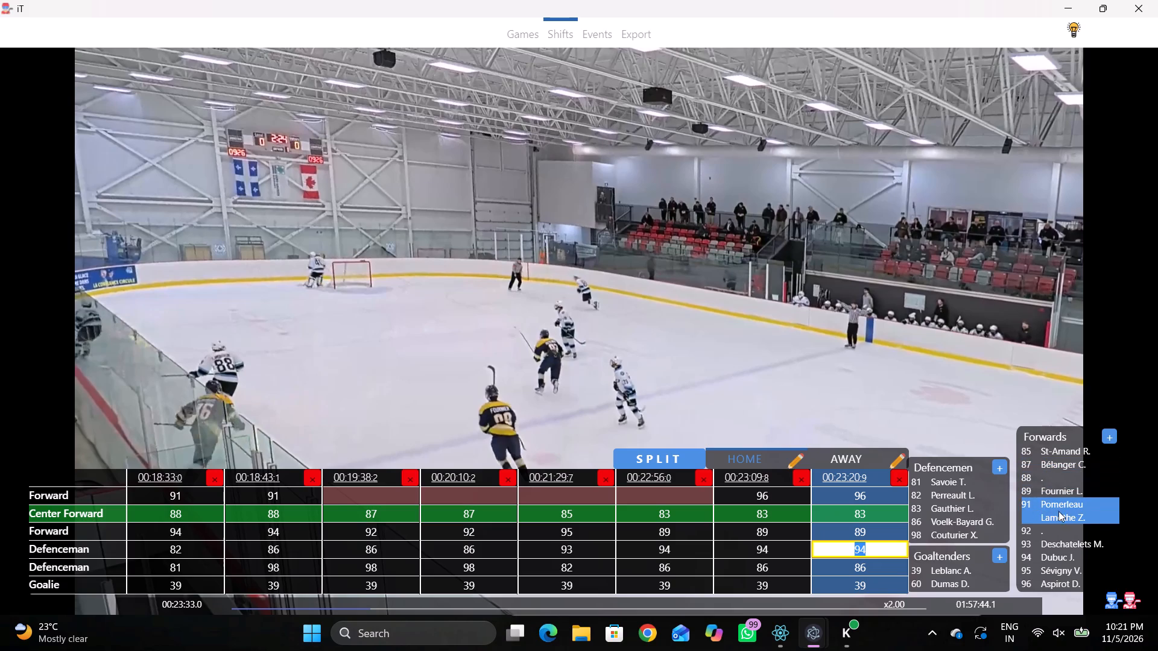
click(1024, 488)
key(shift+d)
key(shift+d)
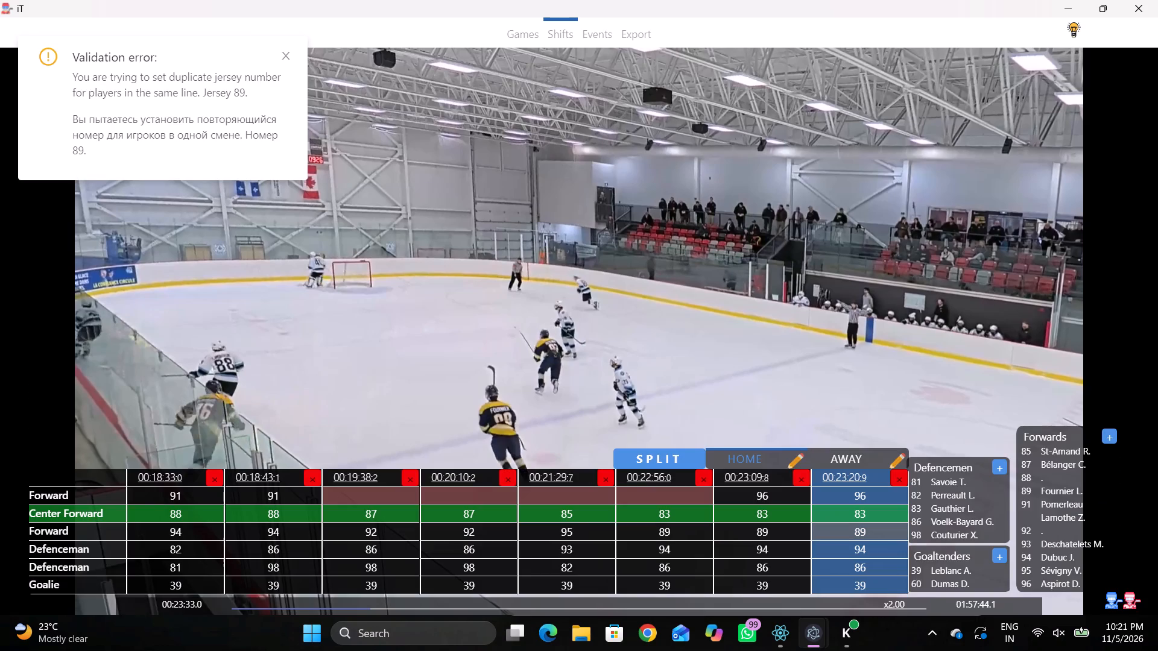
Recheck the skaters in the video and assign number 92 as the first Defenceman in the 00:23:20.9 Home line.
click(879, 547)
key(space)
key(space)
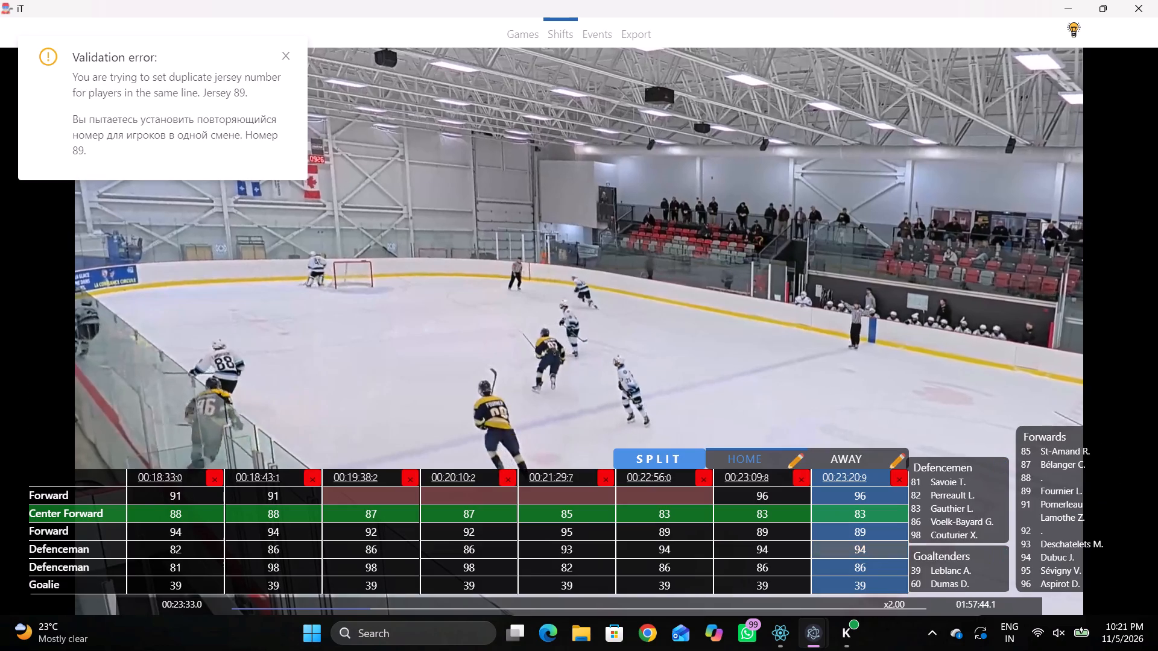
key(space)
key(space)
click(879, 550)
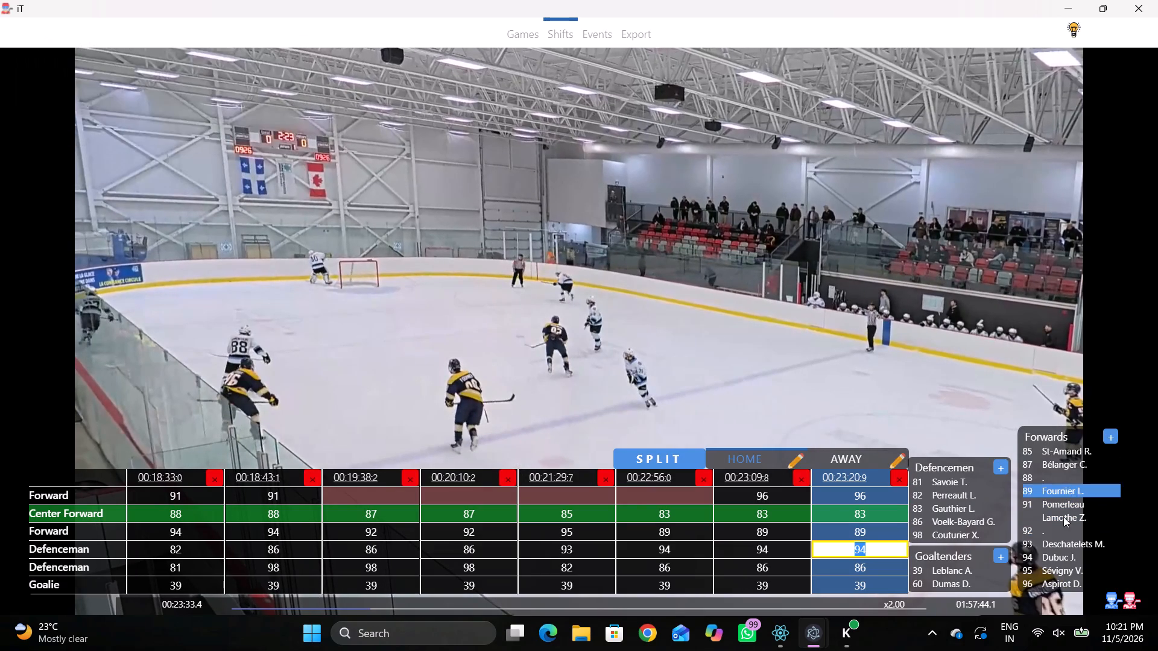
click(1040, 533)
text(D)
Follow the play up ice to the next Home change and add a Home line at 00:23:48.6.
key(space)
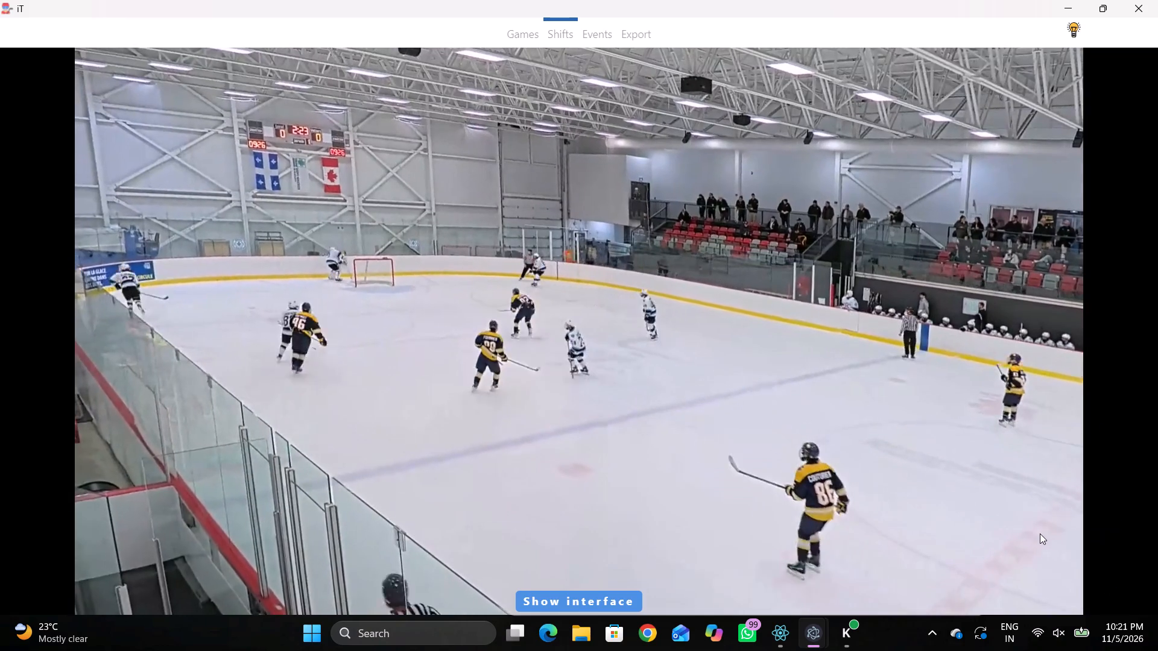
key(space)
key(space)
key(space)
key(space)
key(space)
key(space)
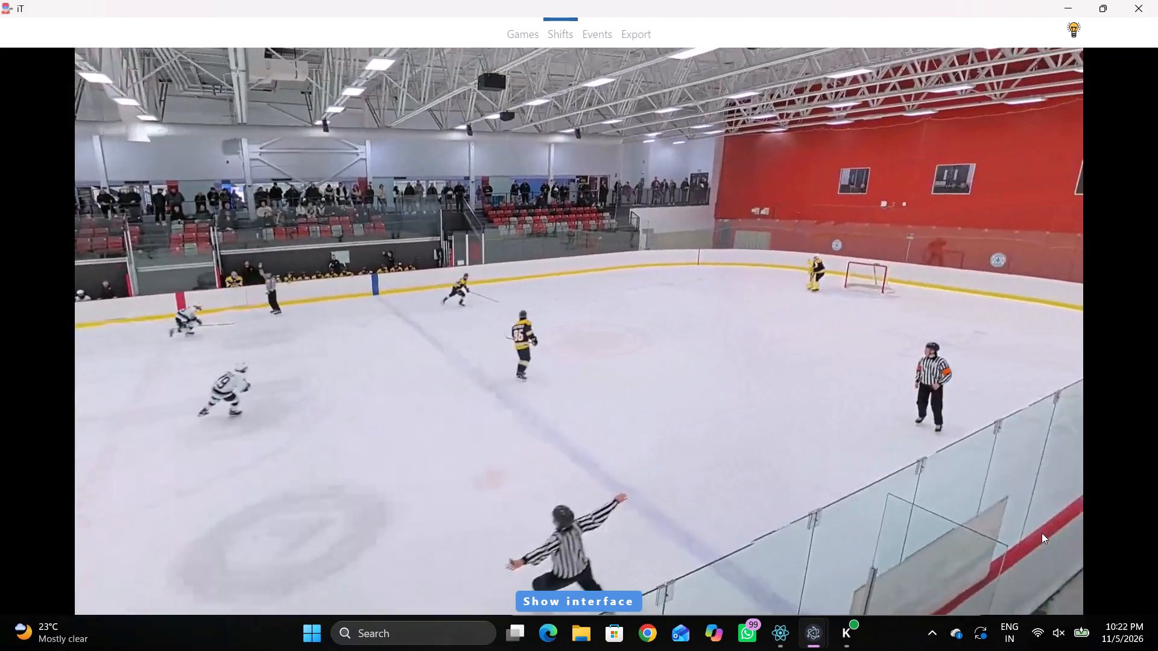
key(space)
key(space)
key(space)
key(shift+s)
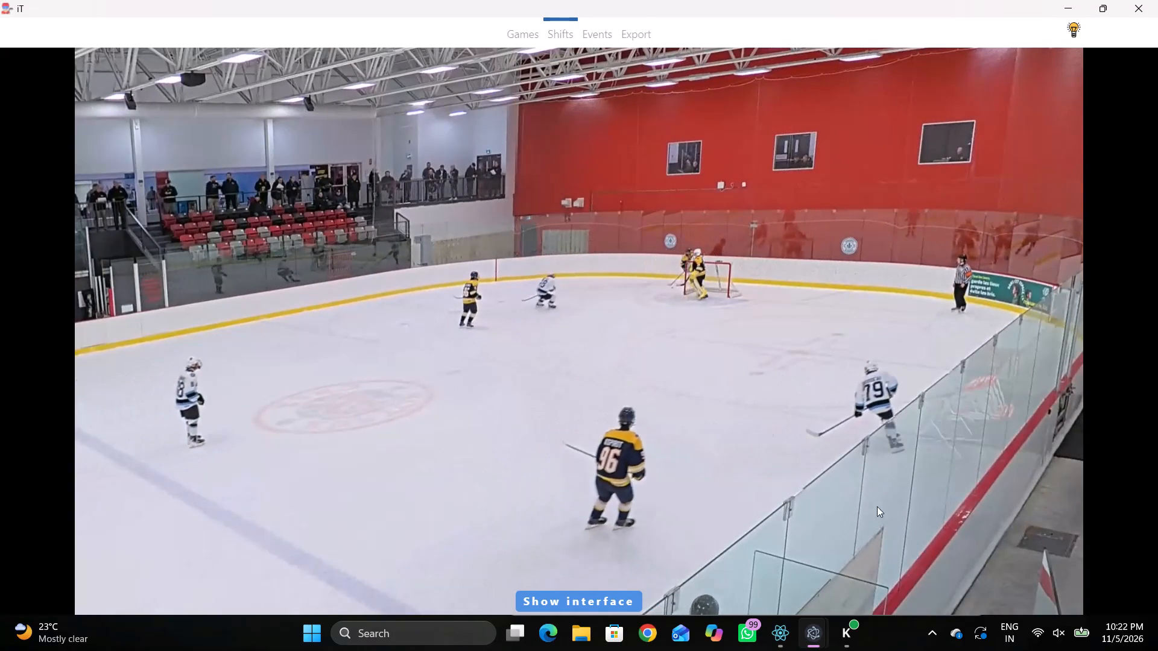
key(shift+d)
key(shift+d)
Follow the play on, checking the Home skaters, and add a Home line at 00:24:00.2.
key(space)
key(space)
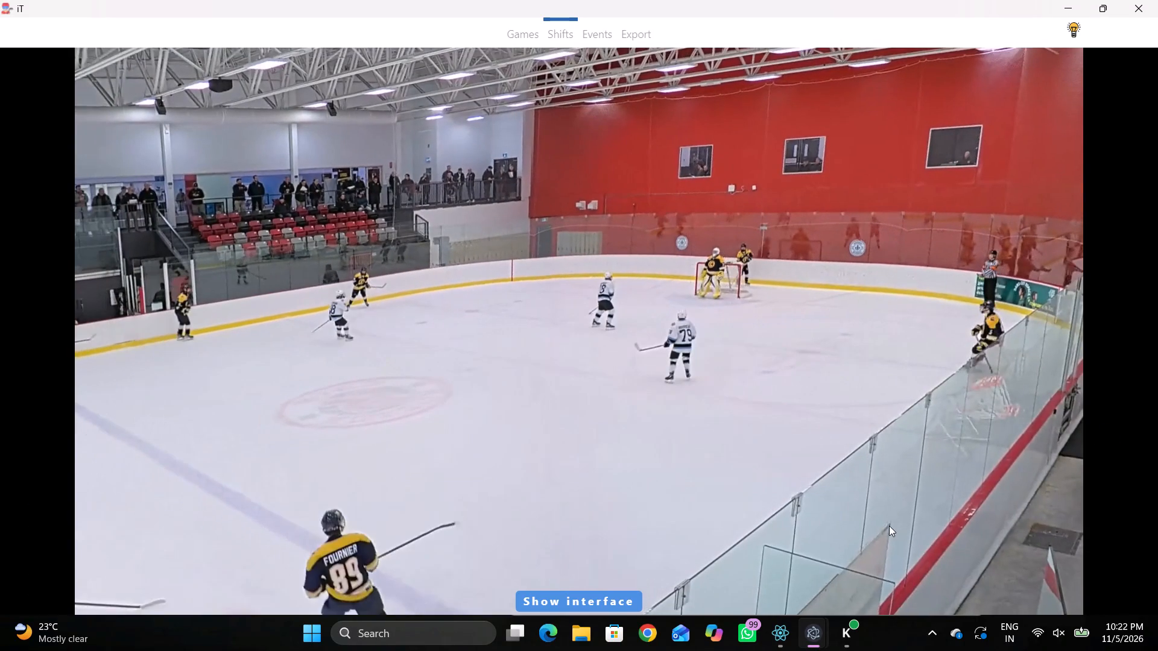
key(shift+d)
key(q)
text(qD)
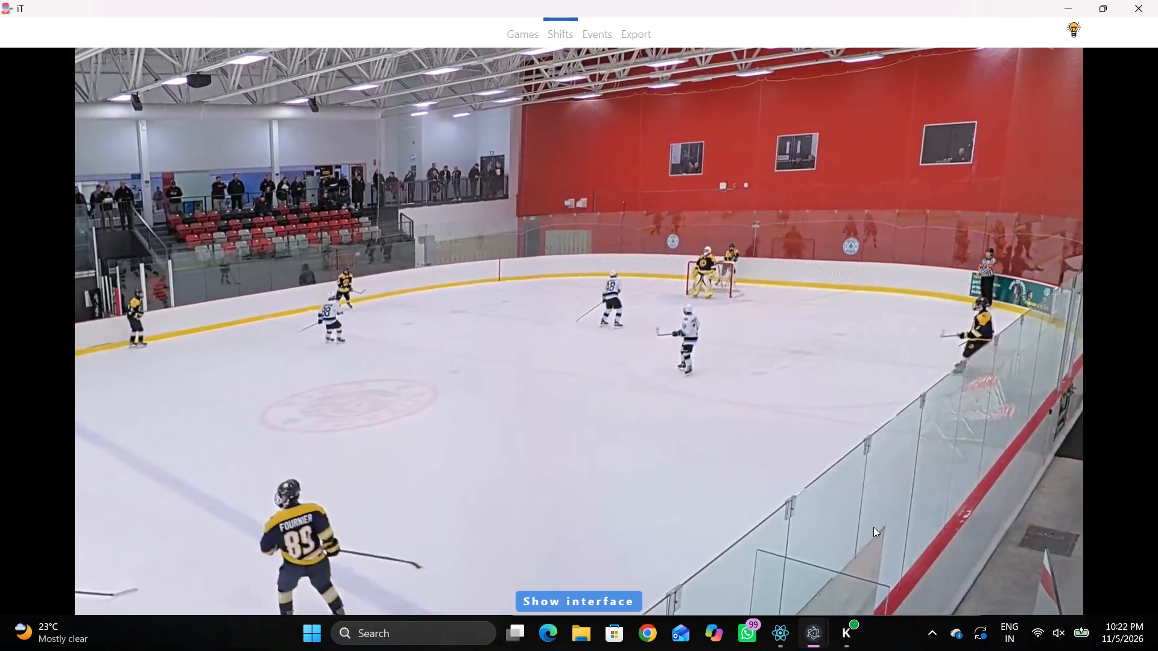
key(space)
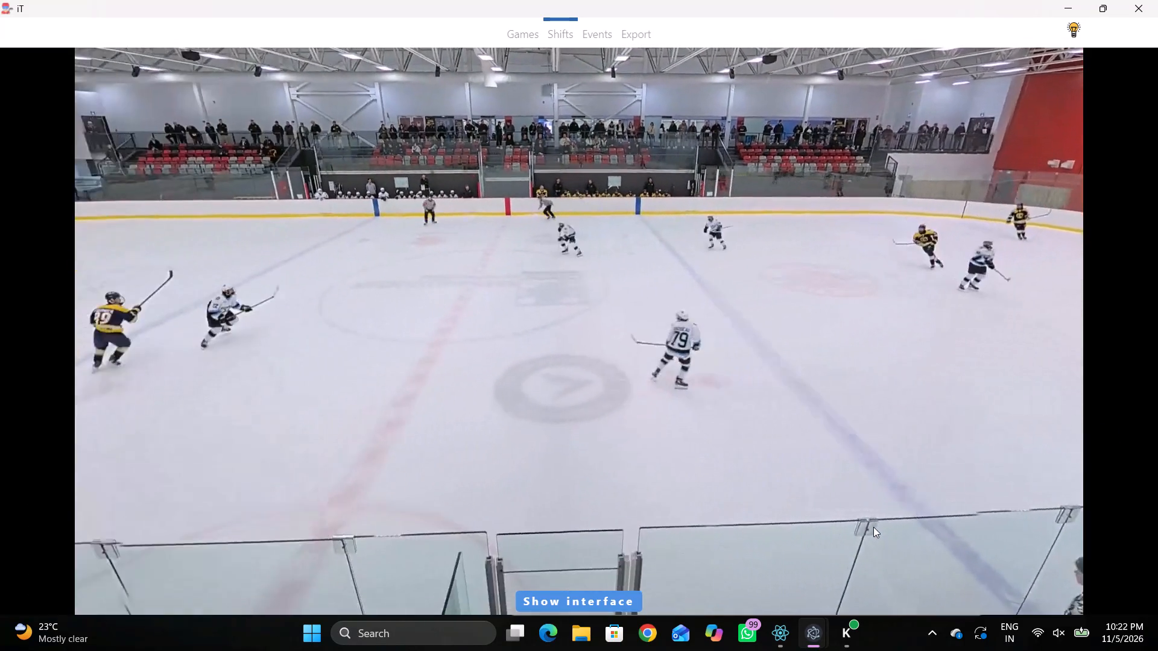
key(space)
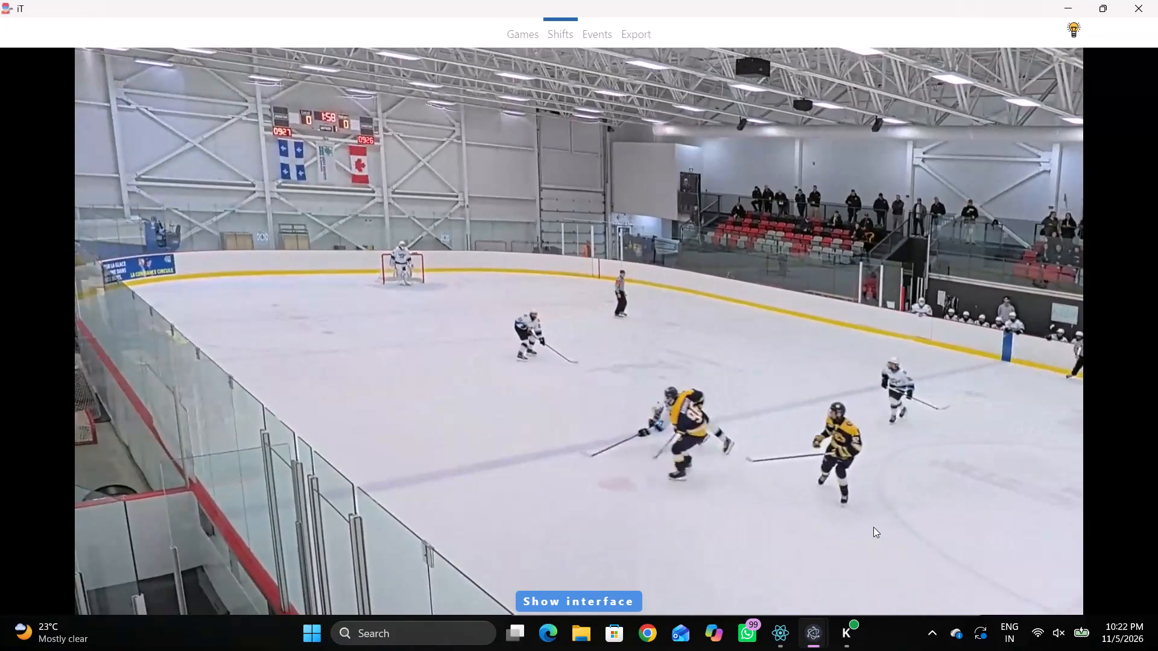
key(space)
key(space)
text(q)
key(shift+s)
key(shift+d)
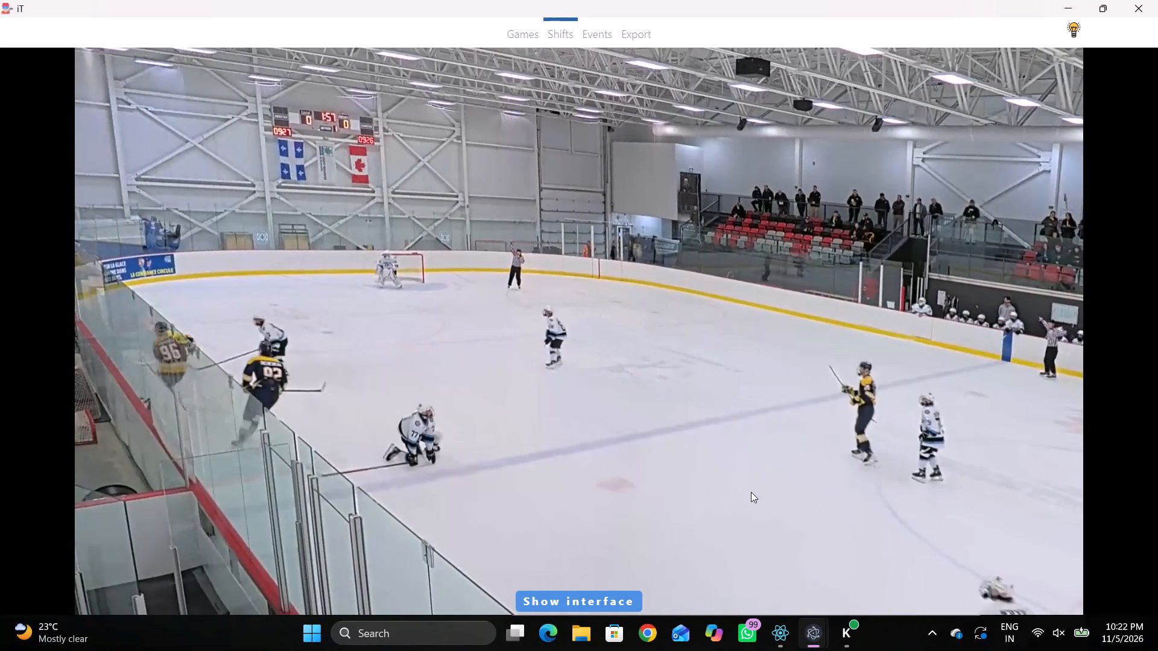
key(shift+d)
Play through the stoppage, advance to the next faceoff and add a Home line at 00:24:33.2.
key(space)
key(space)
key(space)
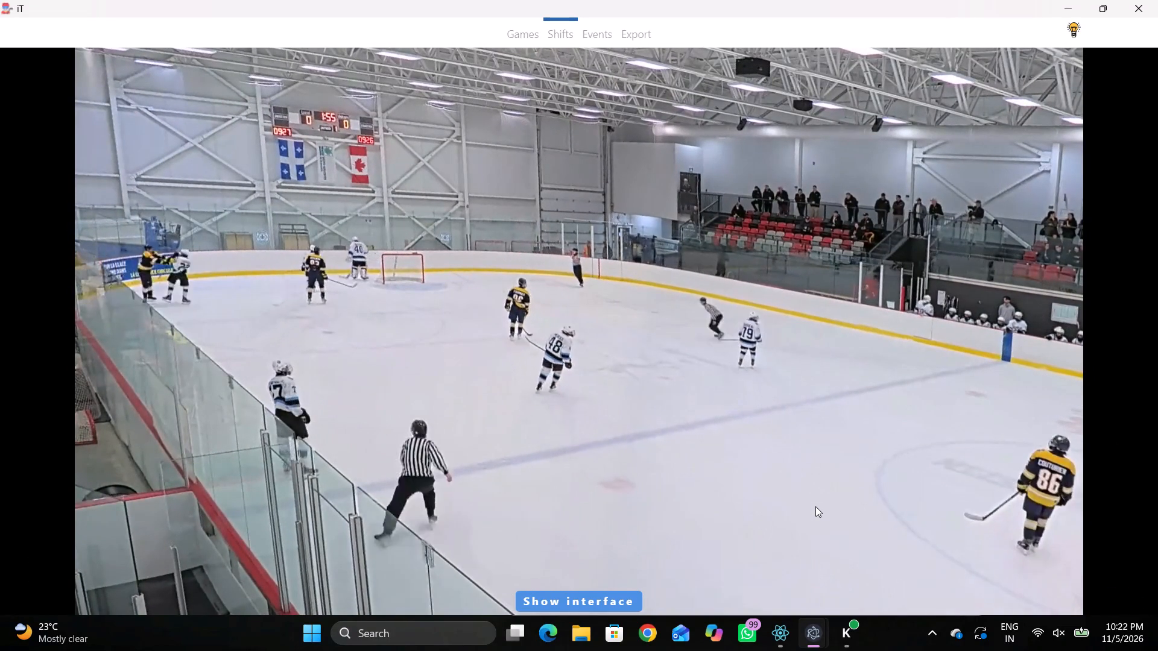
key(space)
key(space)
key(space)
key(space)
key(shift+d)
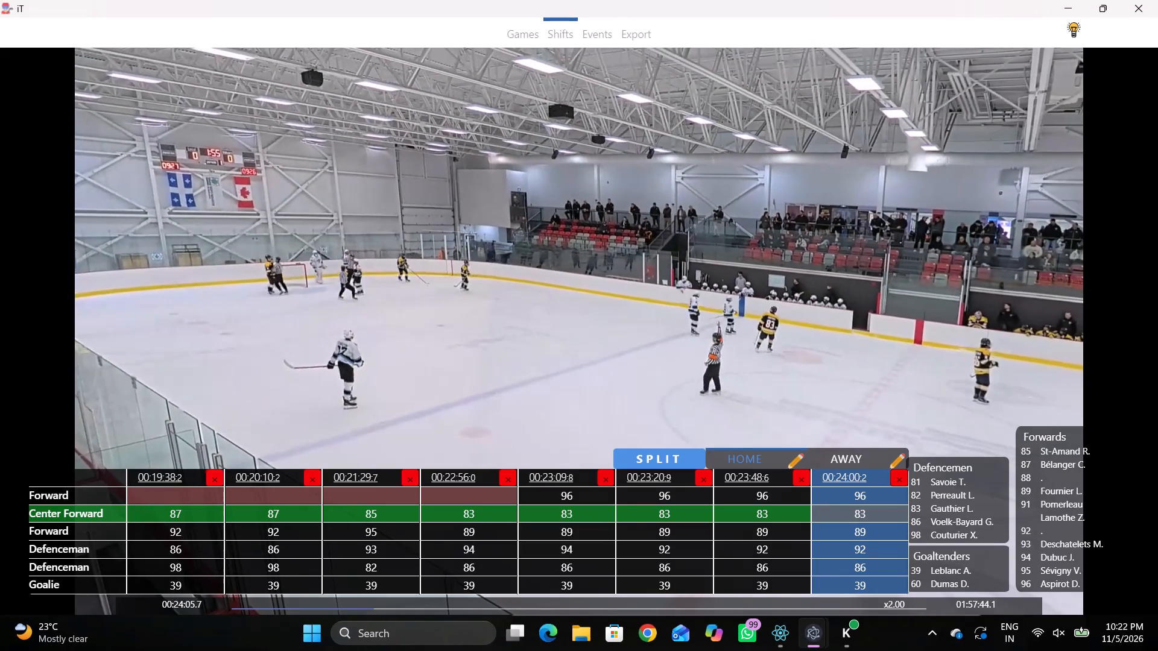
key(space)
key(space)
key(space)
text(D c c c c)
key(space)
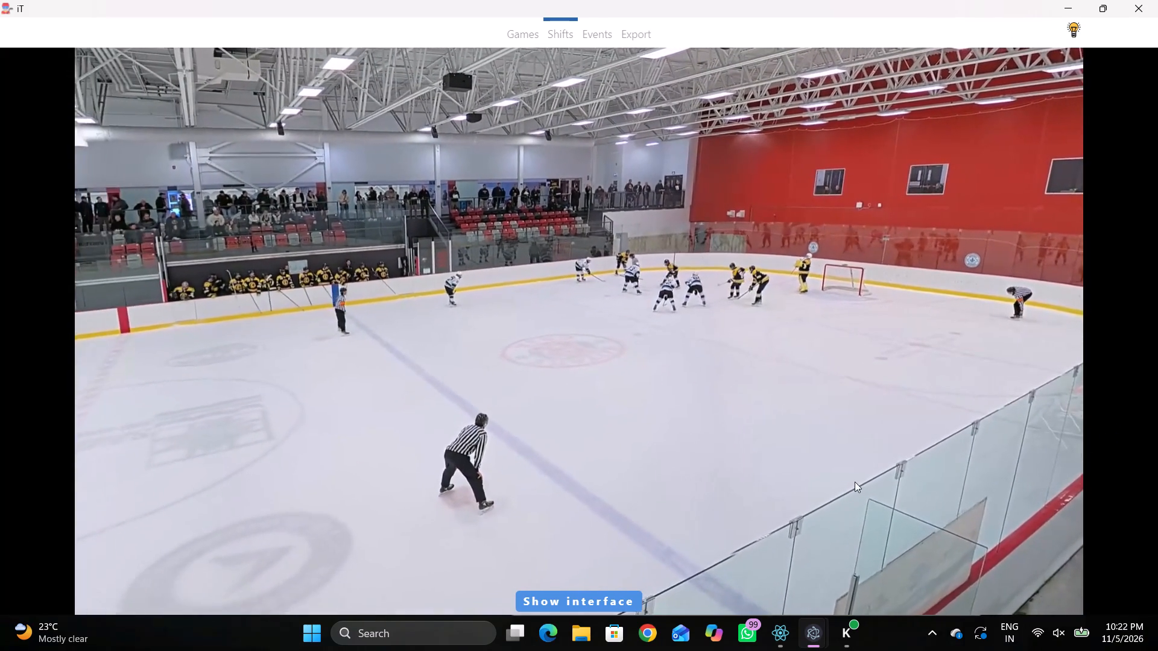
key(space)
key(shift+s)
key(shift+d)
Clear the three forward and two Defenceman positions in the 00:24:33.2 Home line, keeping the Goalie.
click(844, 490)
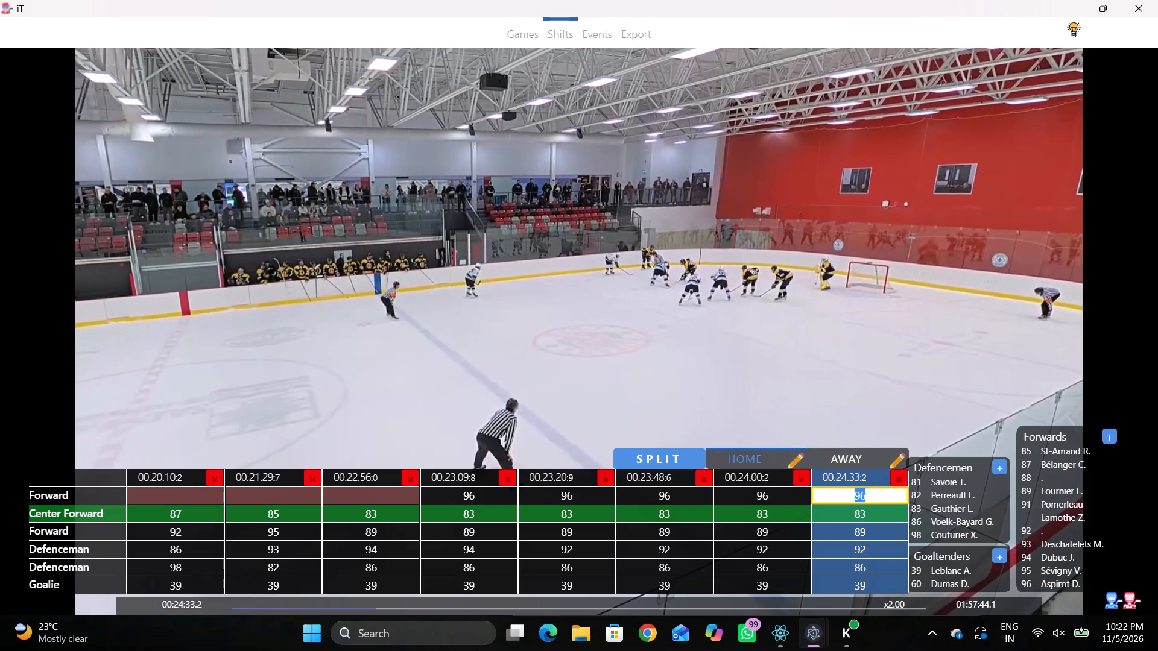
key(BackSpace)
key(BackSpace)
key(BackSpace)
key(Tab)
key(BackSpace)
key(Tab)
key(BackSpace)
key(Tab)
key(BackSpace)
key(Tab)
key(BackSpace)
Play on from the faceoff to identify the Home centre and set Center Forward in the 00:24:33.2 line to 87.
key(space)
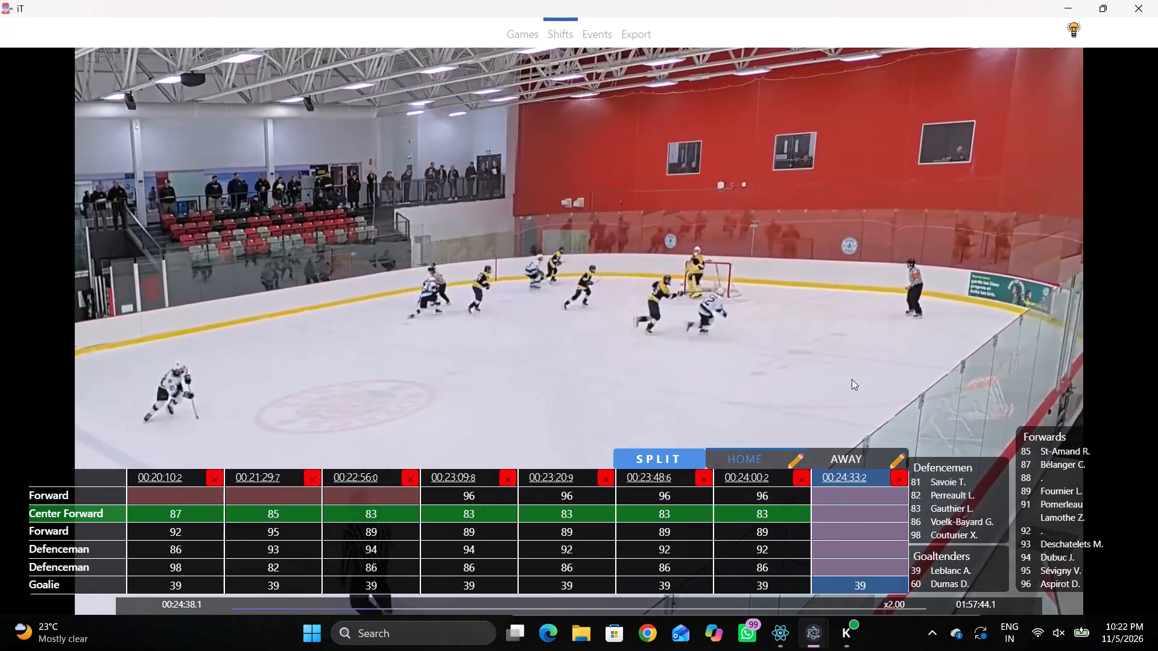
key(shift+d)
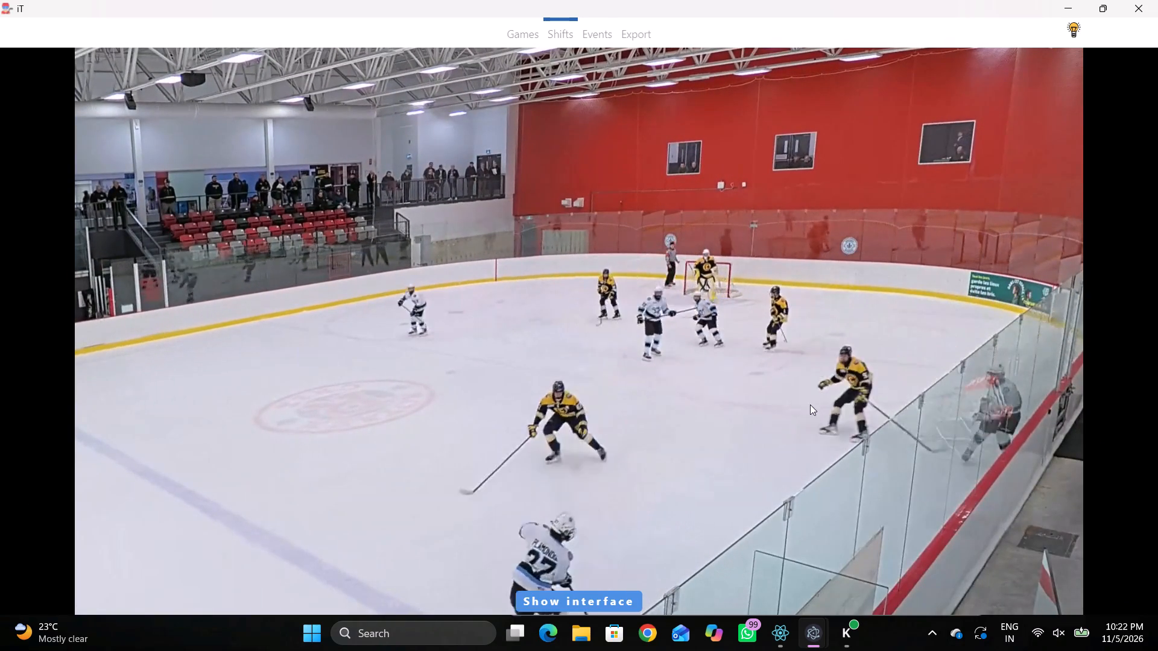
key(space)
key(shift+d)
double_click(859, 524)
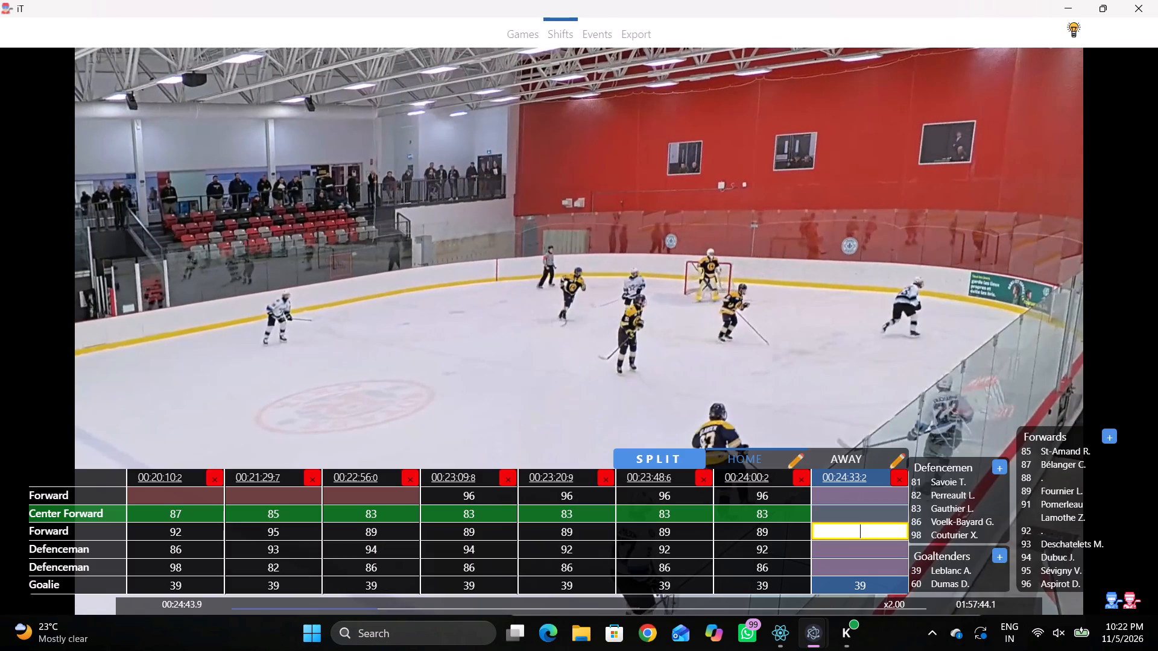
click(1050, 462)
key(space)
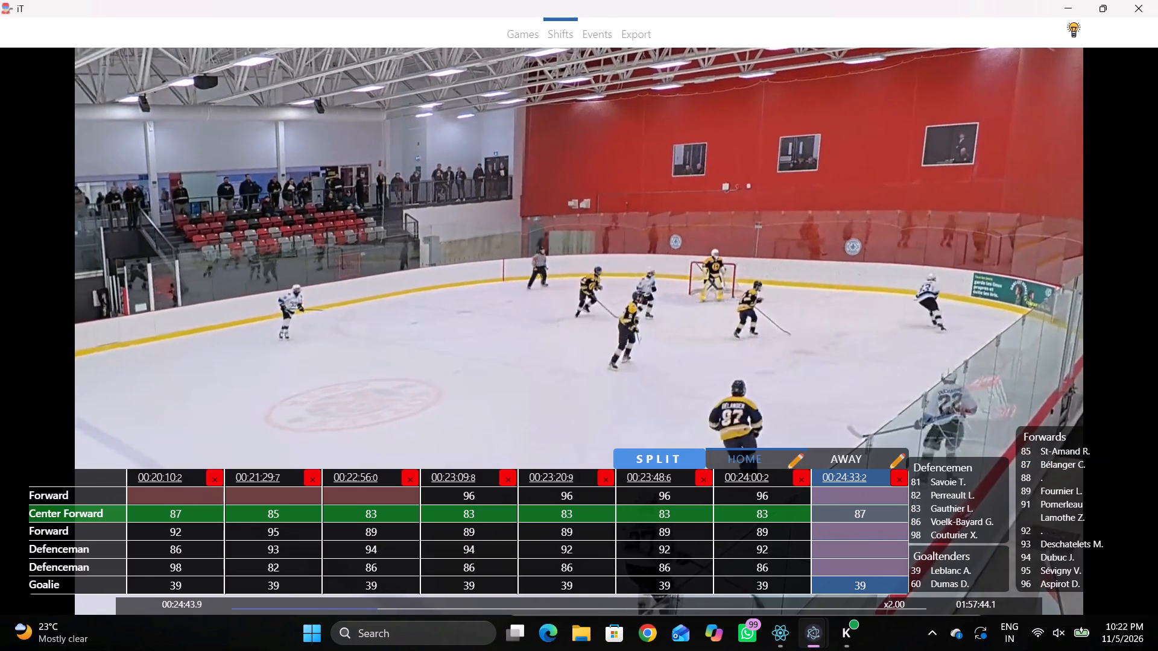
Review the play to identify the Home defencemen and set the Defenceman positions in the 00:24:33.2 line to 98 and 81.
key(space)
key(q)
key(q)
key(q)
click(869, 521)
key(q)
key(q)
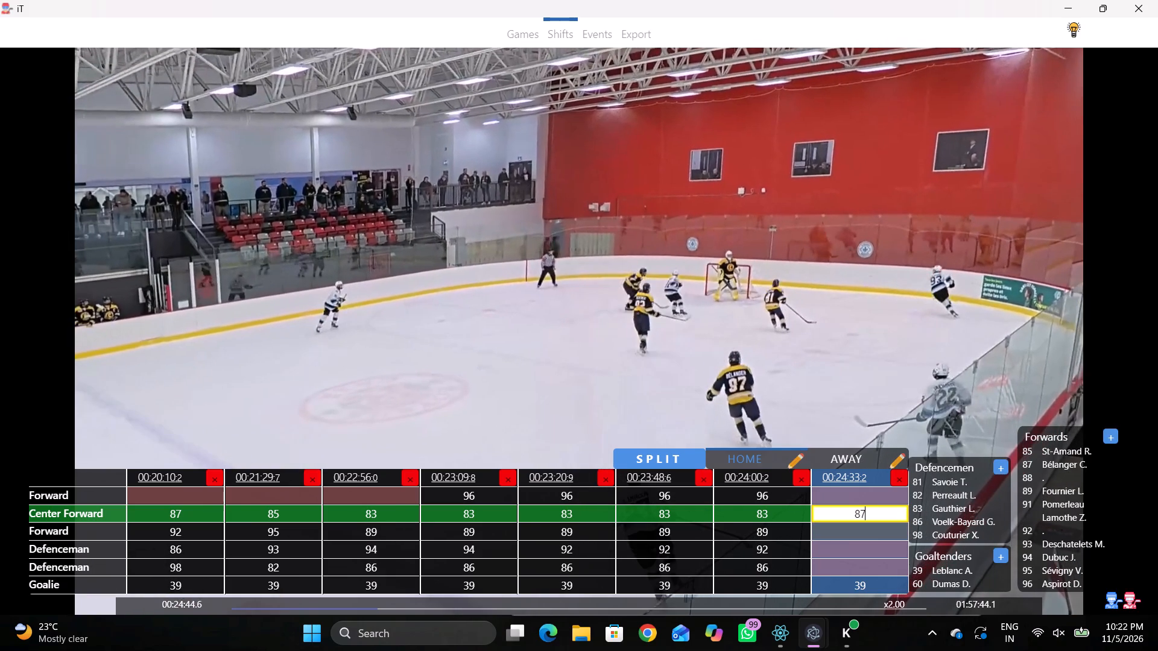
key(space)
key(space)
key(space)
key(space)
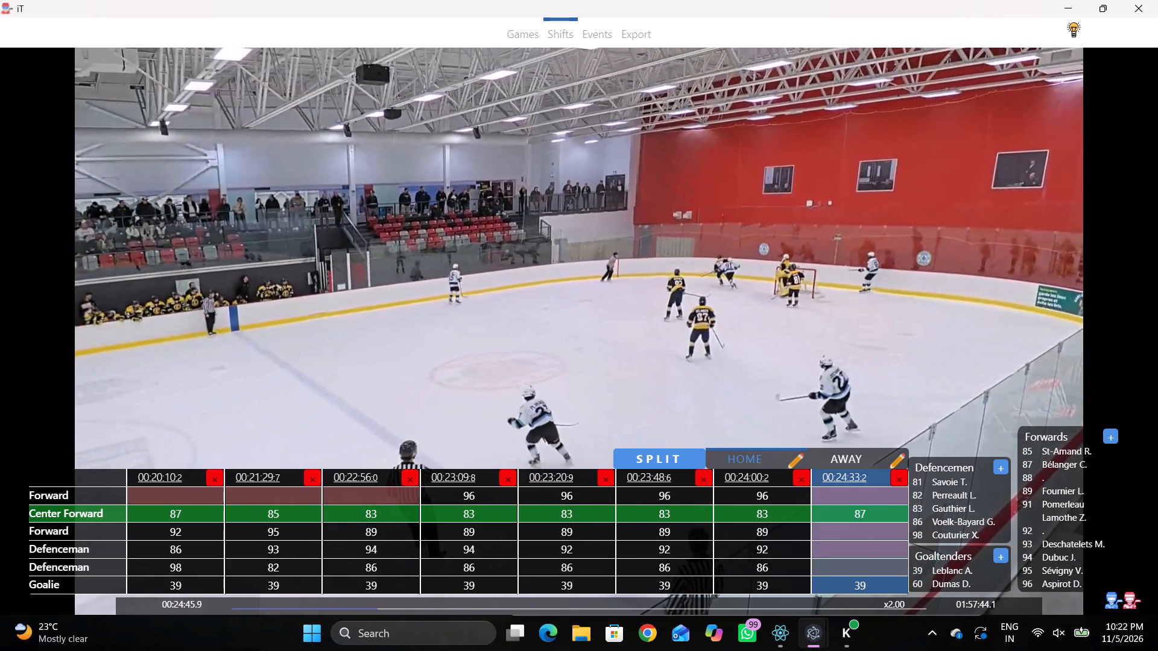
click(862, 565)
click(926, 481)
click(893, 553)
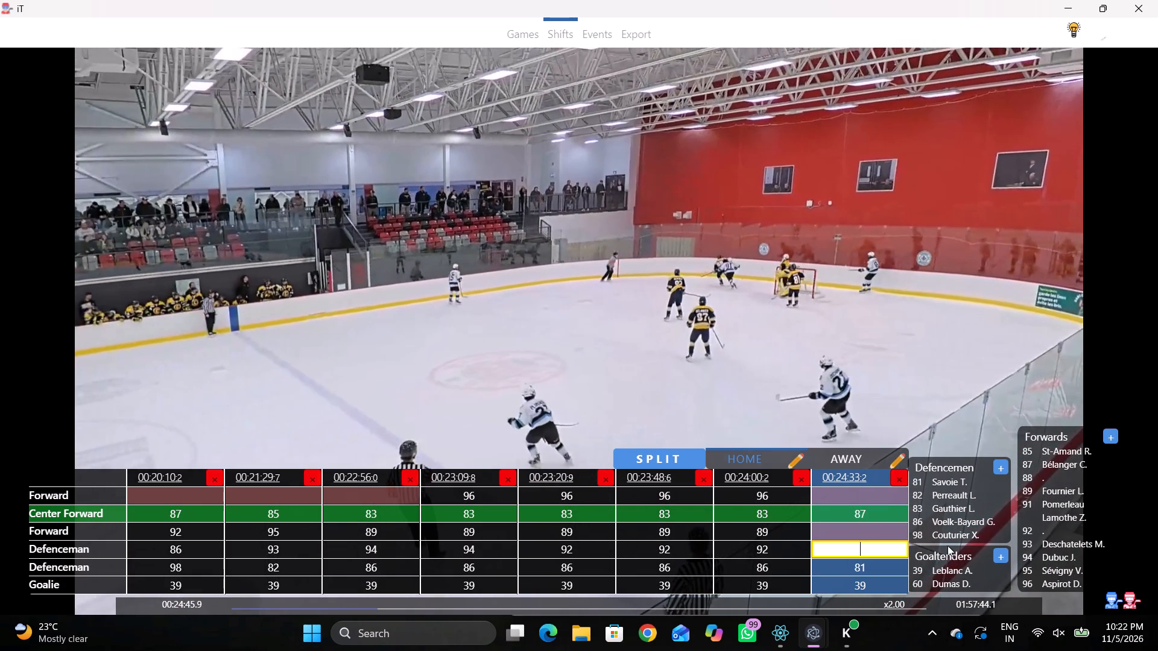
click(944, 538)
Check the play slightly earlier and set the Forward below Center Forward in the 00:24:33.2 line to 92.
key(q)
key(q)
click(860, 531)
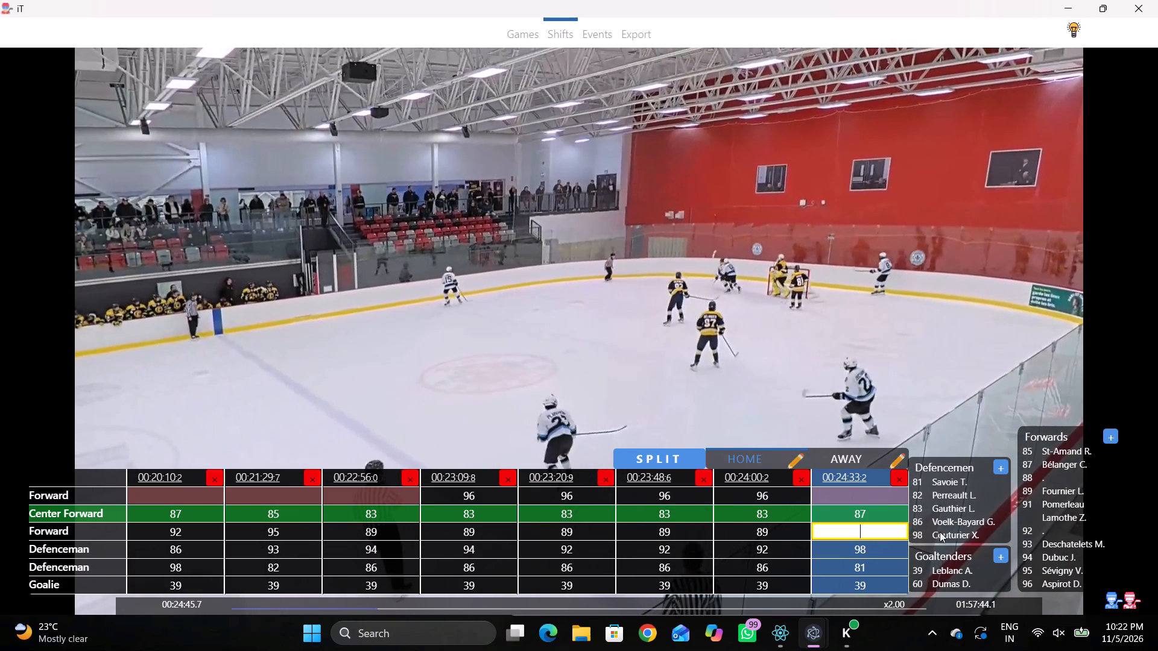
click(1040, 532)
Follow the play on to the next Home change and add a Home line at 00:25:20.4.
key(shift+d)
key(space)
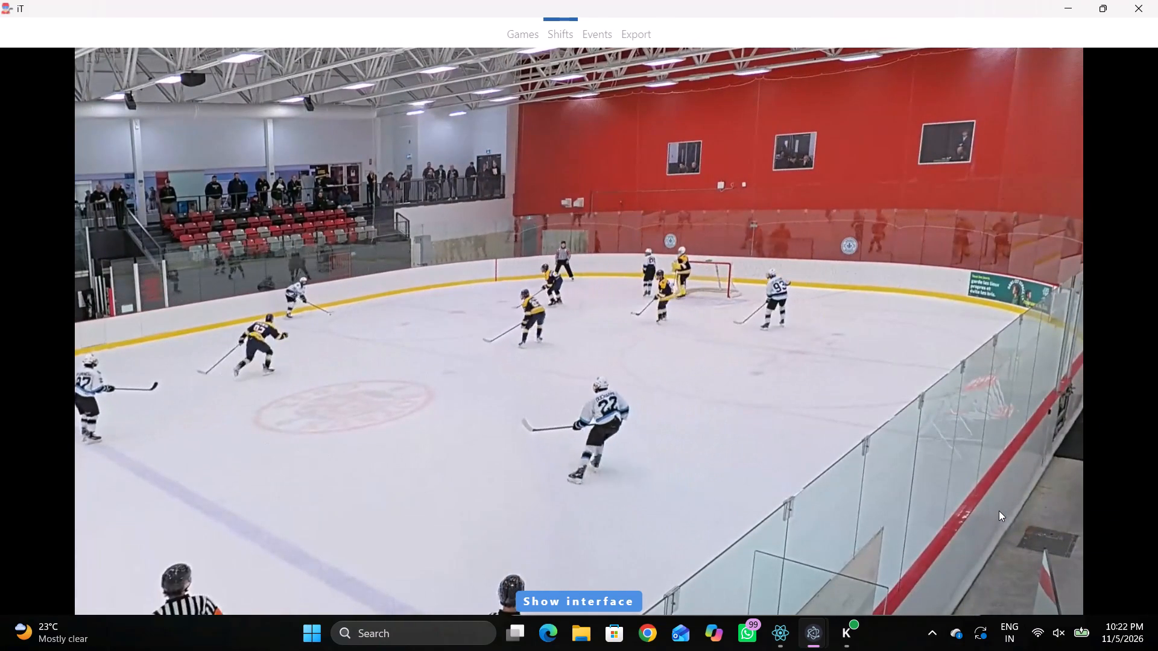
key(space)
key(space)
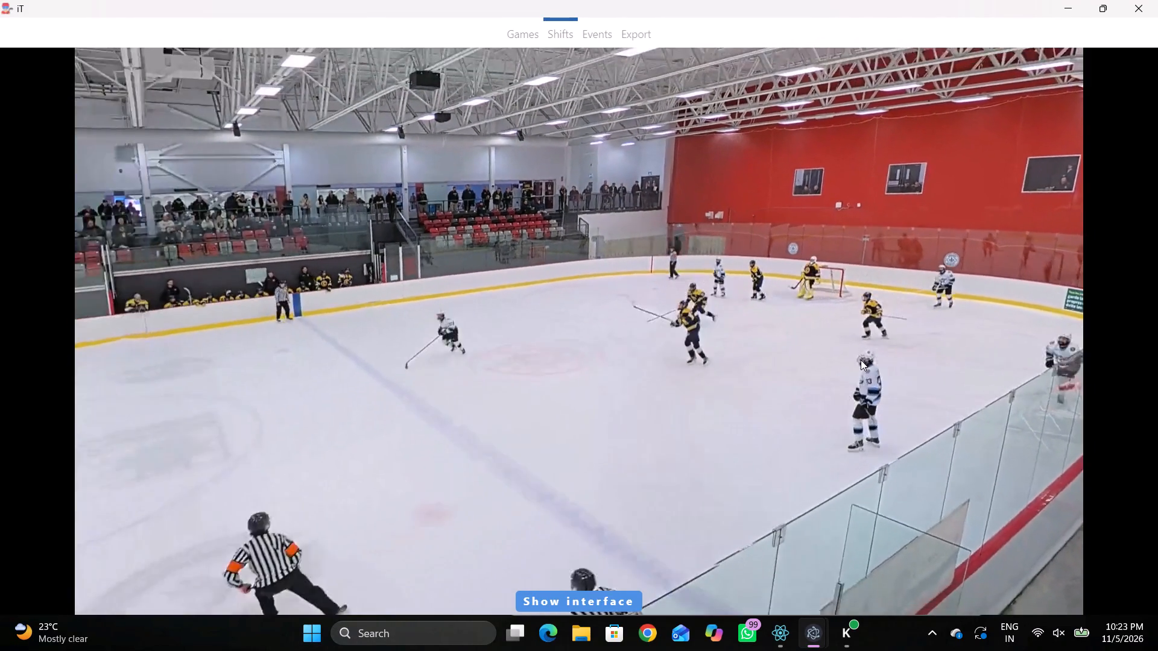
key(space)
key(space)
key(space)
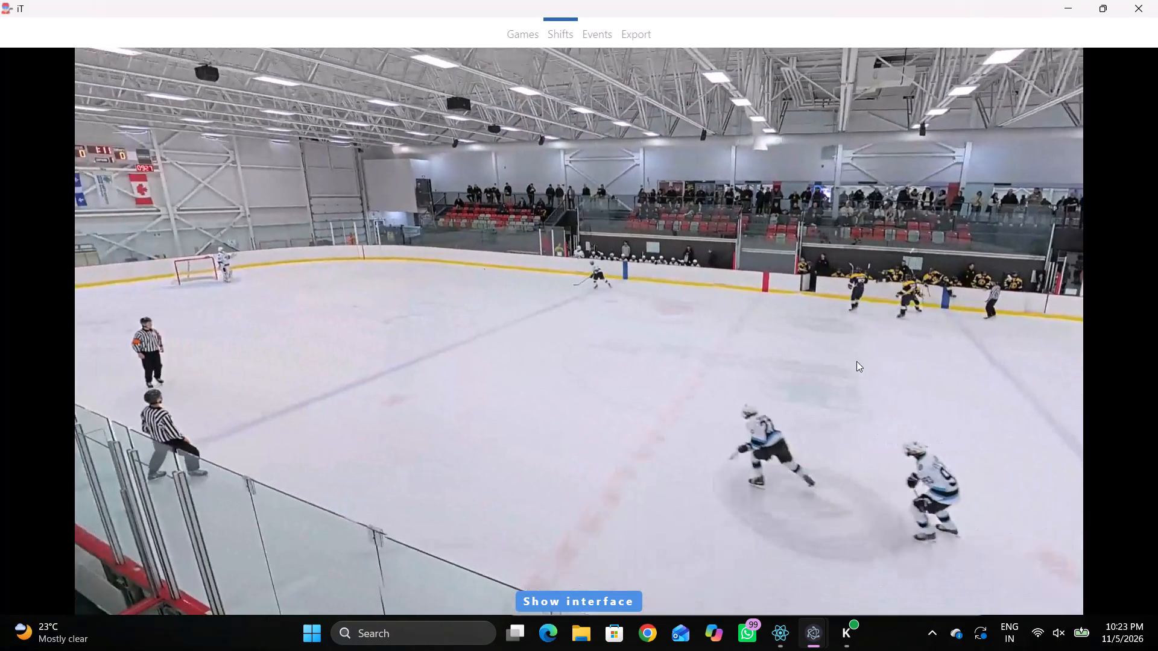
key(shift+s)
key(shift+d)
key(shift+d)
Play on and step back through the footage to identify the new Home centre, setting Center Forward in the 00:25:20.4 line to 95.
key(space)
key(space)
key(space)
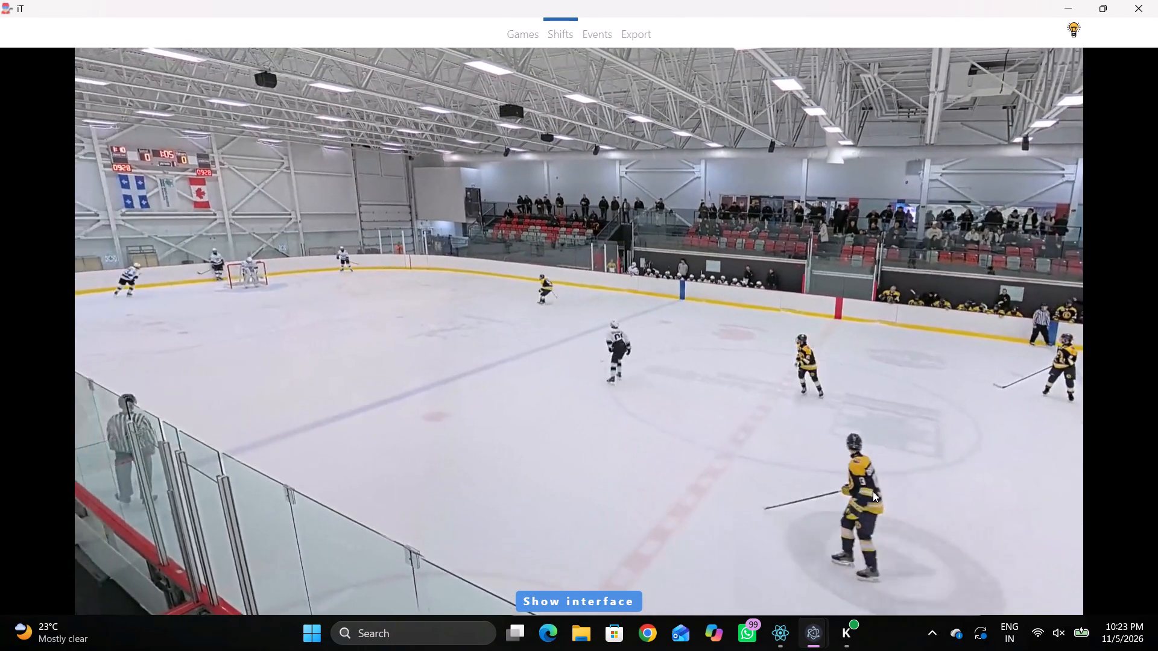
key(space)
key(q)
key(q)
key(q)
key(q)
key(q)
key(q)
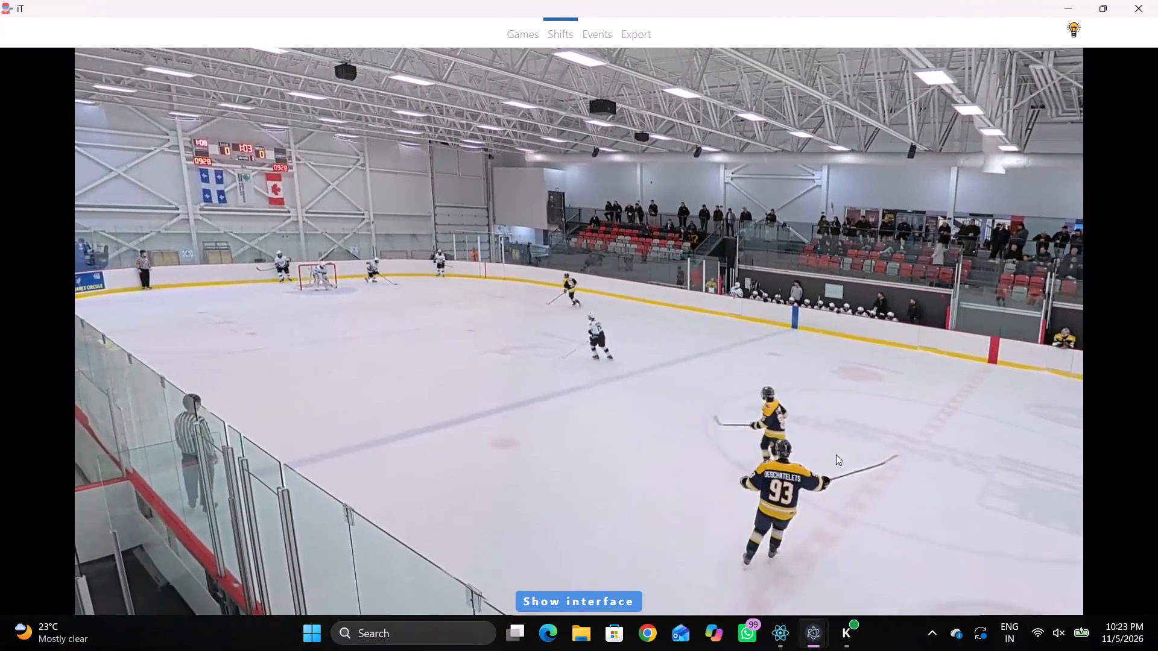
key(q)
key(q)
key(q)
key(q)
key(q)
key(q)
key(shift+d)
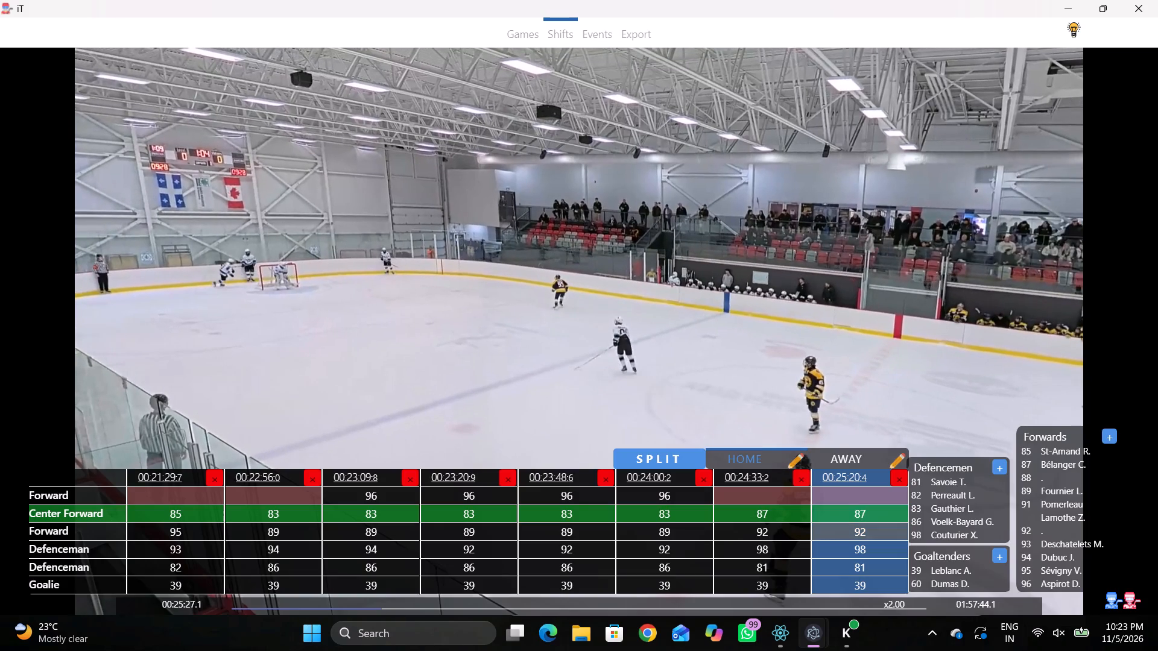
click(861, 517)
click(1034, 567)
Review the play around the change and set the Forward below Center Forward in the 00:25:20.4 line to 85.
key(q)
key(q)
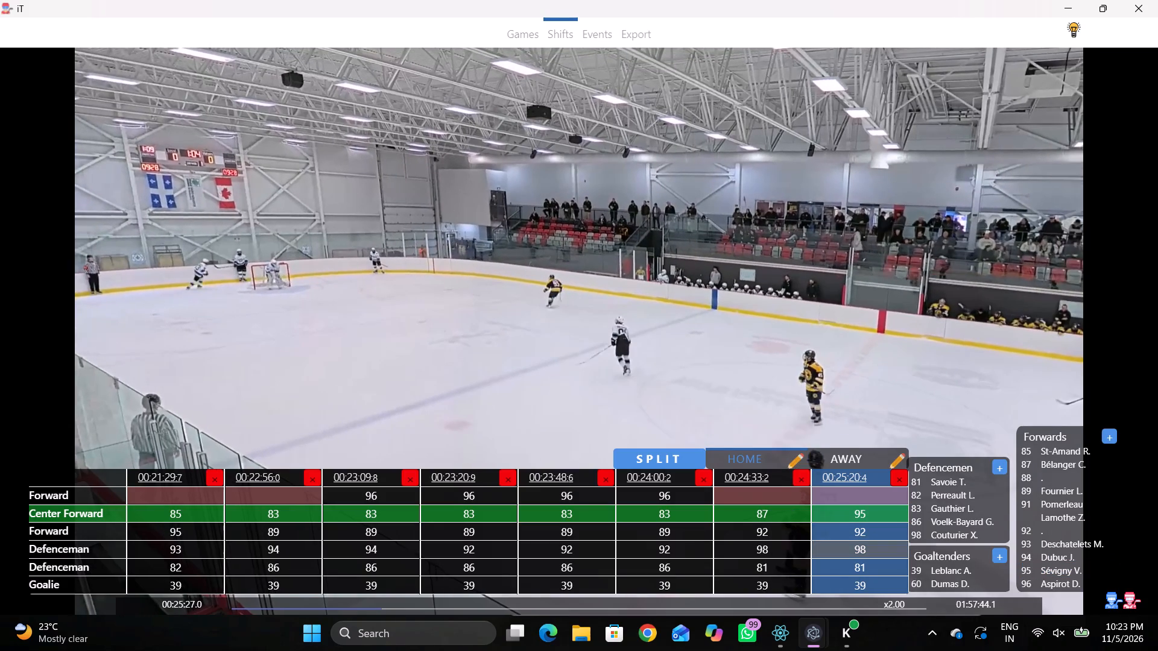
key(q)
key(q)
key(space)
key(shift+d)
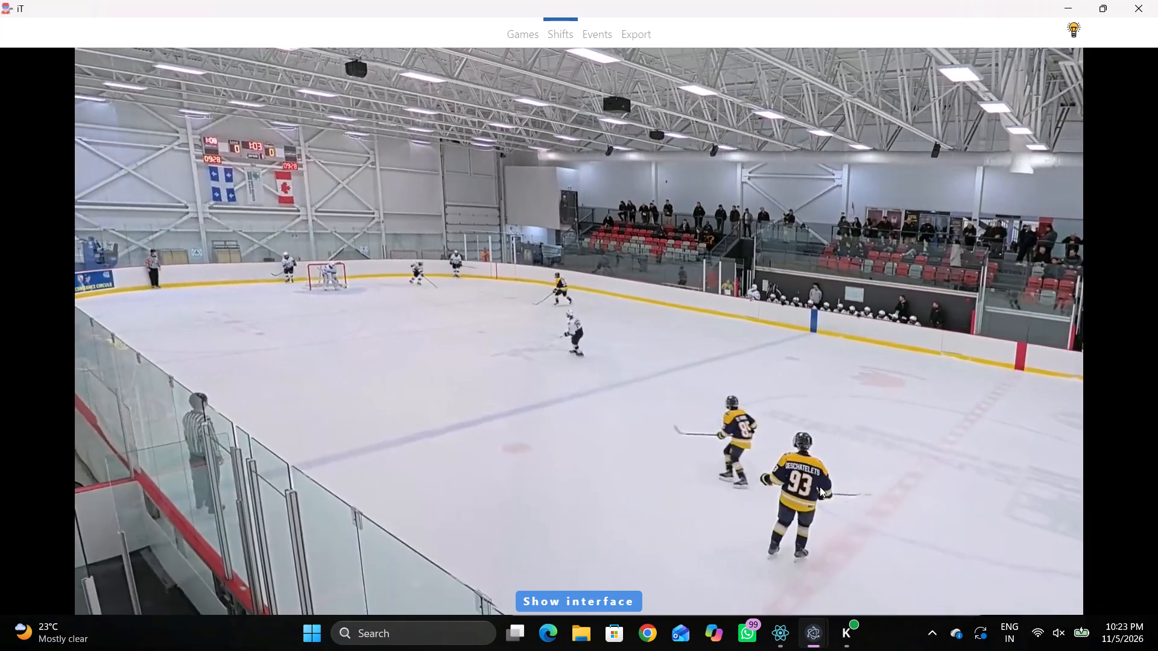
key(space)
key(shift+d)
click(879, 530)
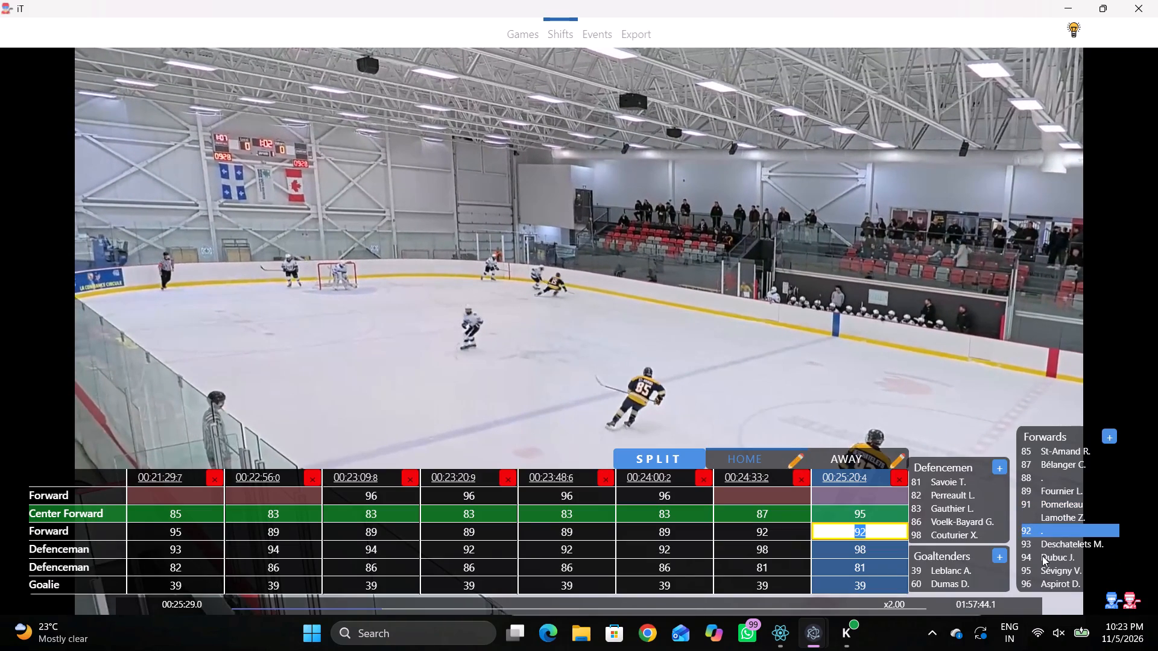
click(1027, 453)
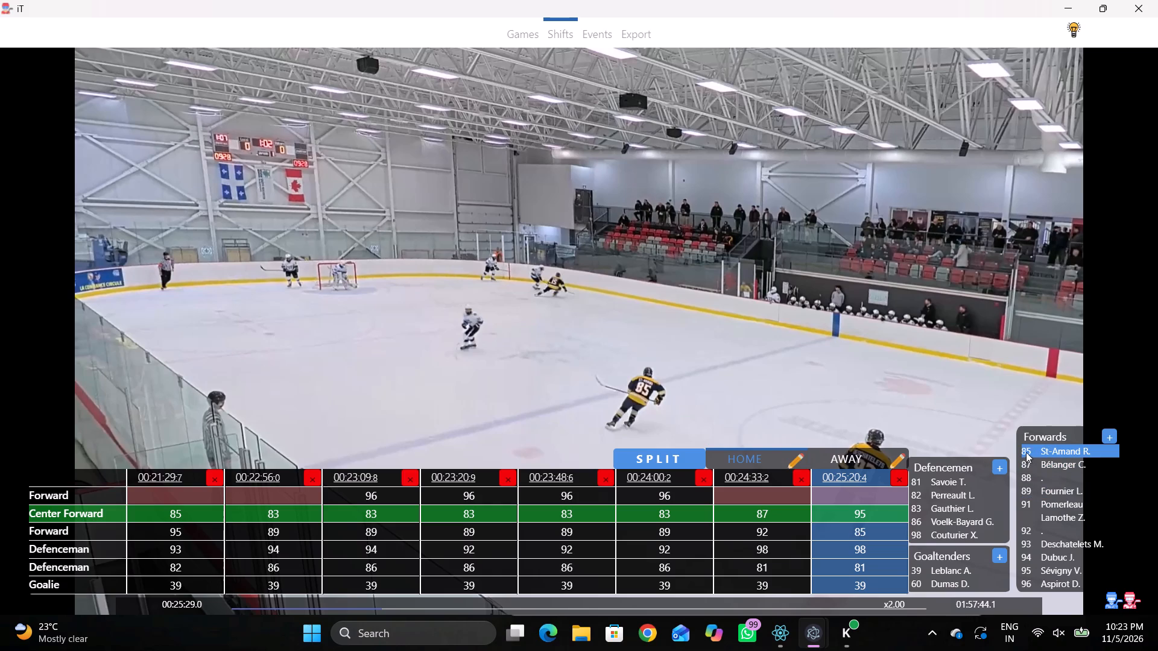
Set the upper Defenceman position in the 00:25:20.4 Home line to 93.
key(shift+d)
key(shift+d)
click(894, 558)
click(890, 551)
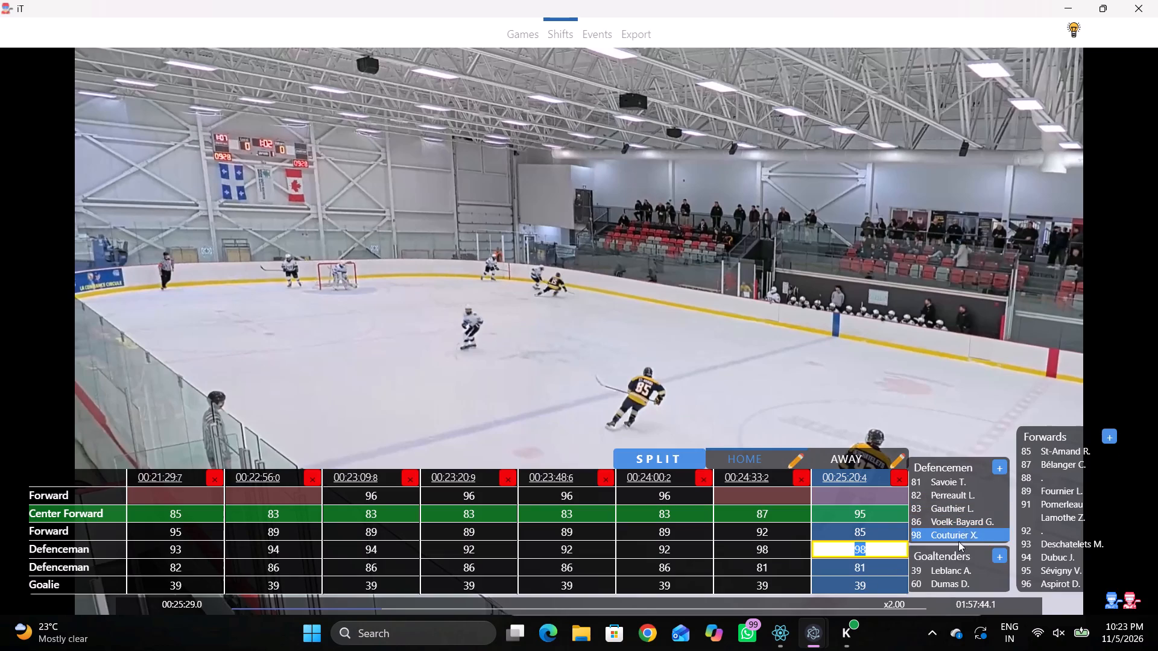
key(shift+d)
key(shift+d)
click(865, 550)
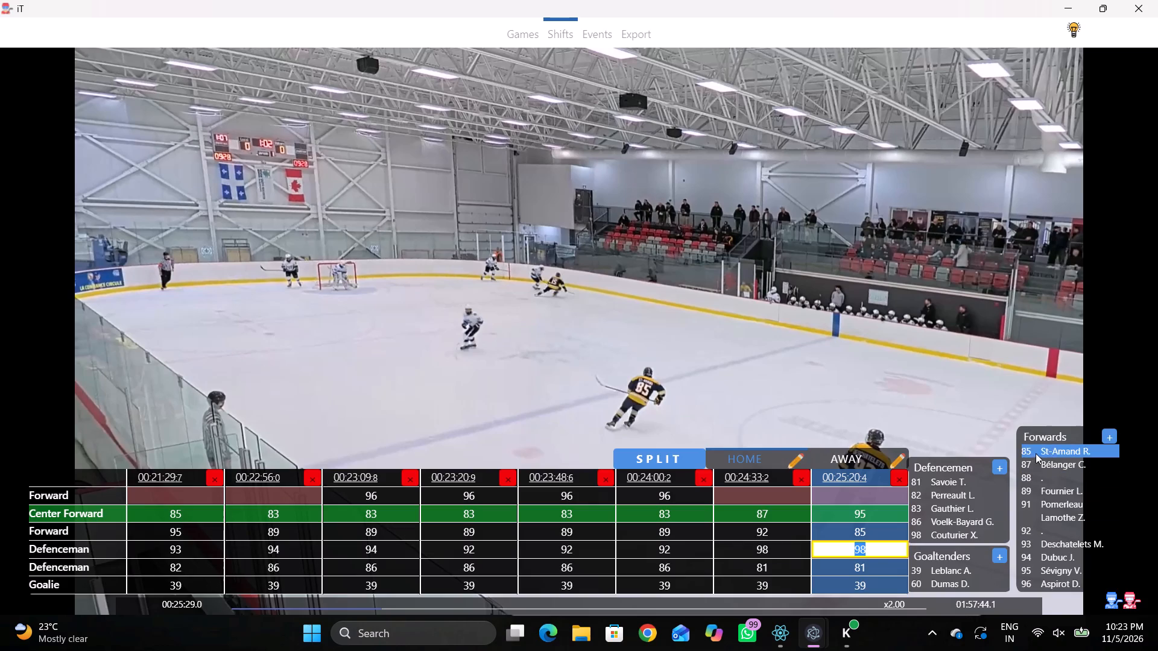
click(1030, 546)
key(shift+d)
Follow the play on to identify the remaining Home skater and set the lower Defenceman position in the 00:25:20.4 line to 98.
key(space)
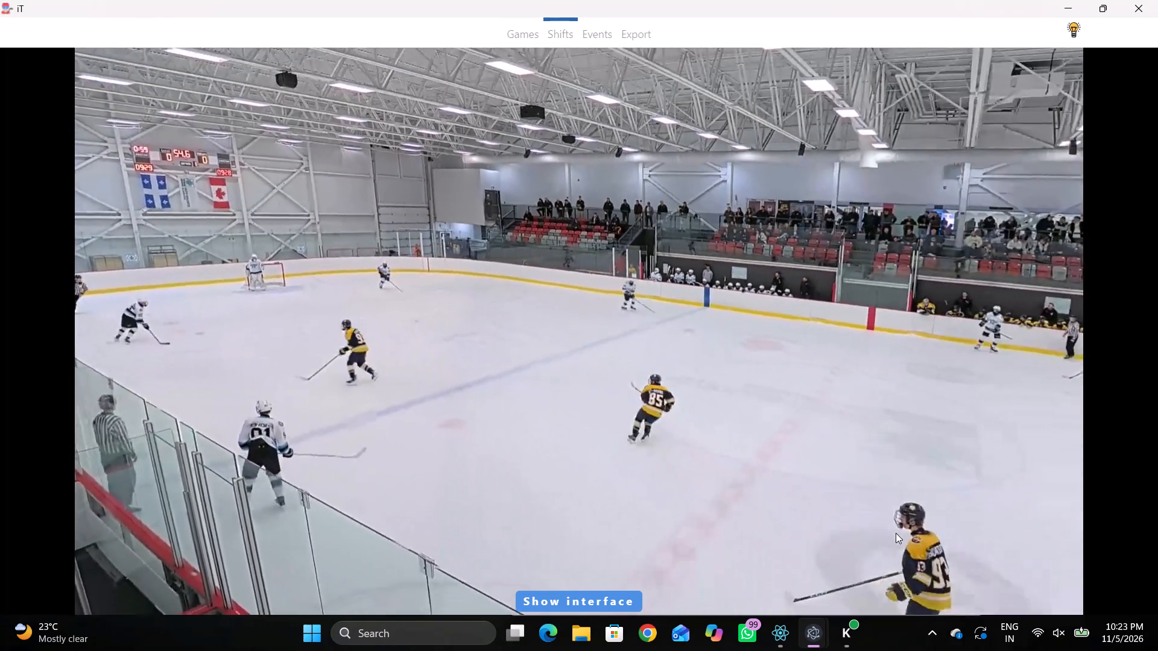
key(space)
key(space)
key(space)
key(space)
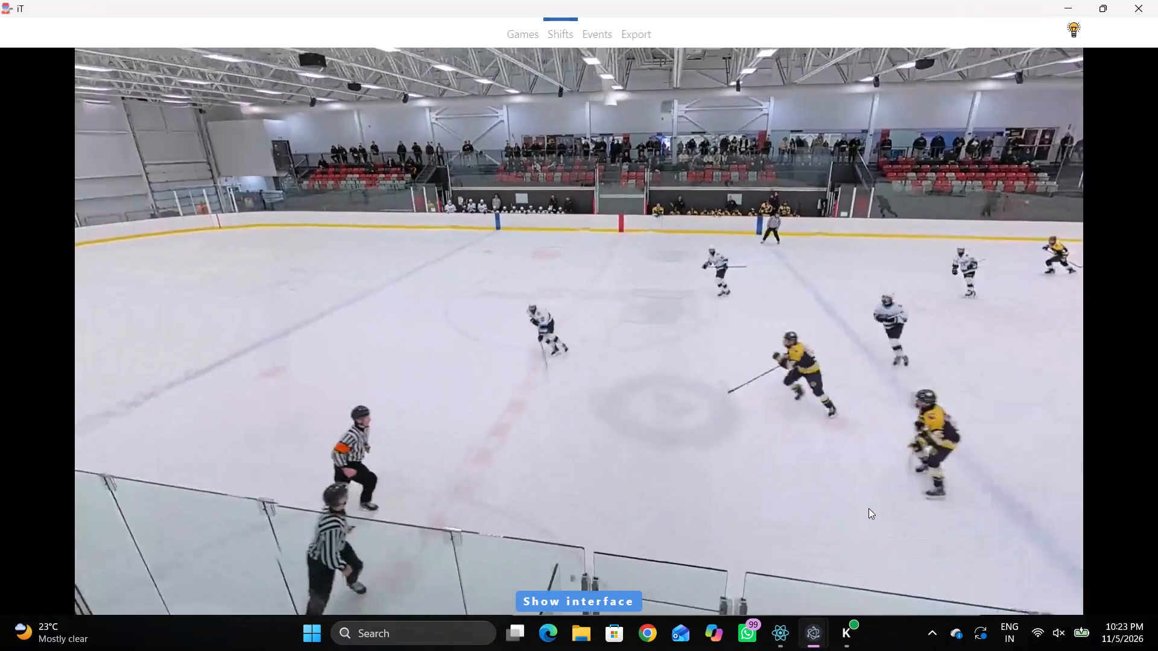
key(space)
key(space)
key(space)
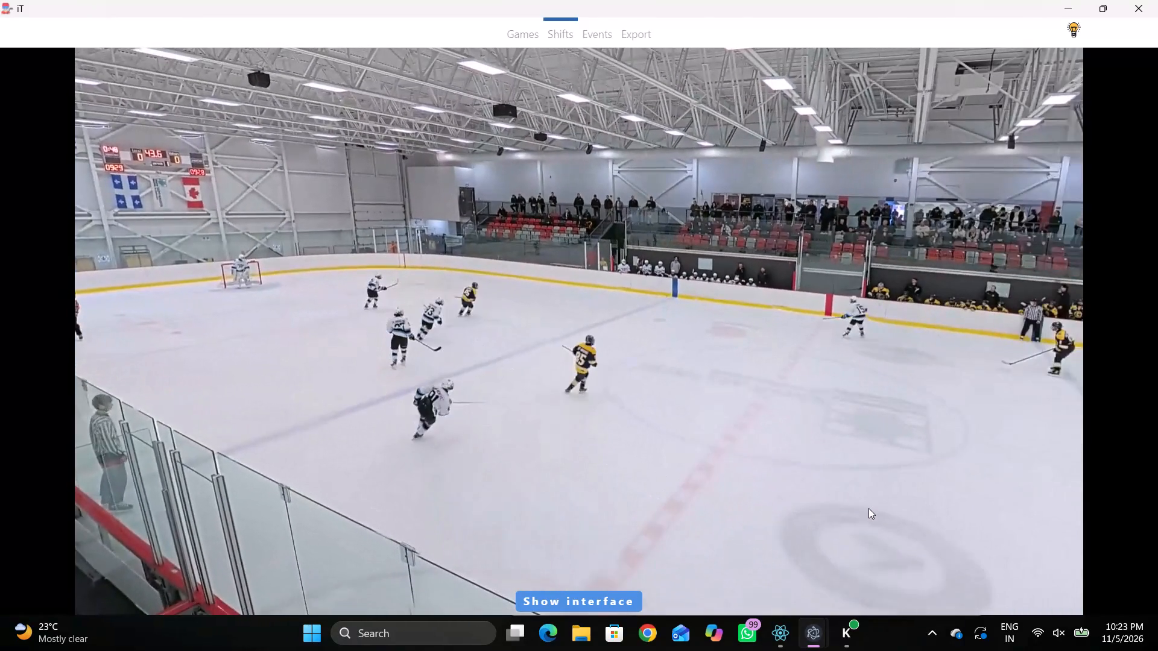
key(space)
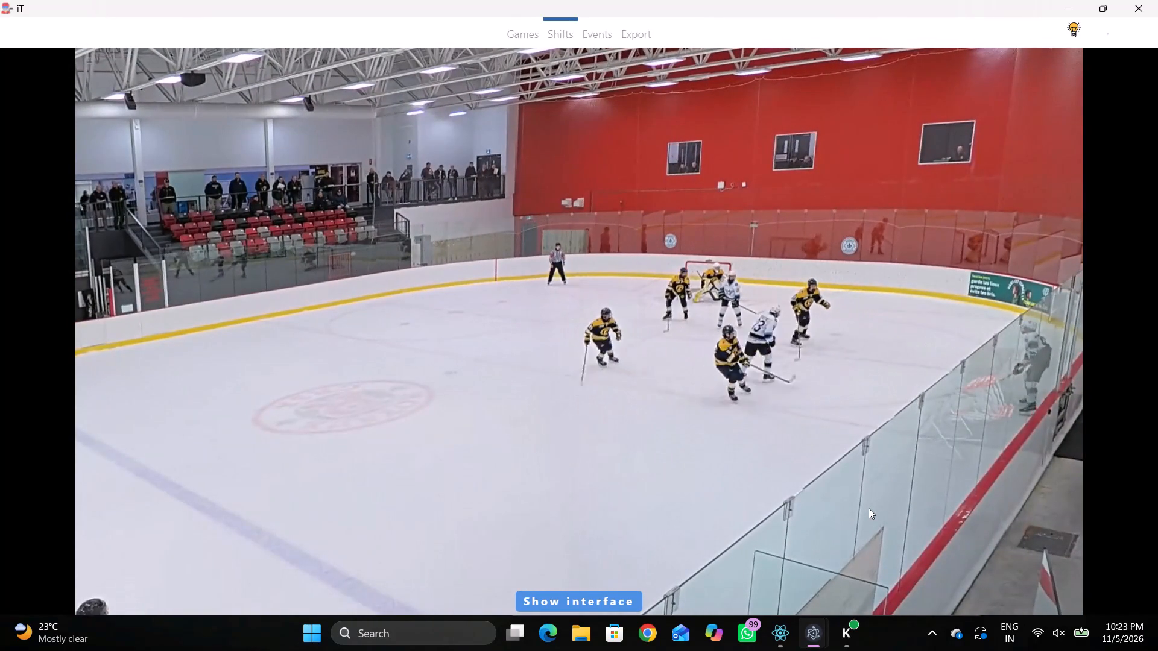
key(space)
key(space)
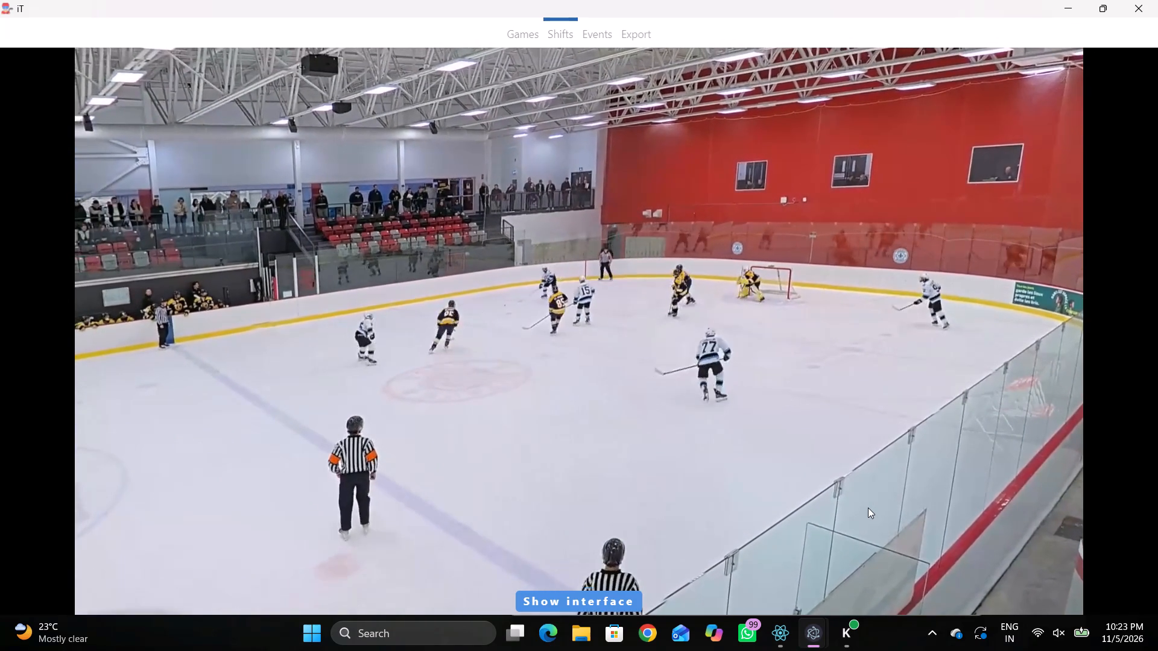
key(space)
key(space)
key(space)
key(space)
key(space)
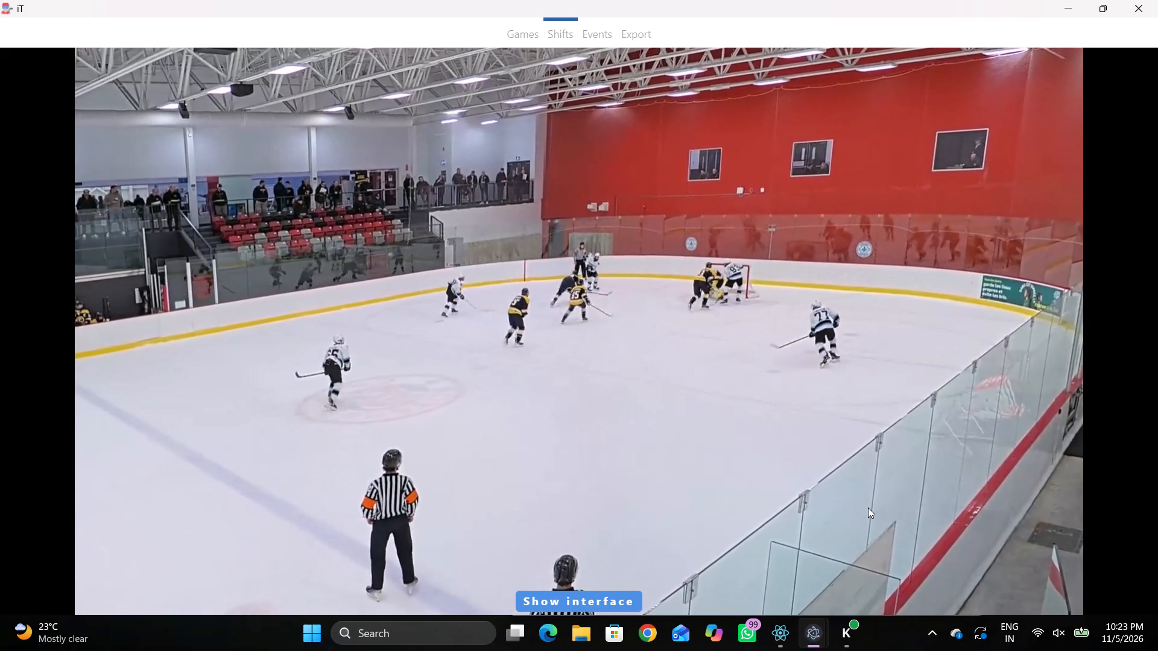
text(qq)
key(q)
key(q)
key(shift+d)
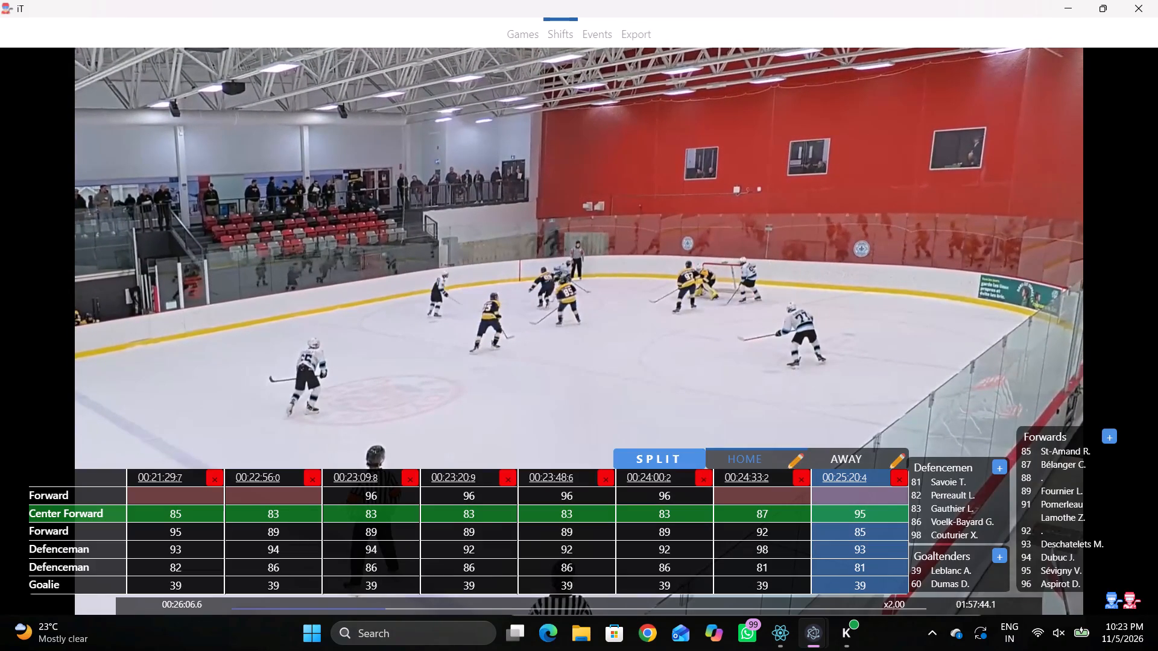
click(872, 564)
click(947, 538)
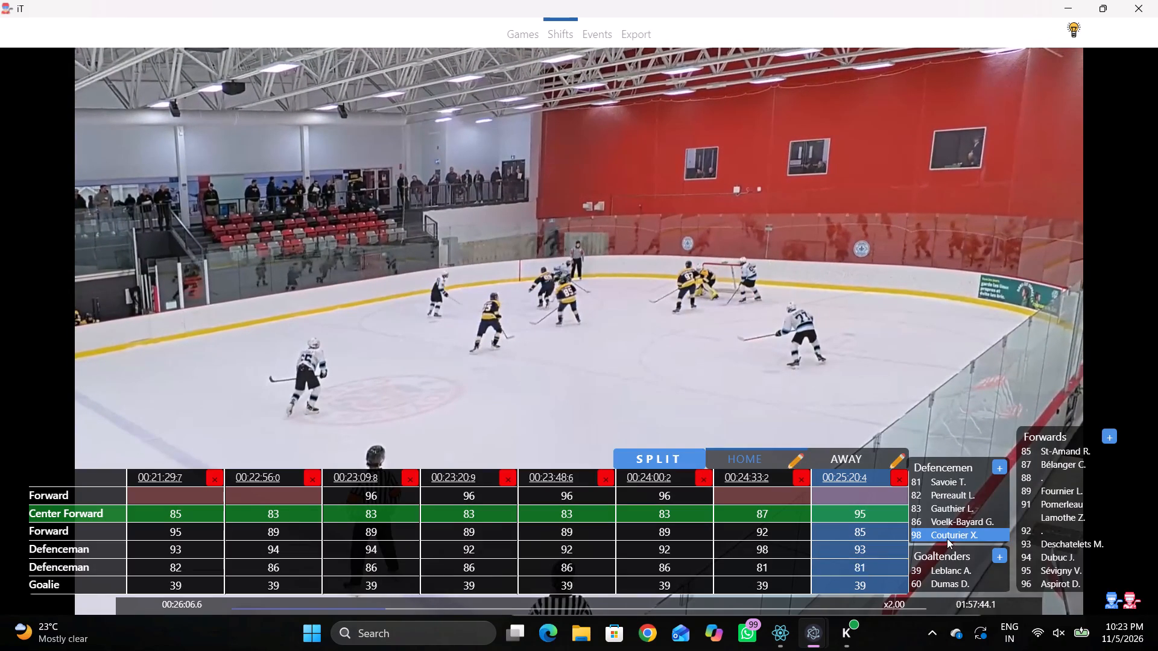
Play on through the stoppage, advance to the next faceoff and add a Home line at 00:26:41.5.
key(shift+d)
key(space)
key(space)
key(space)
key(space)
key(space)
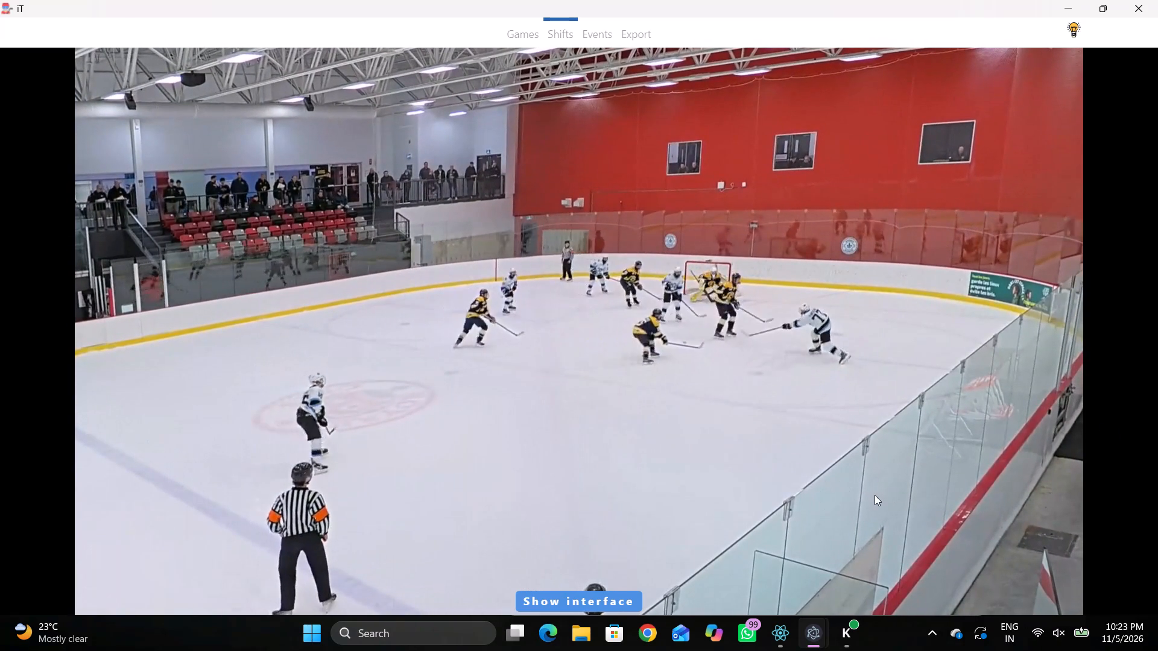
key(space)
key(space)
key(space)
key(shift+d)
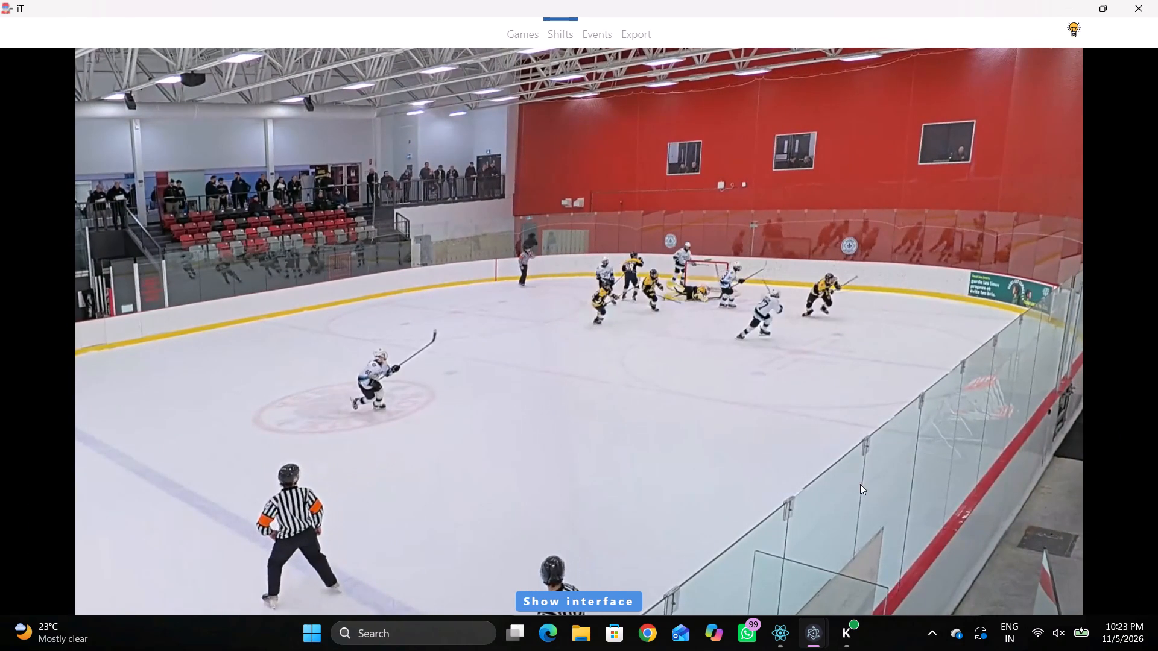
text(D)
key(space)
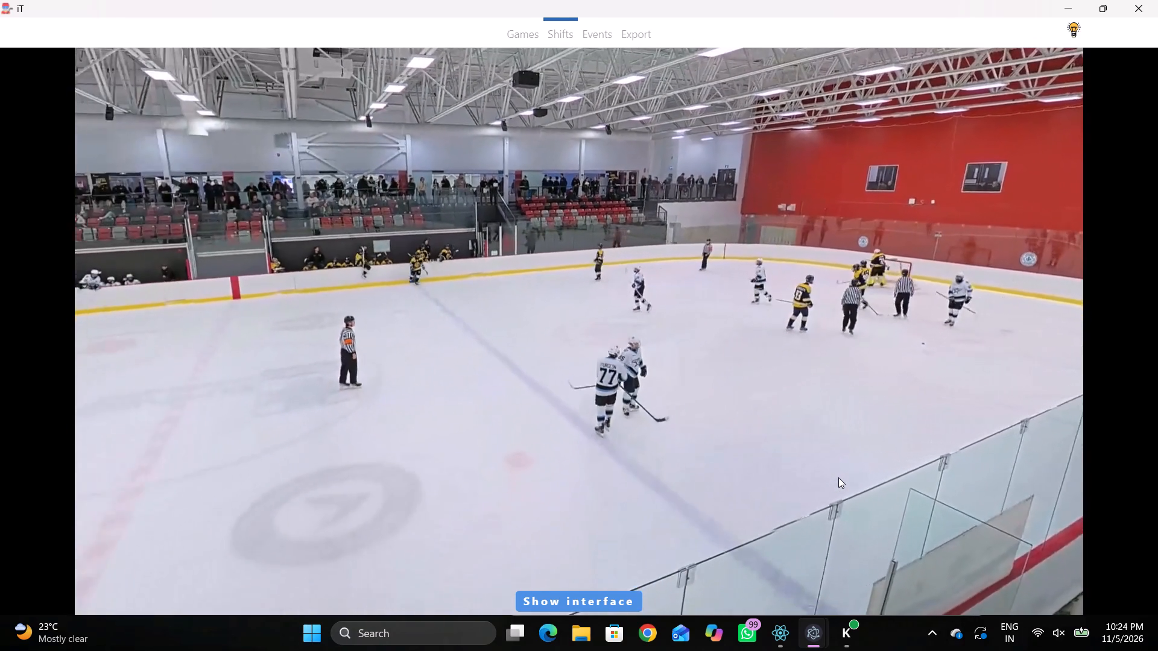
text(c c c)
key(space)
key(space)
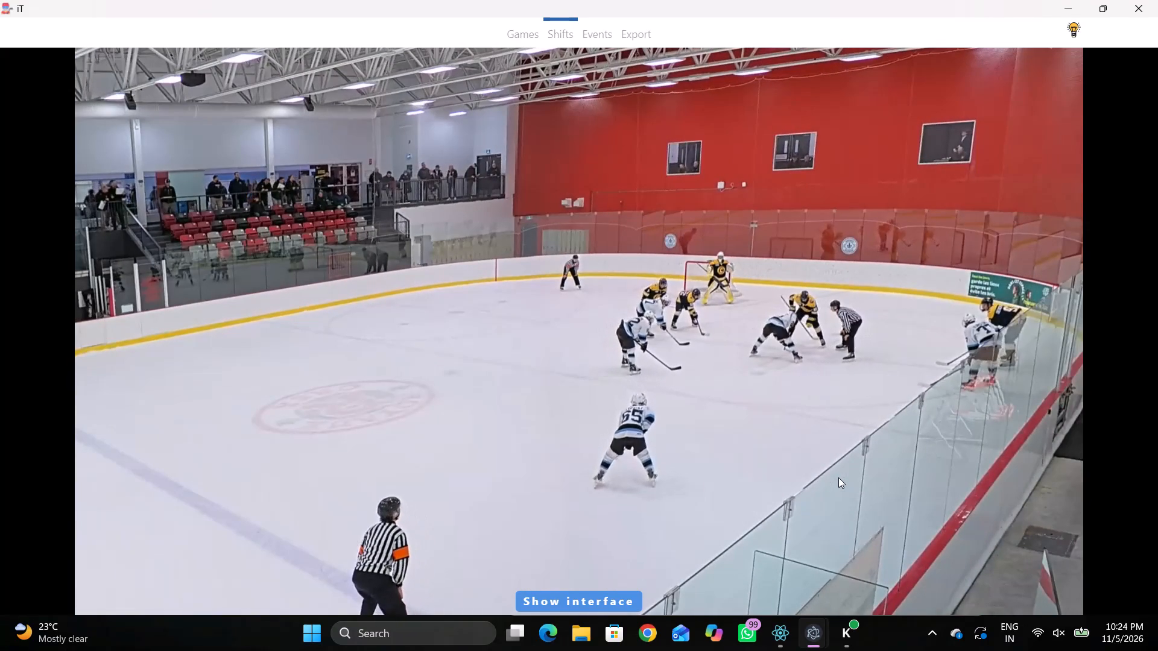
key(shift+s)
Clear the Center Forward, the Forward below it and both Defenceman positions in the 00:26:41.5 Home line, keeping the Goalie.
key(shift+d)
click(879, 505)
key(BackSpace)
key(Tab)
key(BackSpace)
key(BackSpace)
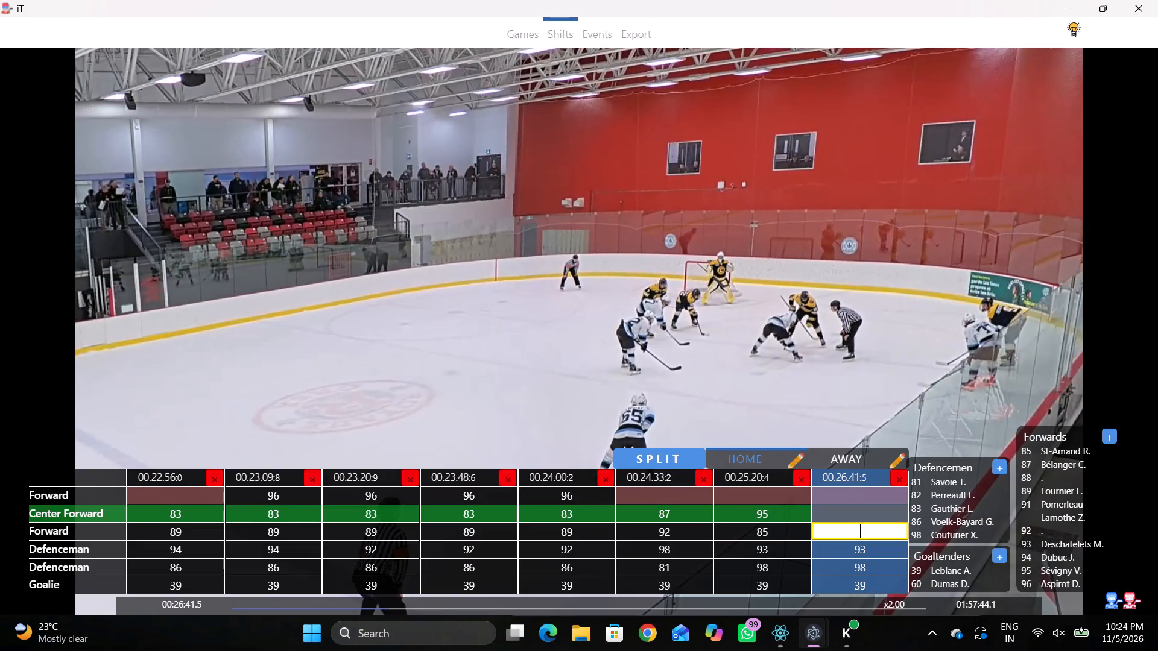
key(Tab)
key(Tab)
key(BackSpace)
click(865, 564)
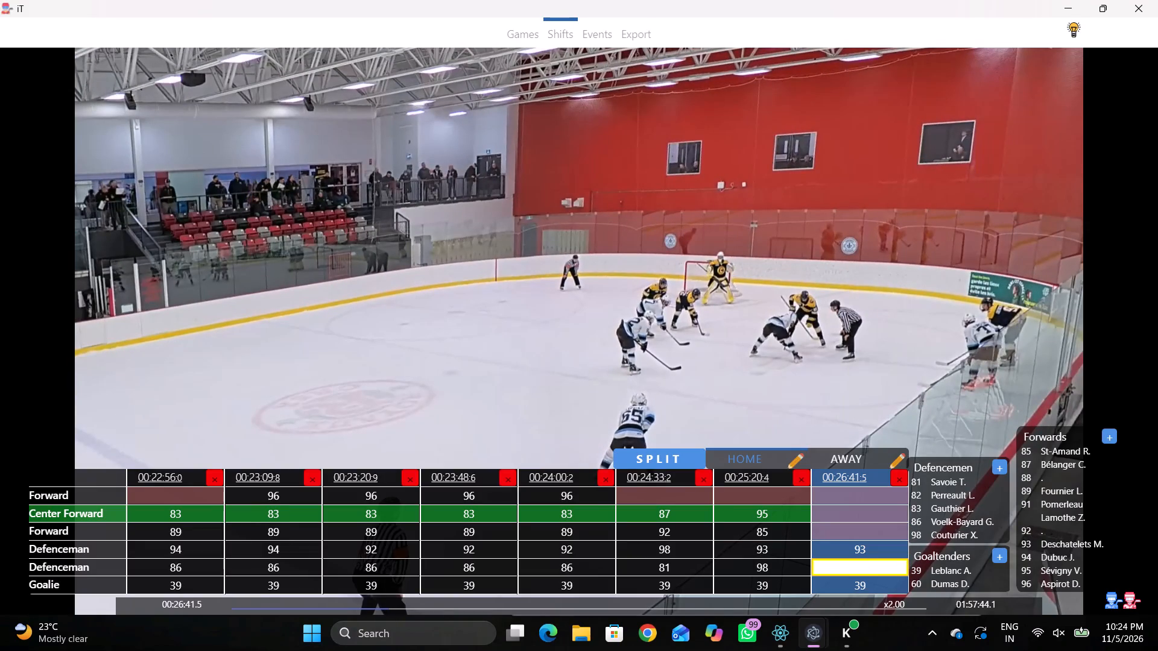
click(858, 553)
key(BackSpace)
Play on from the faceoff to identify the Home center and set the Center Forward in the 00:26:41.5 line to 88.
text(D)
key(space)
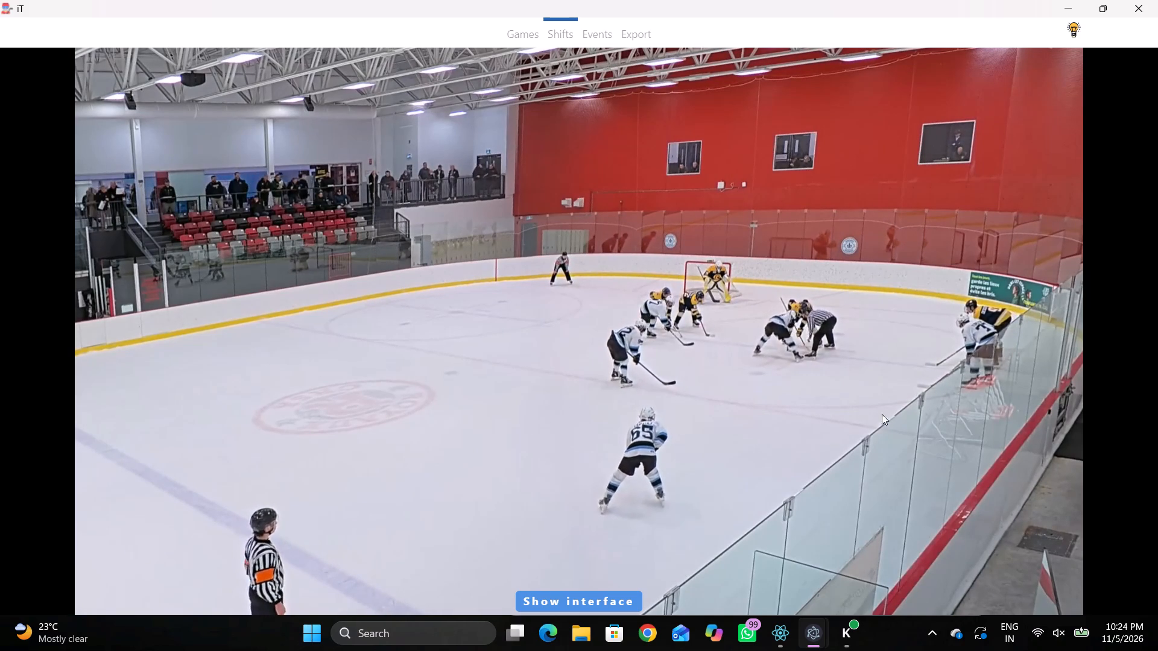
key(space)
key(q)
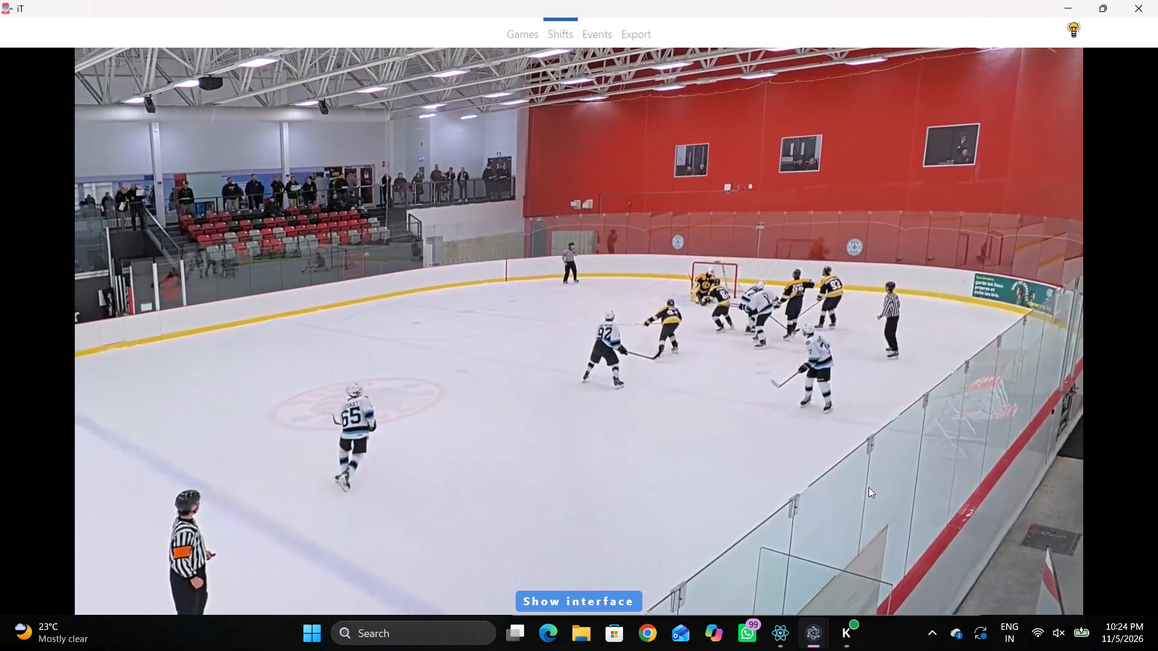
key(shift+d)
click(883, 501)
click(876, 513)
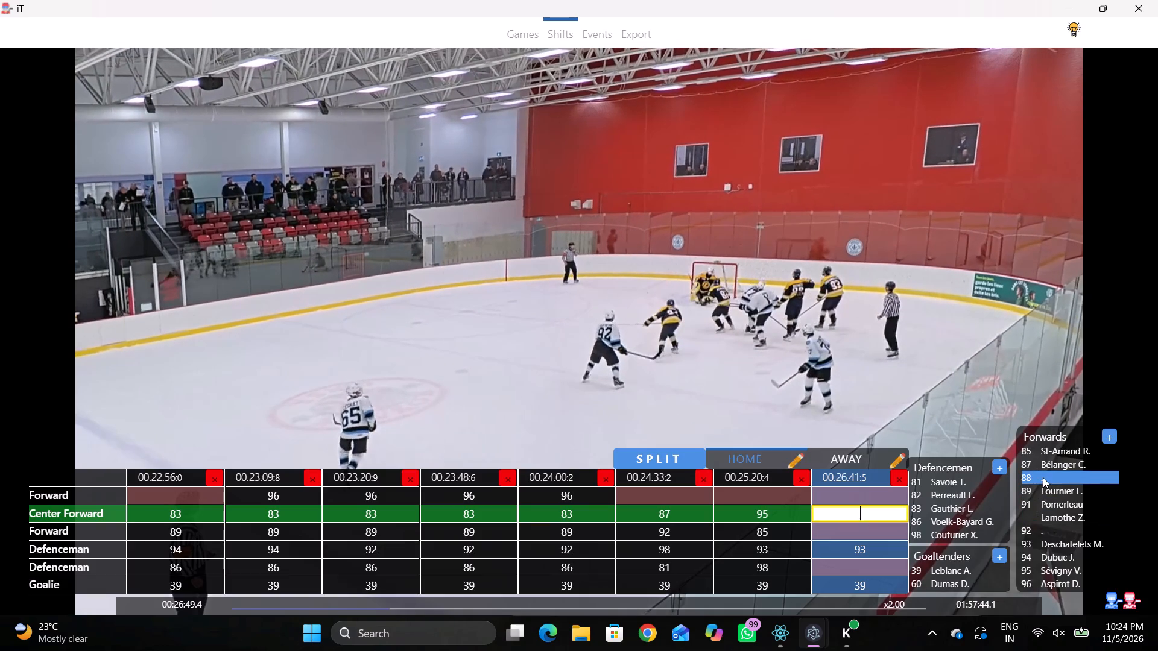
click(1043, 477)
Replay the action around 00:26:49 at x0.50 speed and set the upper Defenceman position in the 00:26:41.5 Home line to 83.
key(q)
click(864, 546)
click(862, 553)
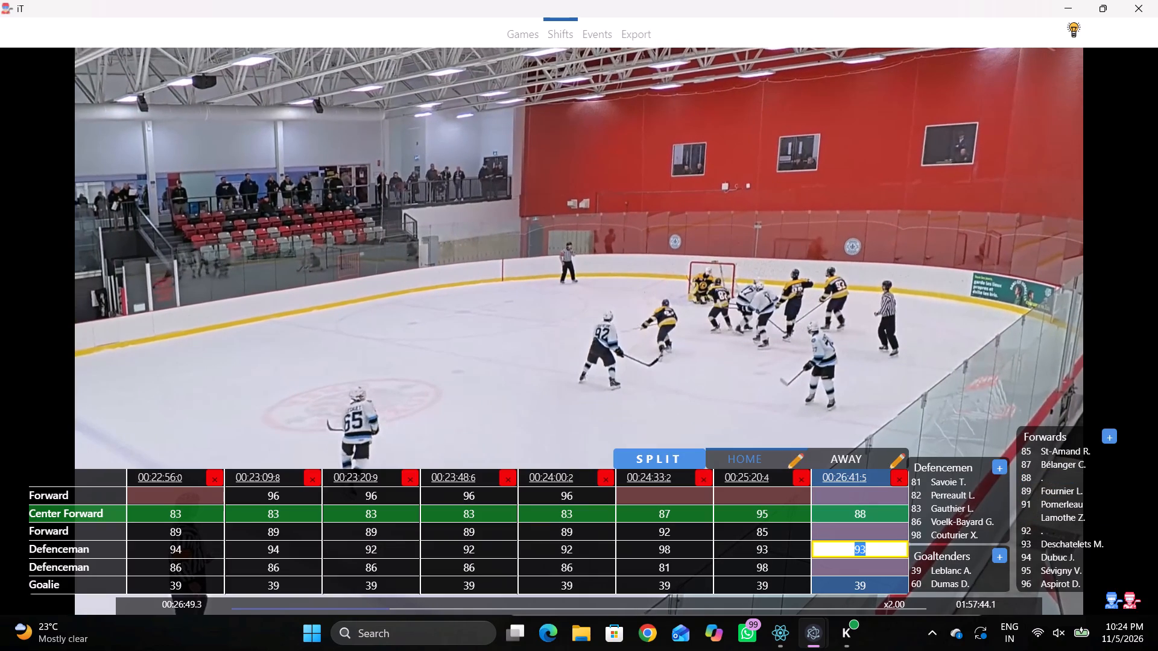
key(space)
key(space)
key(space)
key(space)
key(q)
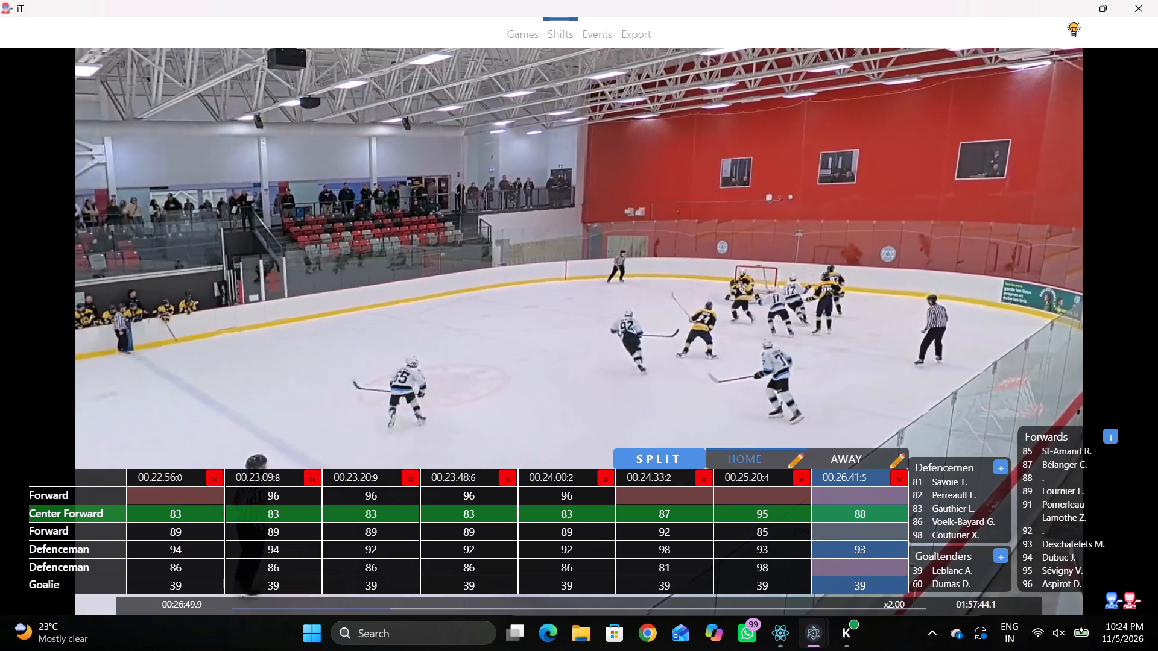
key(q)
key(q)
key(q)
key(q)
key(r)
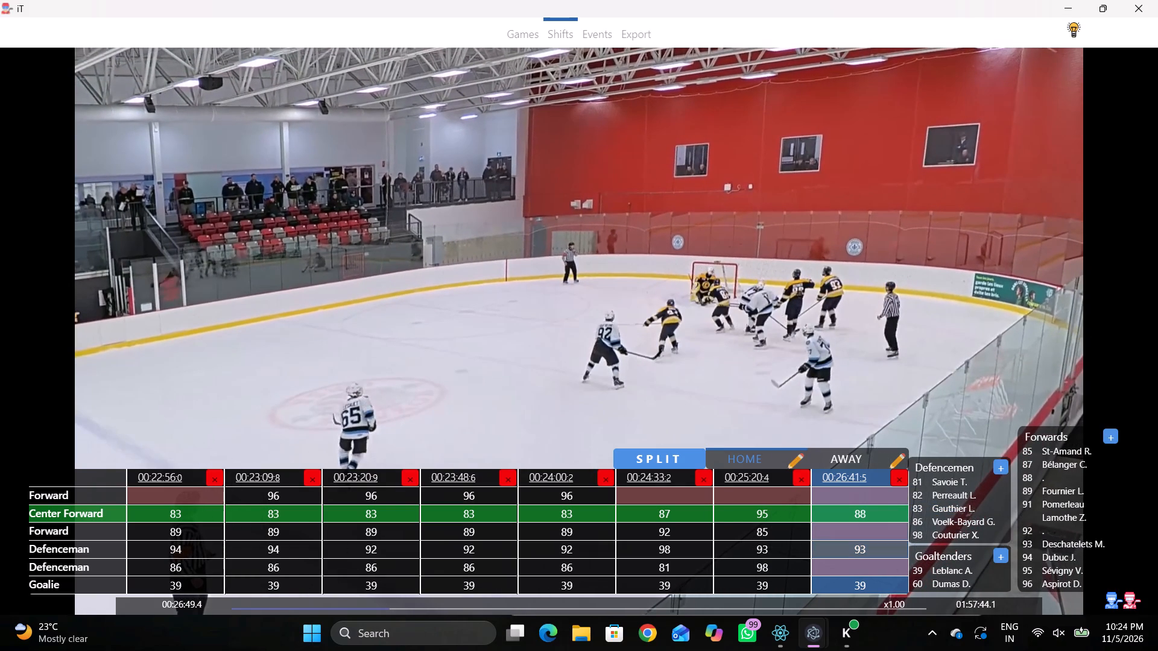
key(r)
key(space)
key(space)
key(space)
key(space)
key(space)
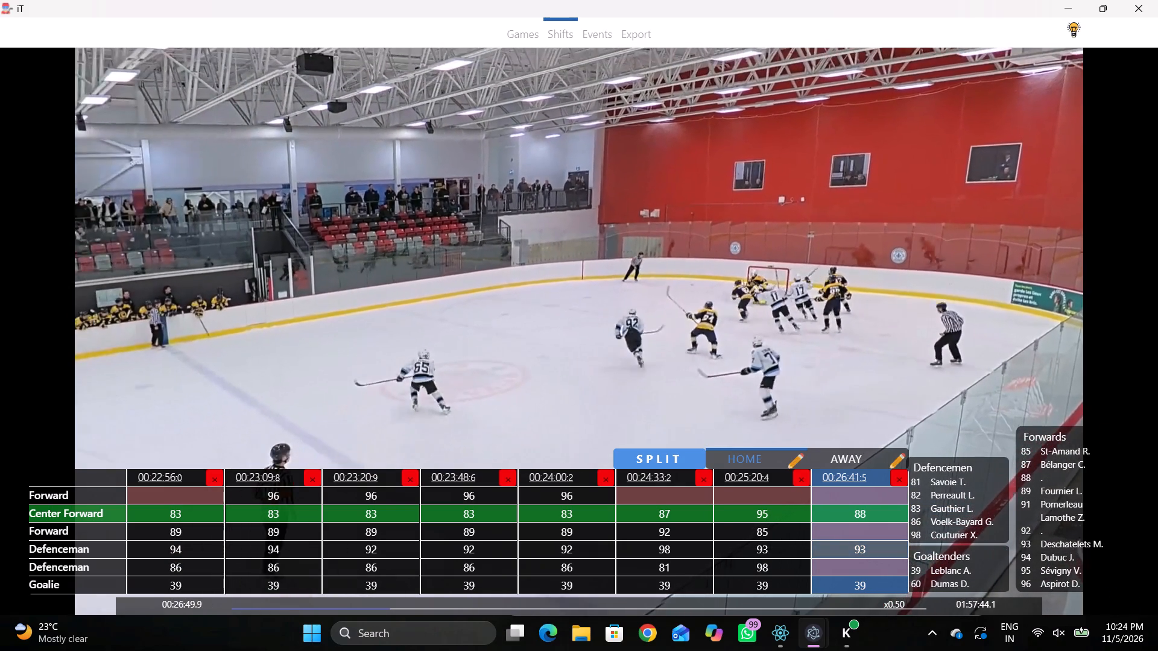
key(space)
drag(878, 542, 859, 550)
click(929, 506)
Set the Forward position below the Center Forward in the 00:26:41.5 Home line to 94.
click(872, 567)
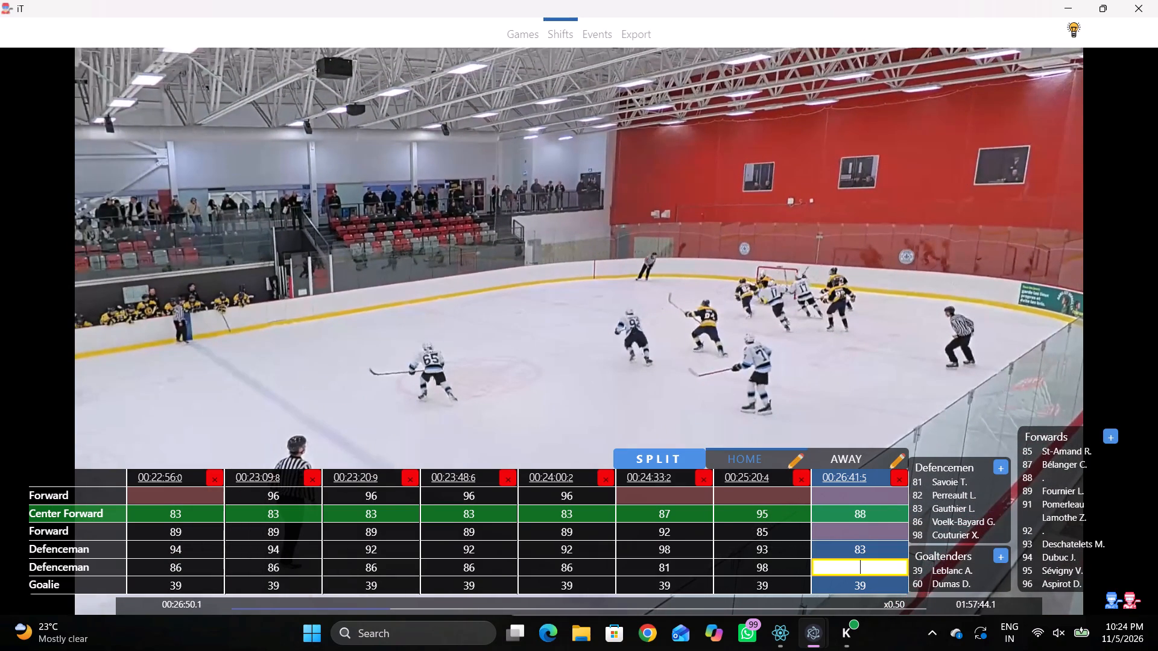
click(875, 529)
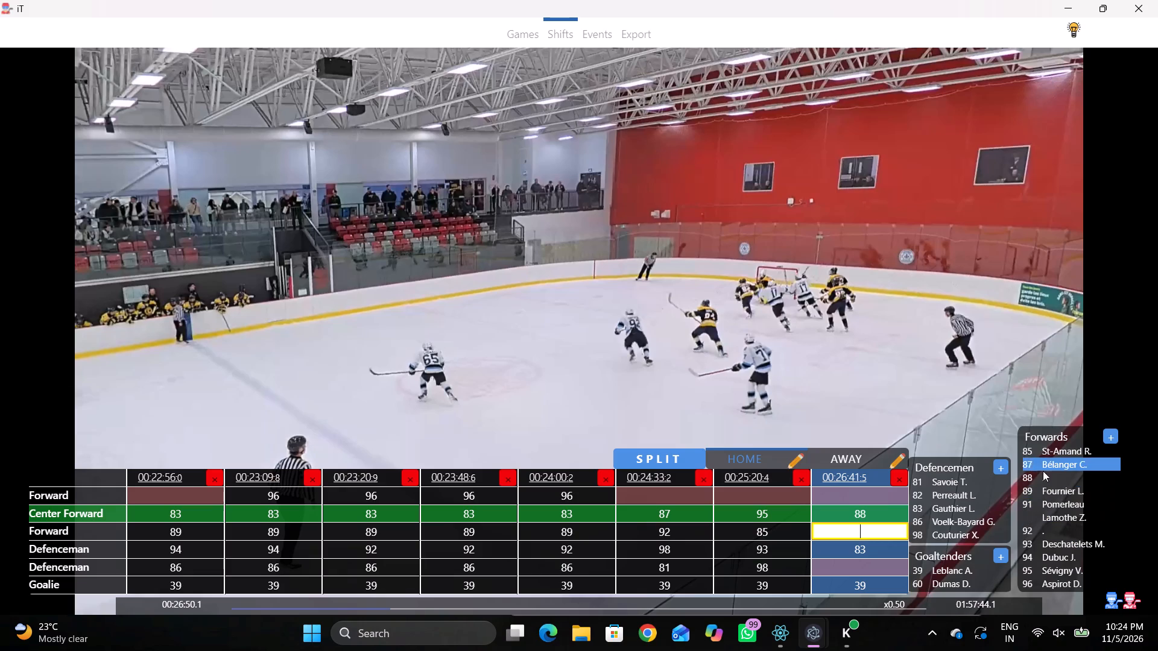
click(1033, 556)
Follow the play on to identify the remaining Home skater and set the lower Defenceman position in the 00:26:41.5 line to 82.
key(space)
key(space)
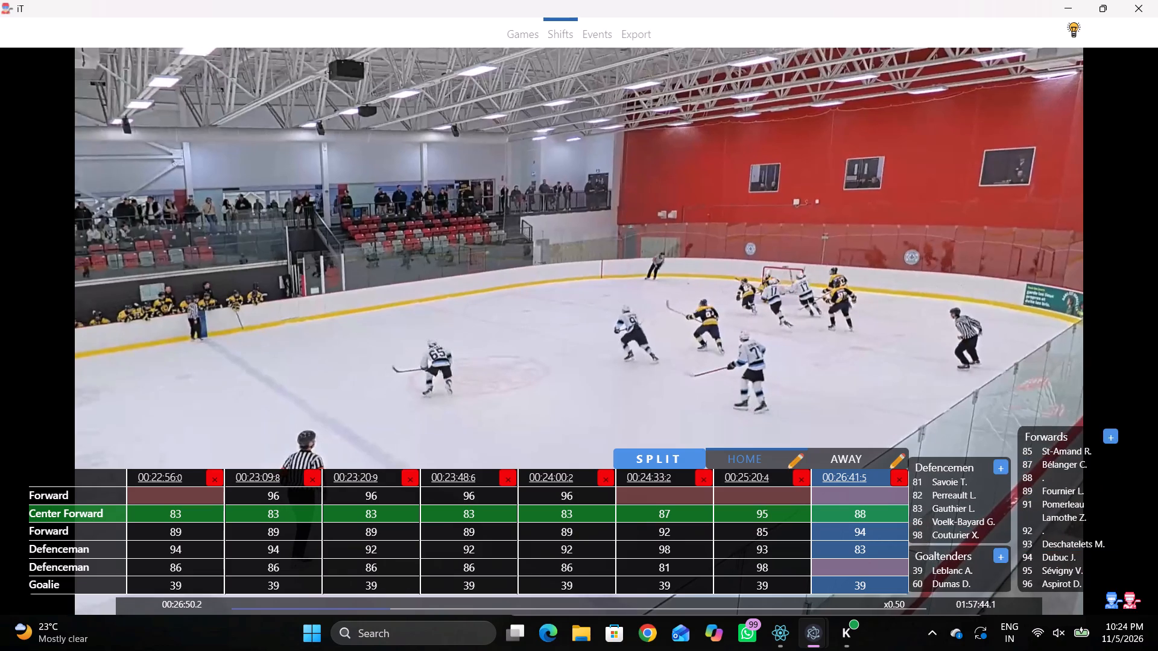
key(space)
key(space)
key(space)
key(space)
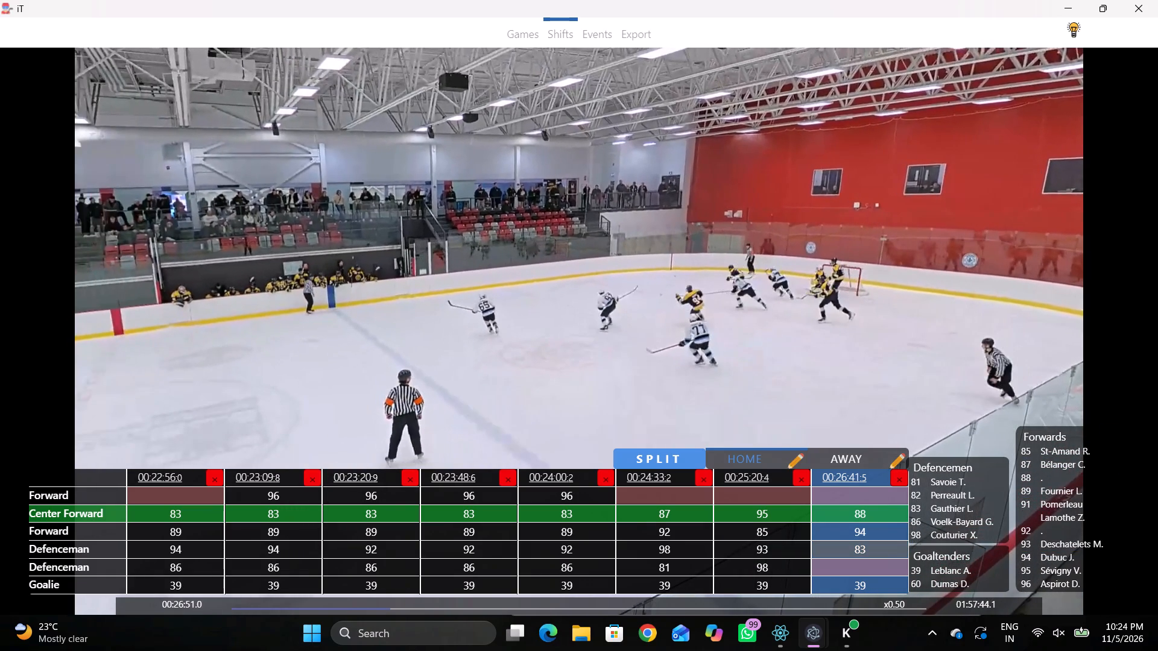
click(865, 568)
click(950, 491)
Follow the play on at x2.00 speed and set the upper Defenceman position in the 00:25:20.4 Home line to 83.
key(space)
key(v)
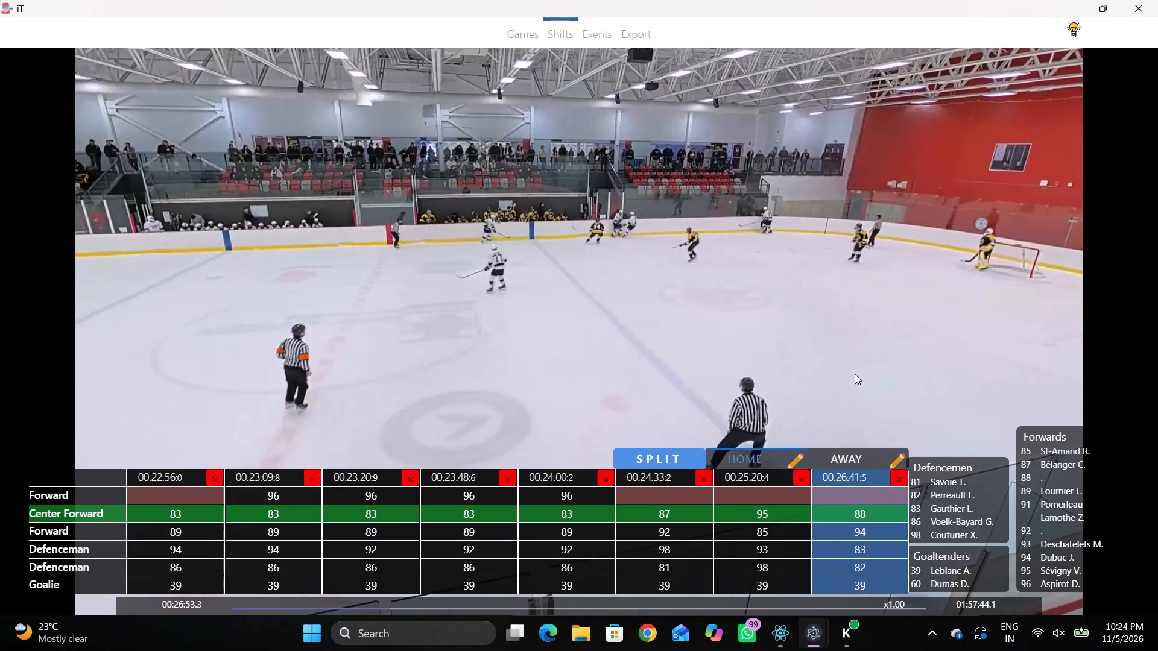
key(v)
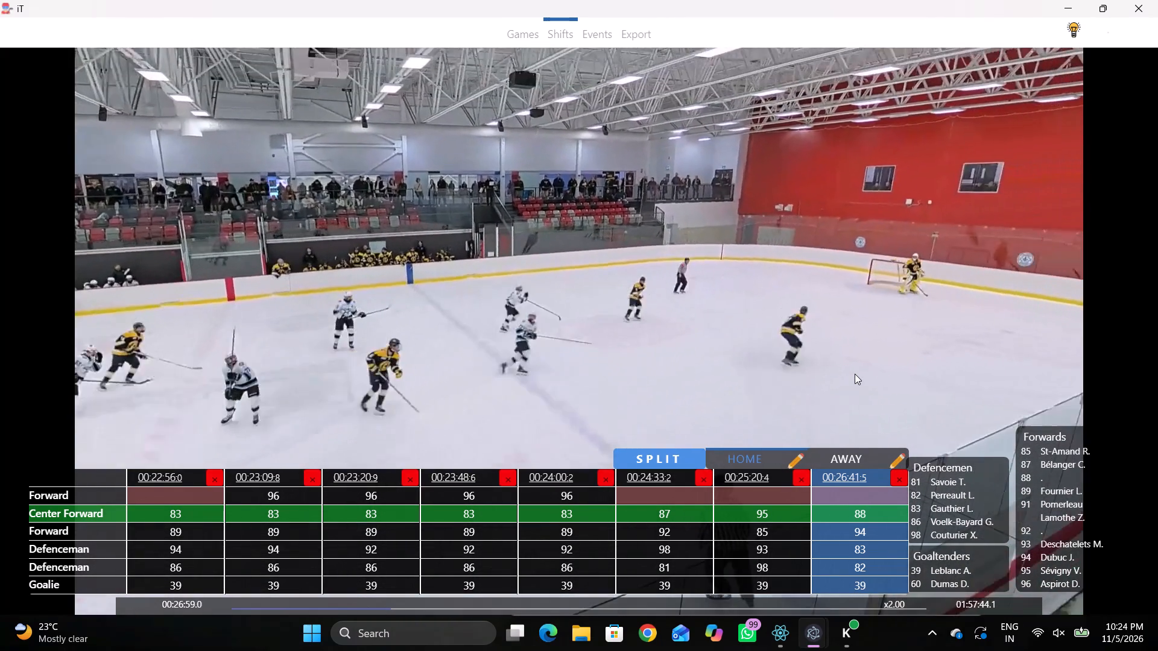
key(space)
key(space)
key(space)
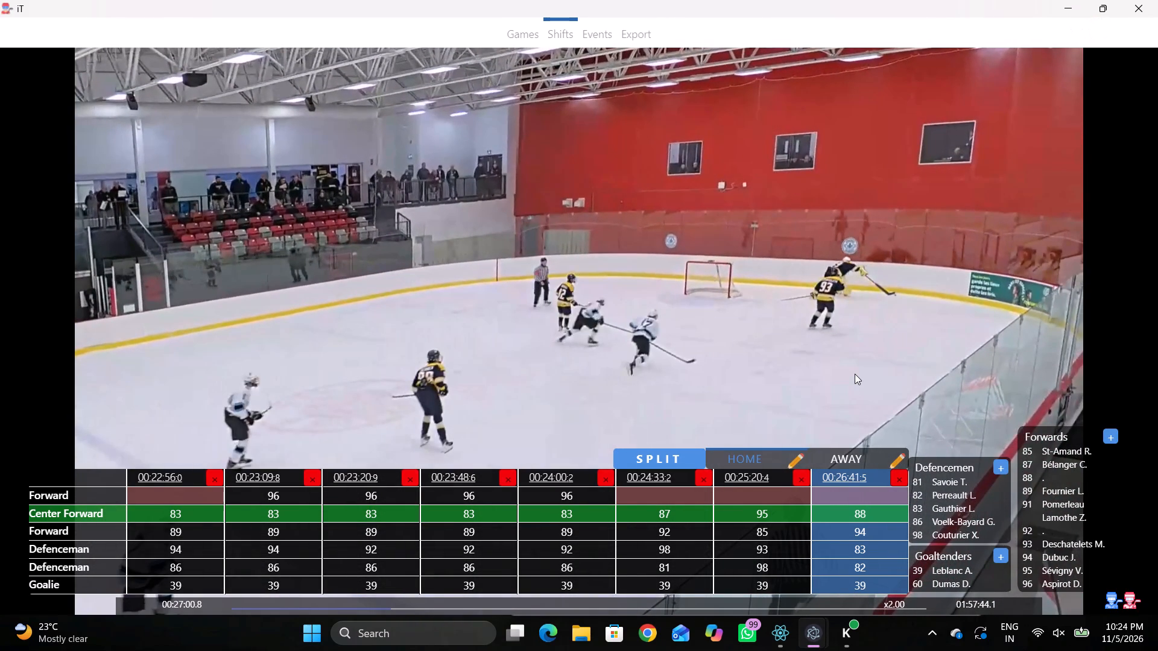
click(774, 553)
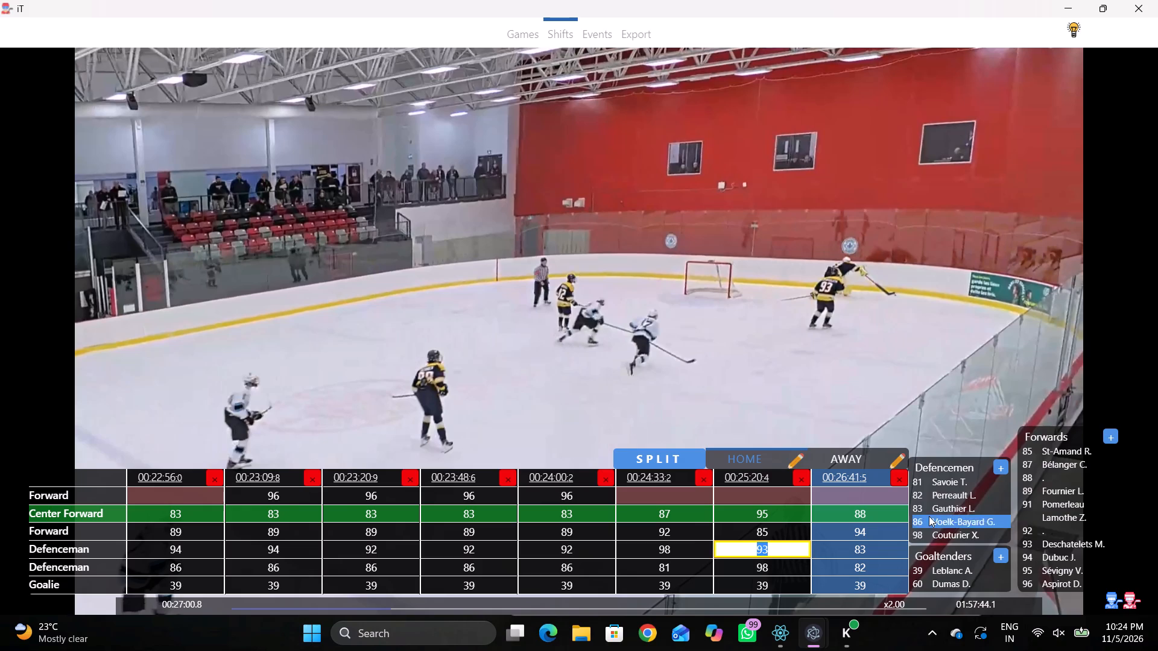
click(932, 509)
Set the upper Defenceman position in the 00:26:41.5 Home line to 93.
click(876, 546)
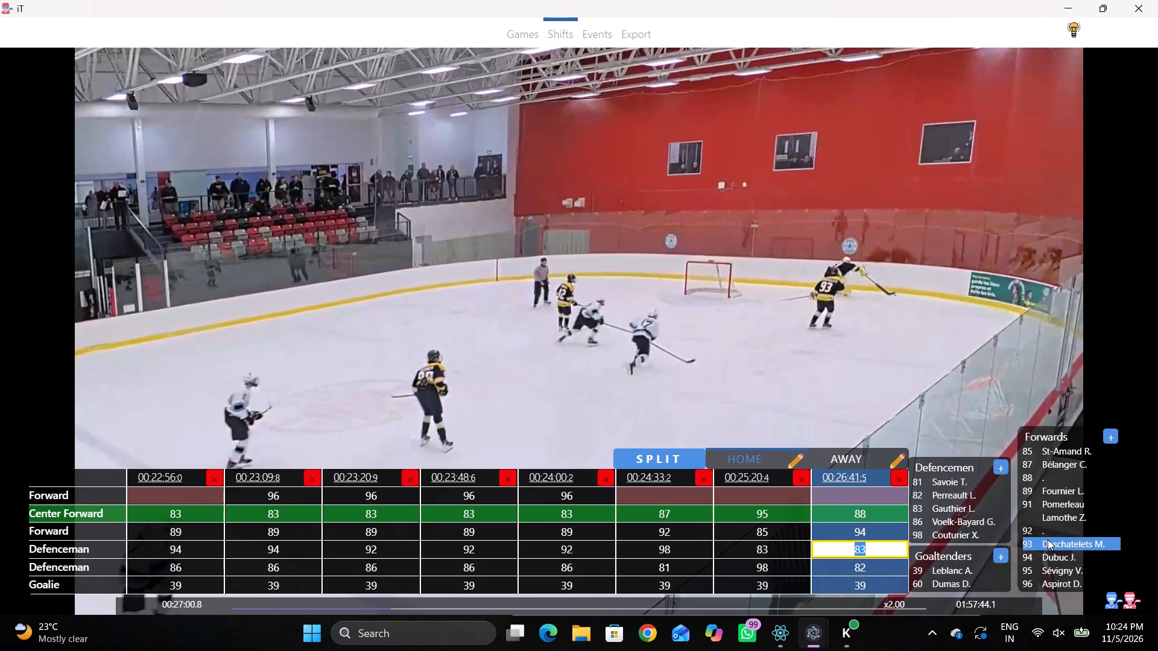
click(1048, 539)
Play on to the stoppage and replay it to check the Home skaters on the ice against the 00:26:41.5 line.
key(space)
key(space)
key(space)
key(space)
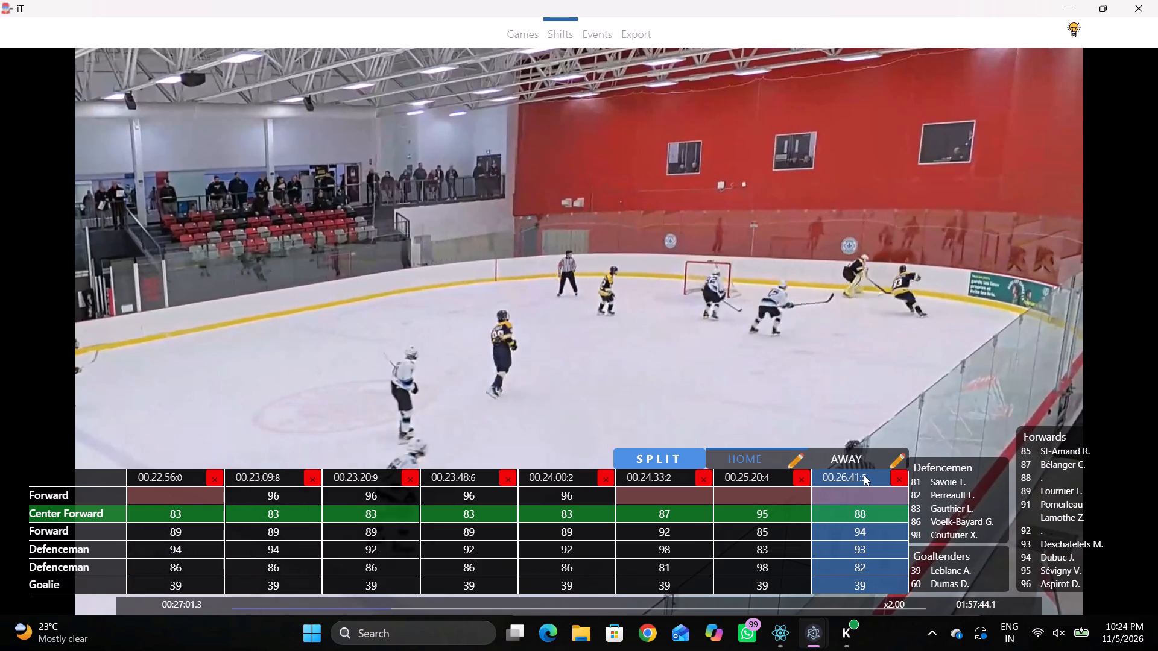
key(space)
key(space)
key(space)
key(space)
key(space)
key(space)
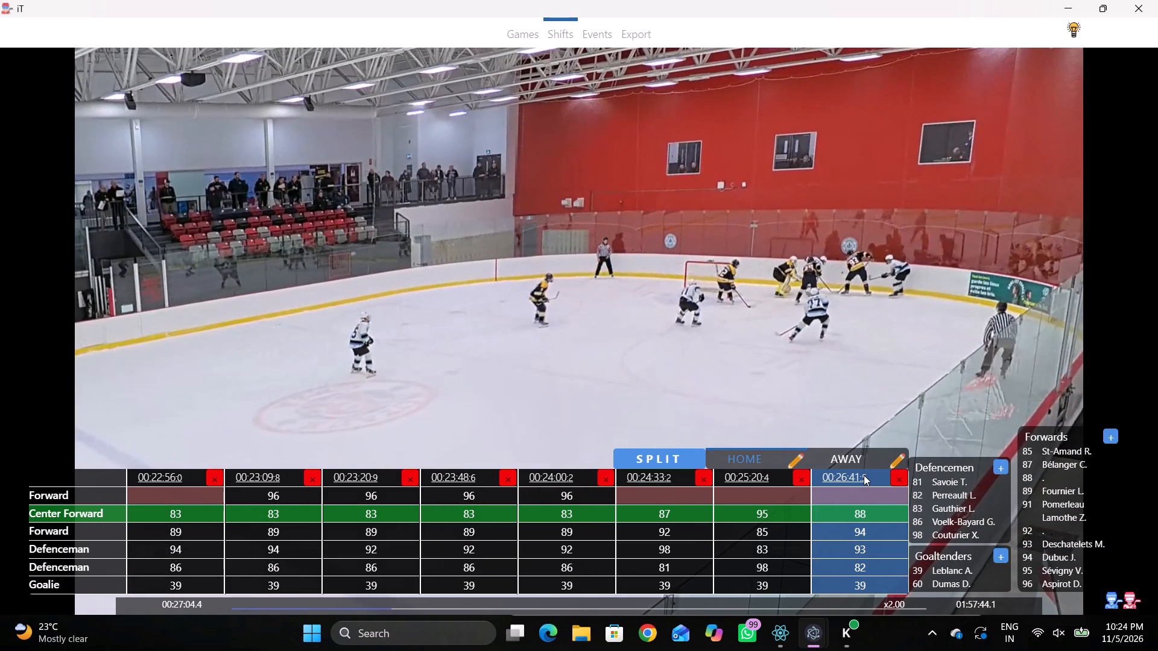
key(space)
key(space)
key(space)
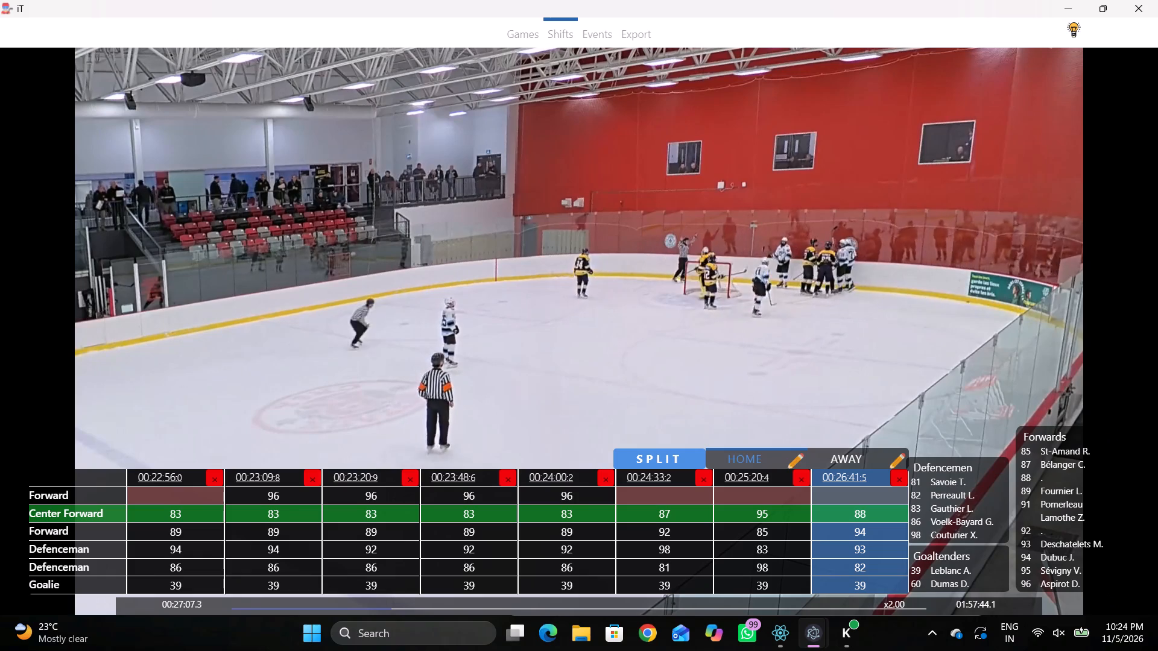
key(space)
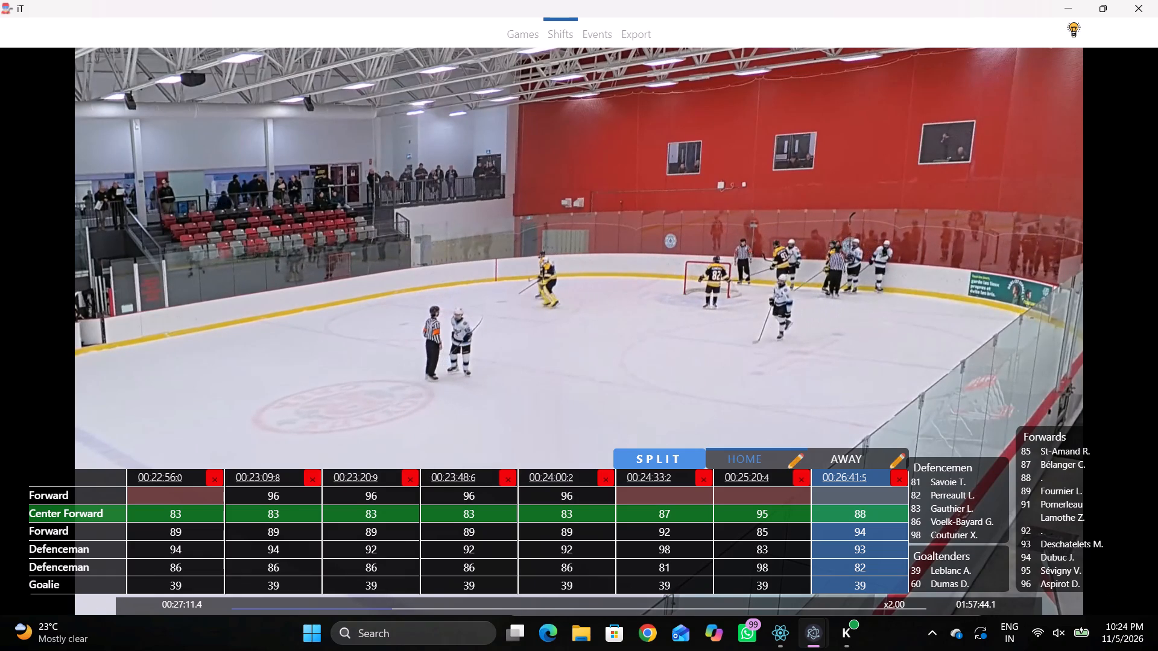
click(878, 564)
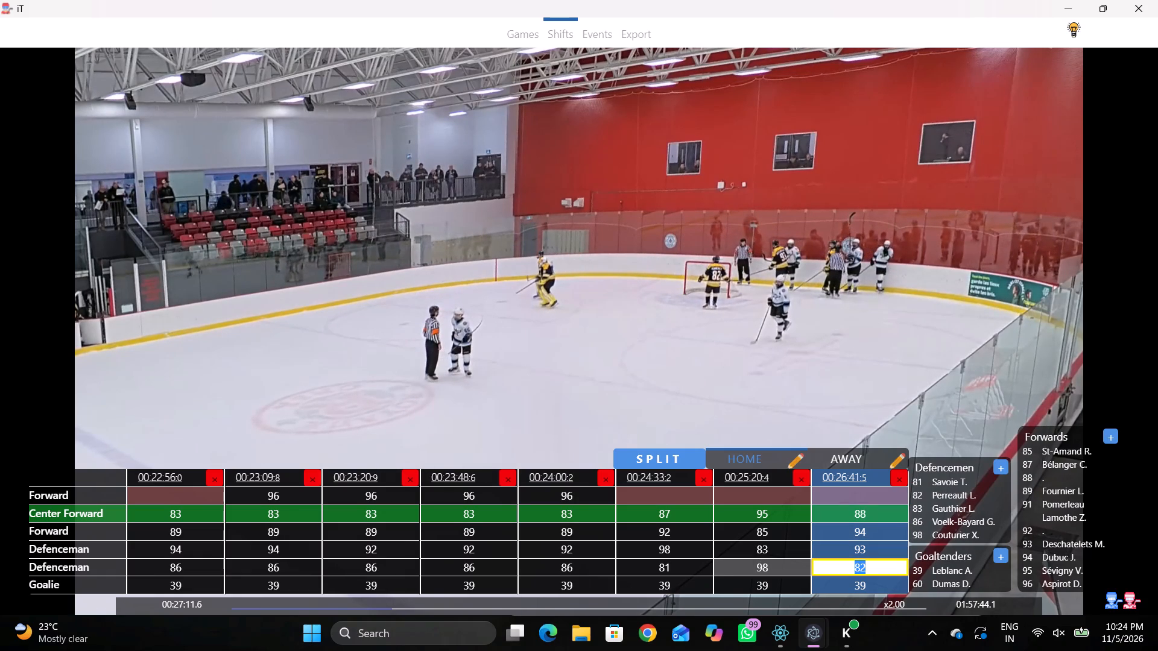
text(qq)
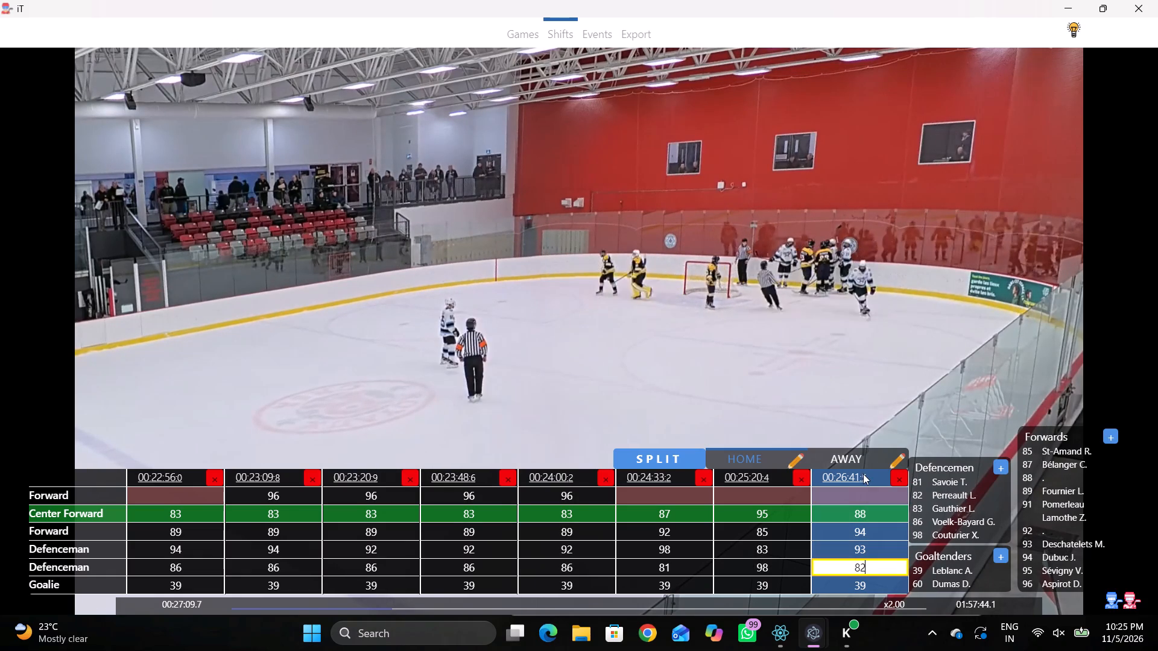
text(qq)
key(q)
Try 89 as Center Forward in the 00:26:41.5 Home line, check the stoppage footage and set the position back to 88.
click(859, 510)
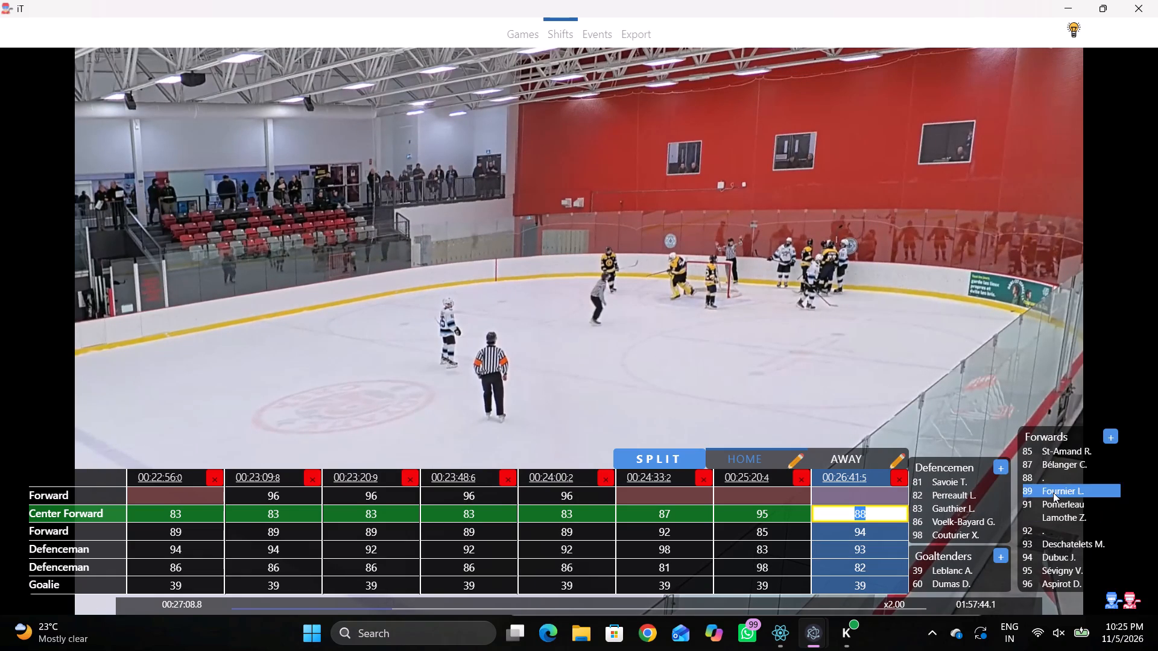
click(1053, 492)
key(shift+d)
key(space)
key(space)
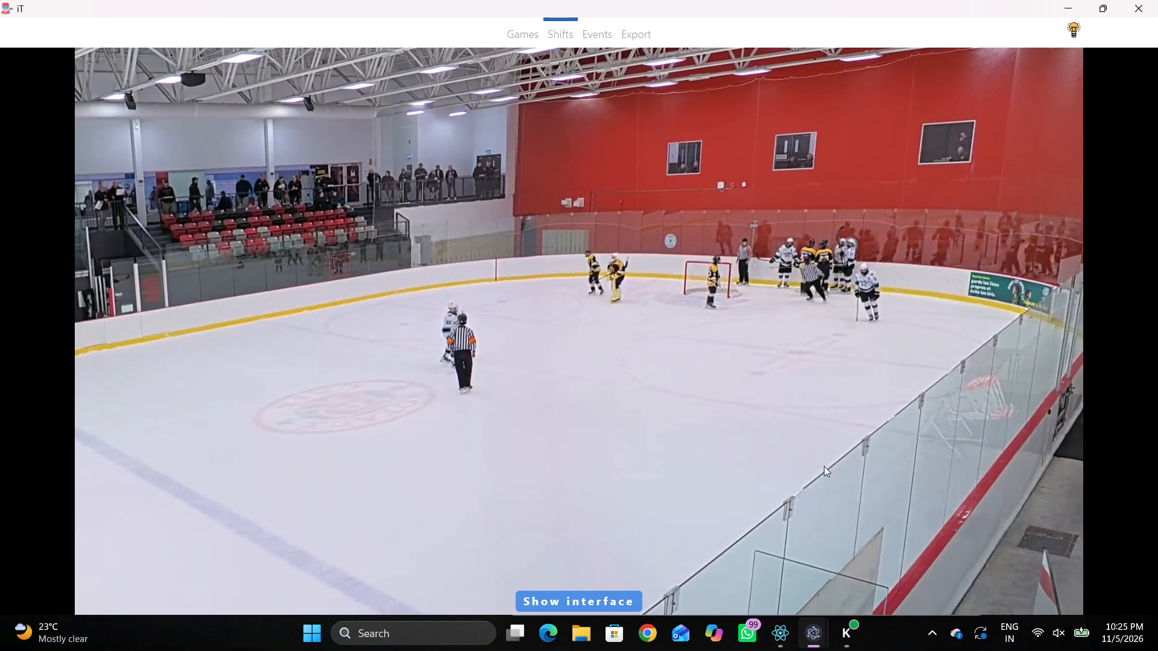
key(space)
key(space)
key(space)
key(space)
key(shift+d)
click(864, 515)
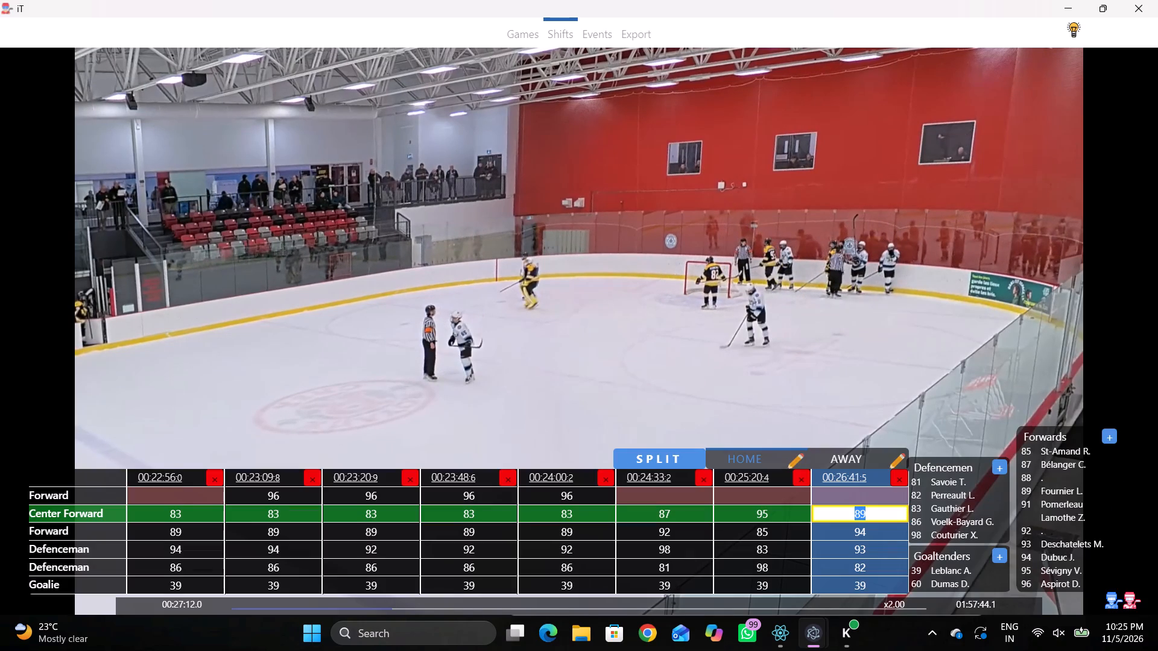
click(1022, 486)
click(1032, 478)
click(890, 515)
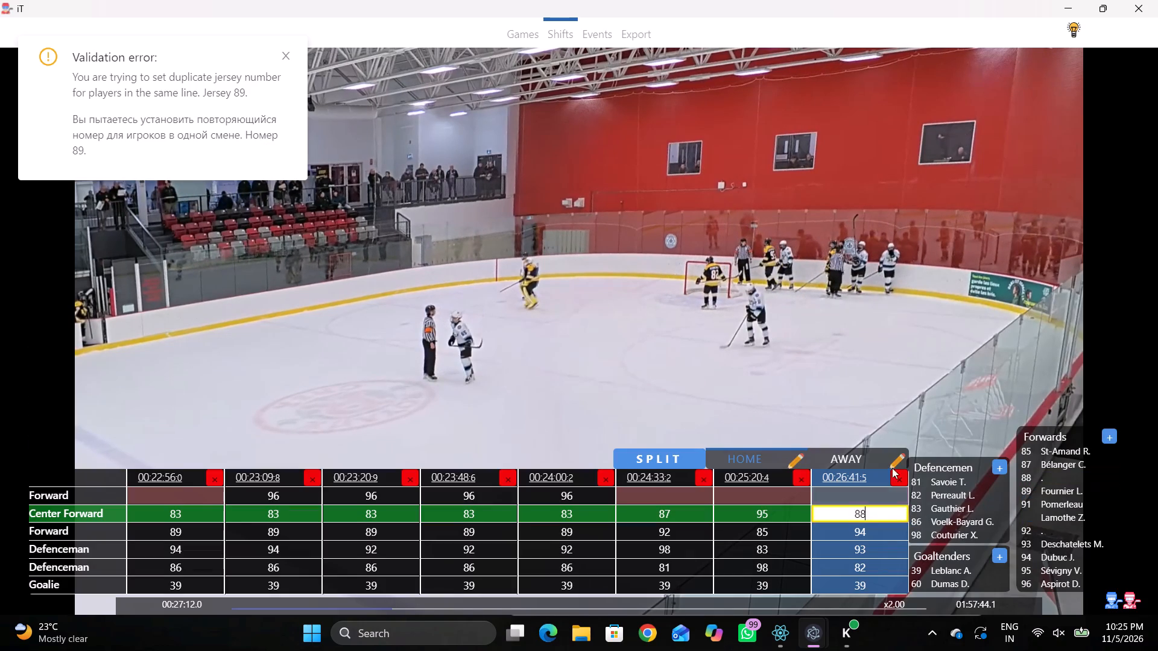
Advance the video through the stoppage to examine the teams at the benches and the scoreboard before play resumes.
key(shift+d)
key(space)
text(c)
key(space)
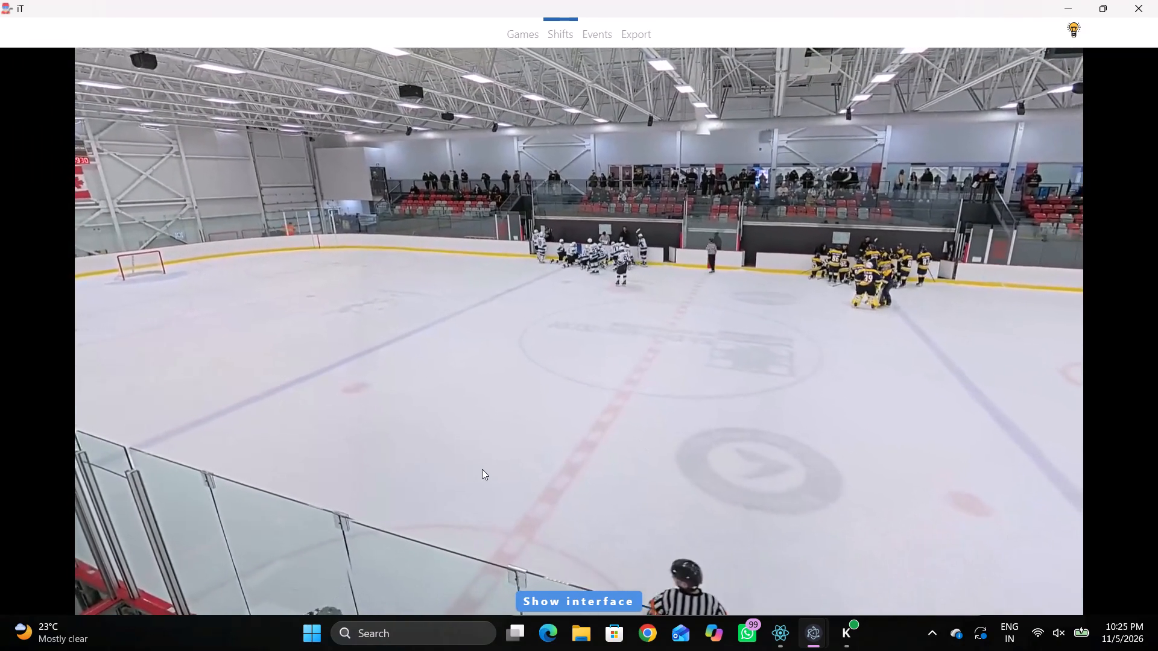
text(c)
key(space)
key(space)
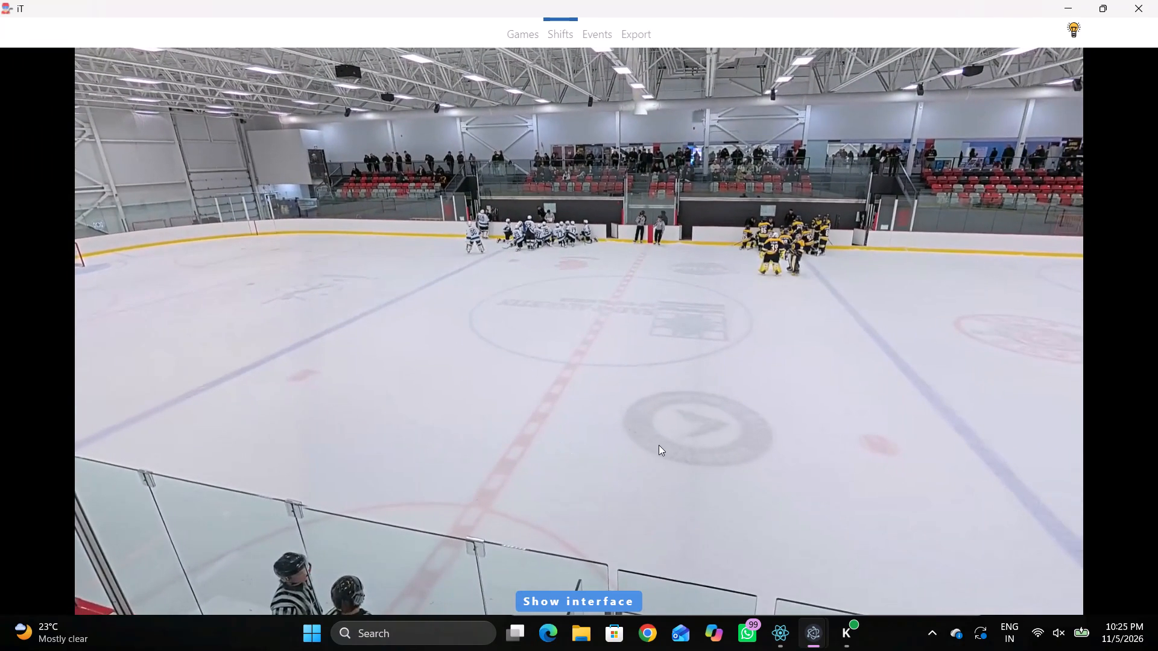
key(shift+d)
text(q)
key(space)
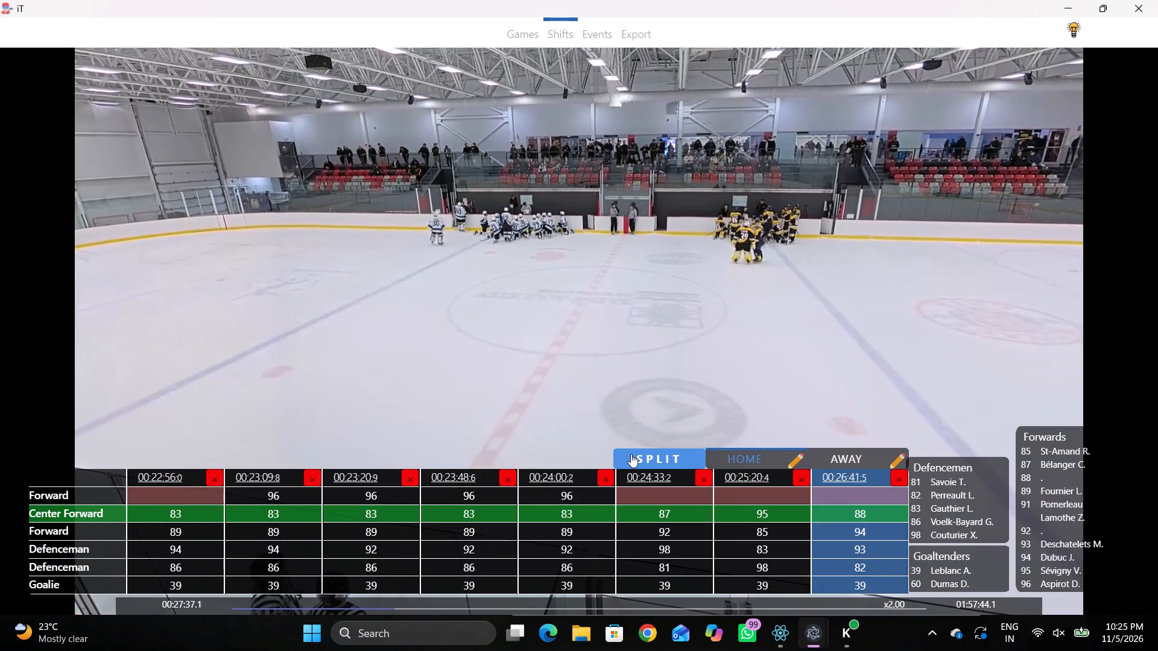
key(c)
key(space)
key(c)
key(space)
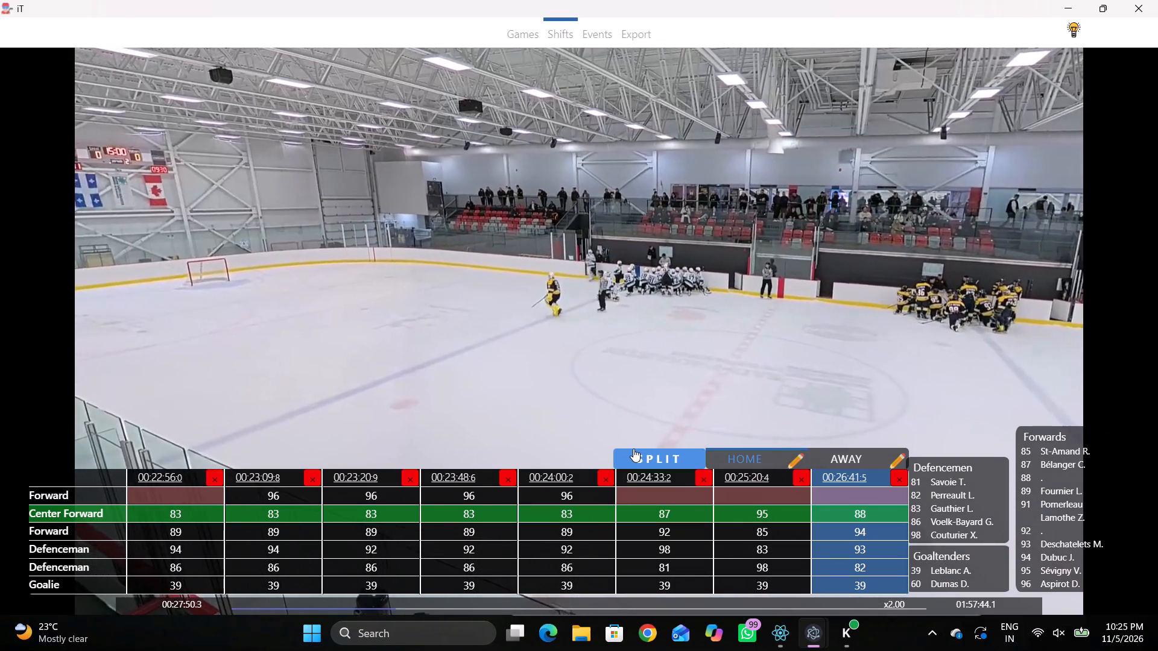
text(c)
key(space)
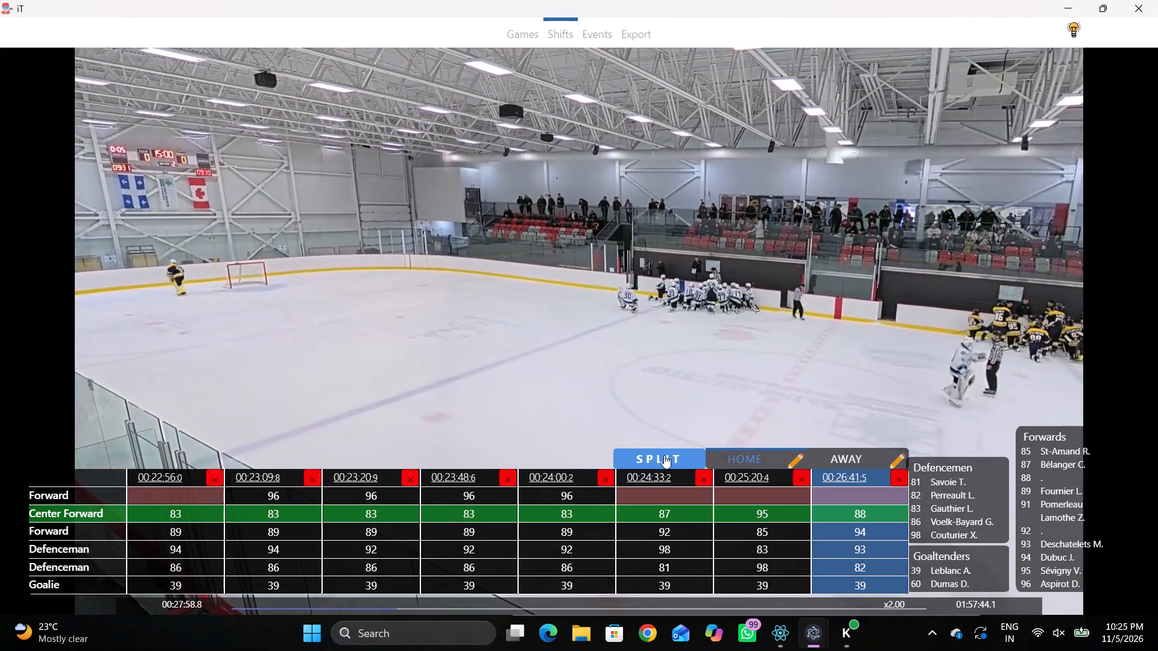
key(space)
key(space)
key(space)
key(shift+d)
key(shift+d)
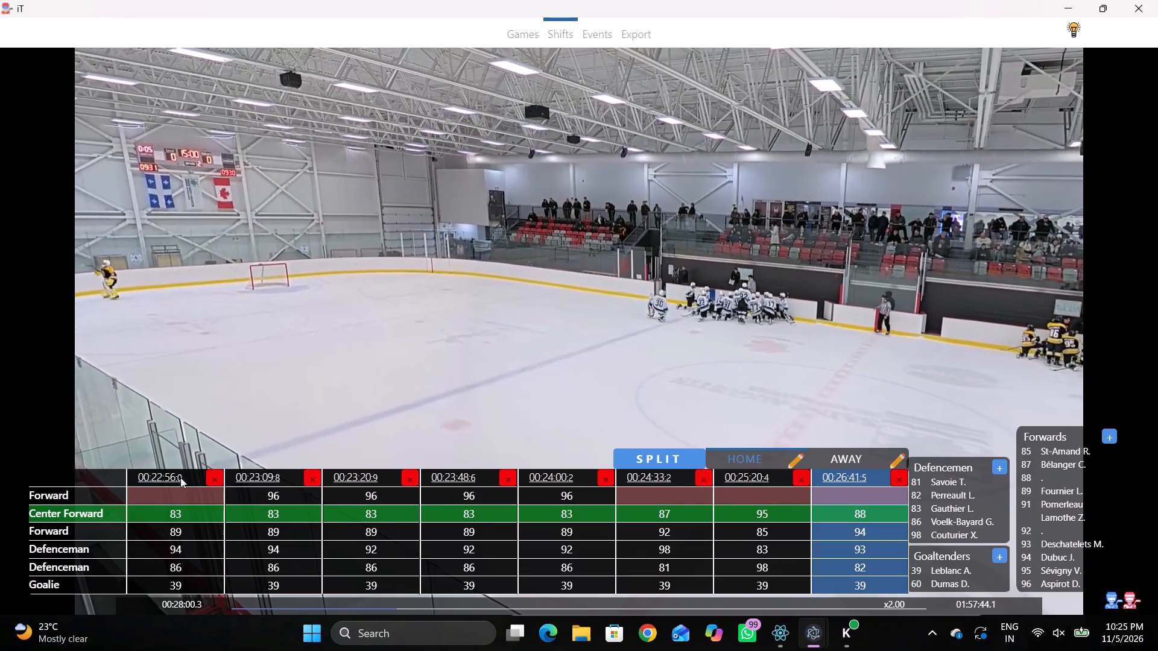
Return to the first Home line at 00:03:14.6, switch to the Away team and add a line at that time.
click(169, 474)
triple_click(166, 478)
double_click(166, 478)
triple_click(166, 478)
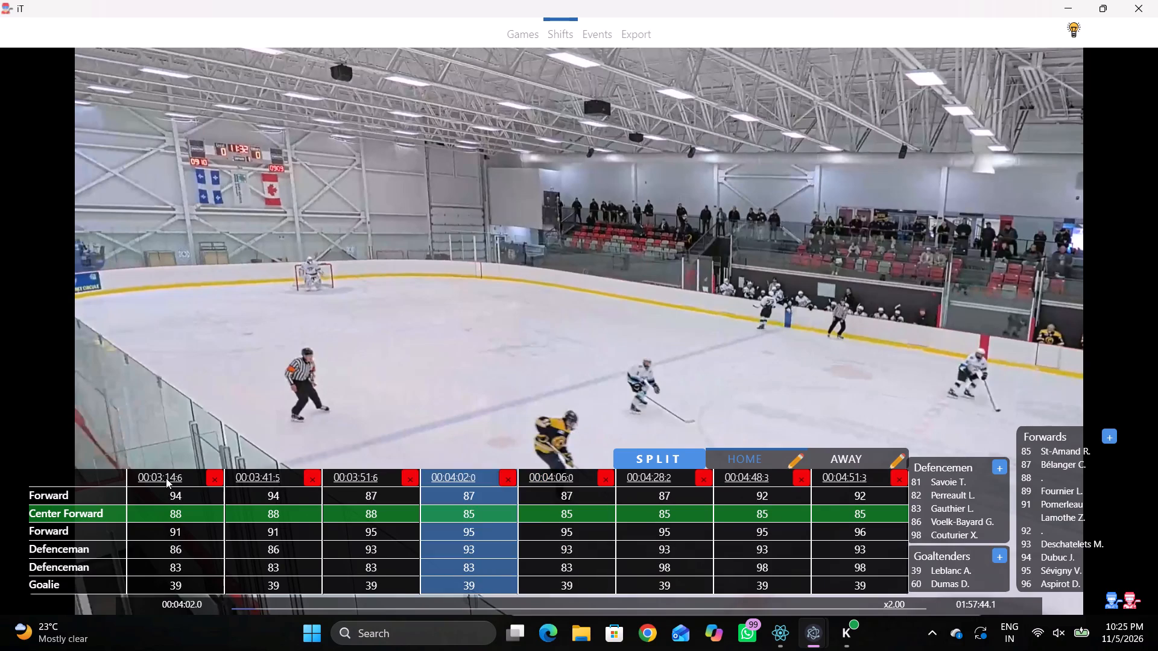
double_click(166, 478)
click(841, 456)
key(shift+s)
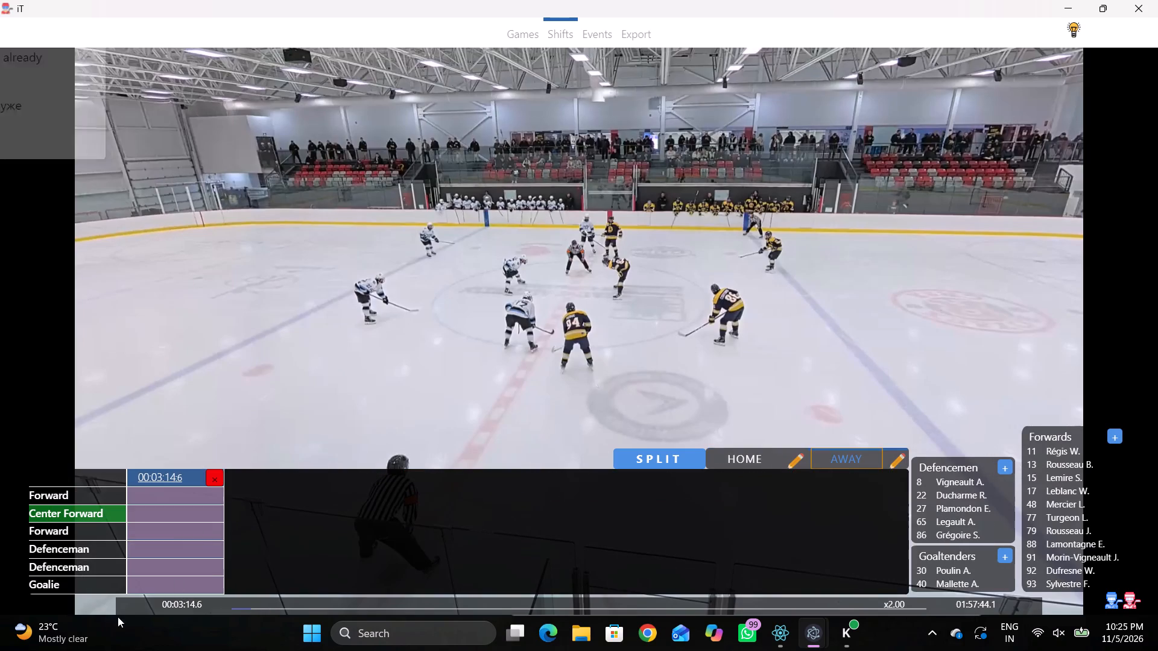
key(shift+d)
key(shift+d)
Set the Goalie in the 00:03:14.6 Away line to 40.
drag(222, 586, 215, 585)
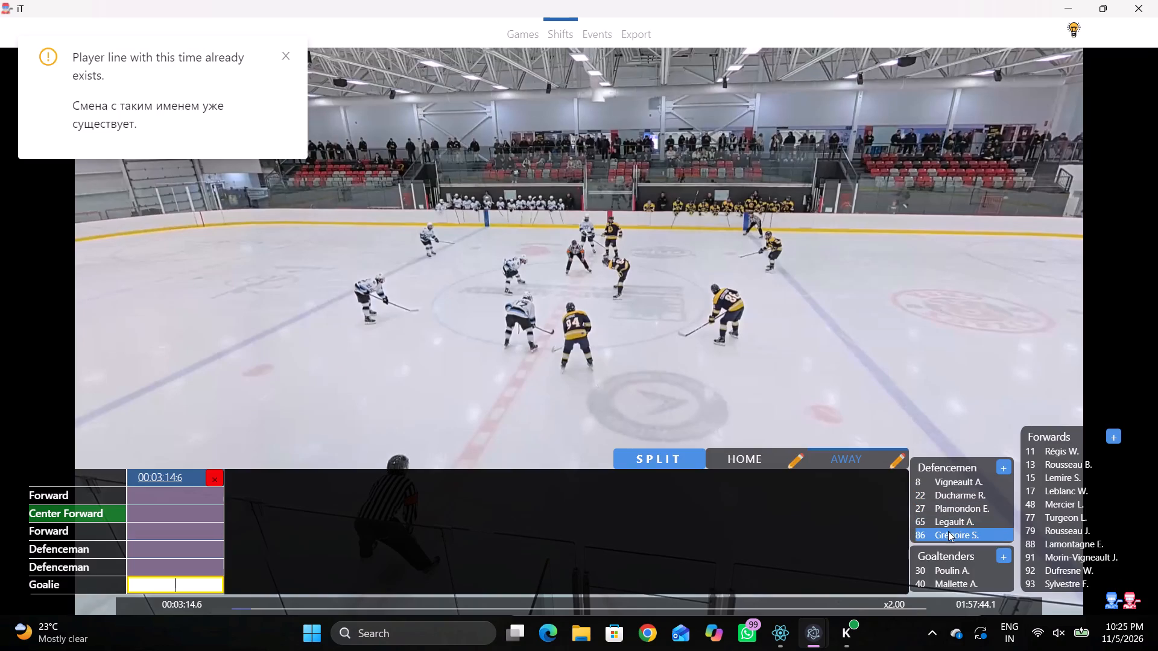
click(937, 582)
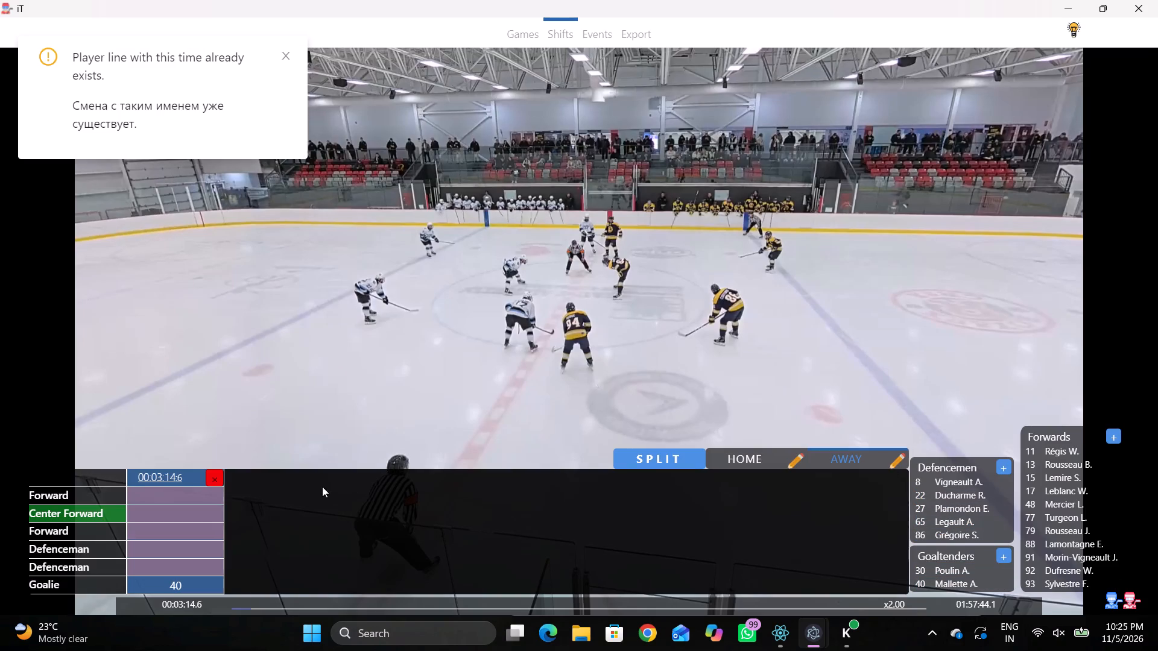
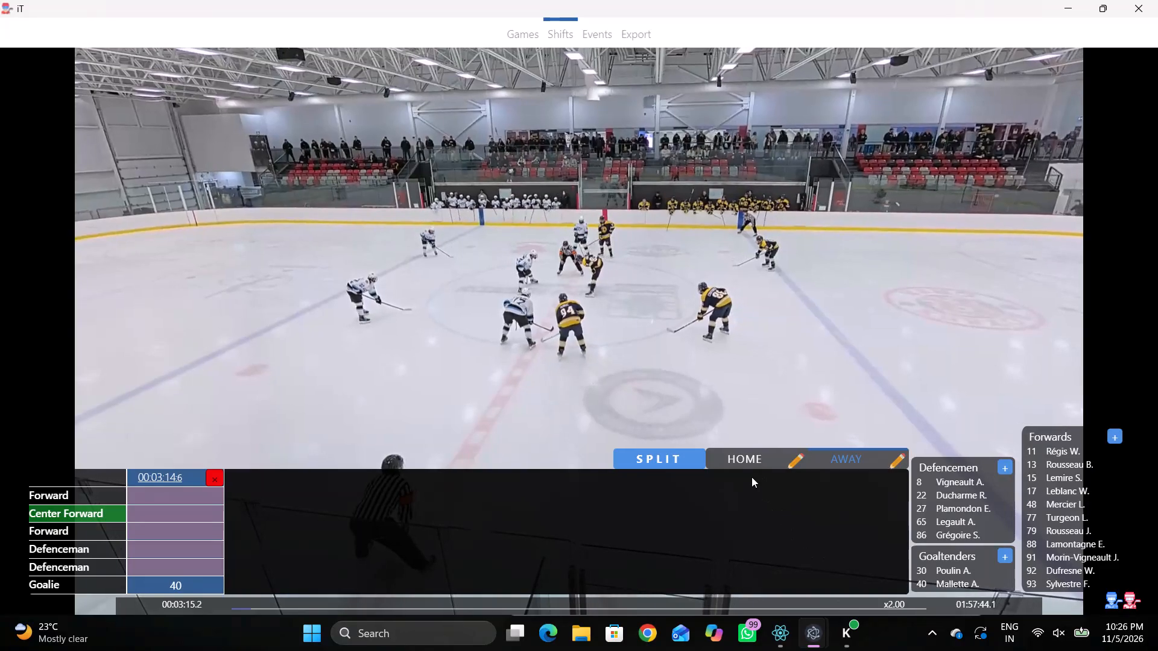
Check the opening faceoff footage and set the first Forward in the 00:03:14.6 Away line to 17.
key(space)
key(space)
click(153, 502)
click(165, 494)
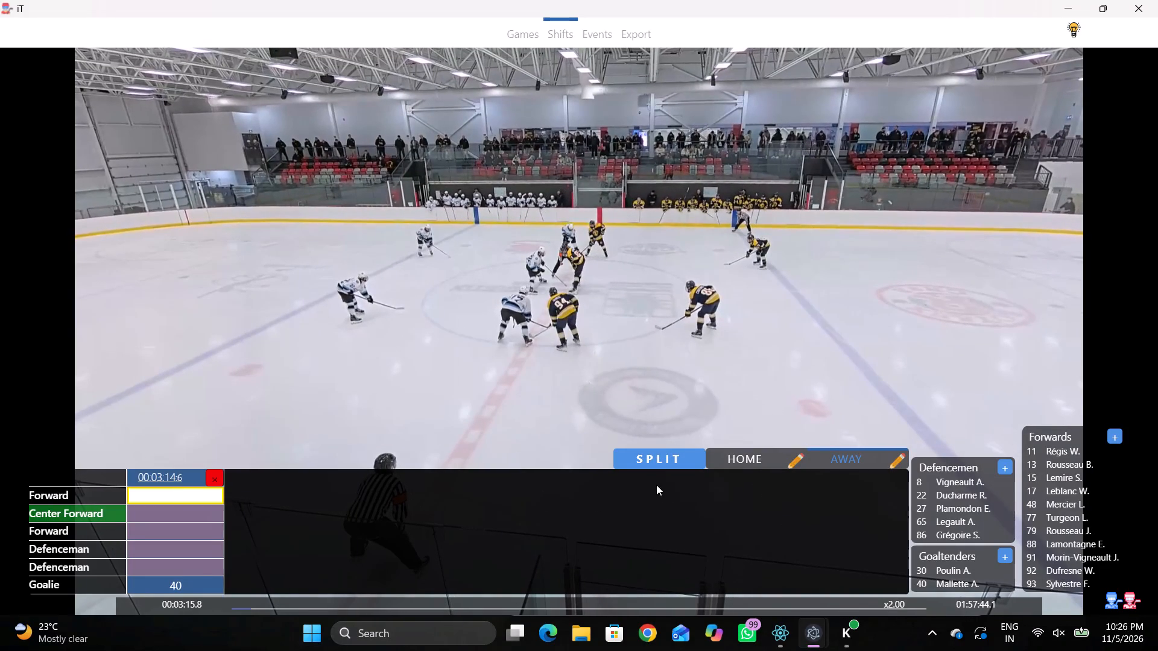
key(shift+d)
key(space)
key(space)
key(space)
key(space)
key(r)
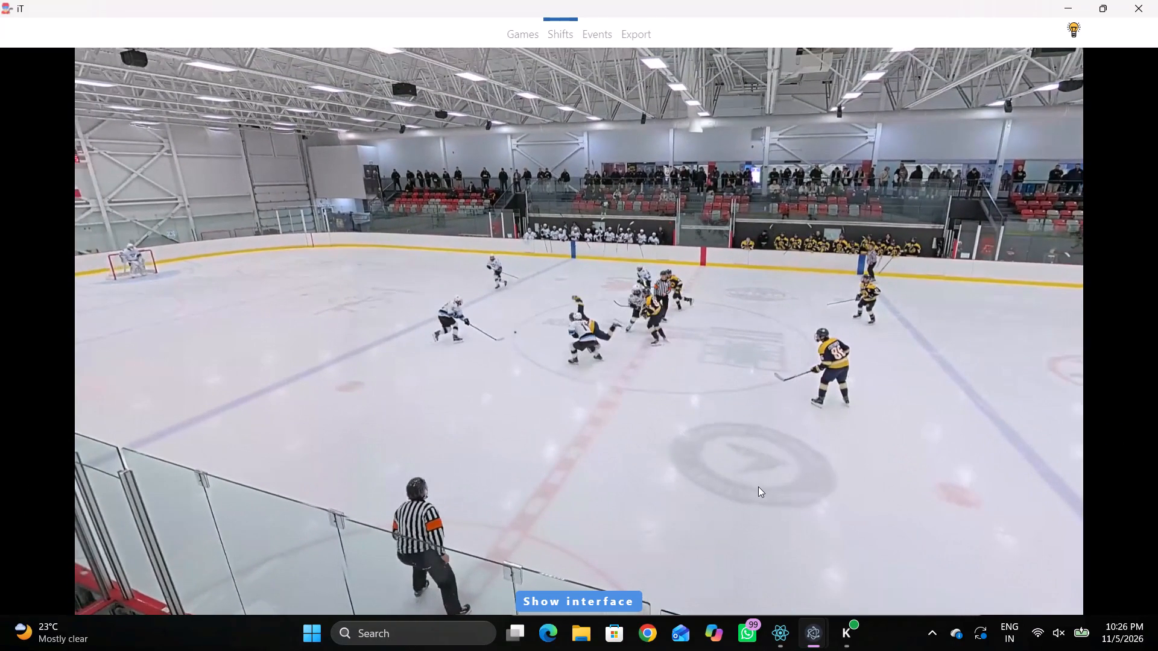
key(q)
key(q)
key(shift+d)
click(167, 497)
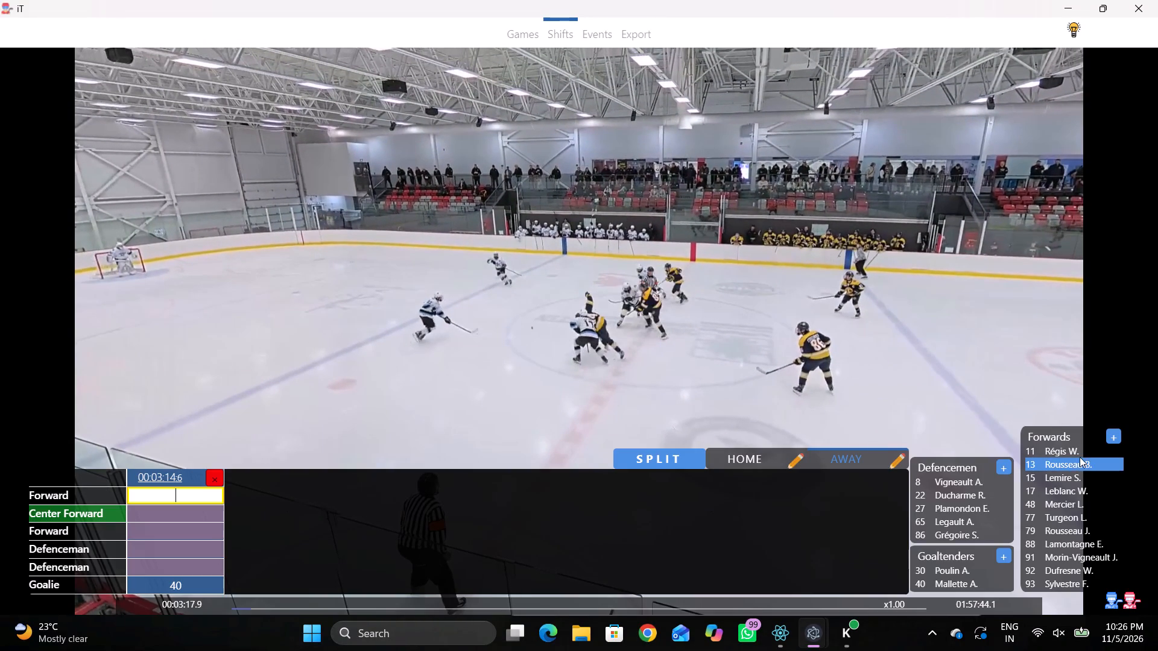
click(1049, 488)
Identify another Away forward from the play and set the second Forward in the 00:03:14.6 line to 93.
key(shift+d)
key(space)
text(v q)
key(q)
key(q)
key(shift+d)
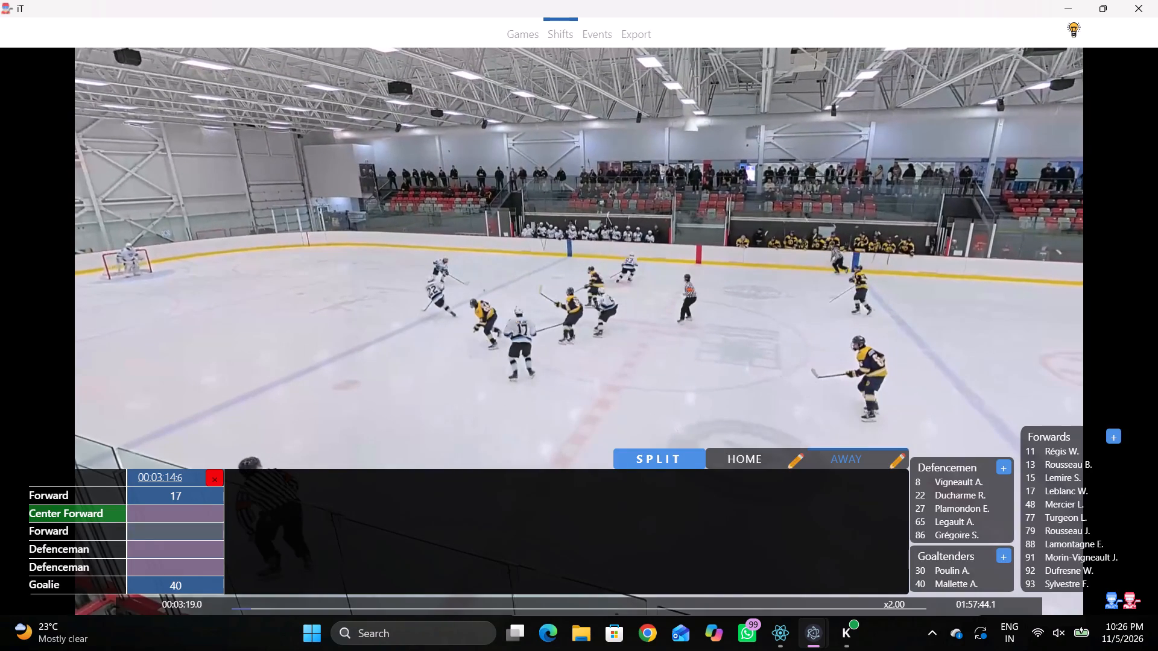
click(204, 530)
click(1036, 582)
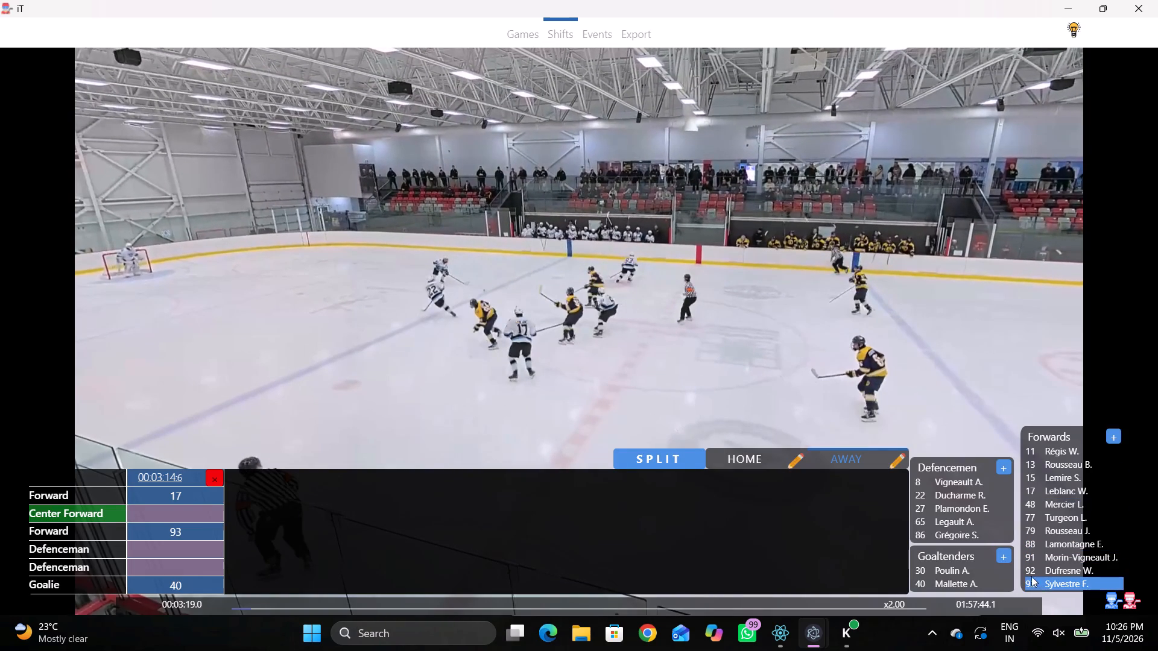
Play a little further and set the Center Forward in the 00:03:14.6 Away line to 92.
key(r)
key(space)
key(space)
key(space)
key(space)
drag(259, 508, 224, 511)
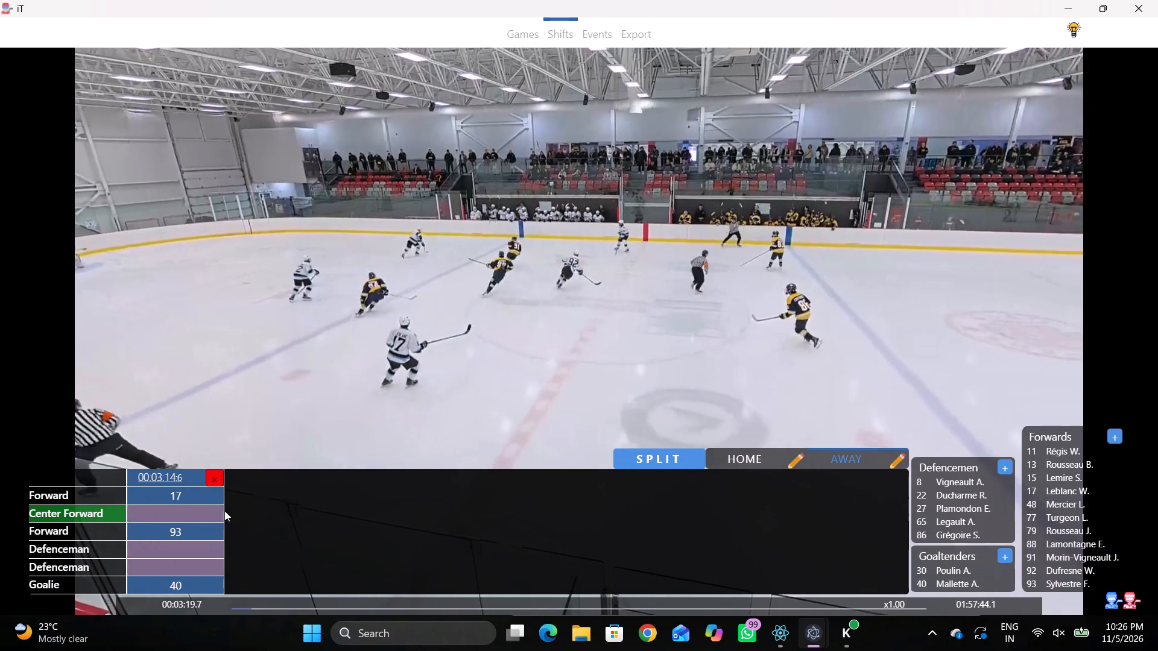
drag(224, 511, 215, 515)
click(214, 516)
click(1047, 565)
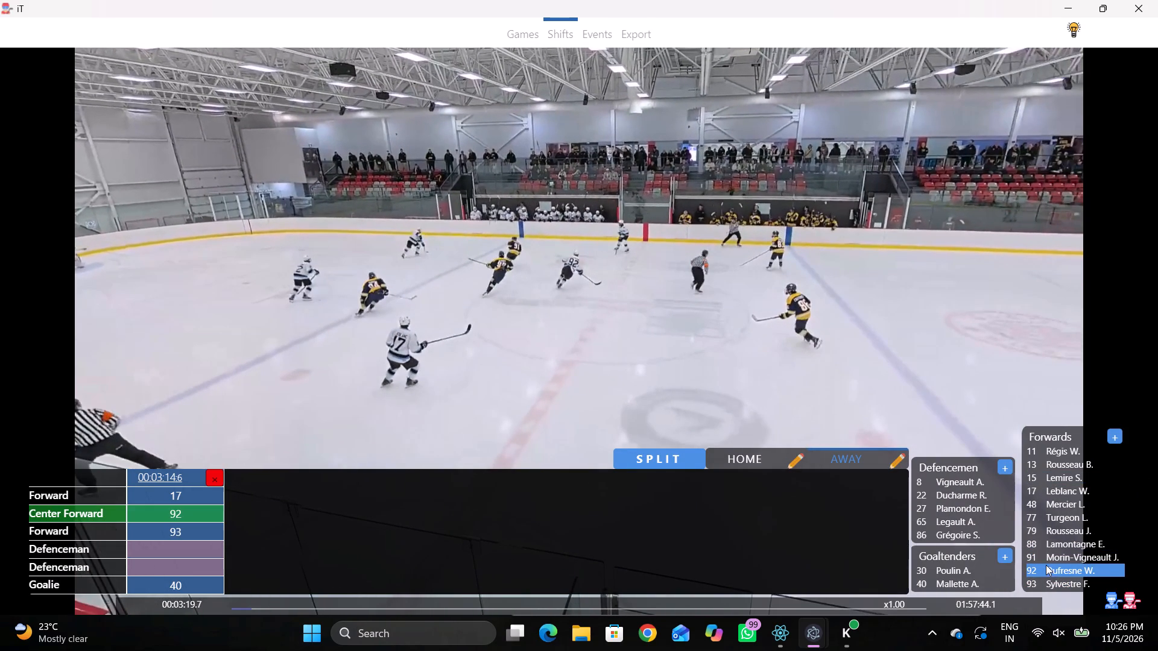
Advance the video to examine the jersey numbers of the Away defencemen.
key(shift+d)
key(space)
key(v)
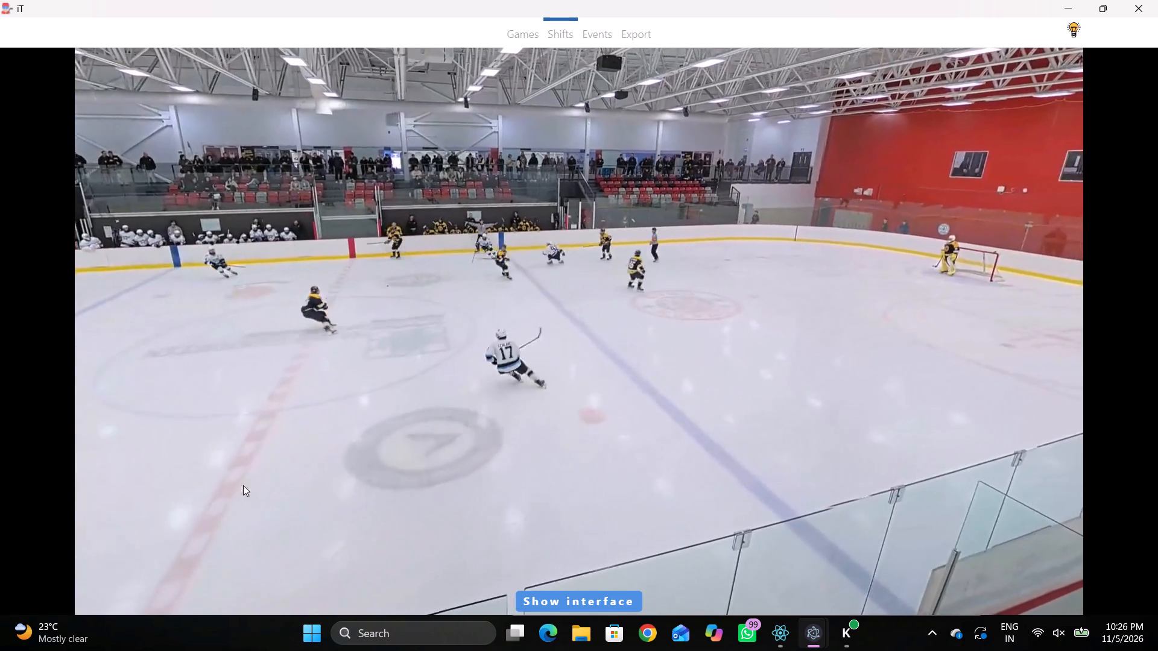
key(space)
key(space)
key(space)
key(space)
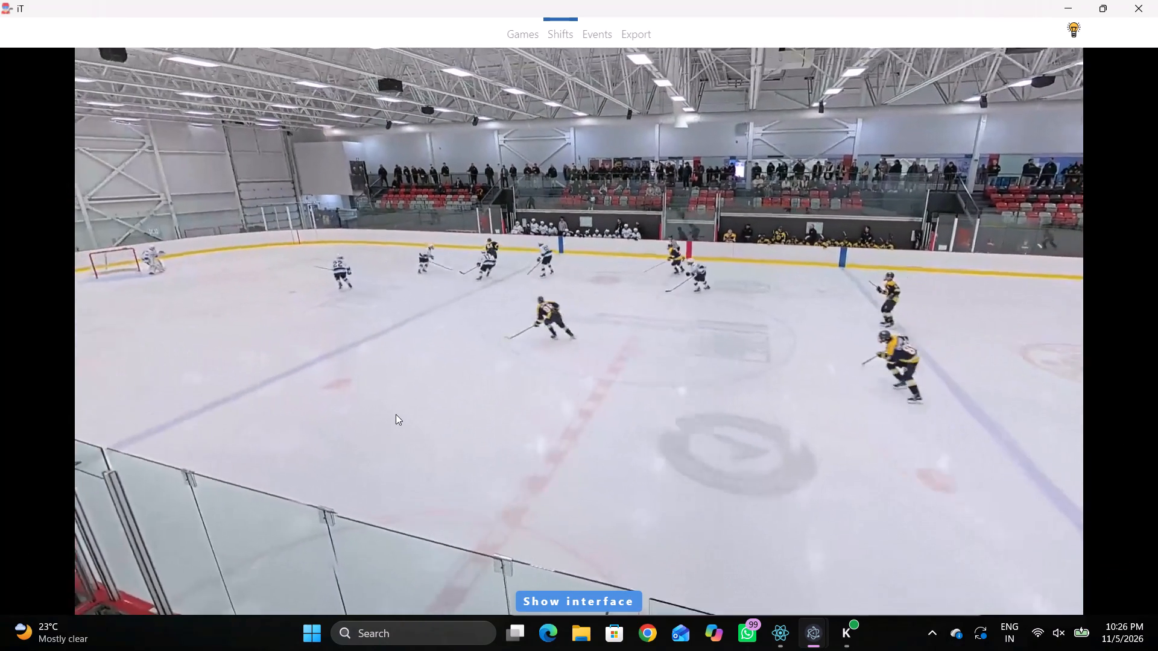
text(c)
key(space)
key(space)
key(space)
key(space)
key(space)
key(space)
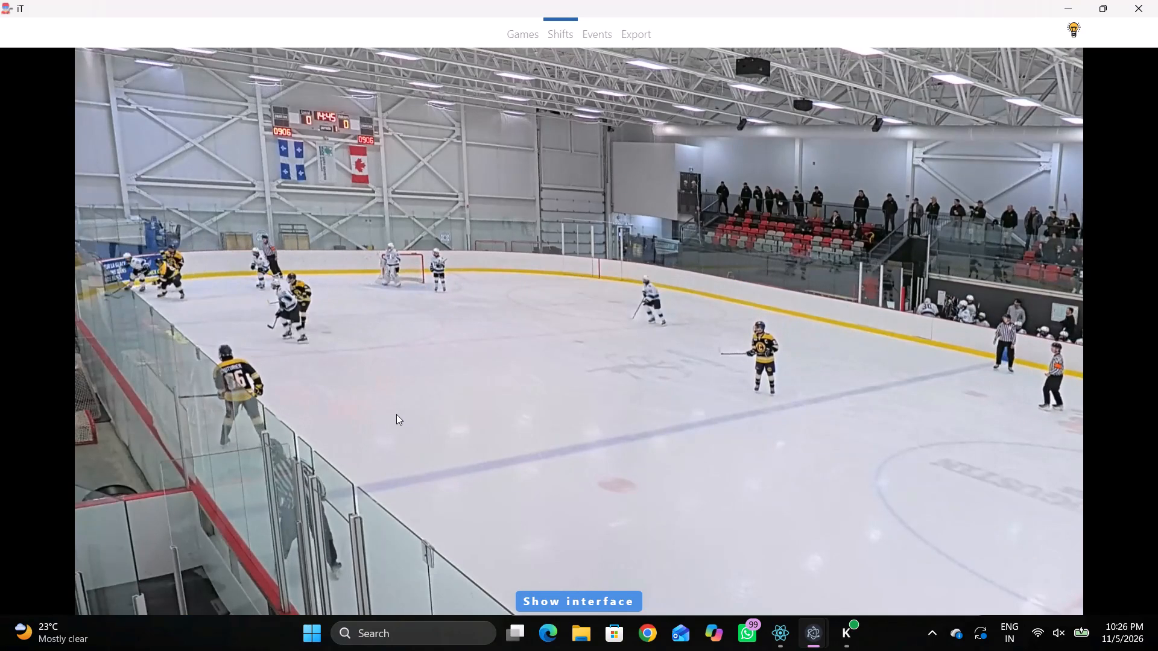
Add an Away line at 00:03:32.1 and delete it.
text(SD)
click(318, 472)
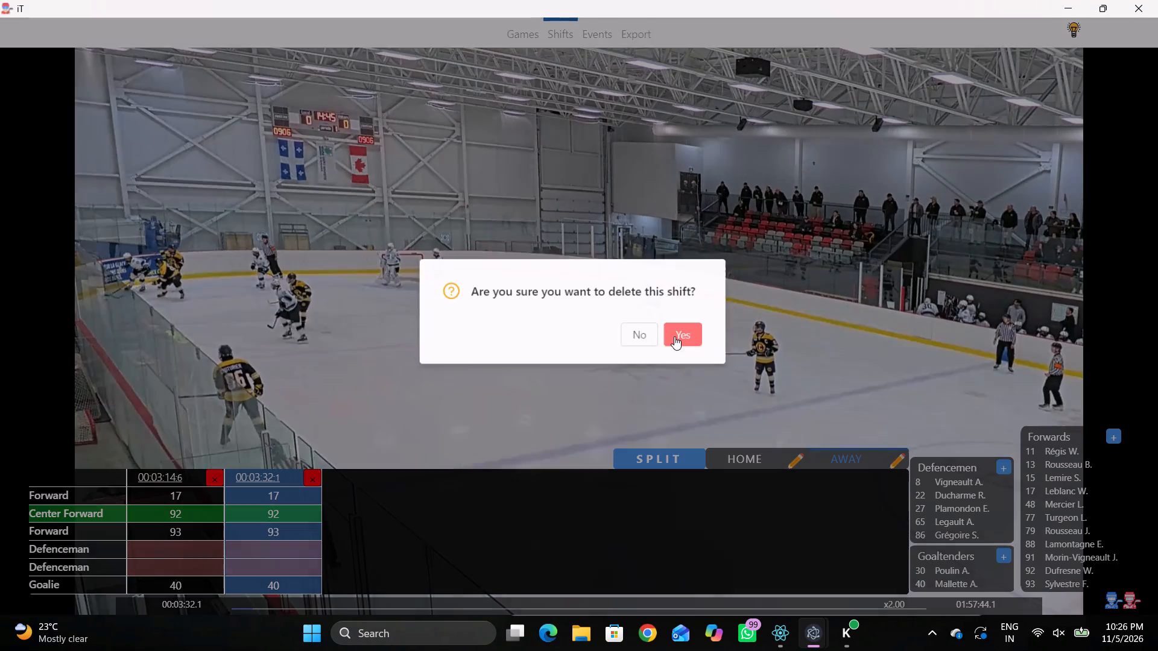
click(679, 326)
Review the play around 00:03:34 and set the first Defenceman in the 00:03:14.6 Away line to 22.
key(space)
key(shift+d)
key(shift+d)
key(space)
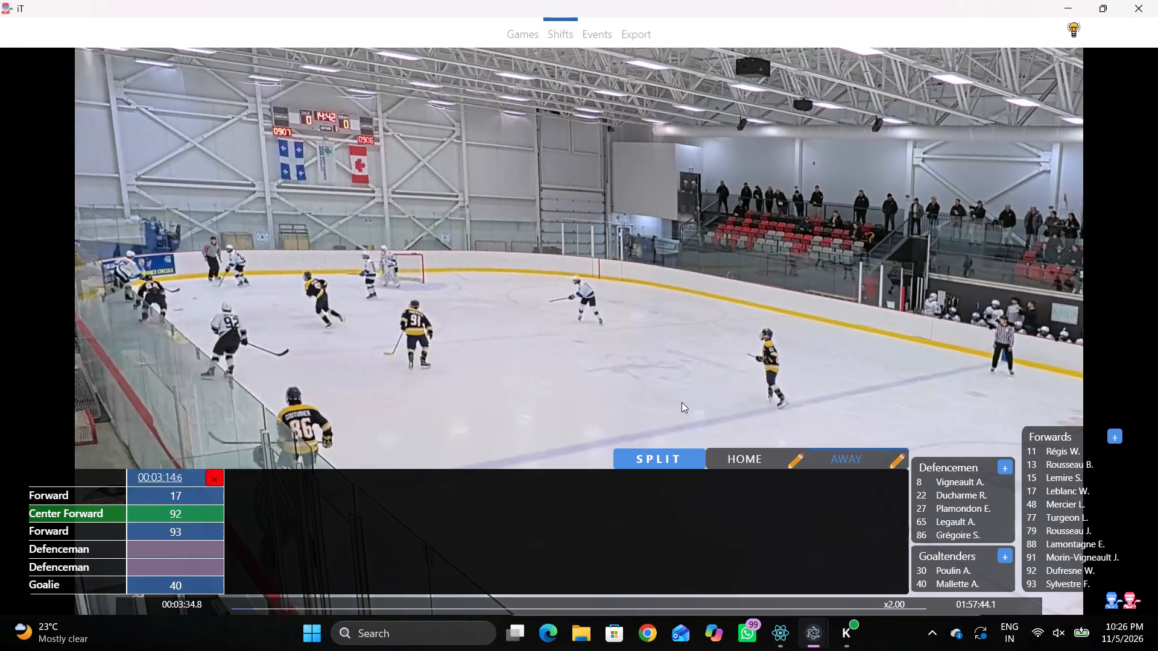
key(q)
key(q)
key(q)
key(q)
key(q)
click(943, 496)
click(176, 549)
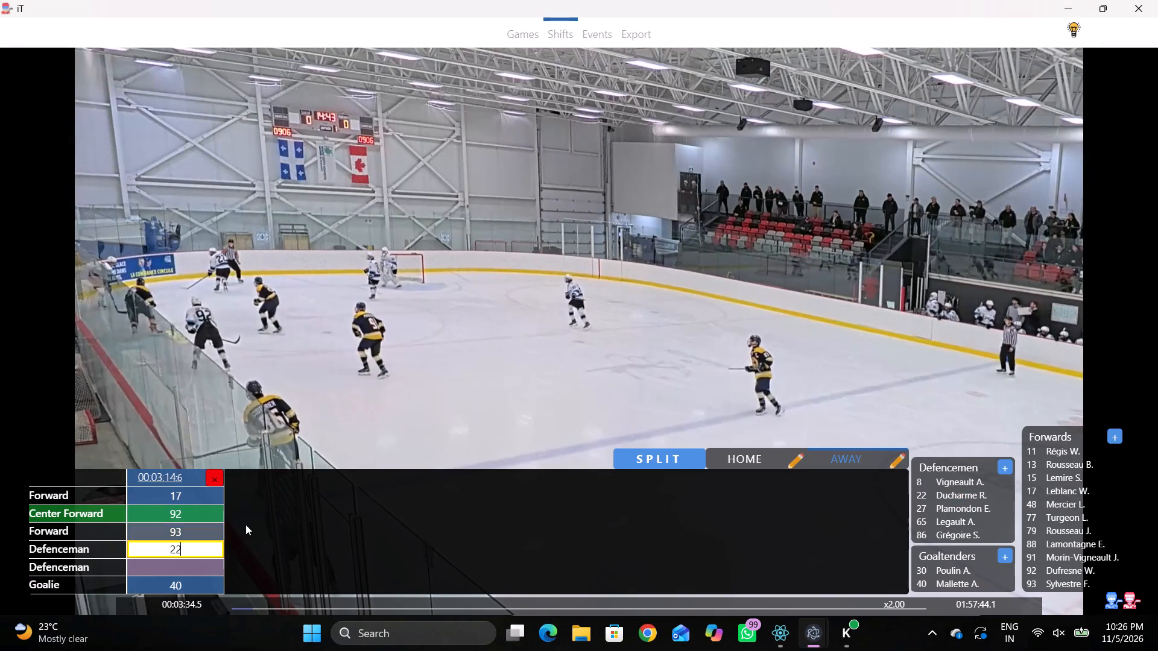
Set the second Defenceman in the 00:03:14.6 Away line to 8.
key(shift+d)
key(space)
key(space)
key(space)
key(space)
key(shift+d)
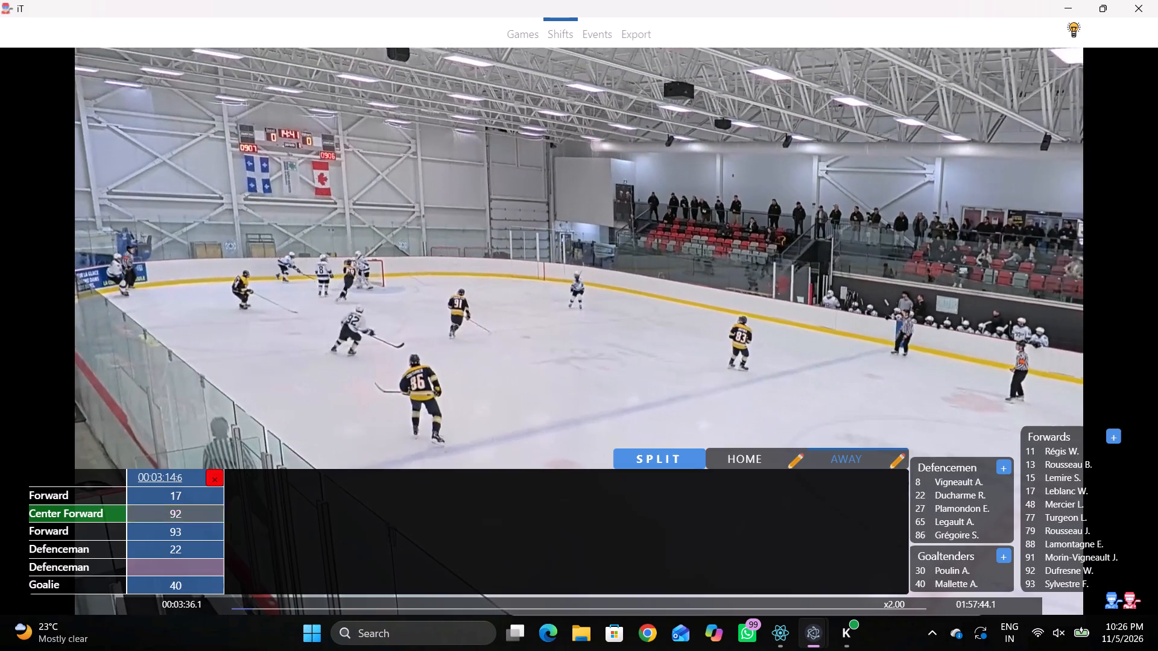
click(179, 564)
click(954, 488)
click(949, 482)
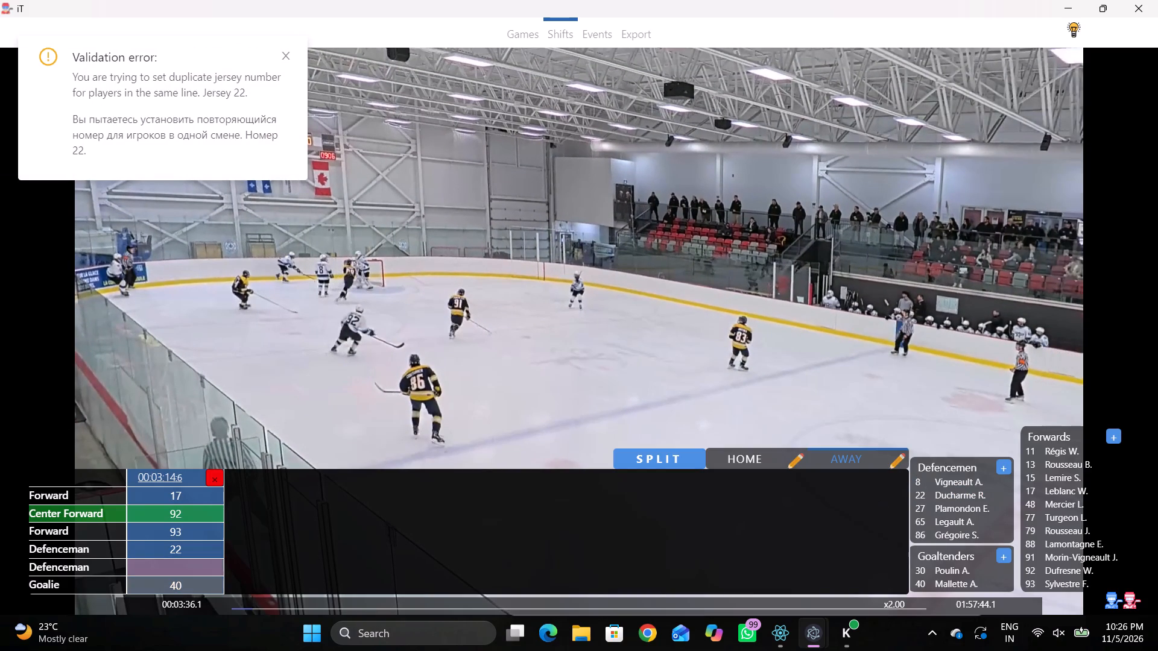
click(196, 565)
click(659, 319)
Play on to the Away team's first player change and add an Away line at 00:03:43.5.
key(shift+d)
key(space)
text(v)
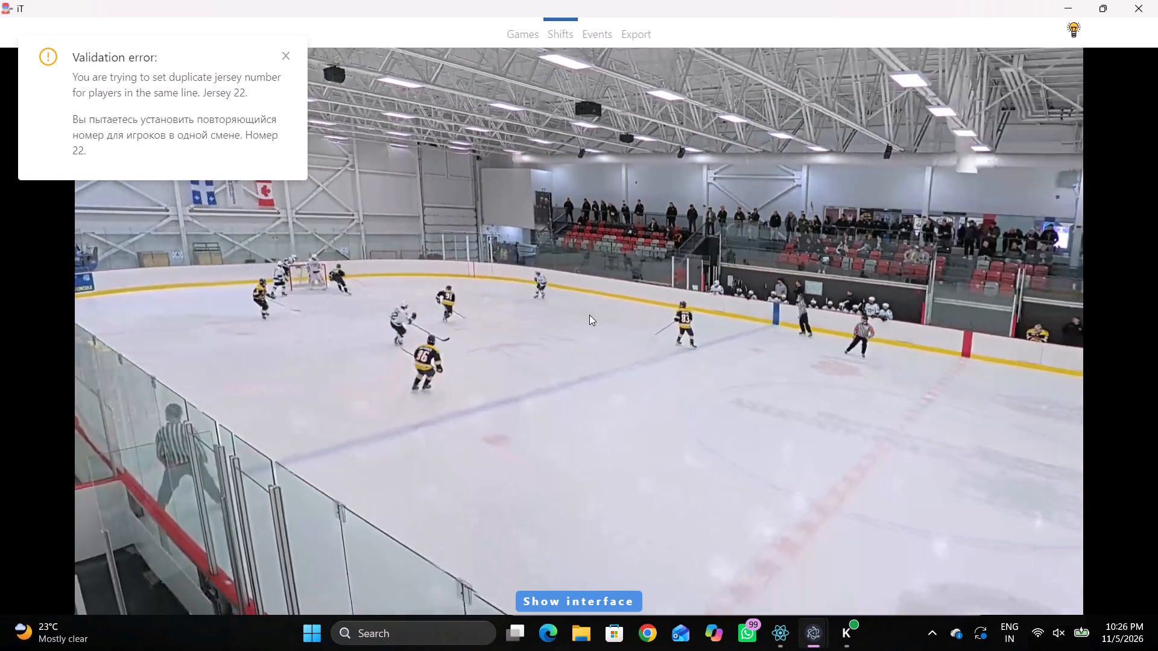
key(space)
key(space)
key(space)
key(space)
key(space)
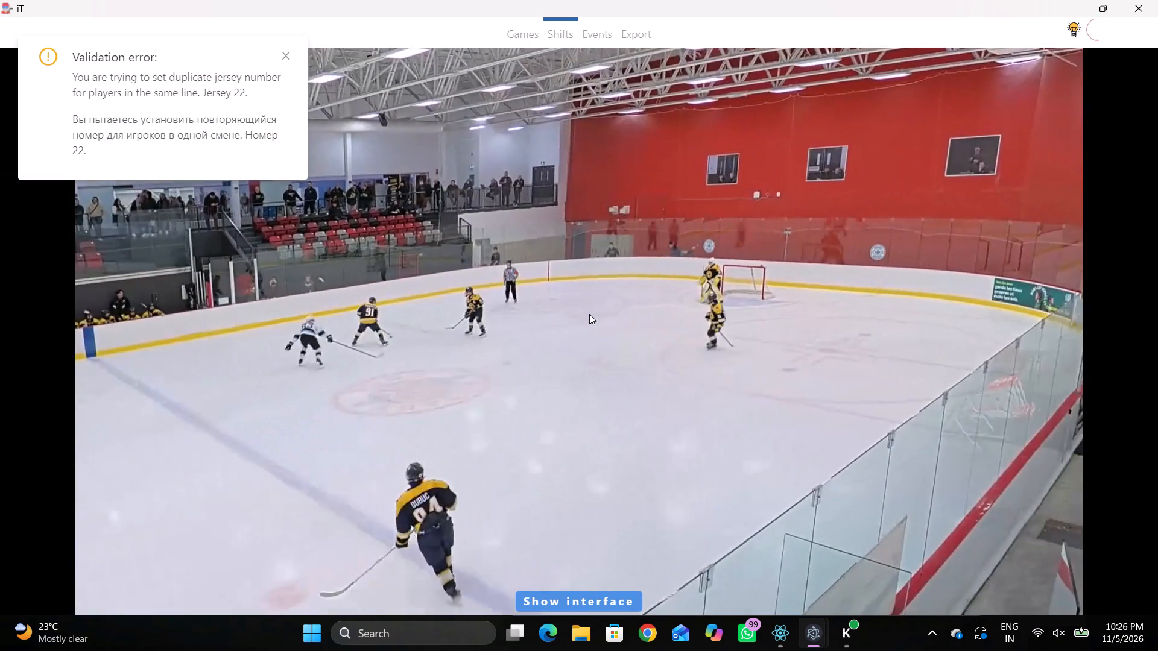
key(space)
key(space)
key(q)
text(rrqqqq)
key(q)
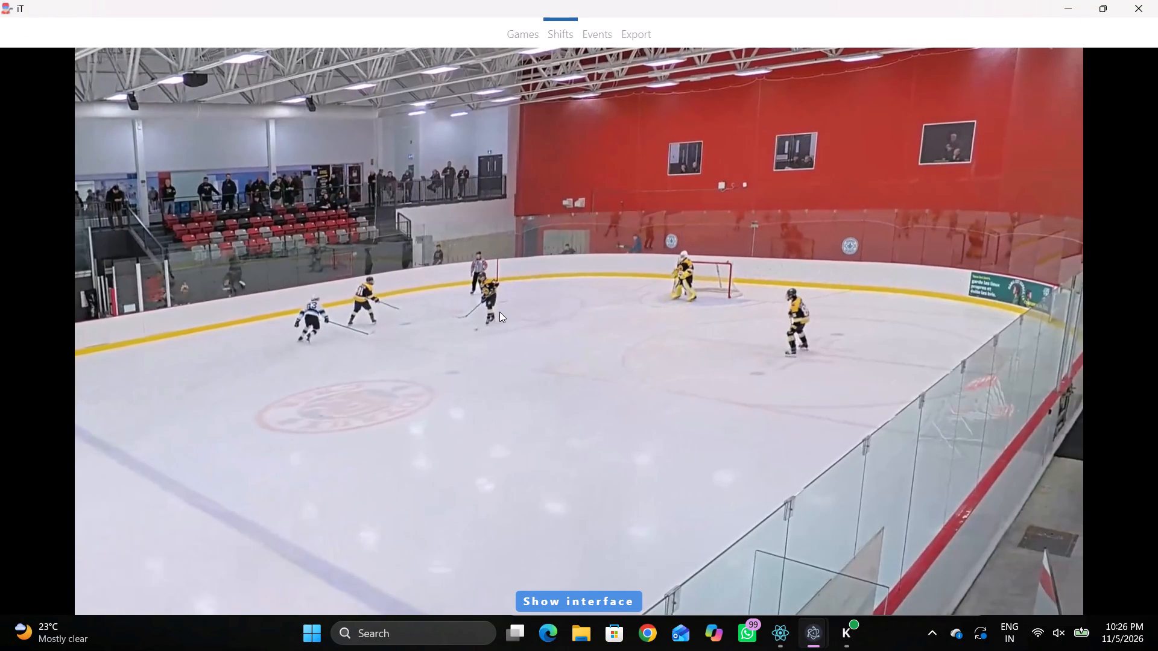
key(shift+s)
key(shift+d)
key(shift+d)
Identify the replacement forward in the footage and set the first Forward in the 00:03:43.5 Away line to 13.
key(space)
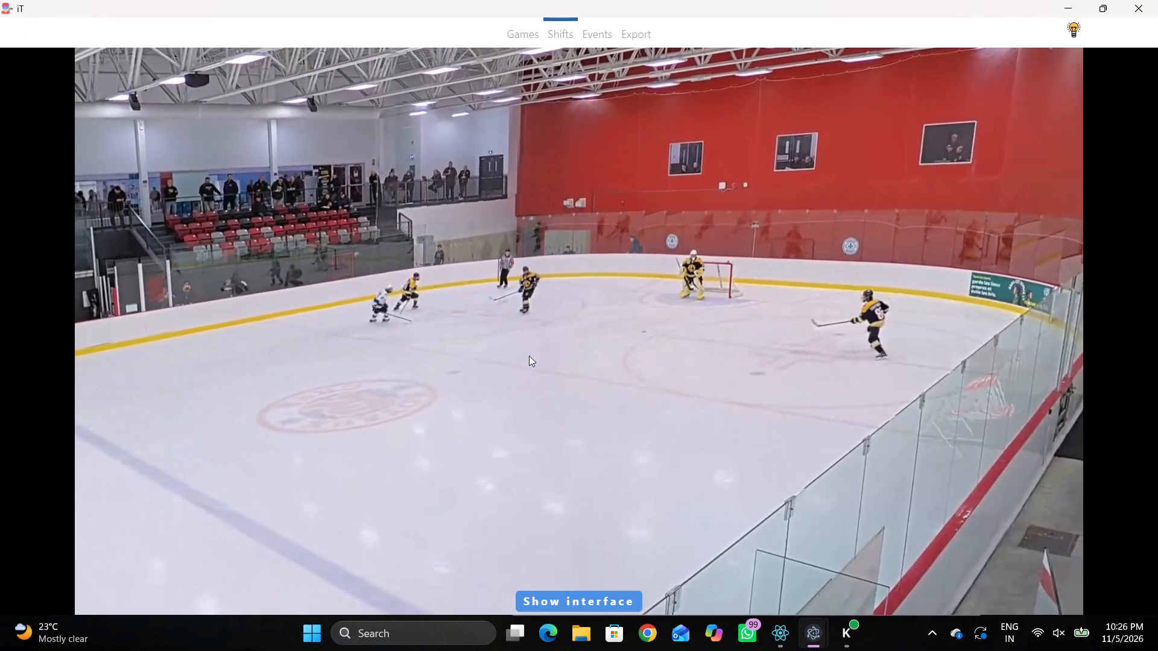
key(v)
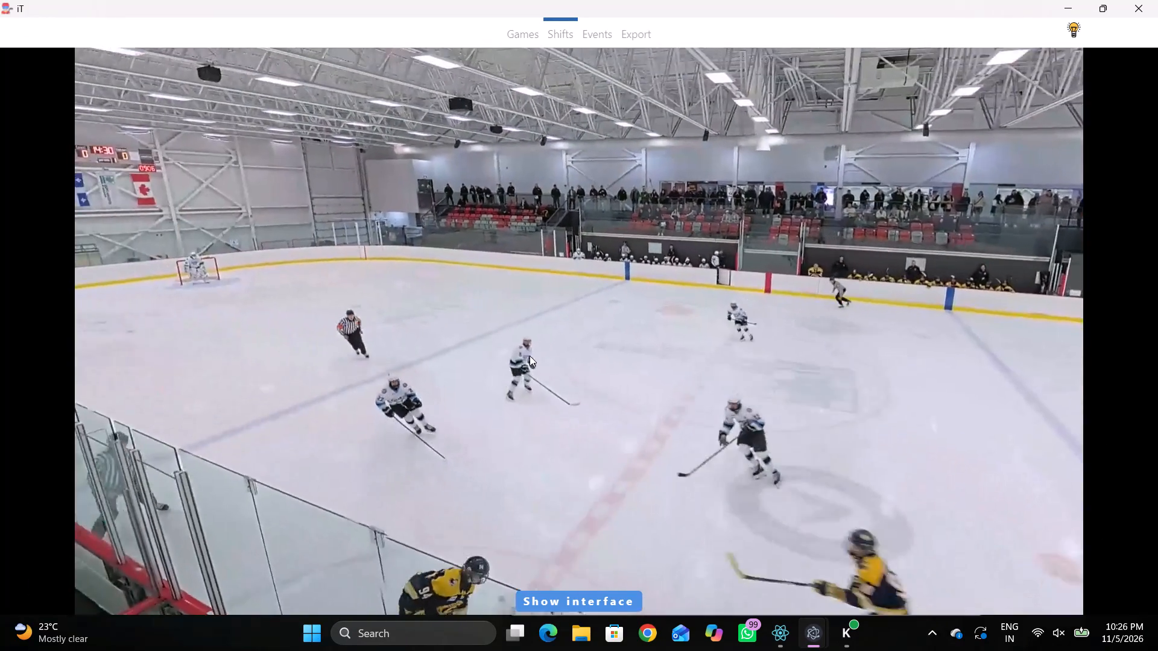
key(space)
key(space)
key(space)
key(shift+d)
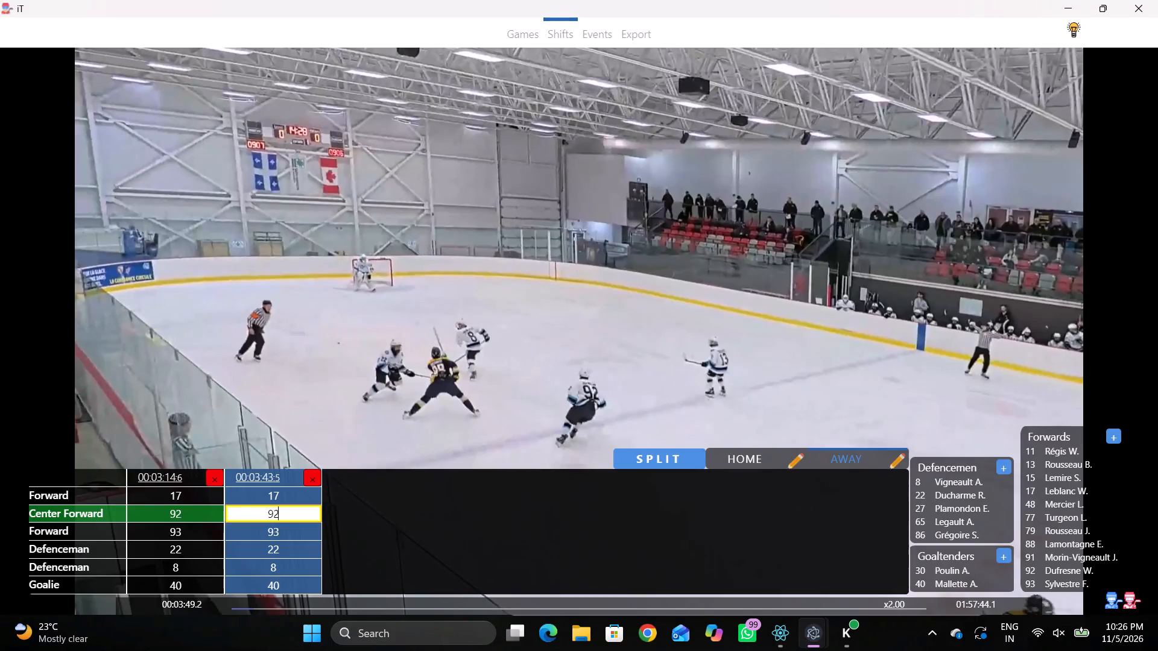
click(298, 512)
key(shift+d)
key(space)
key(space)
key(q)
key(q)
key(q)
key(q)
key(q)
key(q)
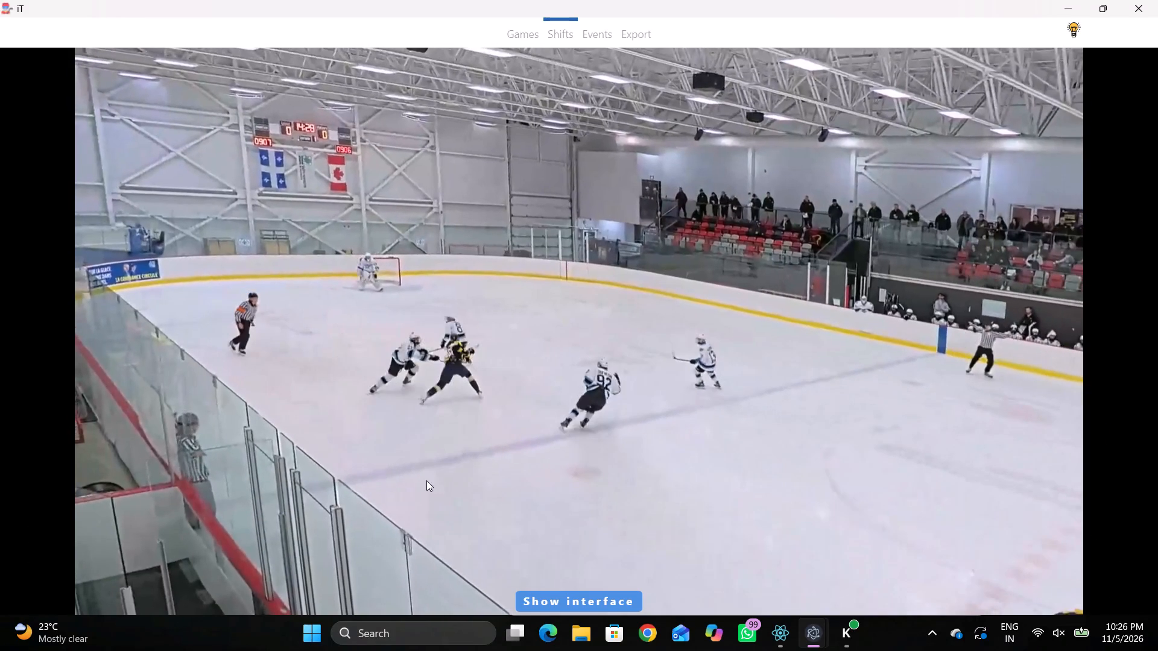
key(shift+d)
click(264, 510)
click(274, 498)
text(13)
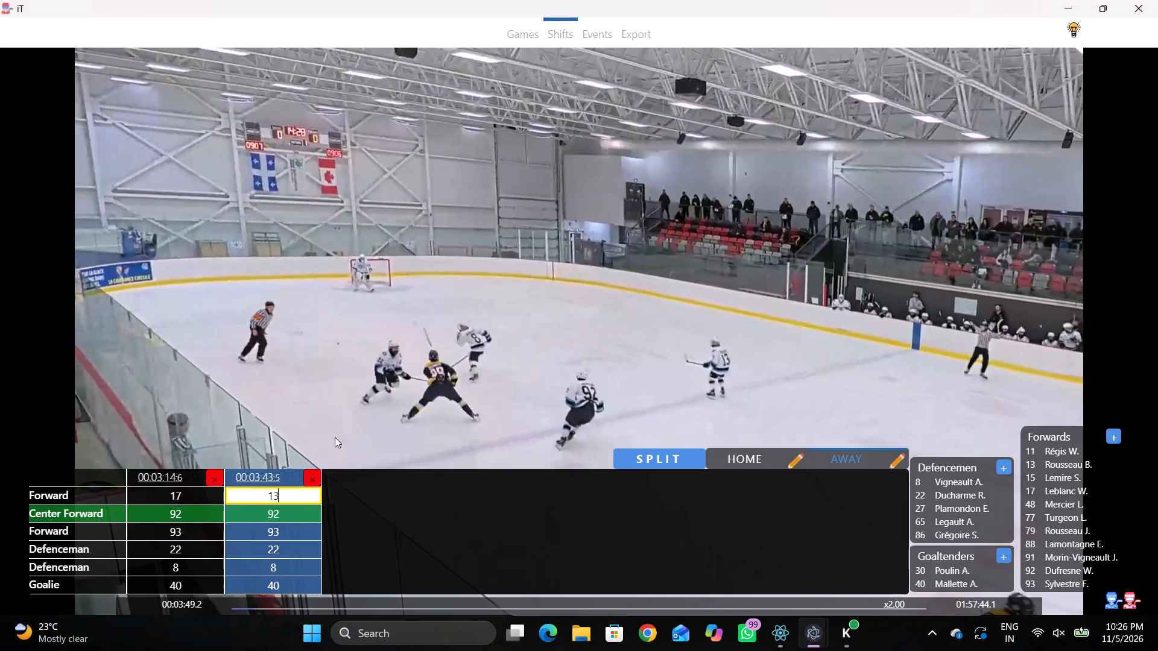
click(369, 381)
Advance the video to the next Away change at the bench and add an Away line at 00:03:54.1.
key(shift+d)
key(space)
key(space)
key(space)
key(space)
key(space)
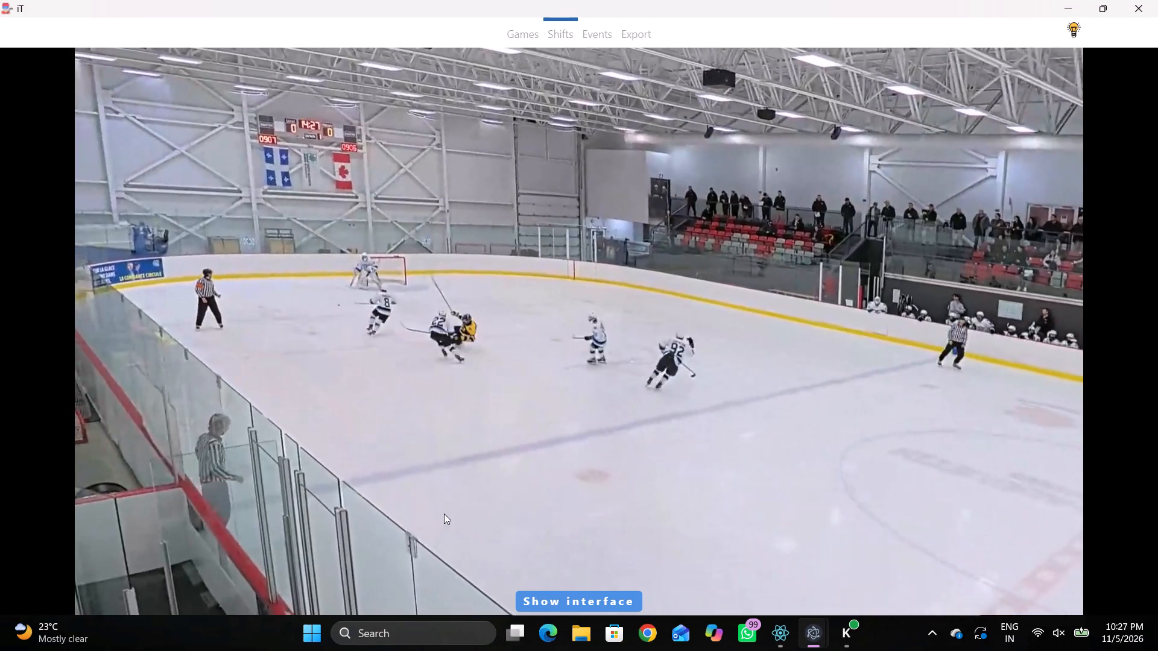
key(space)
key(shift+d)
key(shift+d)
key(space)
key(space)
key(space)
key(space)
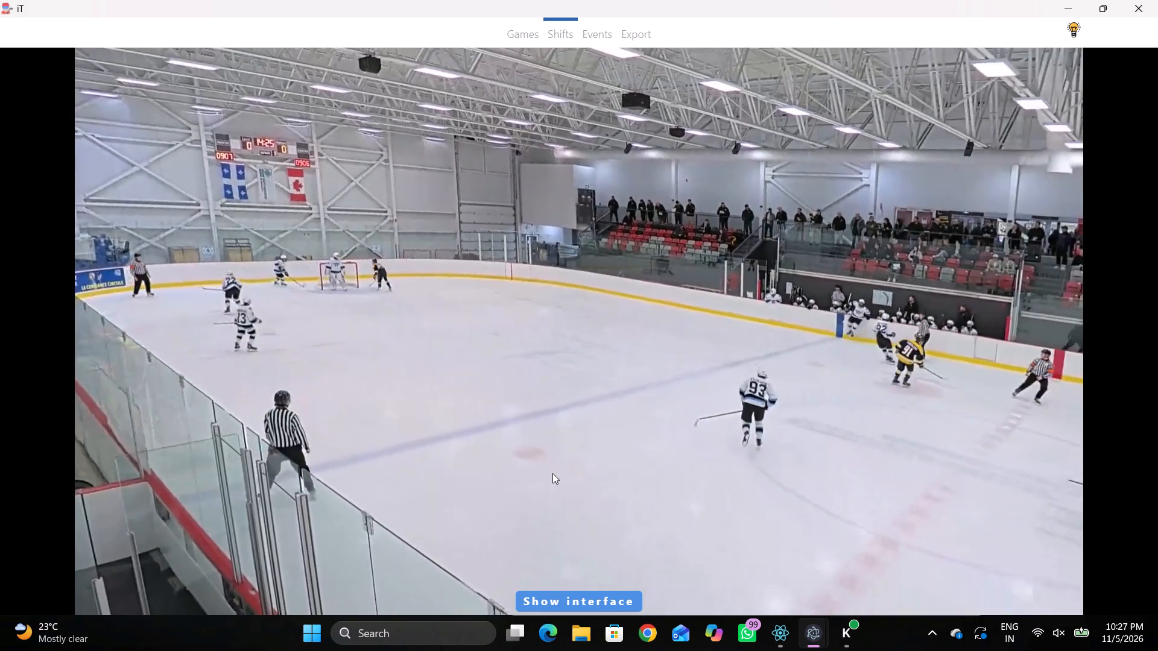
key(space)
key(space)
key(shift+s)
key(shift+d)
key(shift+d)
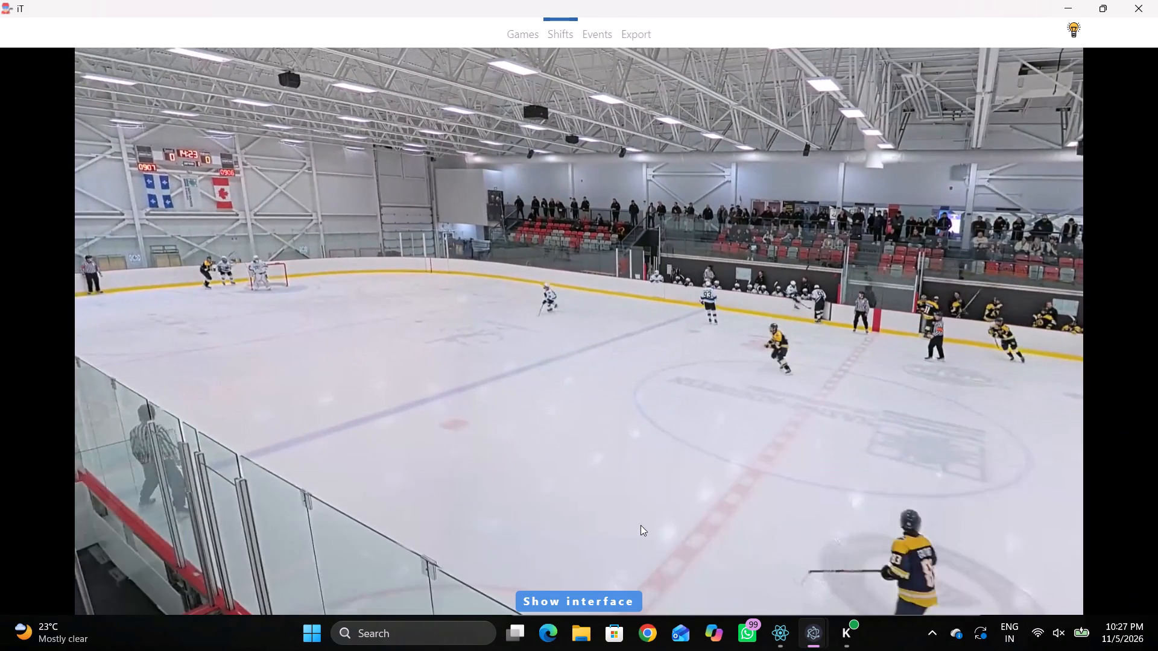
Identify the incoming player in the footage and set the Center Forward in the 00:03:54.1 Away line to 88.
key(space)
key(v)
key(space)
key(space)
key(space)
key(r)
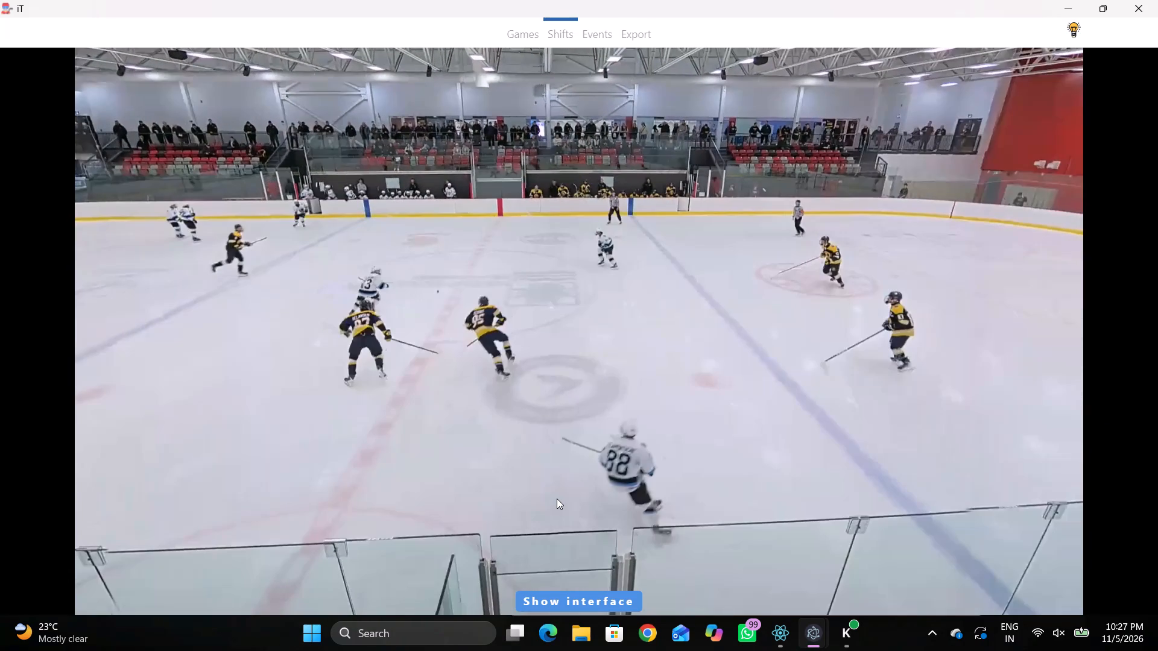
key(space)
key(space)
text(q)
text(qq)
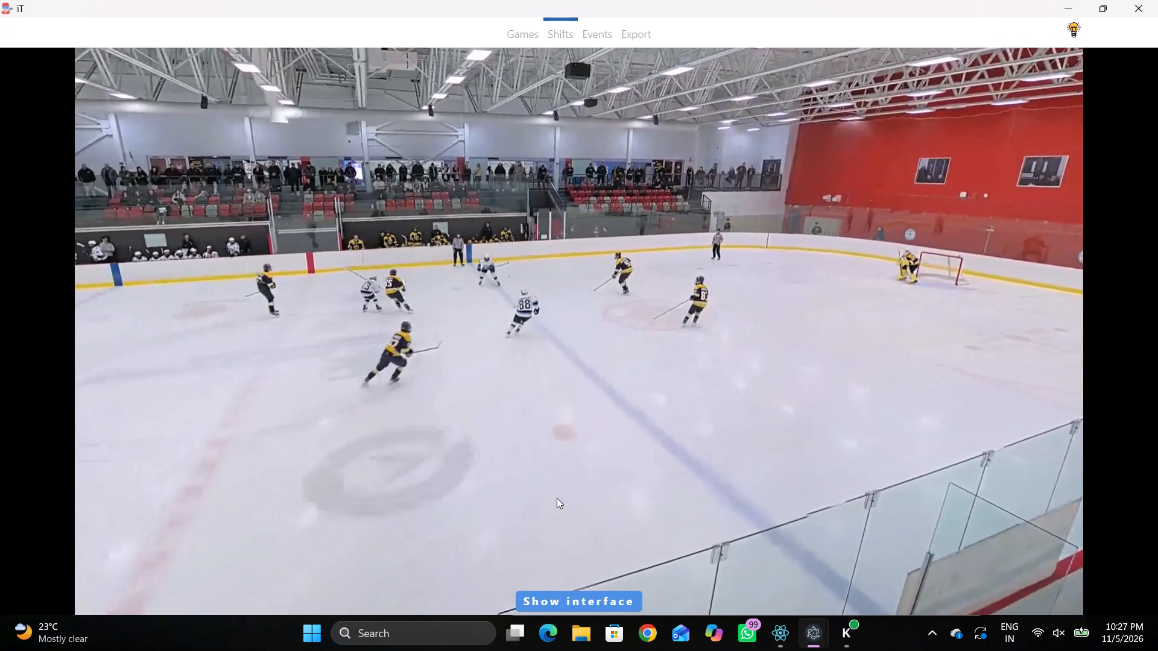
key(r)
key(shift+d)
click(376, 504)
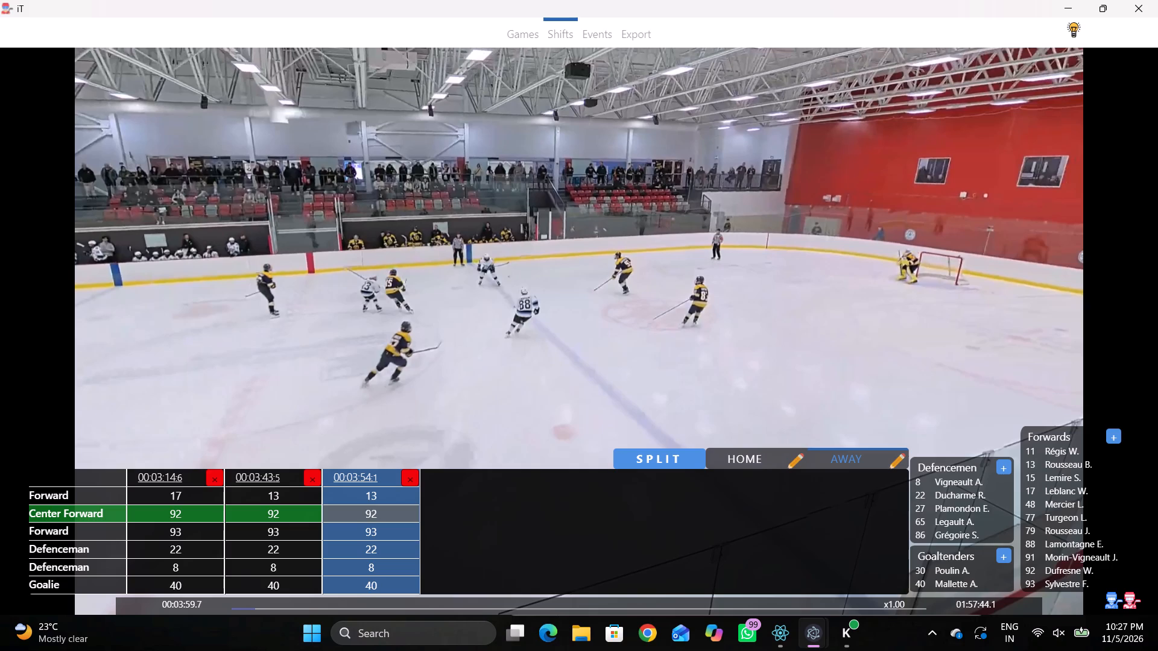
click(378, 513)
click(1048, 546)
Identify the incoming forward in the footage and set the second Forward in the 00:03:54.1 Away line to 48.
key(shift+d)
key(space)
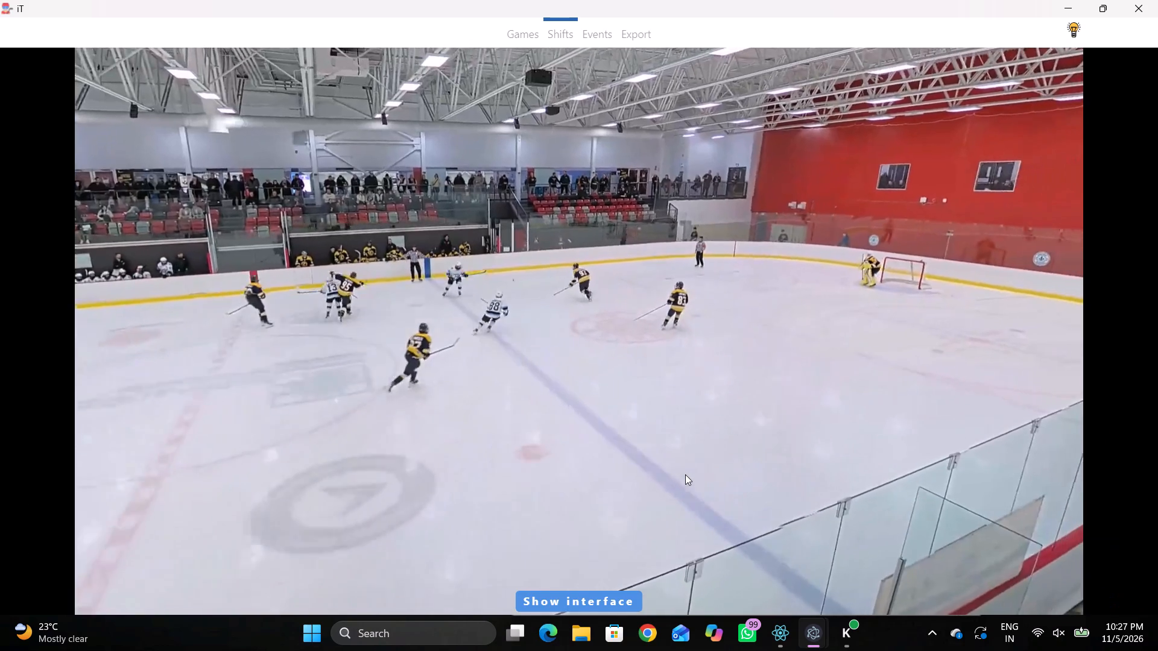
key(space)
key(space)
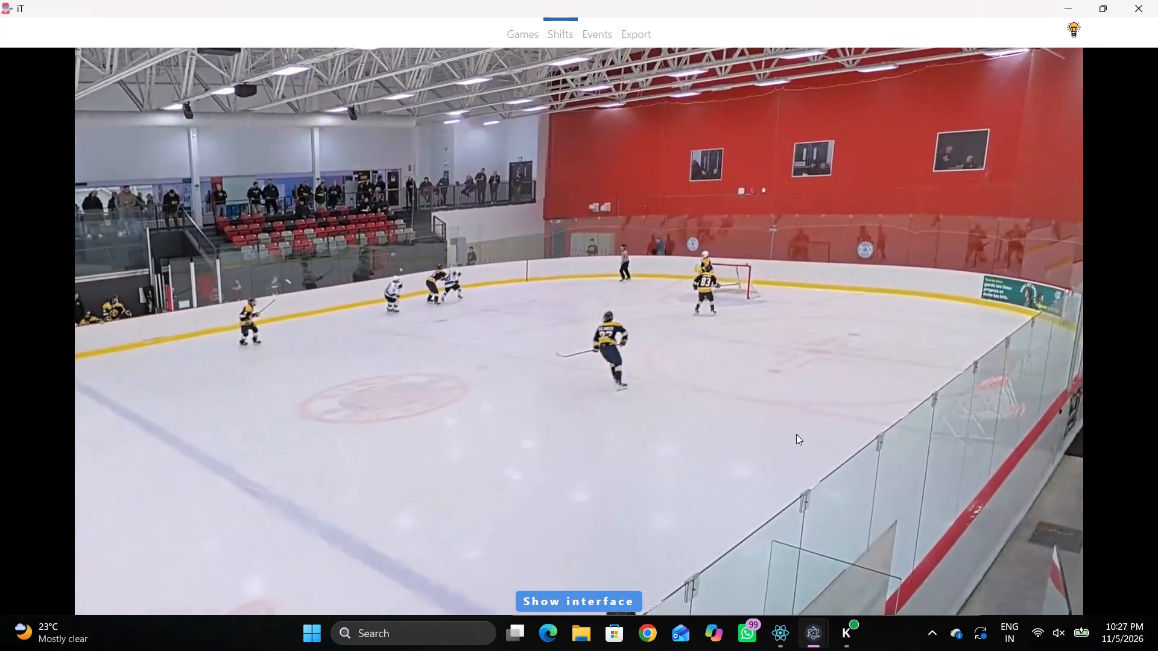
key(space)
key(space)
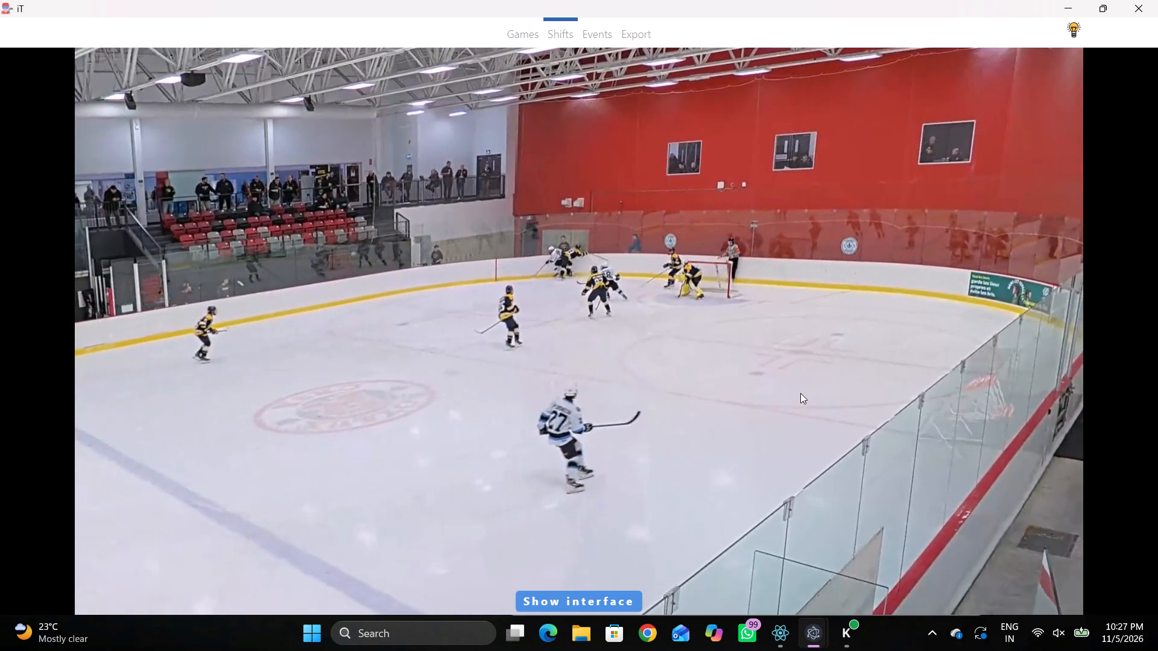
key(space)
key(shift+d)
click(407, 530)
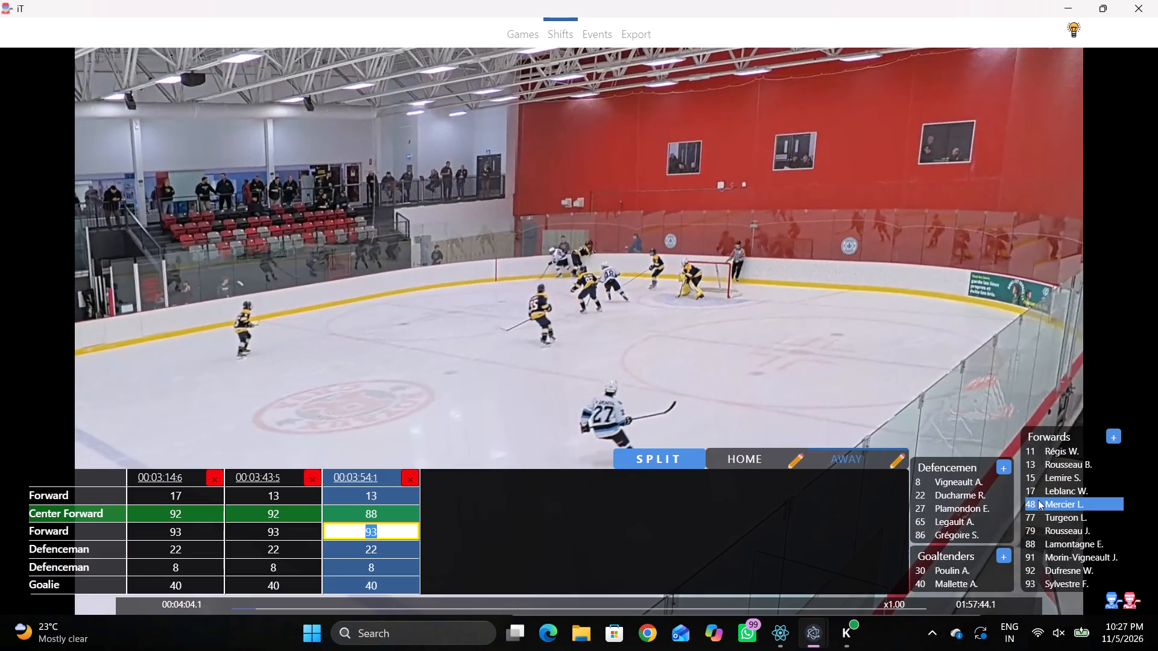
click(1038, 500)
key(shift+d)
Rewind the video to the Away defence change and add an Away line at 00:04:01.6.
key(q)
key(q)
key(q)
key(q)
key(q)
key(q)
key(q)
key(q)
key(q)
key(q)
key(q)
key(q)
key(q)
key(q)
key(q)
key(q)
key(q)
key(q)
key(q)
key(q)
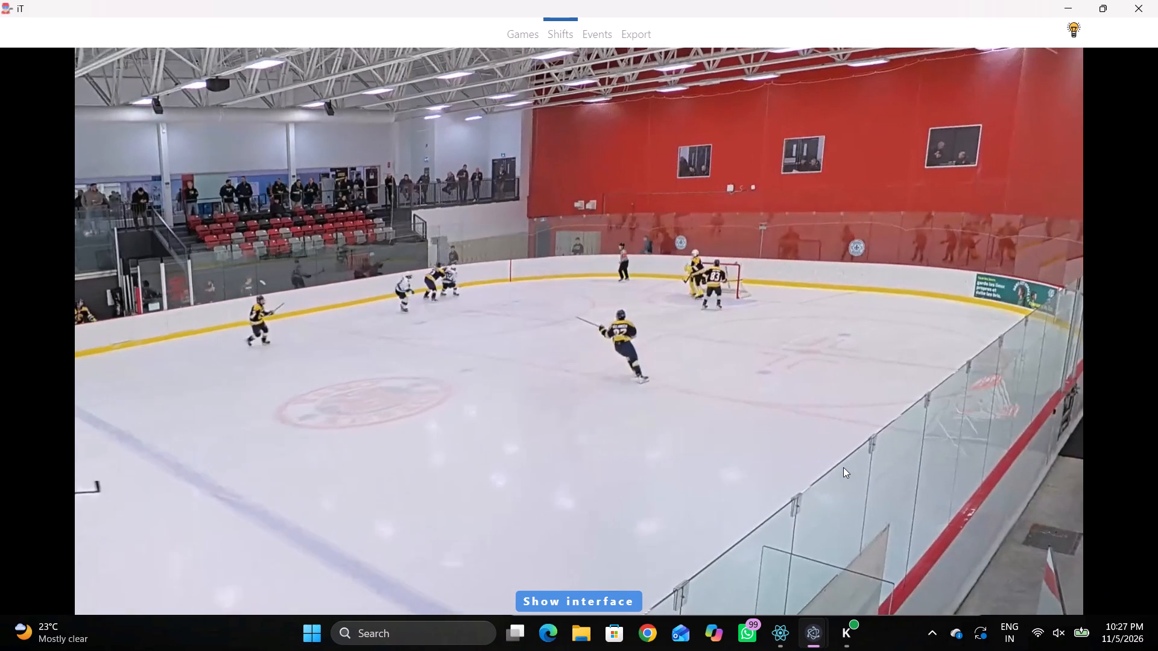
key(shift+s)
Set the first Defenceman in the 00:04:01.6 Away line to 27.
key(shift+d)
click(480, 541)
click(979, 501)
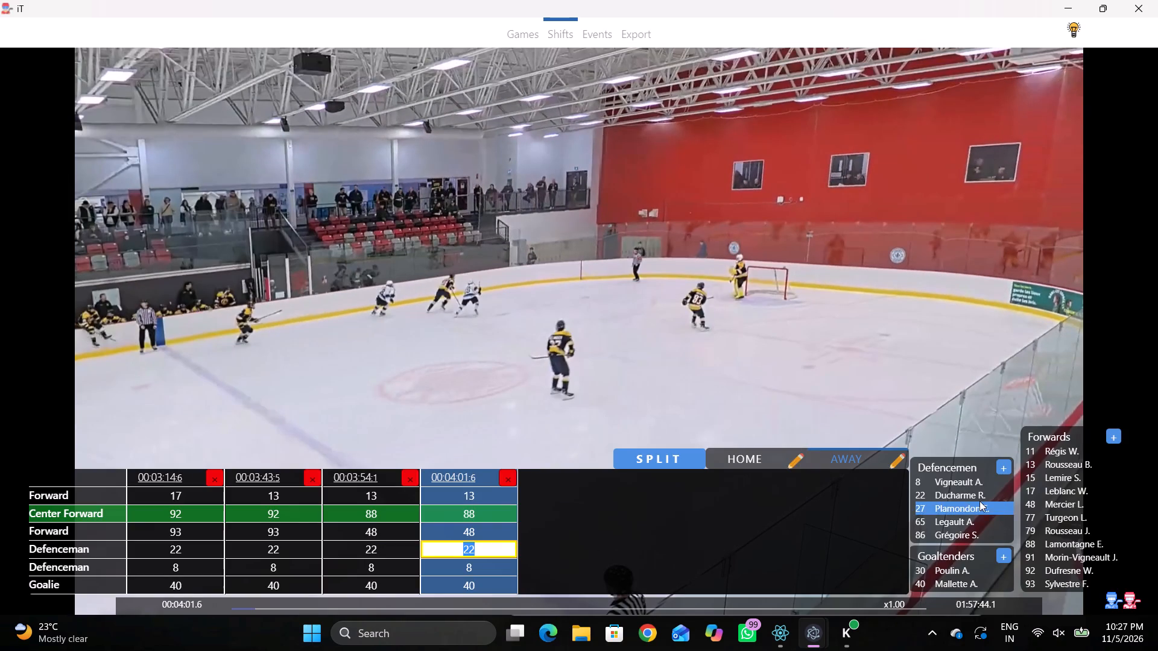
key(shift+d)
Identify the other incoming defender in the footage and set the second Defenceman in the 00:04:01.6 Away line to 77.
key(space)
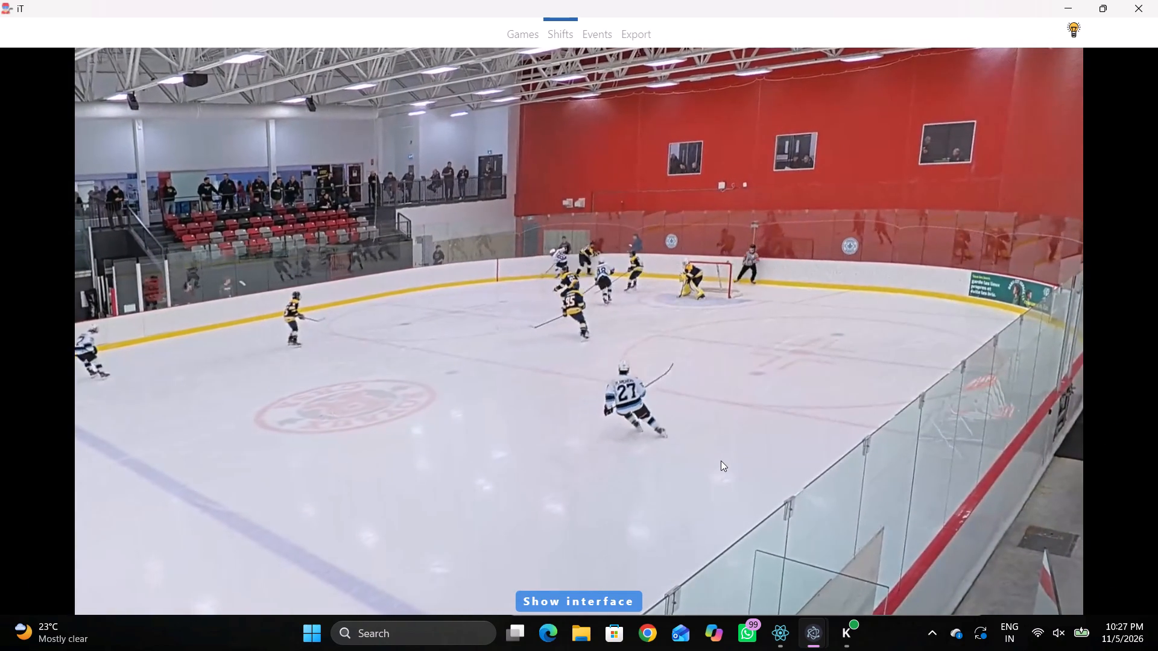
key(space)
key(shift+d)
click(475, 561)
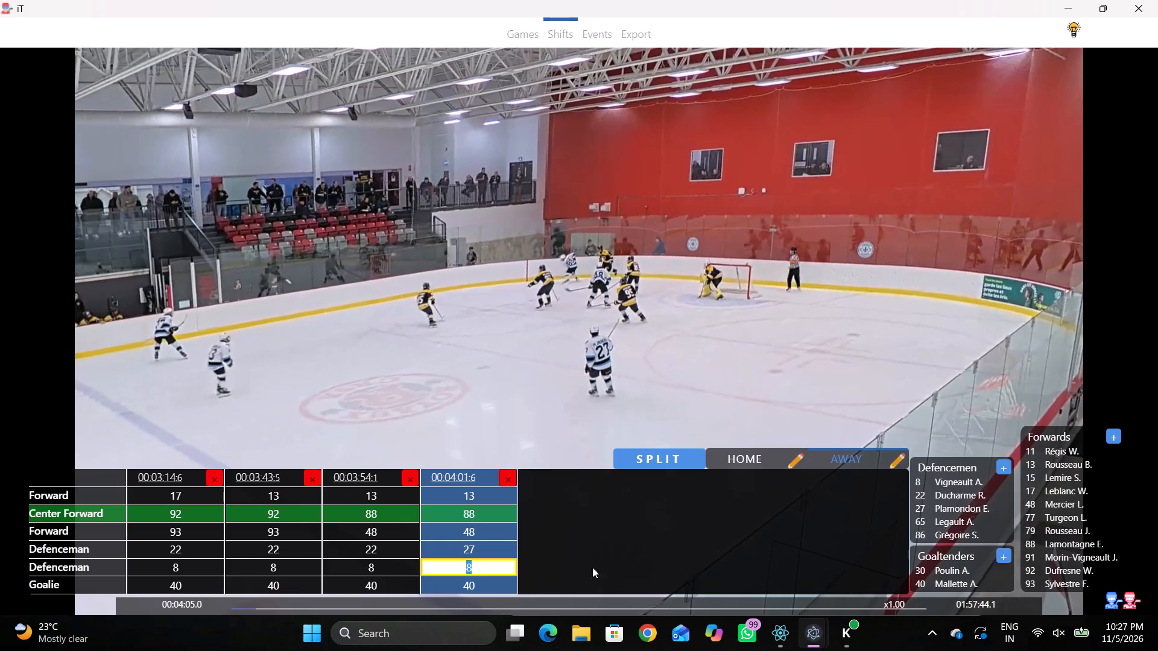
key(space)
key(space)
key(space)
key(space)
key(space)
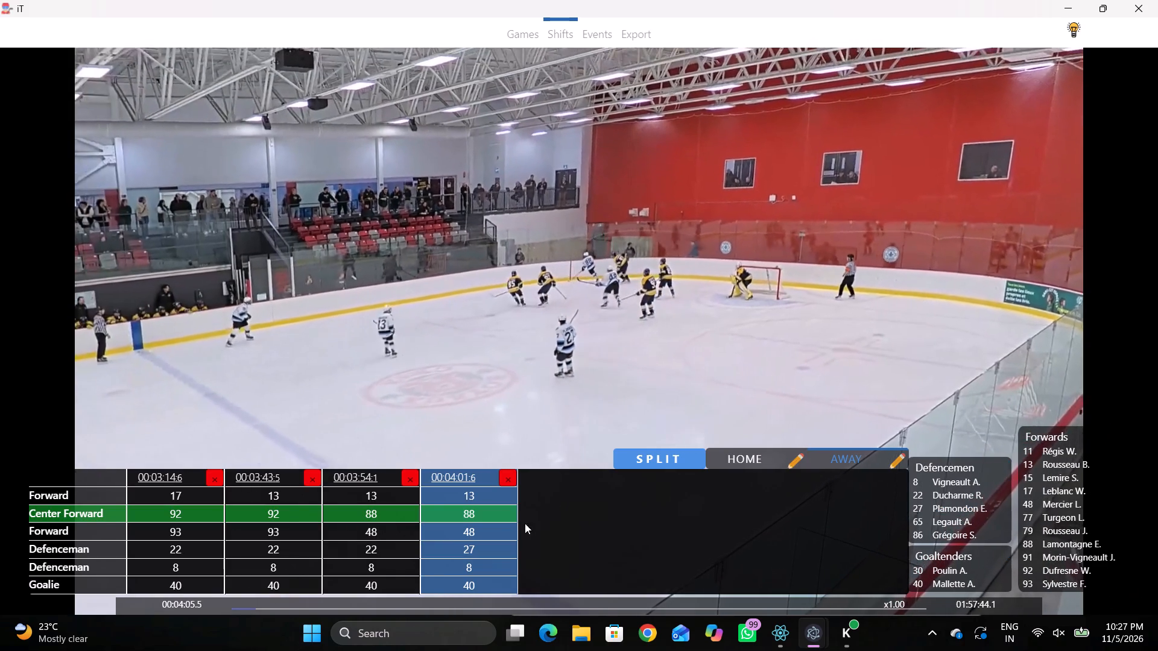
key(space)
click(473, 492)
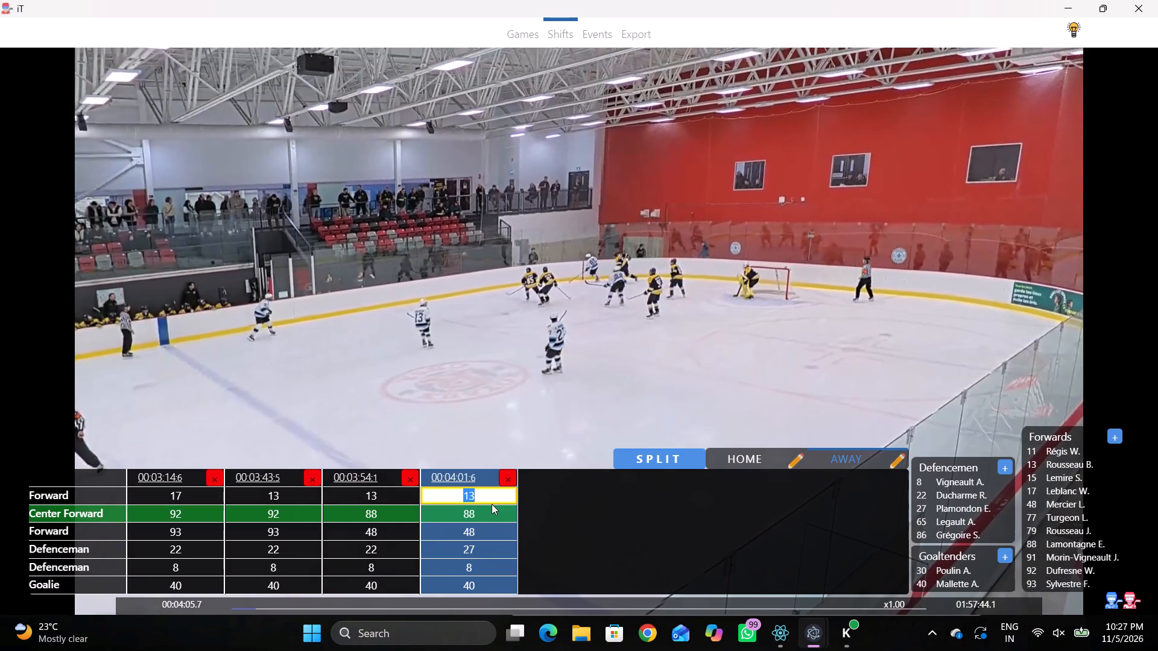
key(space)
key(space)
key(space)
key(space)
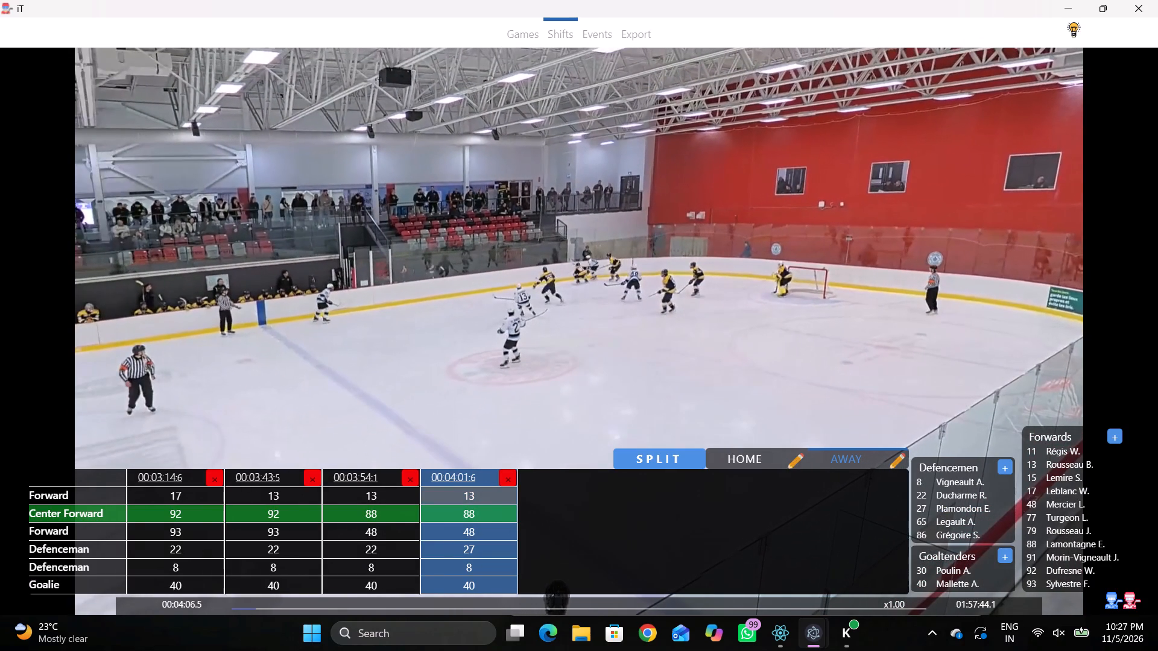
click(491, 489)
key(space)
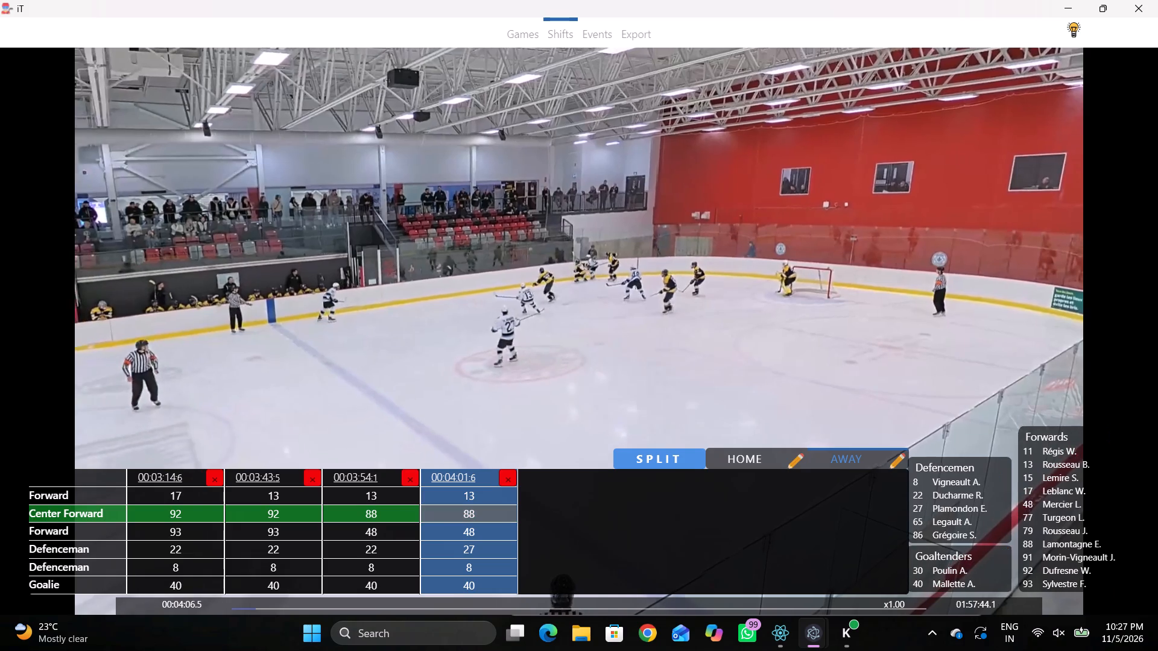
key(space)
key(space)
key(space)
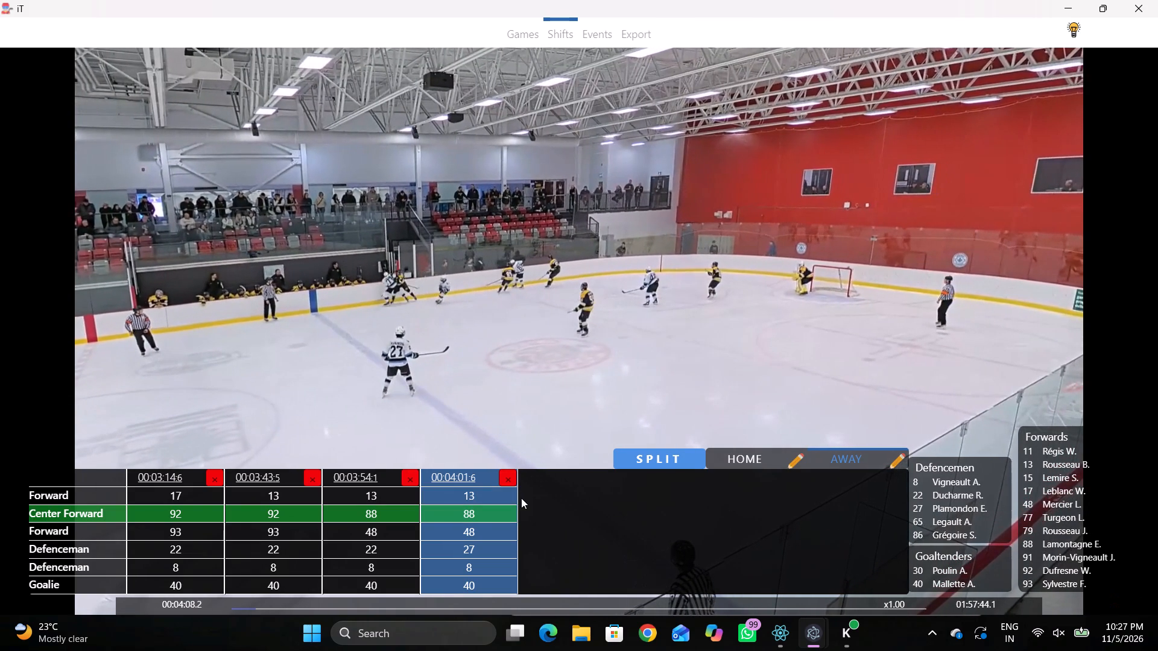
click(1056, 514)
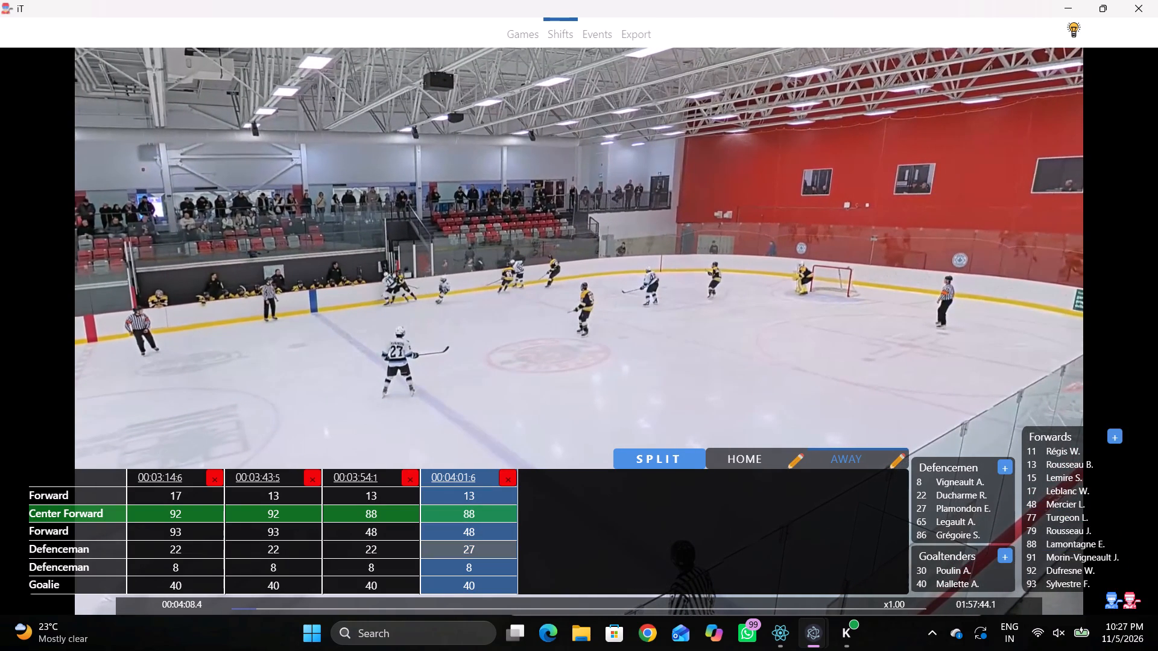
click(492, 564)
click(599, 364)
Add an Away line at 00:04:08.4.
key(shift+s)
key(shift+d)
key(shift+d)
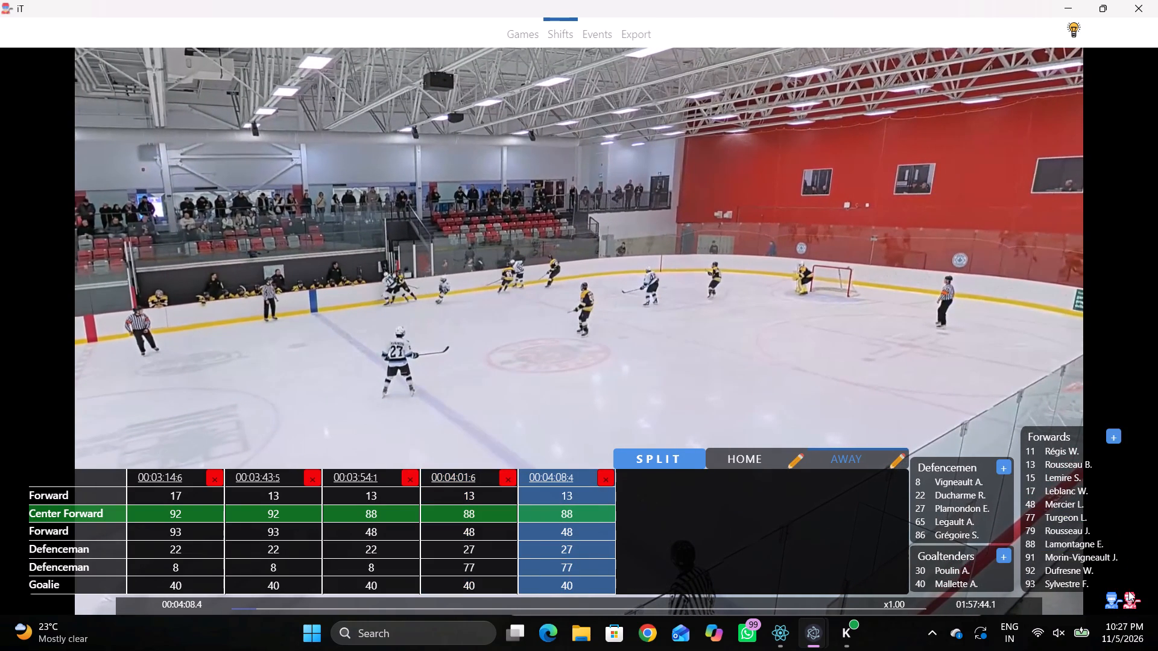
Change the position of Away player number 77 to Defenceman in the team's player positions.
click(1131, 591)
click(1130, 597)
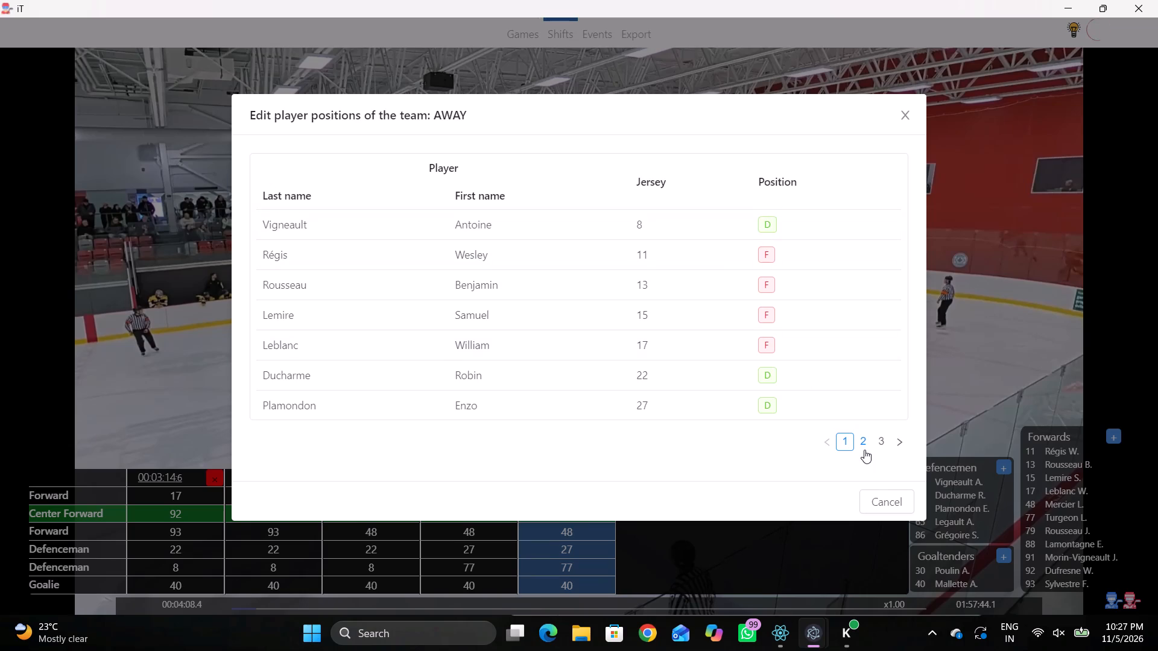
click(864, 450)
click(759, 352)
click(660, 344)
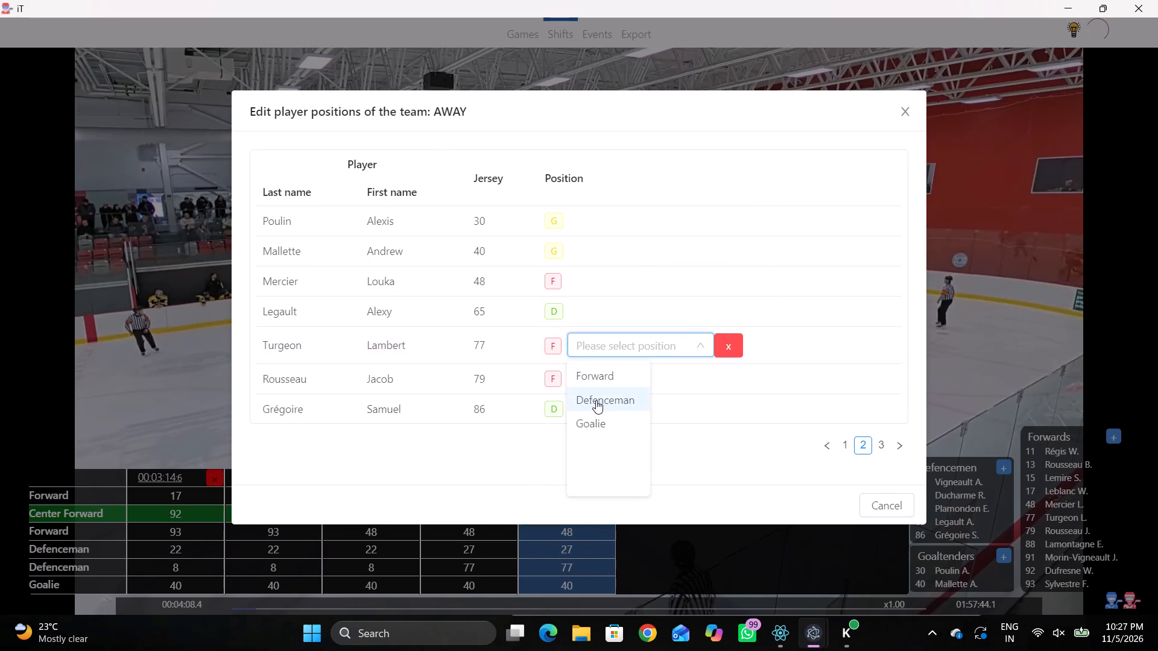
click(596, 400)
click(1025, 310)
text(D)
Play the video on at faster speed to the next Away change and add an Away line at 00:04:34.7.
key(space)
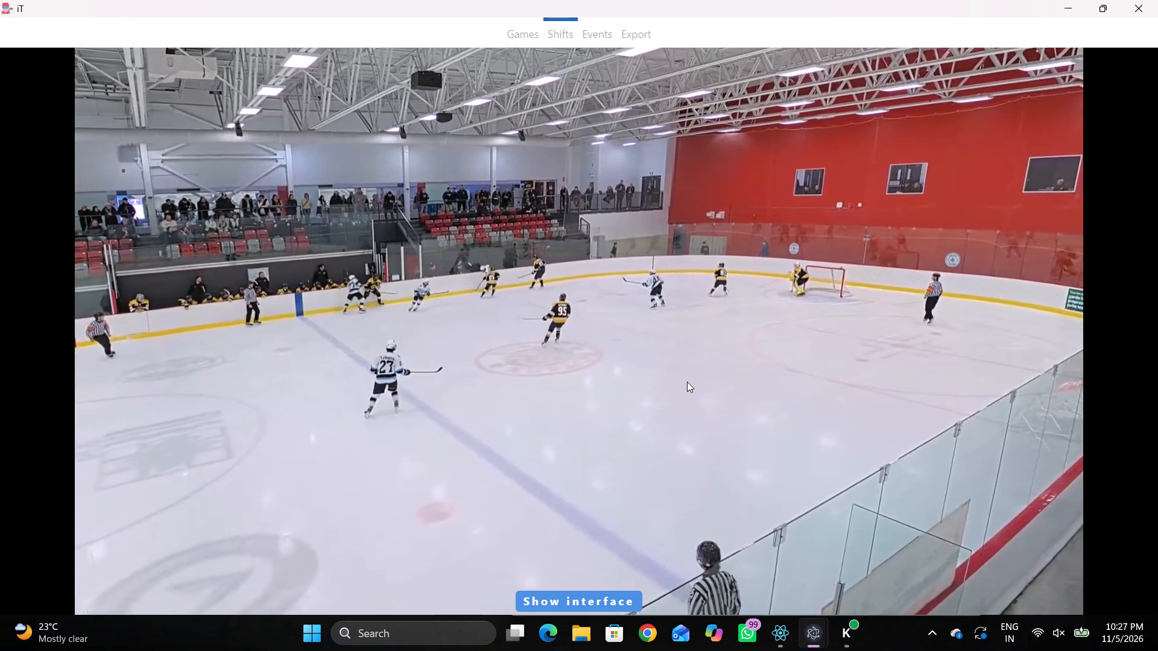
key(v)
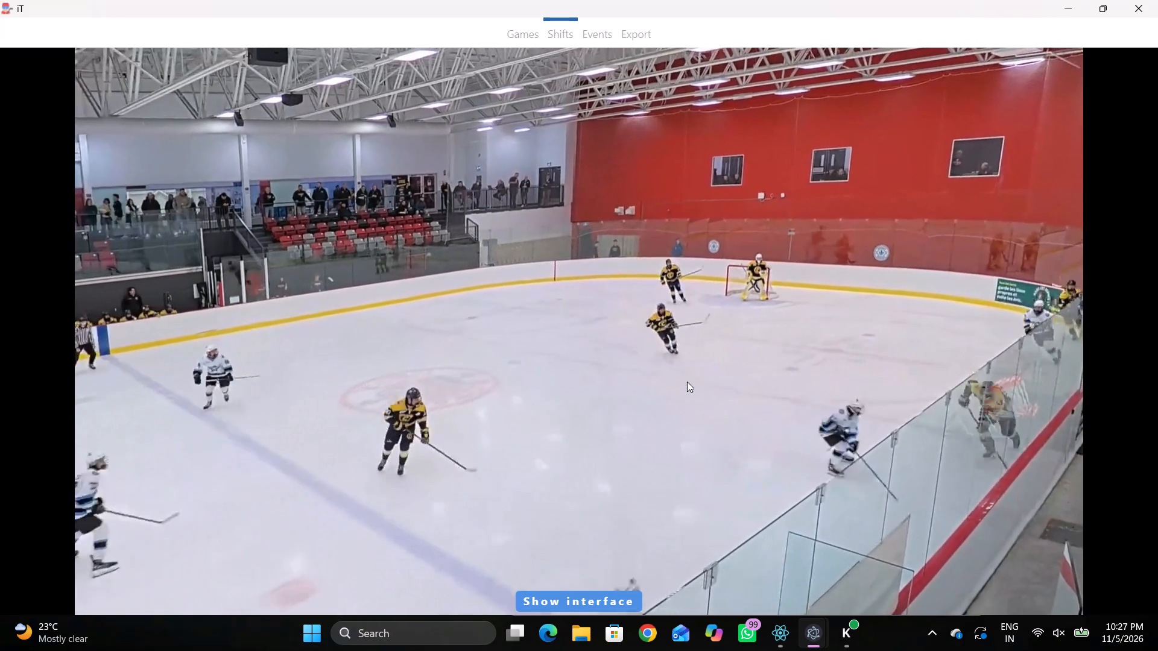
text(c)
key(space)
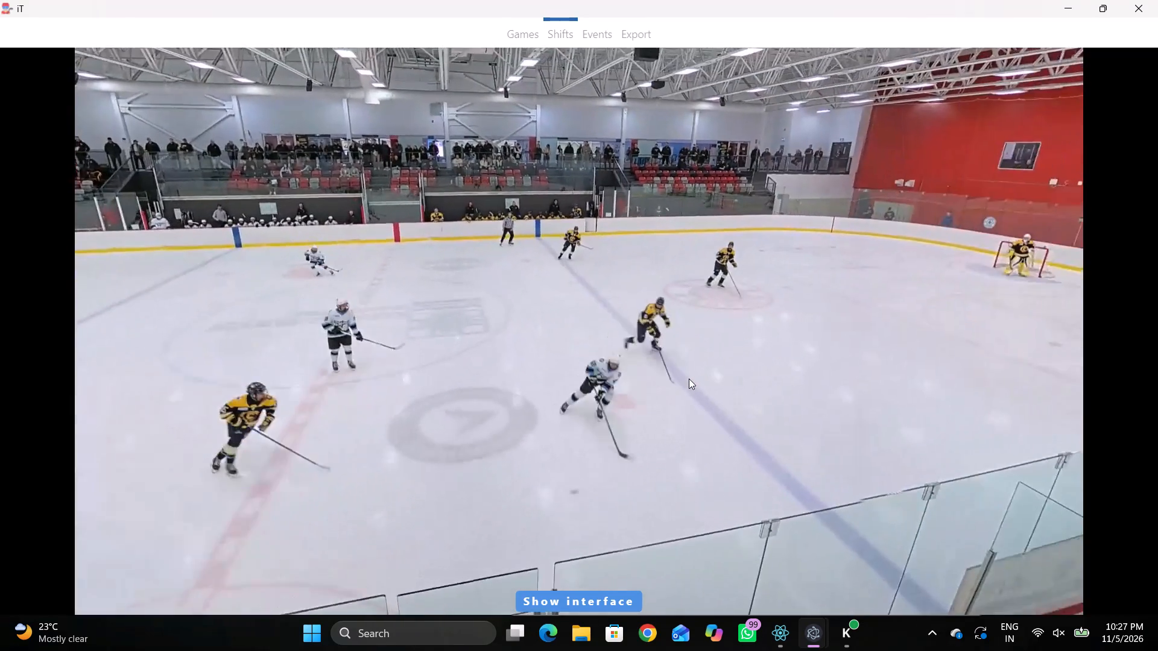
key(space)
key(space)
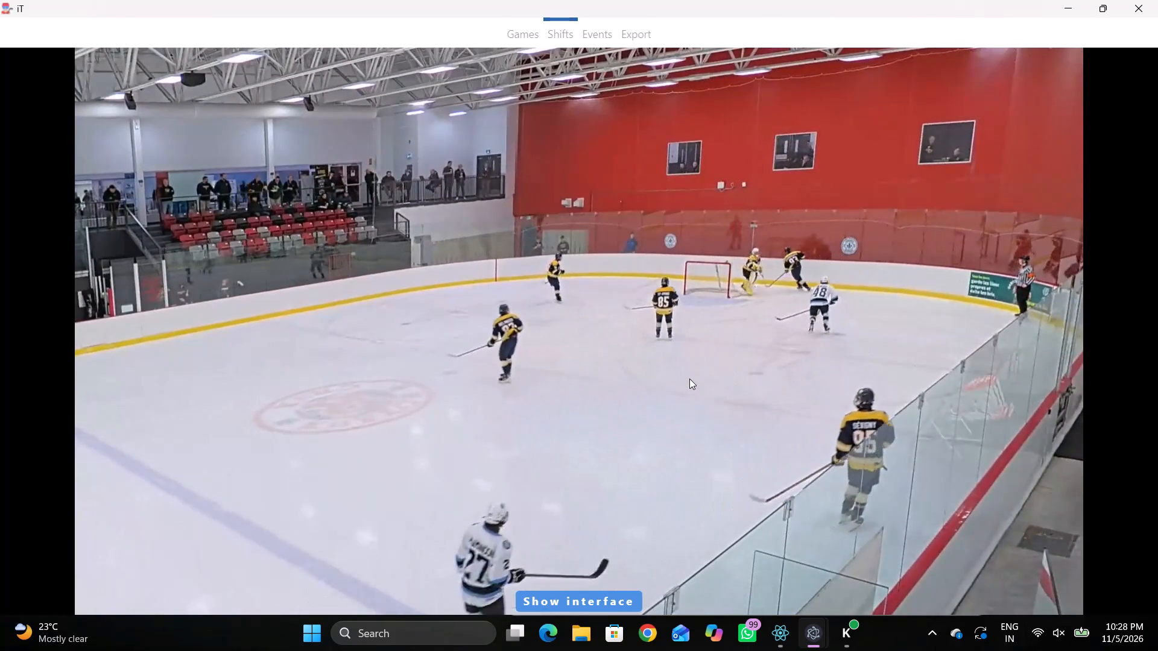
key(space)
key(shift+s)
text(DD)
Identify the incoming forward in the footage and set the first Forward in the 00:04:34.7 Away line to 15.
key(space)
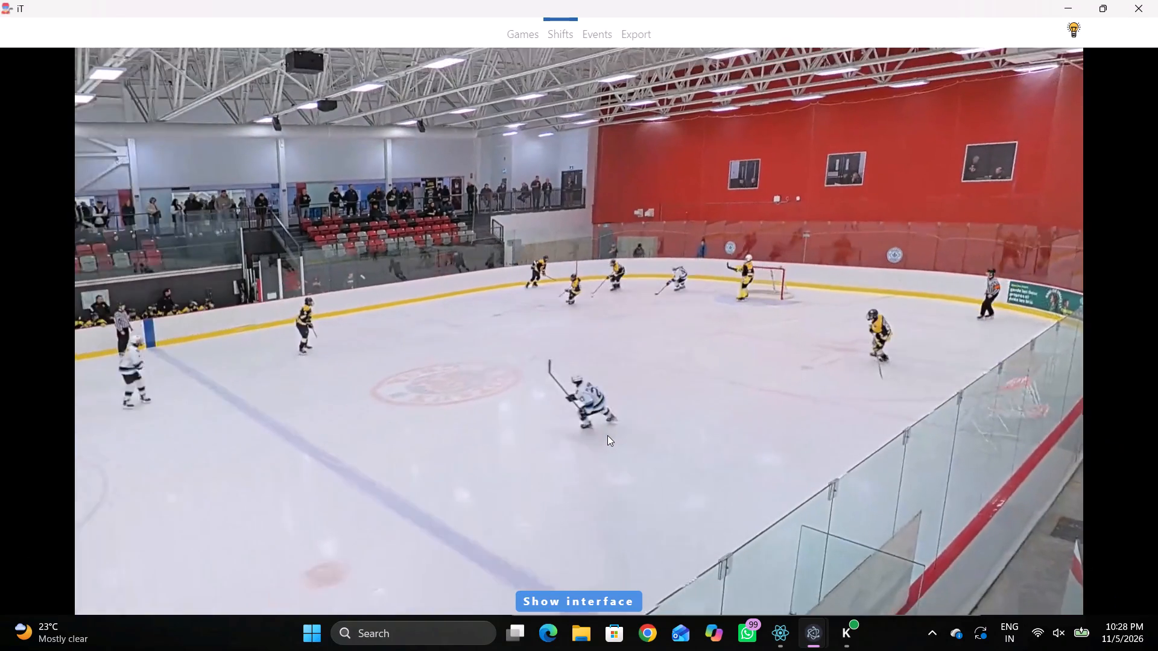
key(space)
key(space)
key(space)
key(shift+d)
click(663, 514)
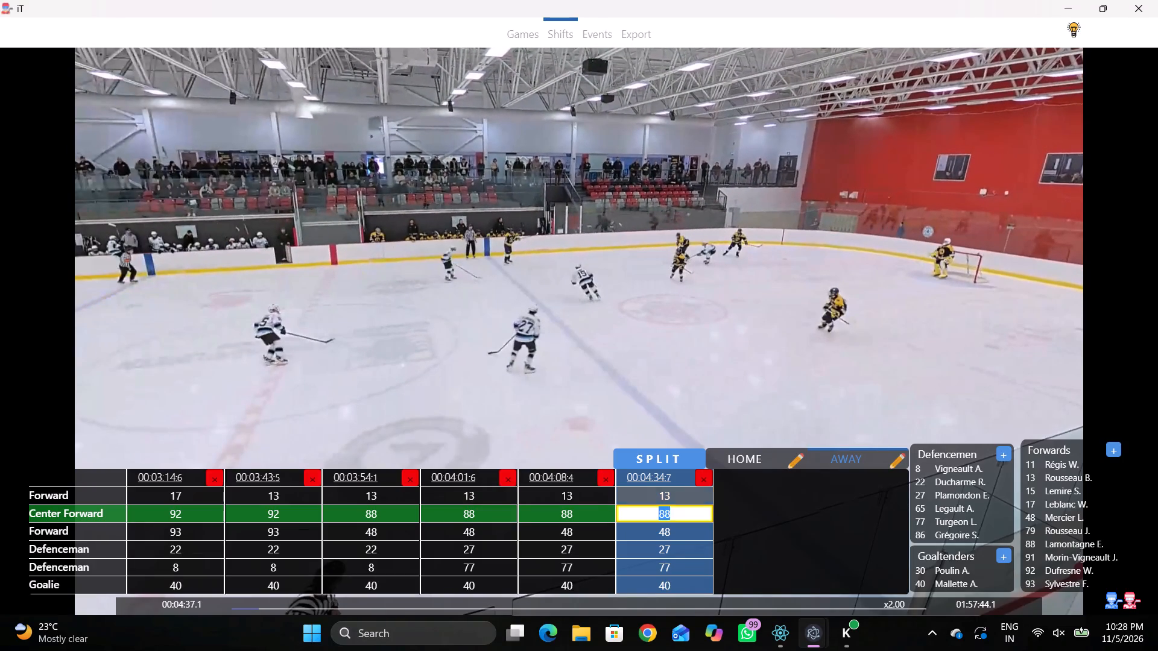
drag(672, 500, 666, 498)
click(1038, 486)
Replay the footage around the change to identify the incoming defender and set the first Defenceman in the 00:04:34.7 Away line to 65.
key(q)
key(q)
key(q)
key(q)
key(q)
key(q)
key(q)
key(q)
key(q)
key(q)
key(q)
key(q)
key(q)
key(q)
key(q)
key(q)
key(q)
key(q)
key(q)
key(q)
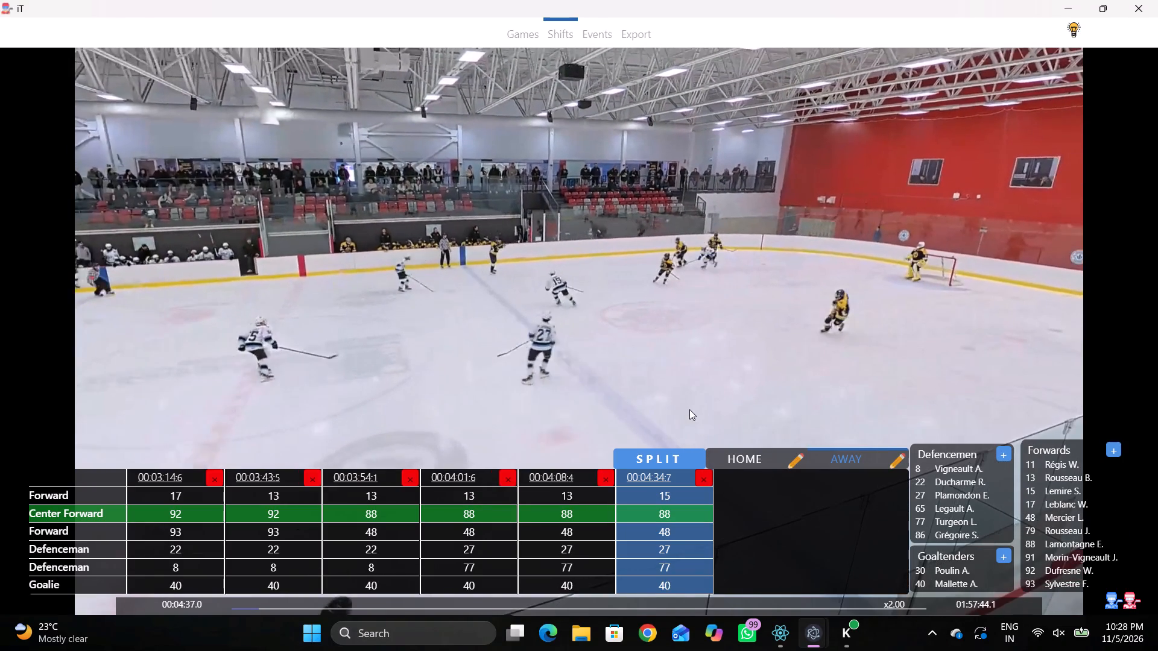
key(q)
key(q)
key(space)
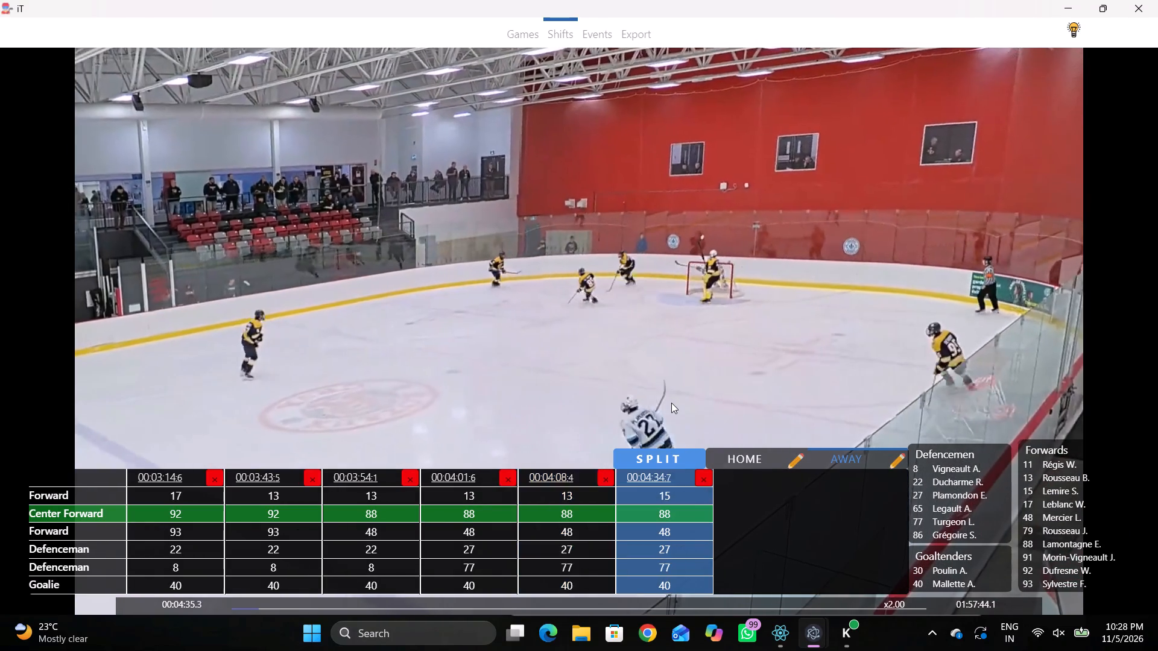
key(shift+d)
key(space)
key(space)
key(space)
key(space)
key(space)
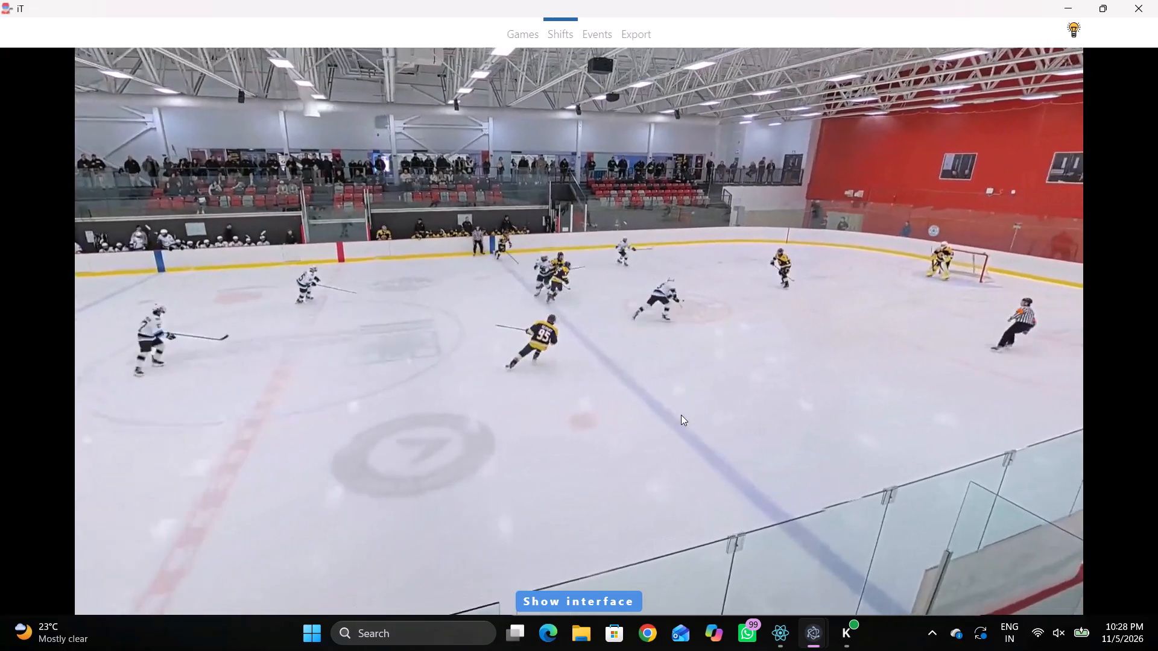
key(space)
key(space)
key(space)
key(space)
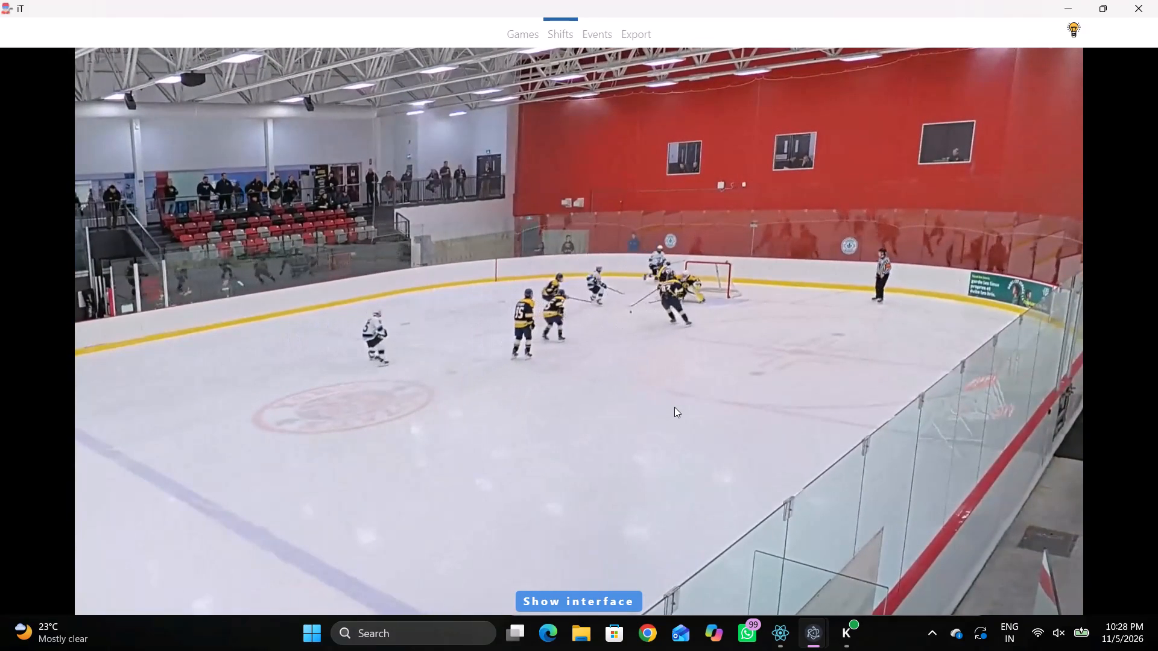
text(q)
key(q)
key(q)
key(q)
key(q)
key(q)
key(q)
key(q)
key(q)
text(qqqqq)
key(q)
key(q)
key(q)
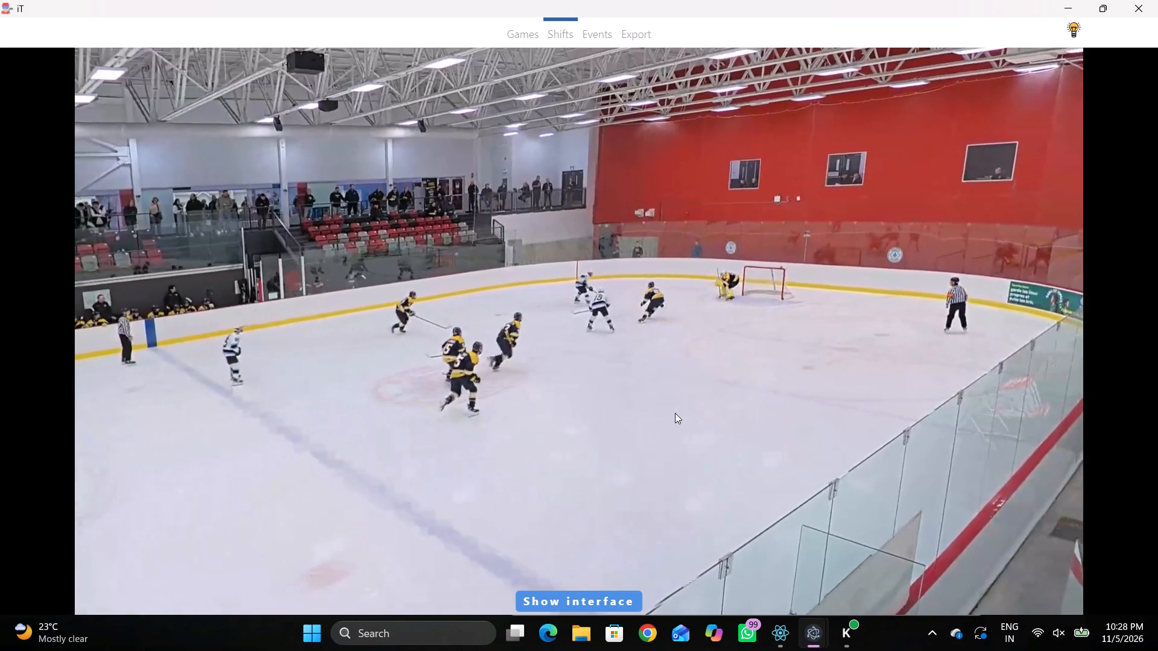
key(space)
key(space)
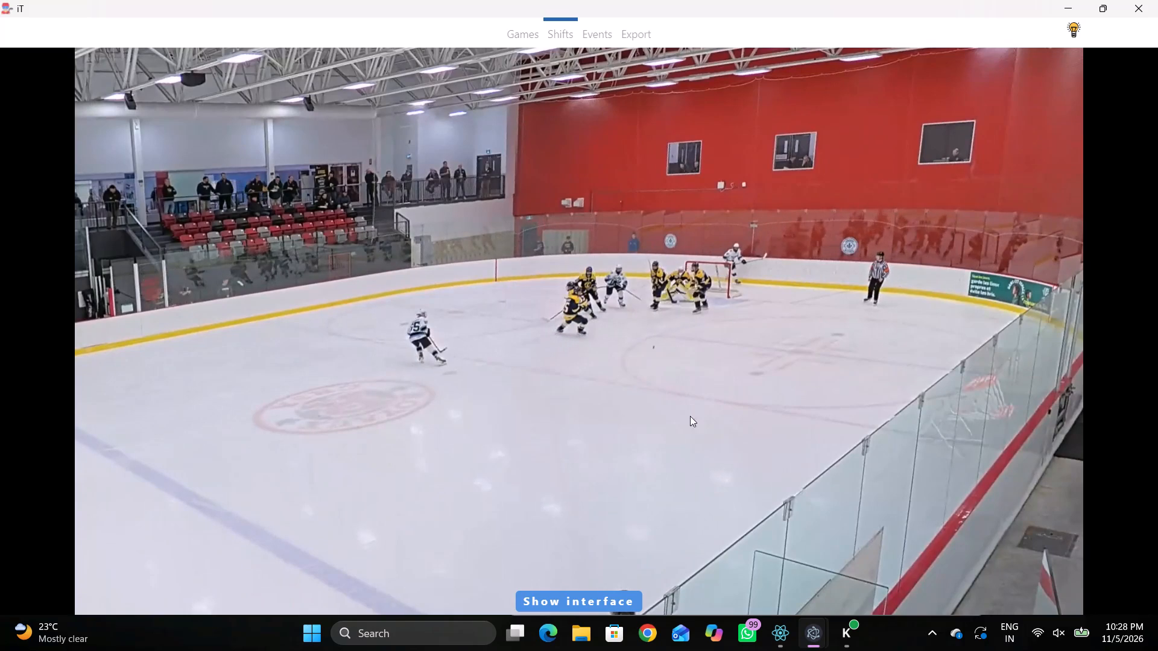
key(q)
key(q)
key(shift+d)
click(662, 546)
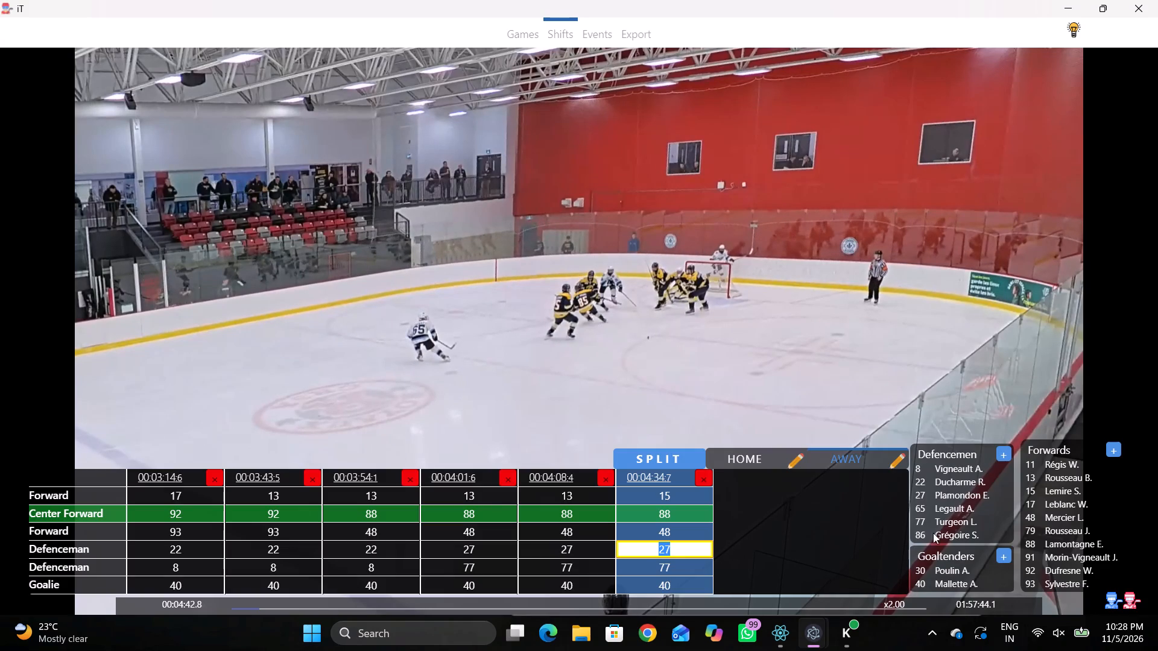
click(927, 507)
key(shift+d)
Play on to identify the incoming forwards and set the Center Forward in the 00:04:34.7 Away line to 11.
key(space)
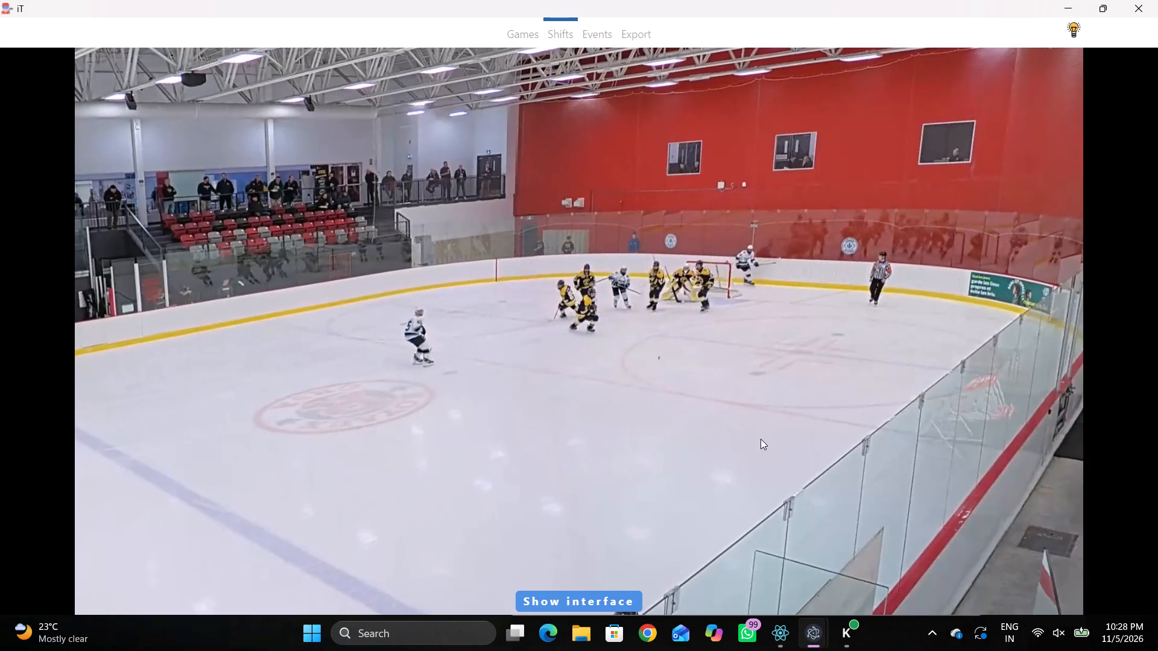
key(space)
key(space)
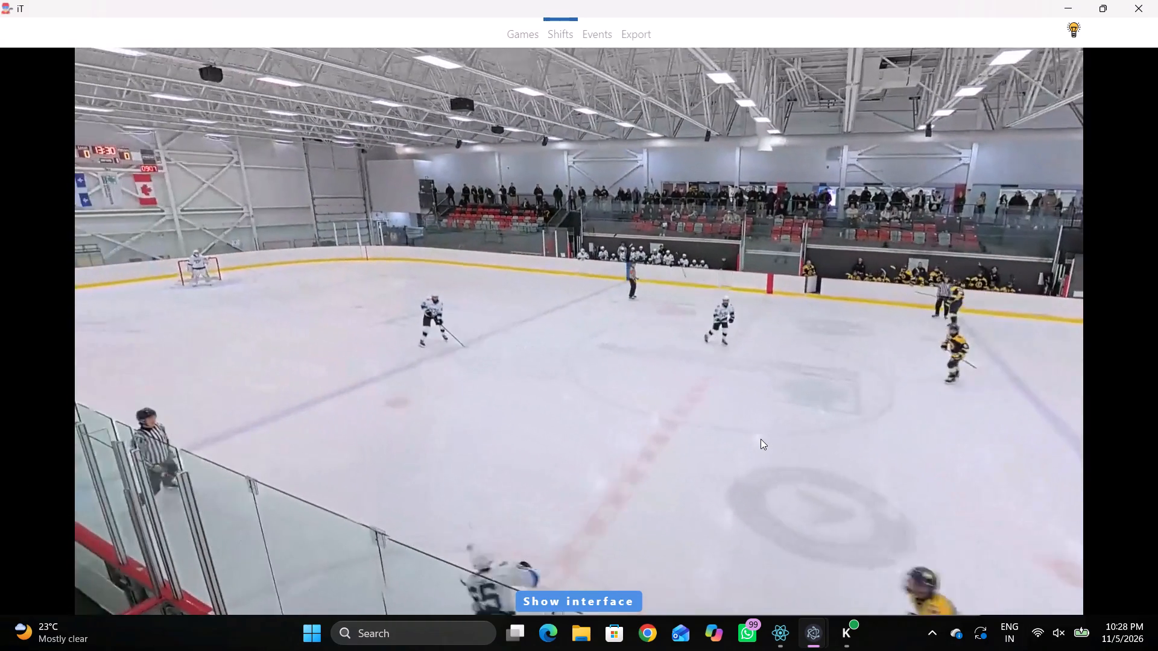
key(space)
text(q)
key(space)
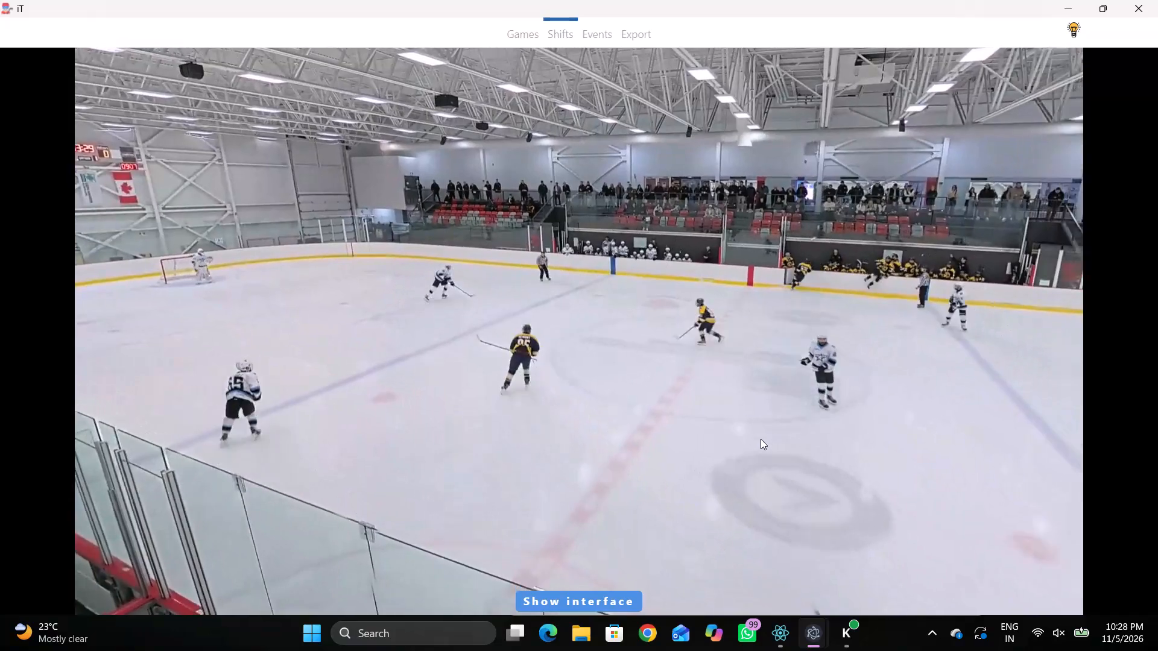
key(space)
key(shift+d)
click(683, 494)
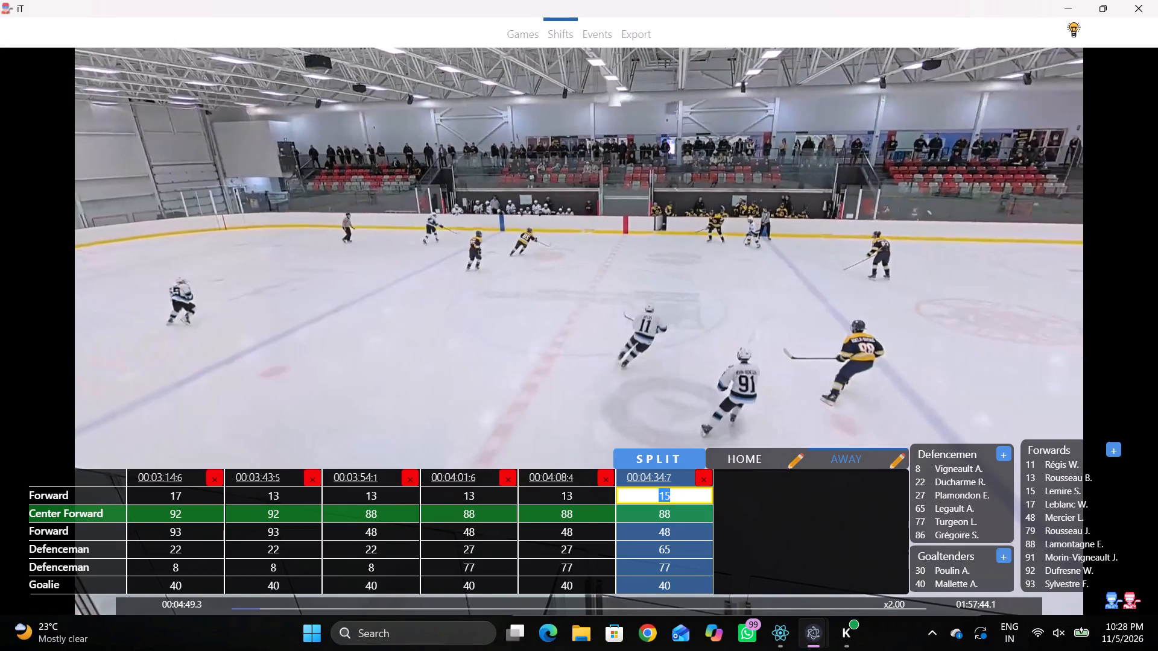
click(675, 527)
click(674, 517)
key(1)
key(1)
Replay from the 00:04:34.7 Away line, follow play to the next Away change and add an Away line at 00:04:42.1.
click(679, 484)
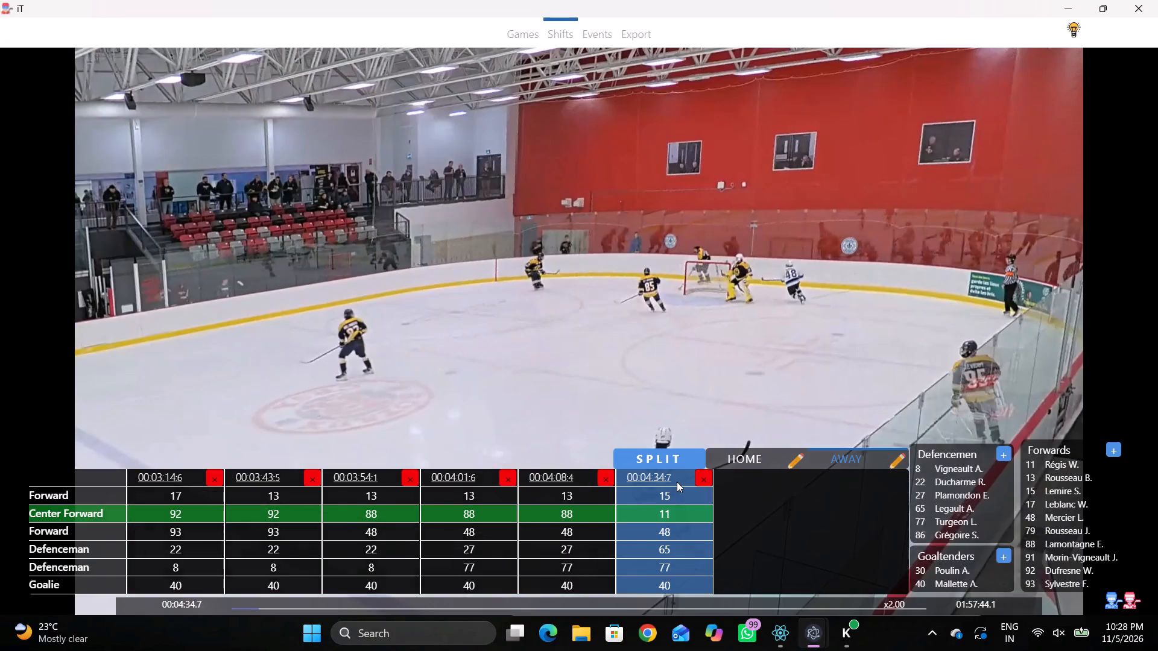
key(shift+d)
key(space)
key(space)
key(space)
key(space)
key(space)
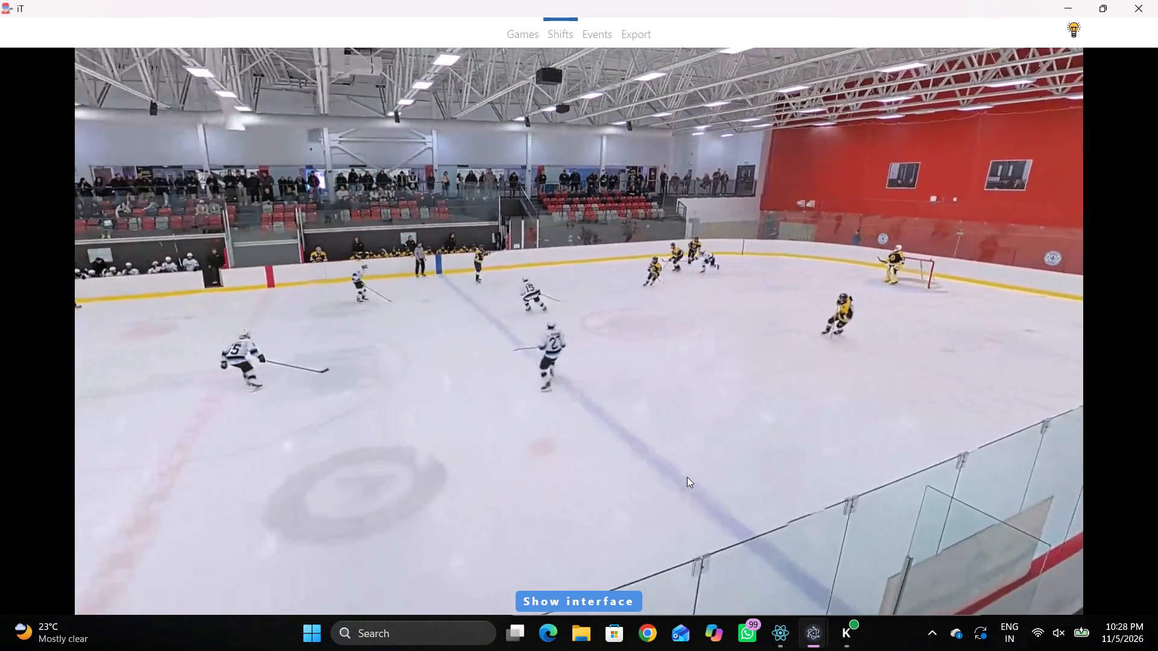
key(space)
key(r)
key(space)
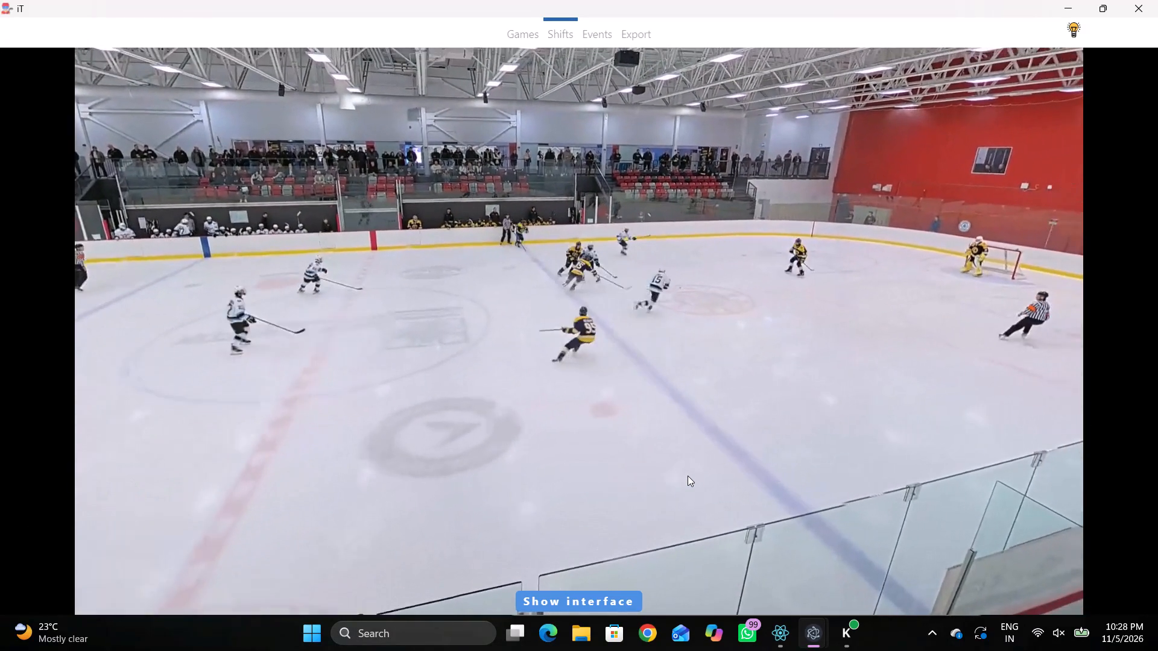
key(space)
key(space)
key(v)
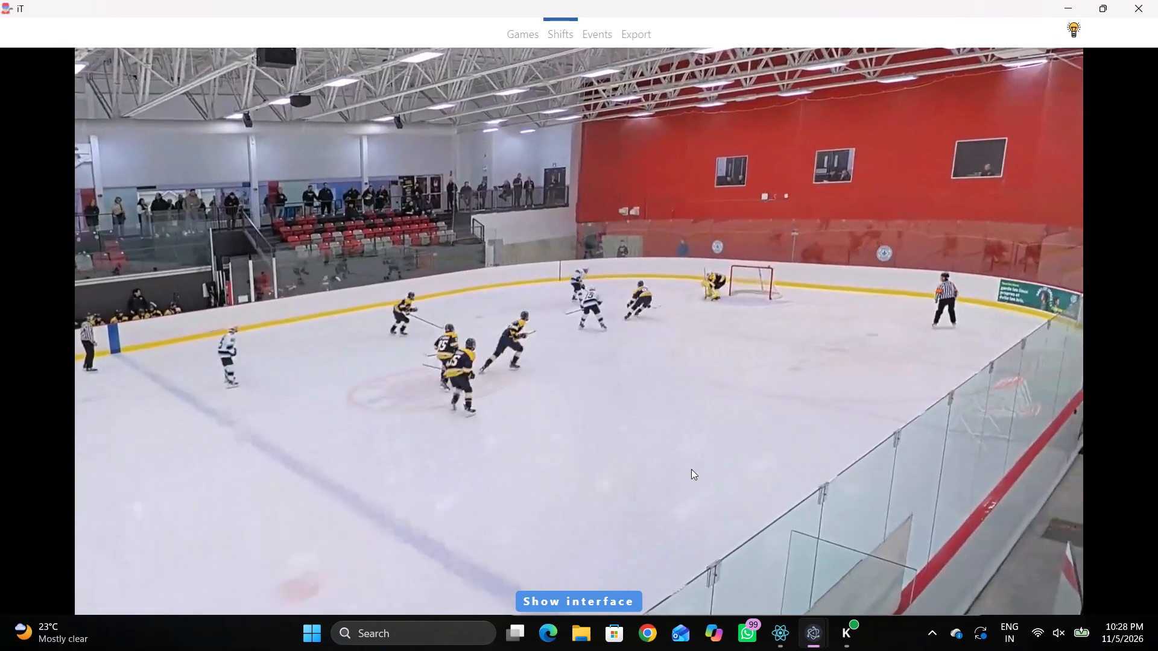
key(space)
key(shift+s)
key(shift+d)
Set the second Forward in the 00:04:42.1 Away line to 91.
click(756, 531)
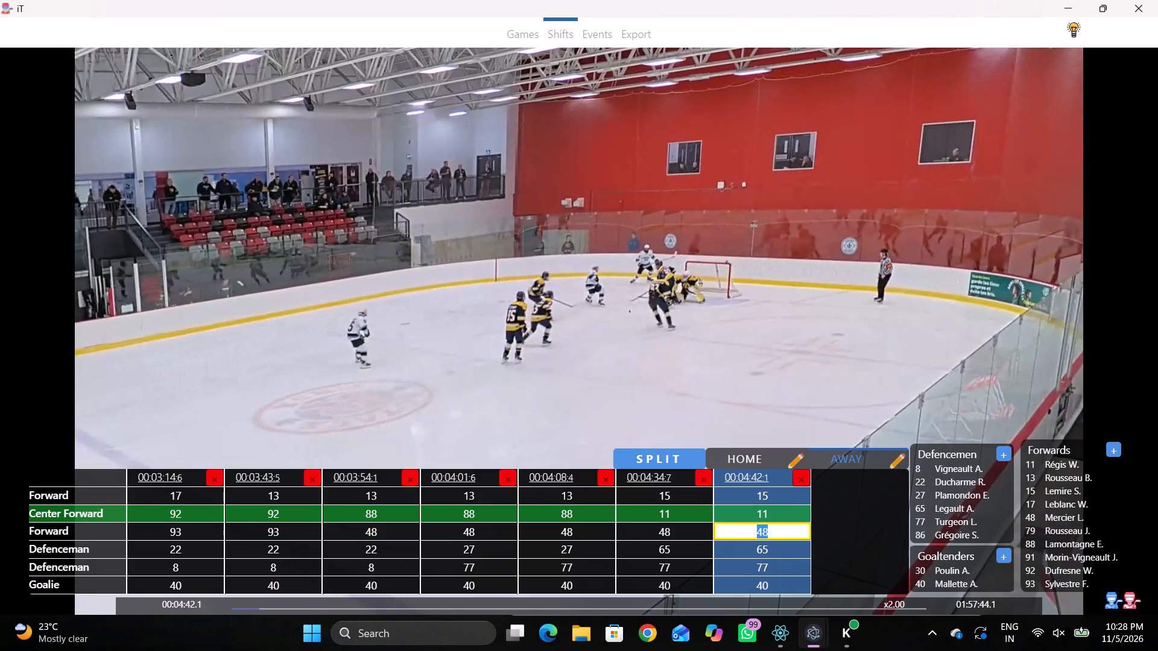
click(1048, 554)
Play on to identify the other defender and set the second Defenceman to 86 in the 00:04:34.7 and 00:04:42.1 Away lines.
key(shift+d)
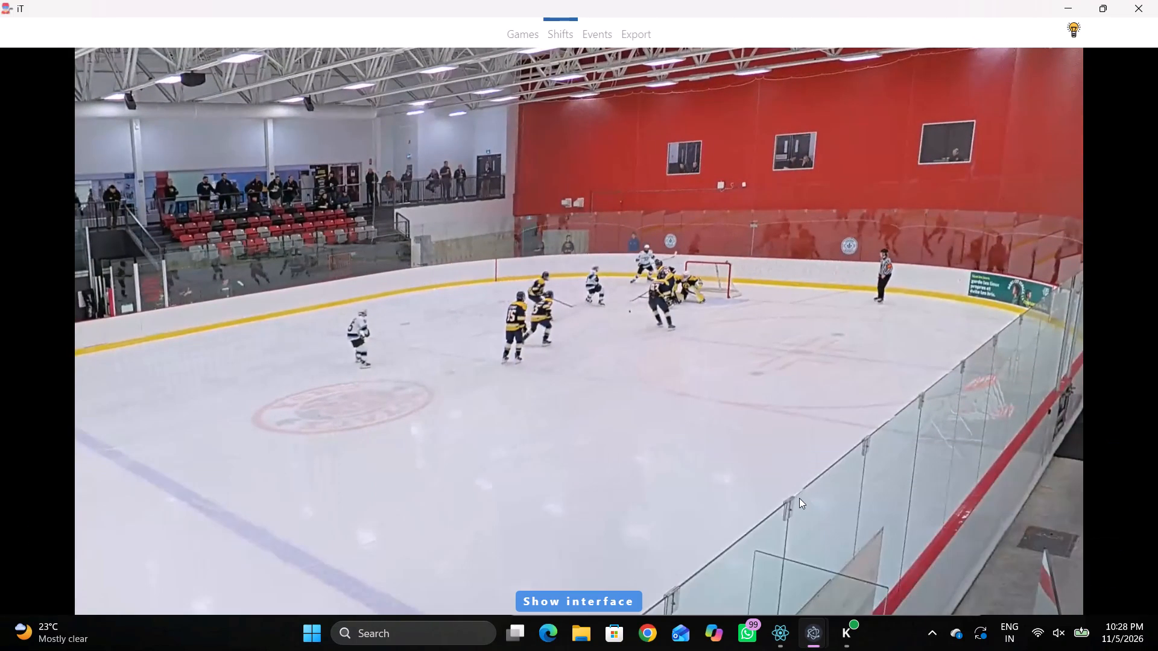
key(space)
key(space)
key(space)
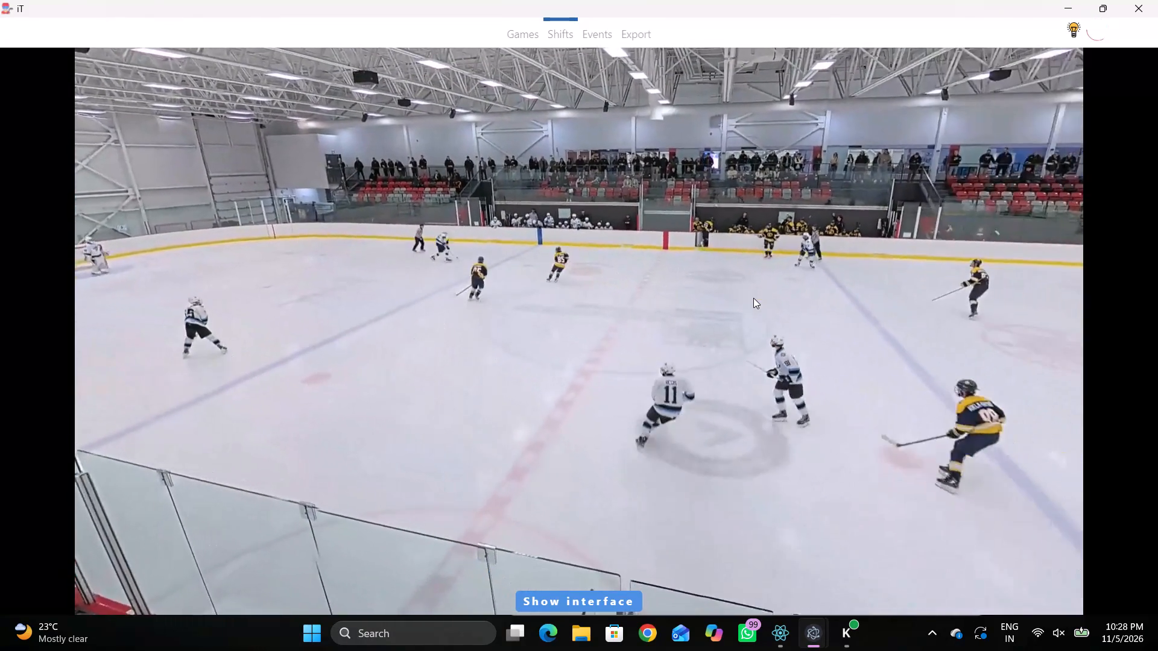
key(space)
key(space)
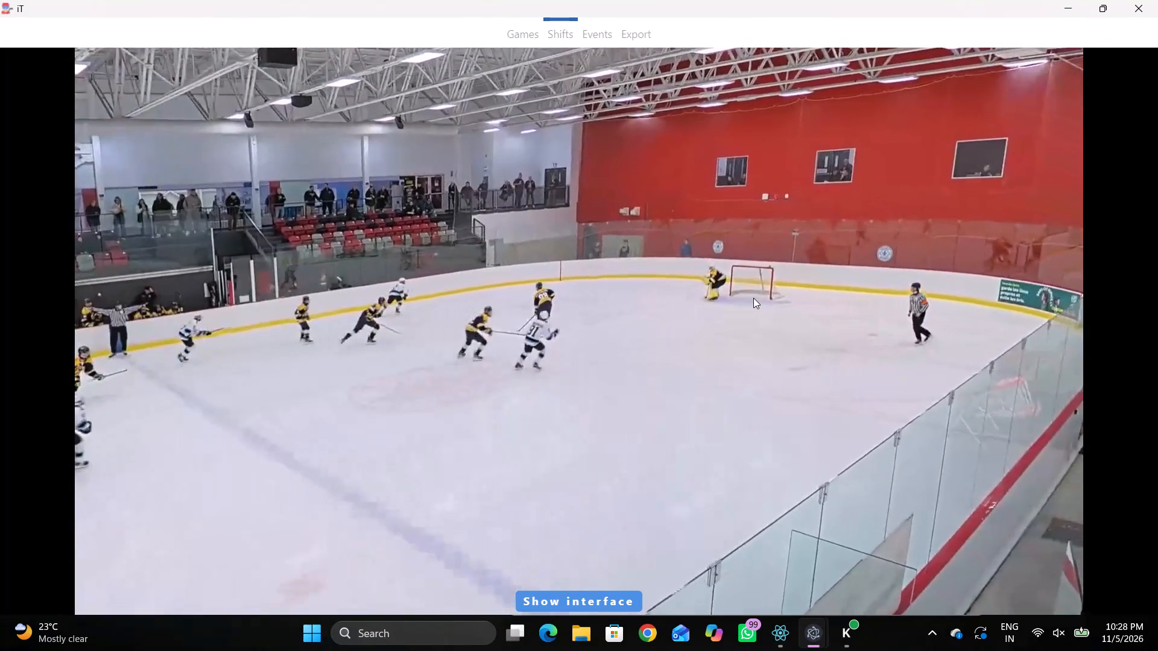
key(space)
key(space)
key(space)
key(space)
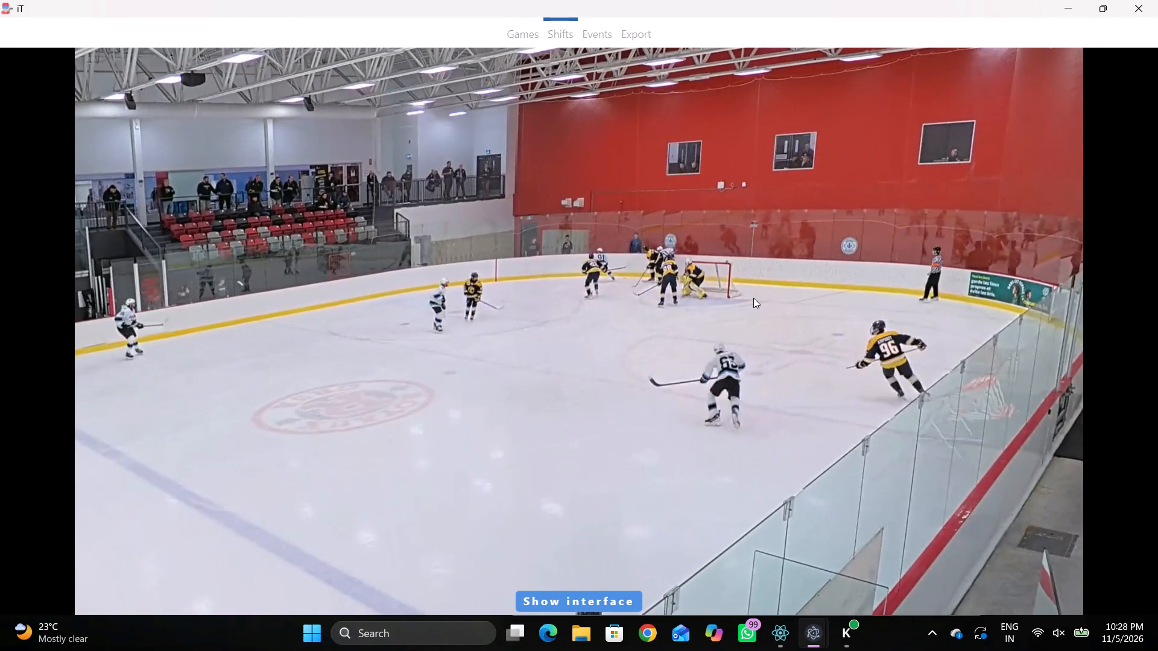
key(space)
key(space)
key(space)
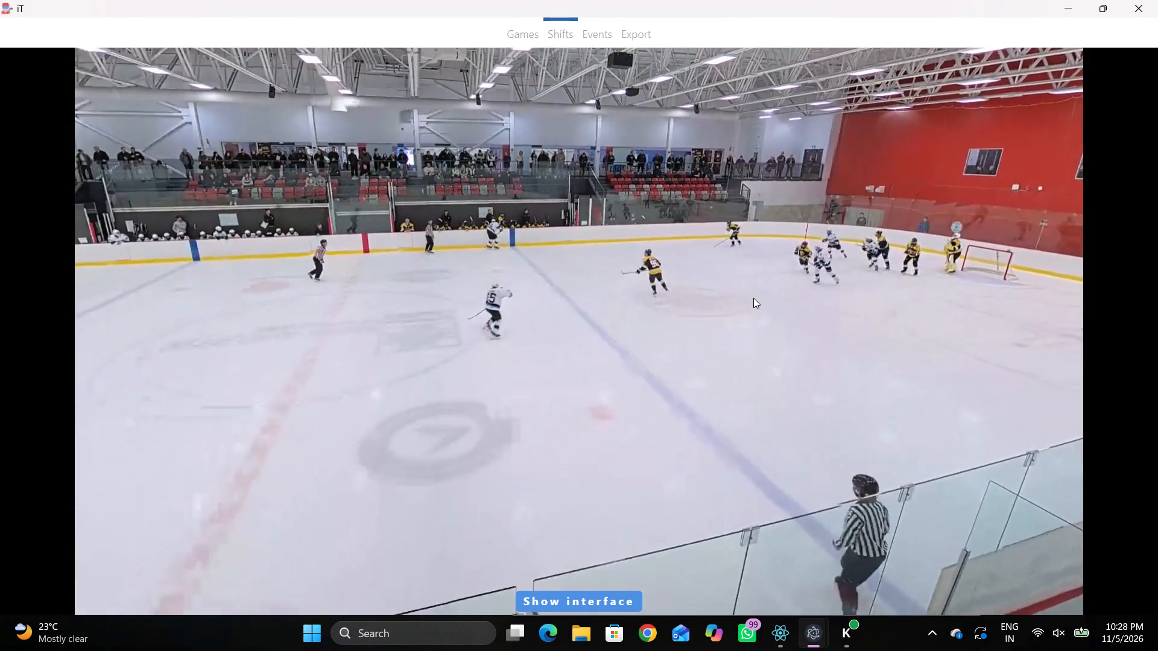
key(space)
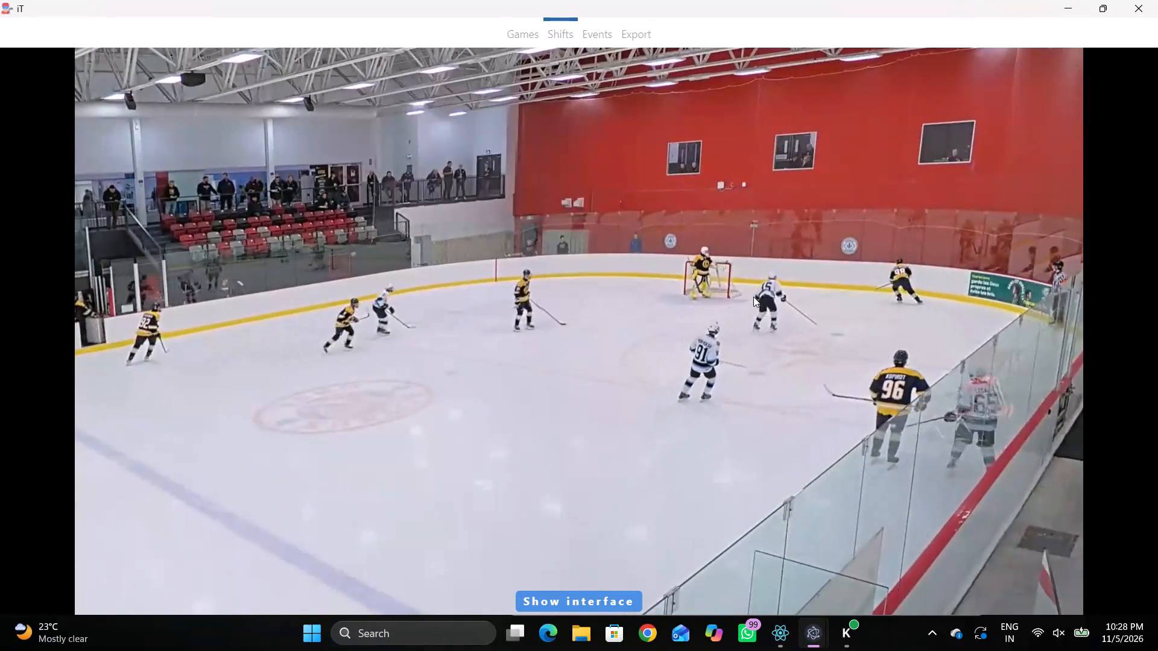
key(space)
key(space)
key(space)
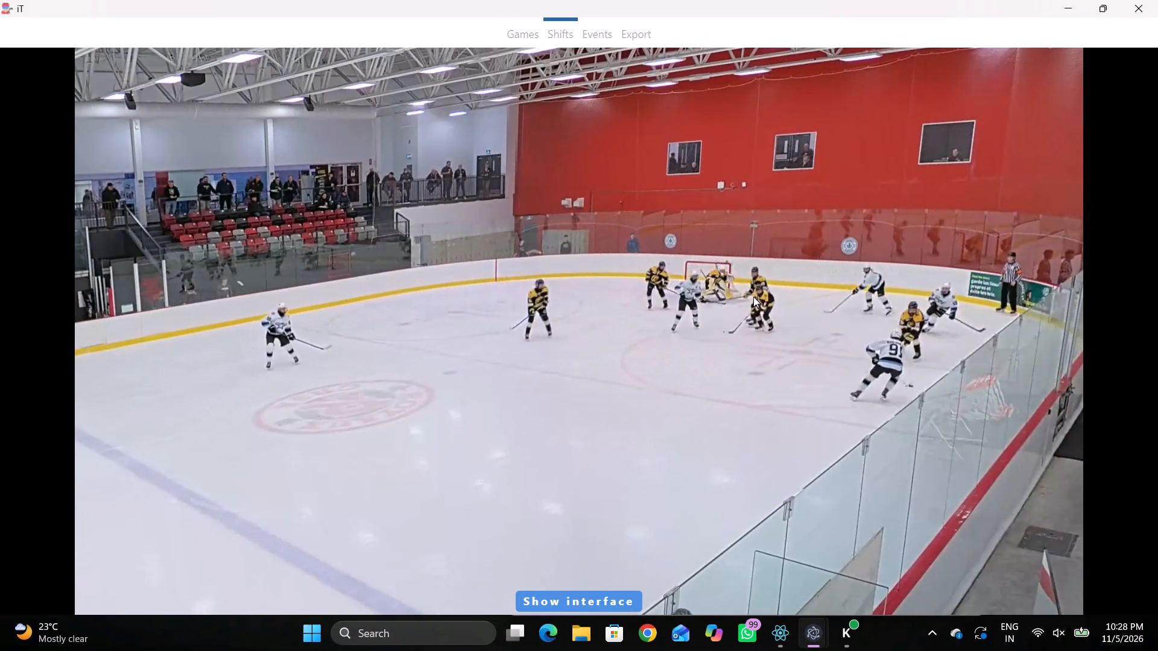
key(space)
key(space)
key(space)
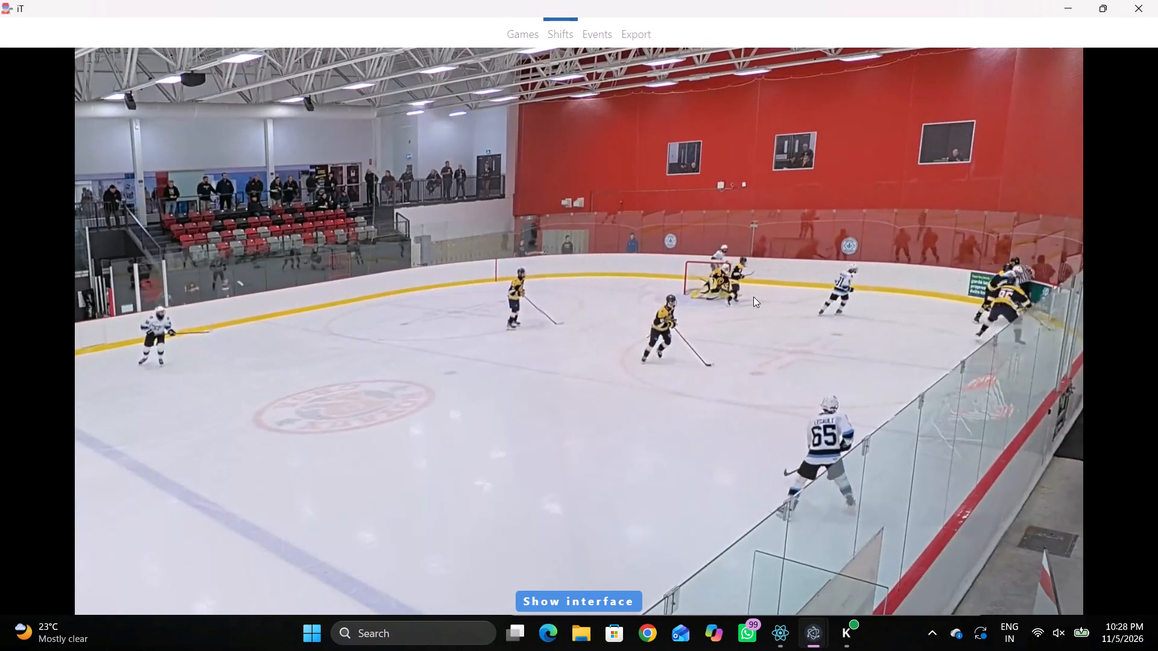
key(space)
text(qD)
click(952, 528)
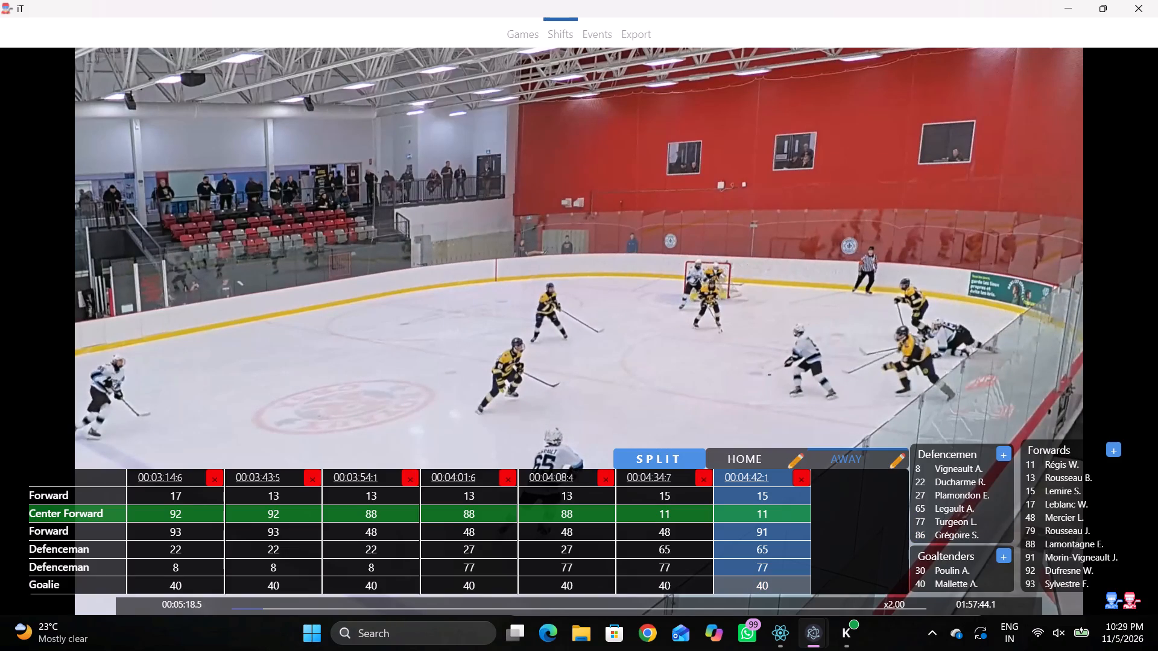
click(672, 560)
click(773, 565)
click(940, 532)
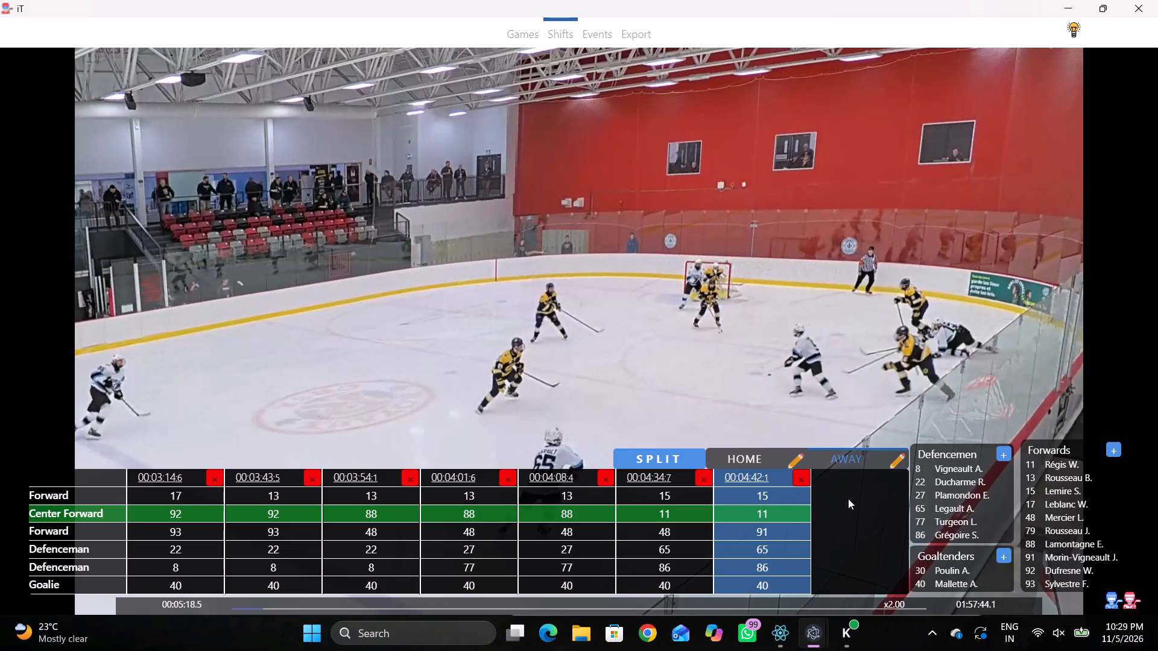
Play the video on at x4.00 speed to the next Away change and add an Away line at 00:05:45.9.
key(shift+d)
key(space)
key(v)
key(space)
key(space)
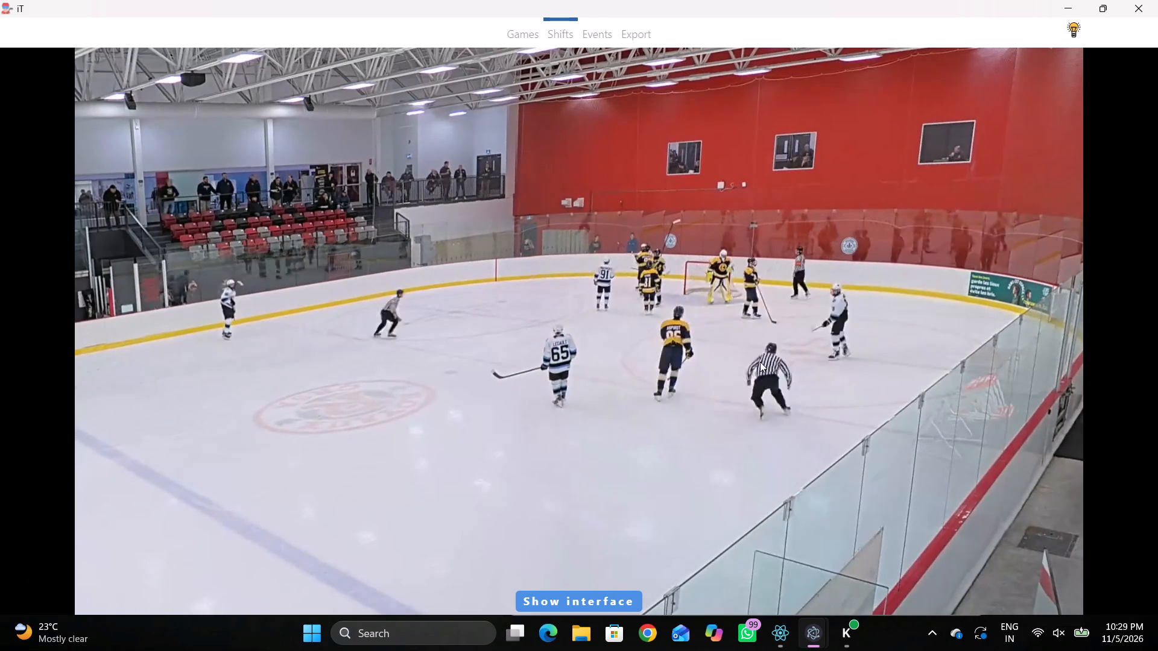
text(c c c)
key(space)
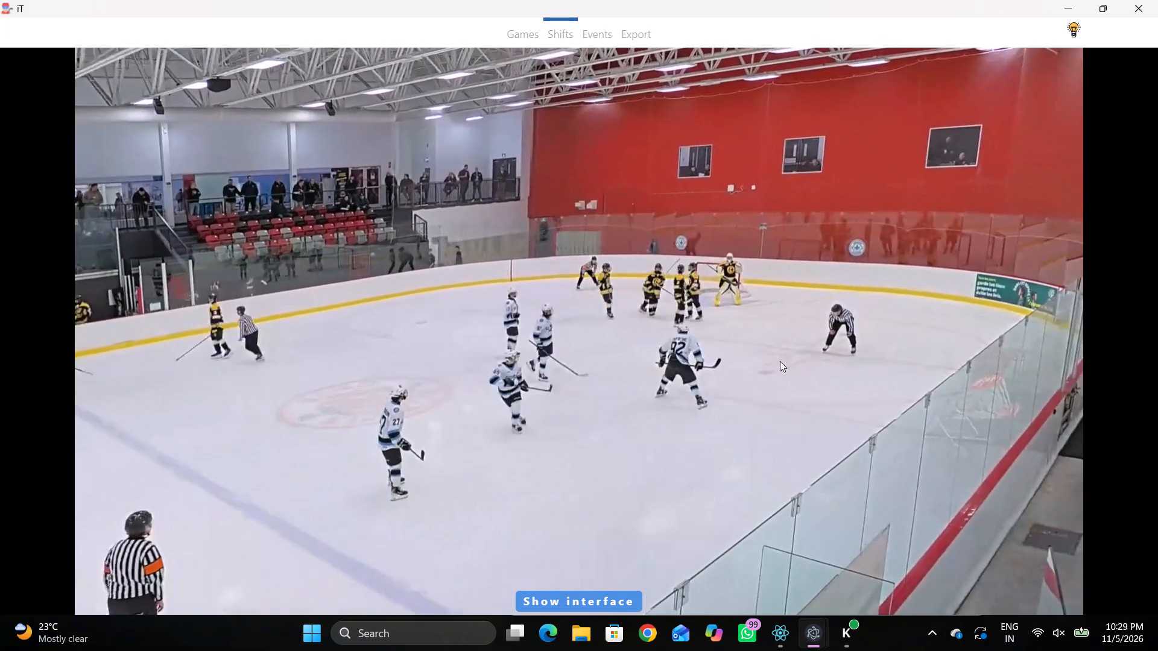
key(space)
key(space)
key(space)
key(shift+s)
key(shift+d)
Set the forwards in the 00:05:45.9 Away line to 17 and 93, with 92 as Center Forward.
click(864, 515)
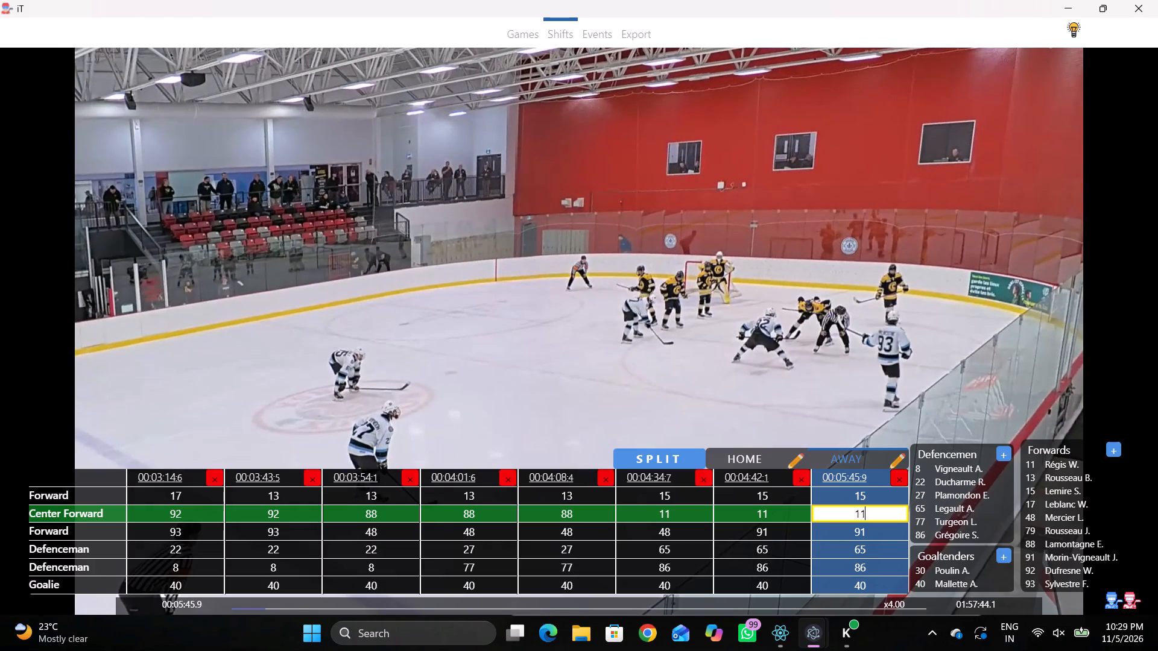
click(1044, 575)
click(899, 533)
click(1048, 579)
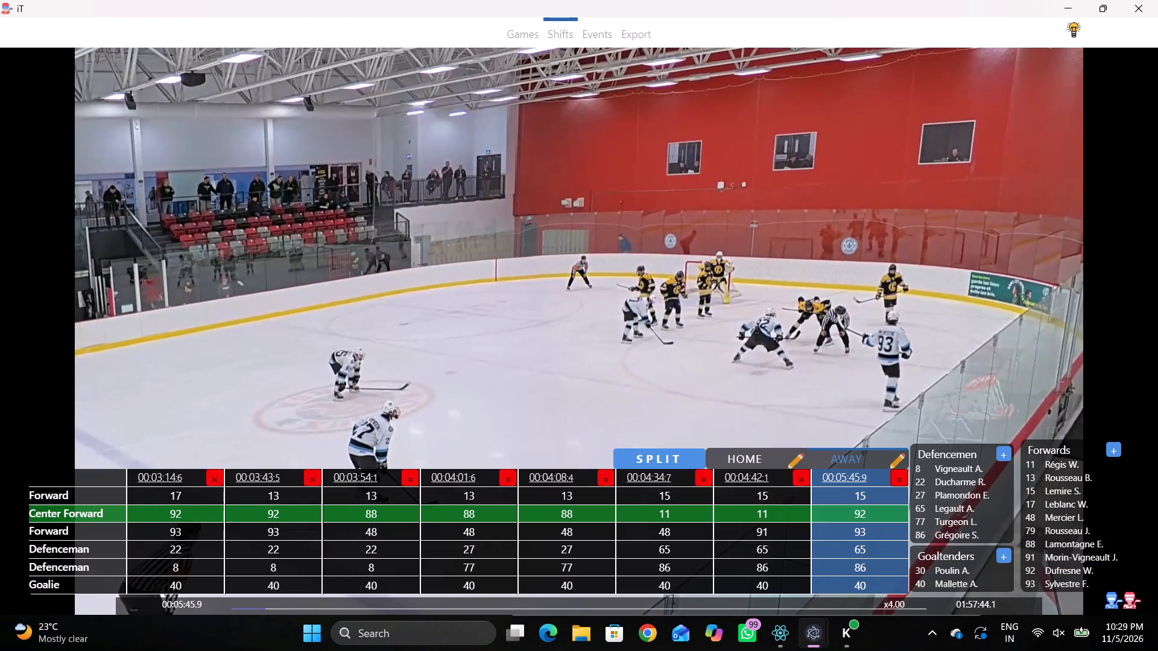
click(881, 494)
click(1054, 503)
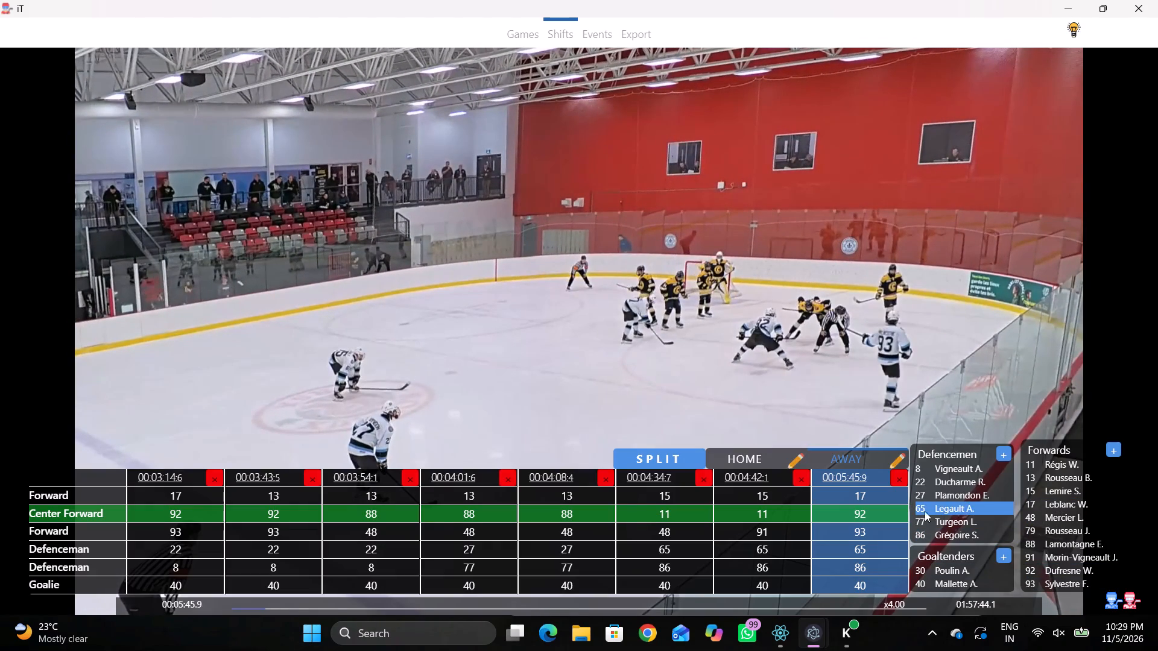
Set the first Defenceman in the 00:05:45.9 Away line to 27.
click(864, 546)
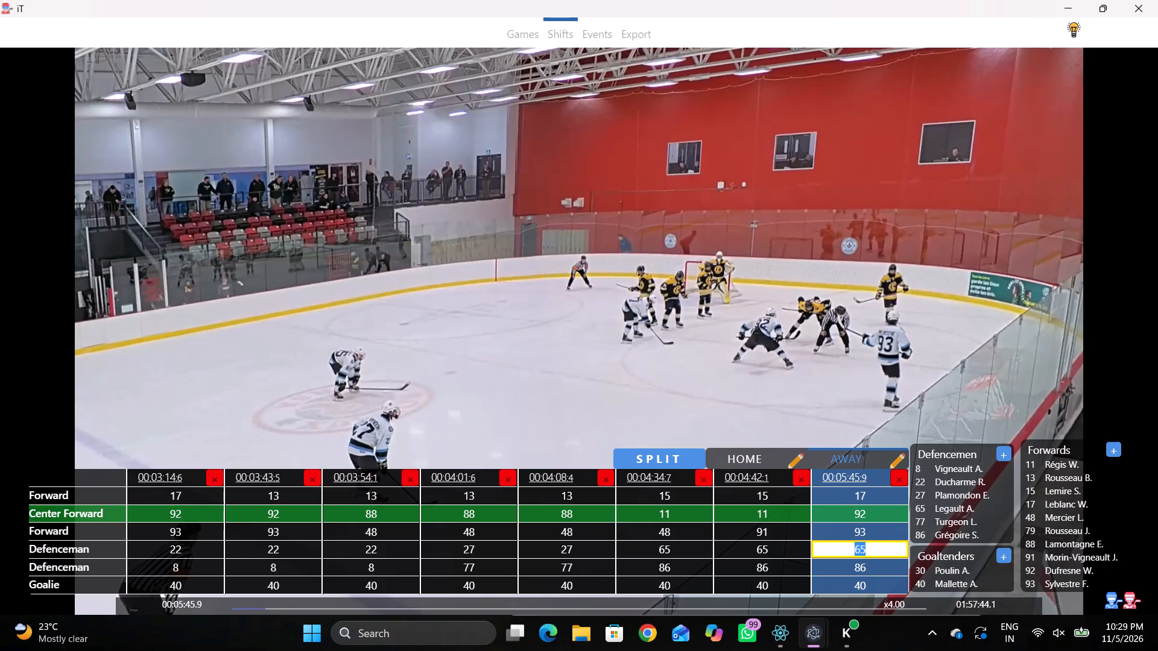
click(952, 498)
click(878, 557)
Play on to check the defenders' numbers in the footage and set the first Defenceman in the 00:05:45.9 Away line to 65.
key(shift+d)
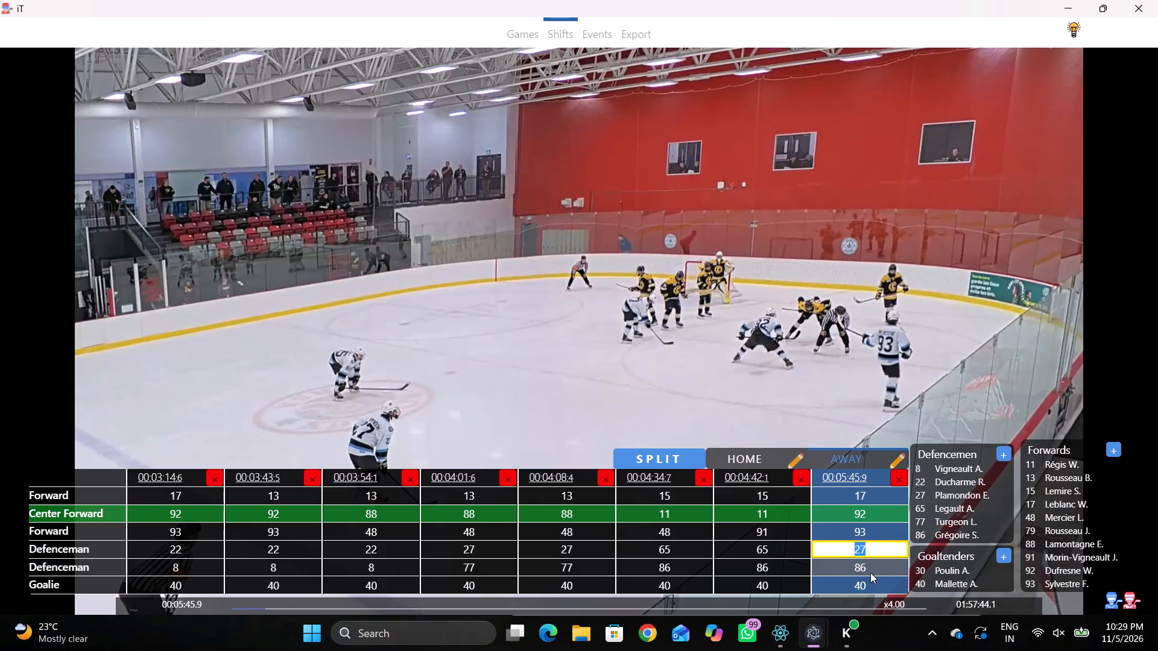
key(space)
key(space)
key(shift+d)
shift+click(867, 571)
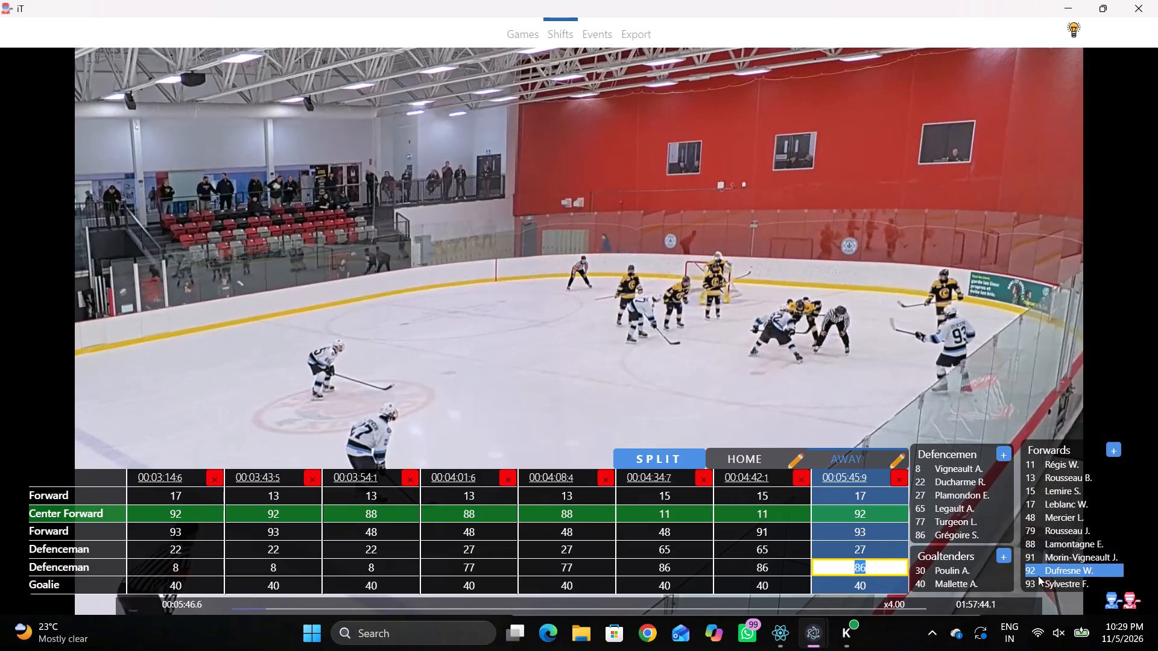
key(shift+d)
key(space)
key(space)
key(space)
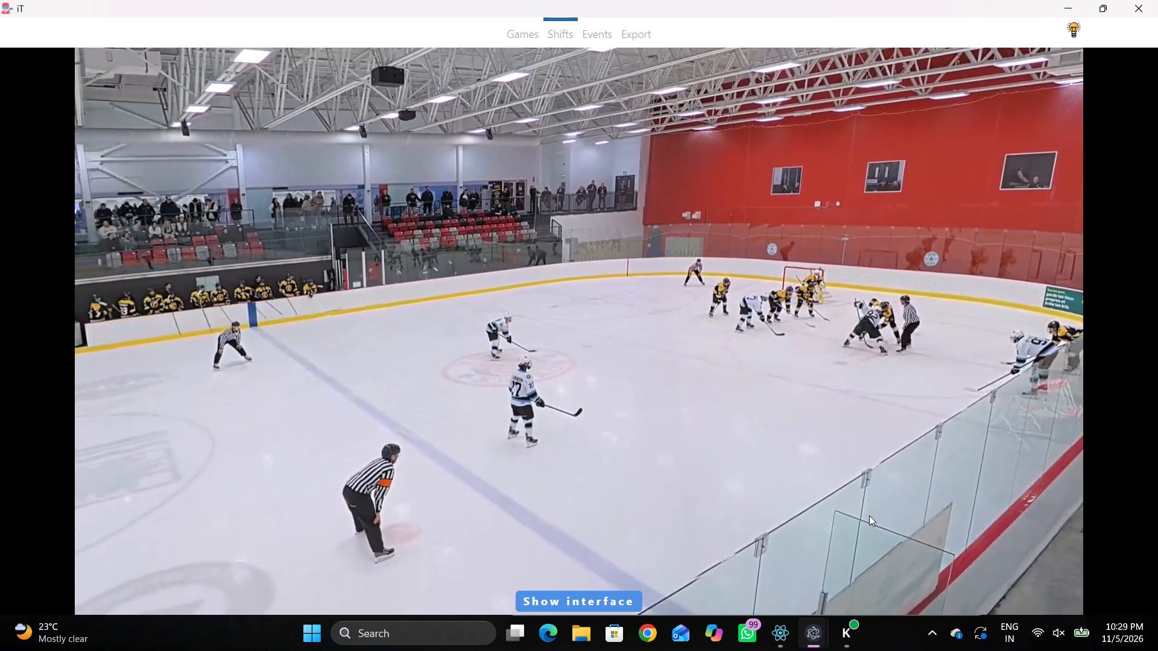
key(space)
text(r)
key(space)
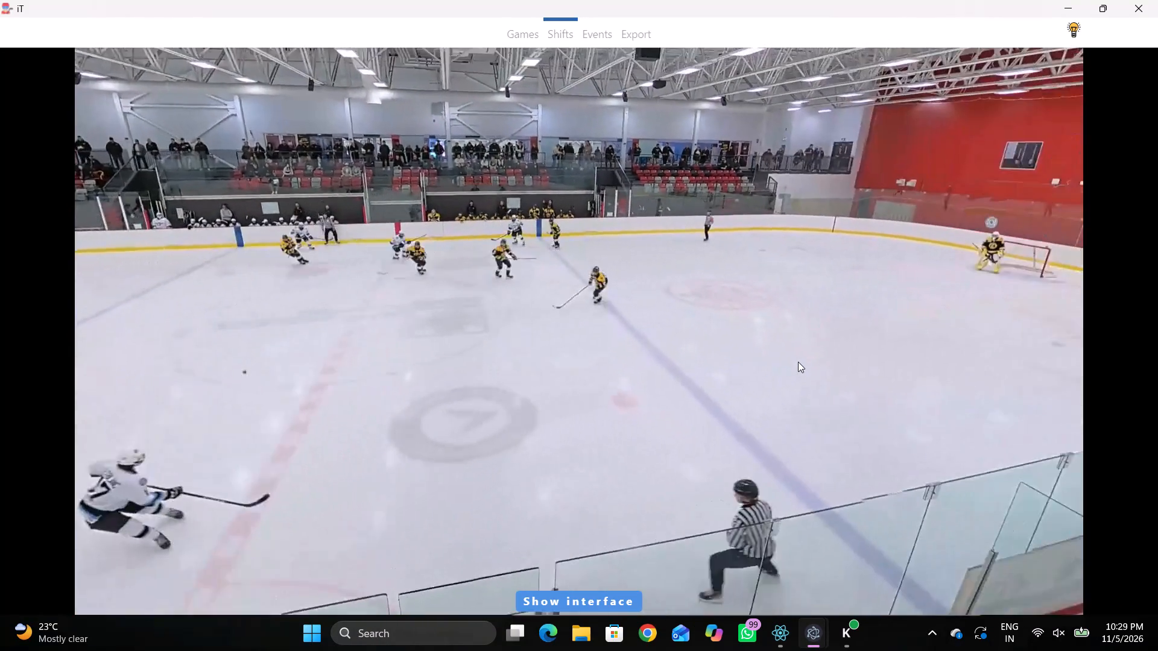
key(space)
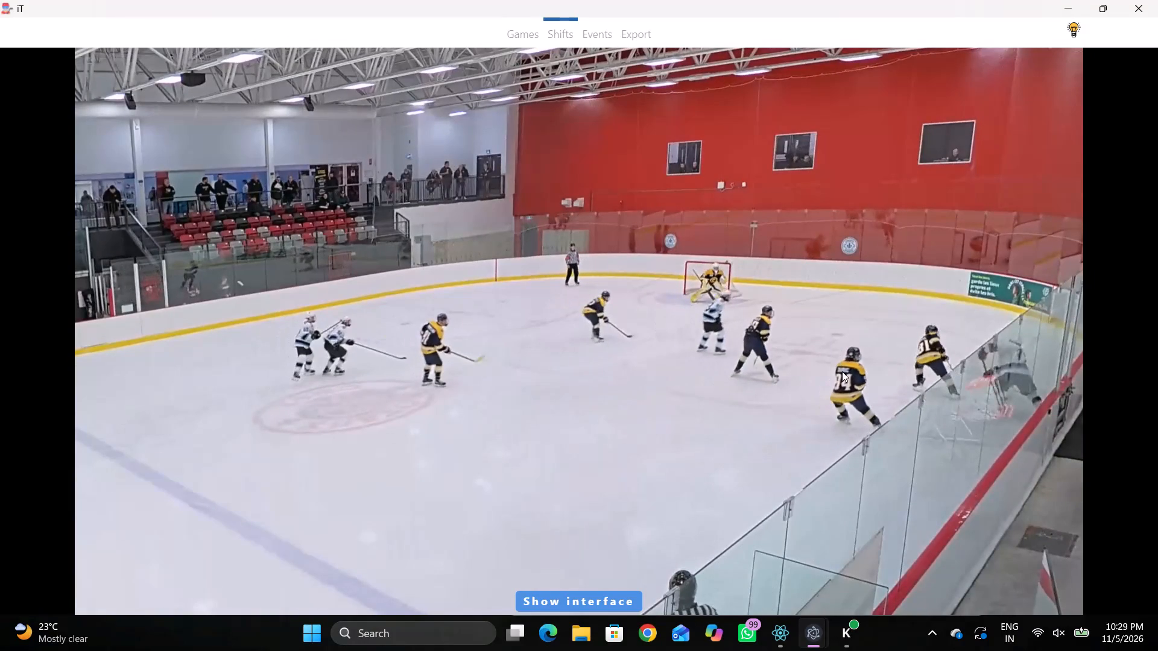
key(space)
key(space)
key(space)
key(space)
text(qqqq)
key(shift+d)
click(873, 549)
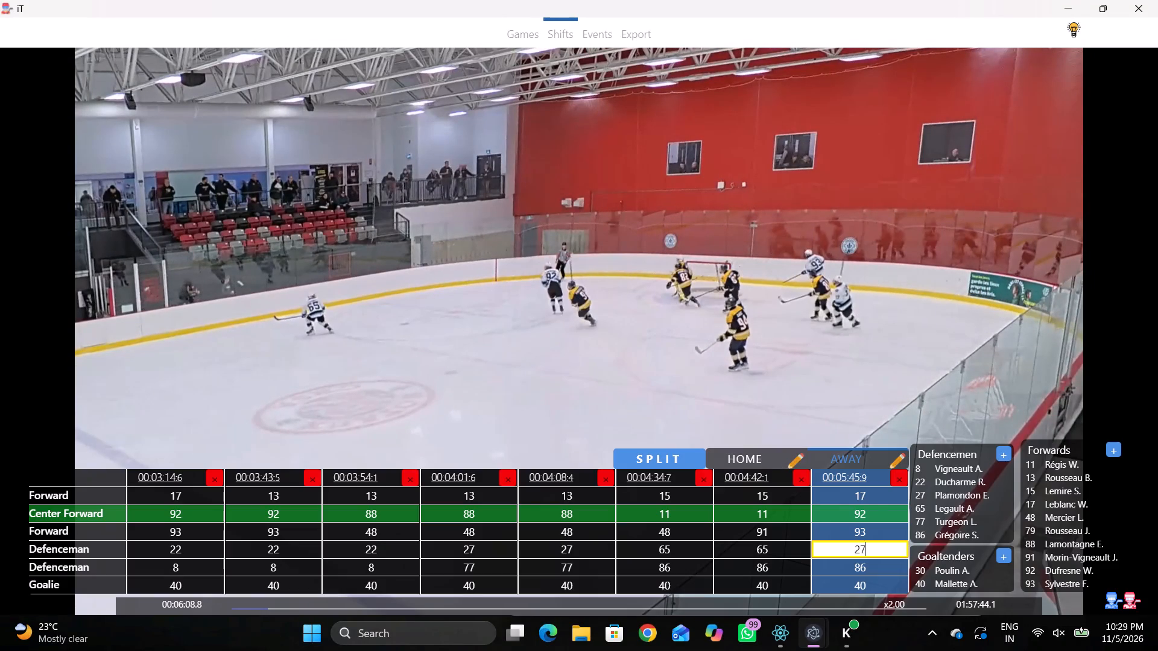
click(937, 509)
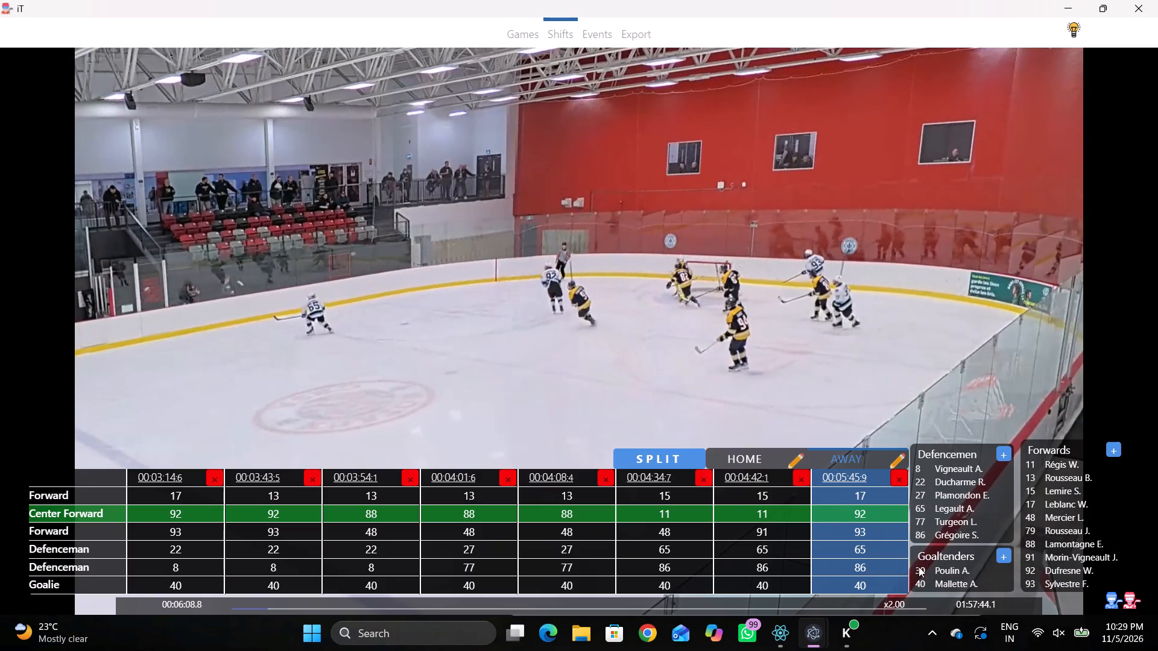
Replay the footage from the 00:04:34.7 Away line to examine which Away defenders are on the ice around that change.
click(667, 476)
key(shift+d)
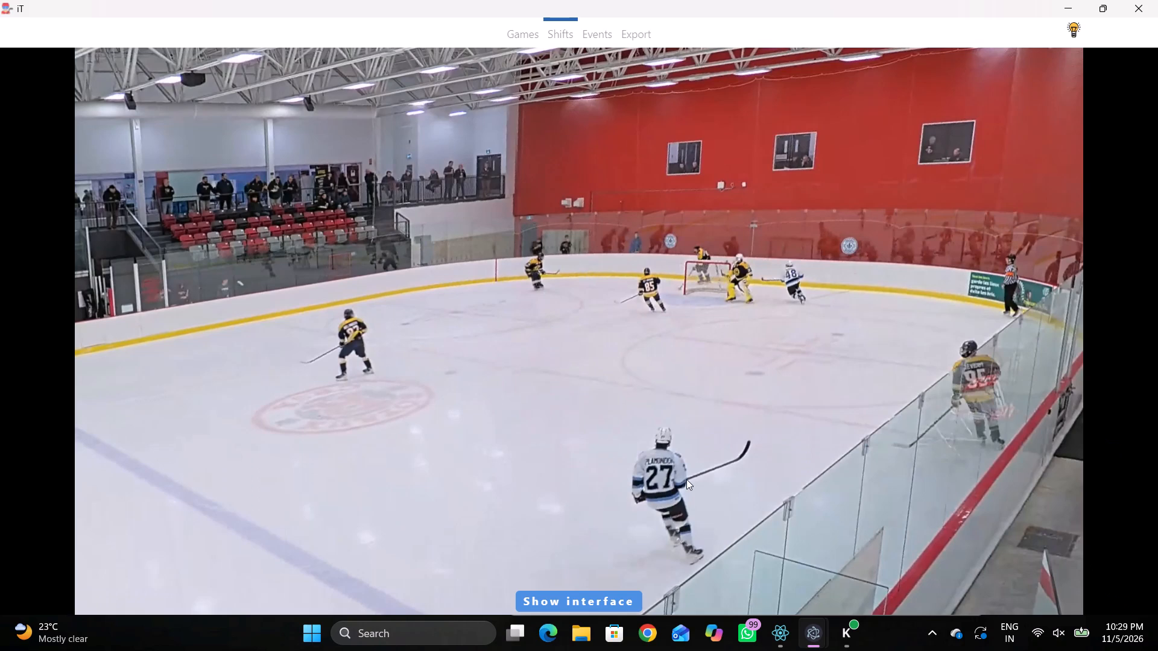
key(space)
key(space)
key(shift+d)
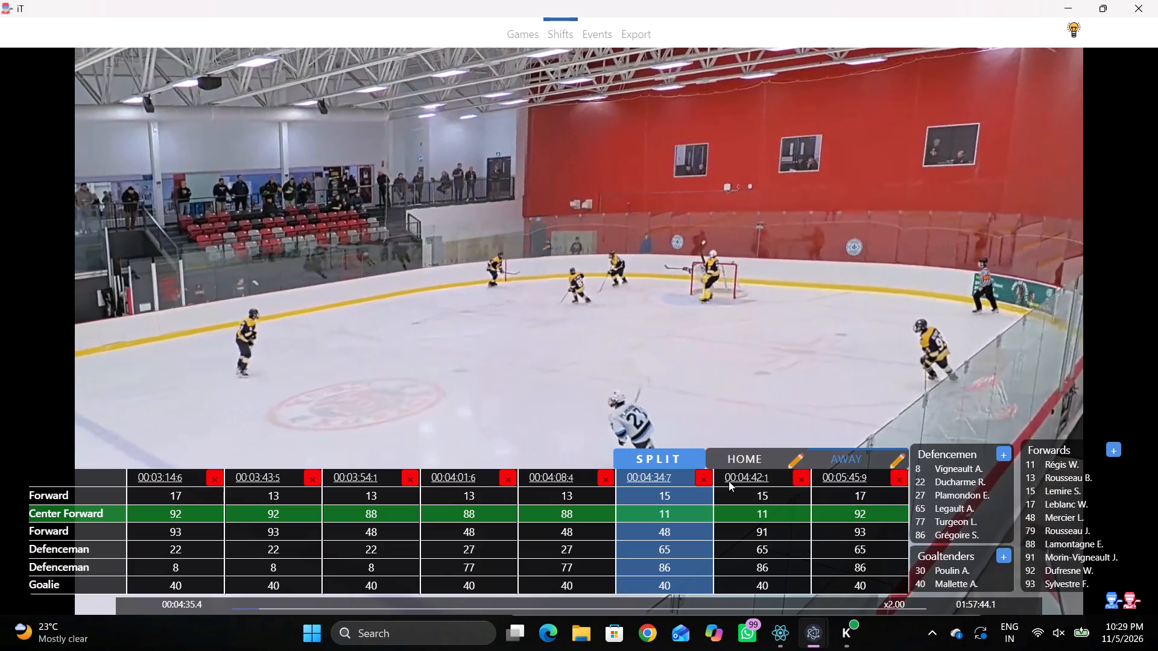
text(D)
key(space)
key(space)
key(space)
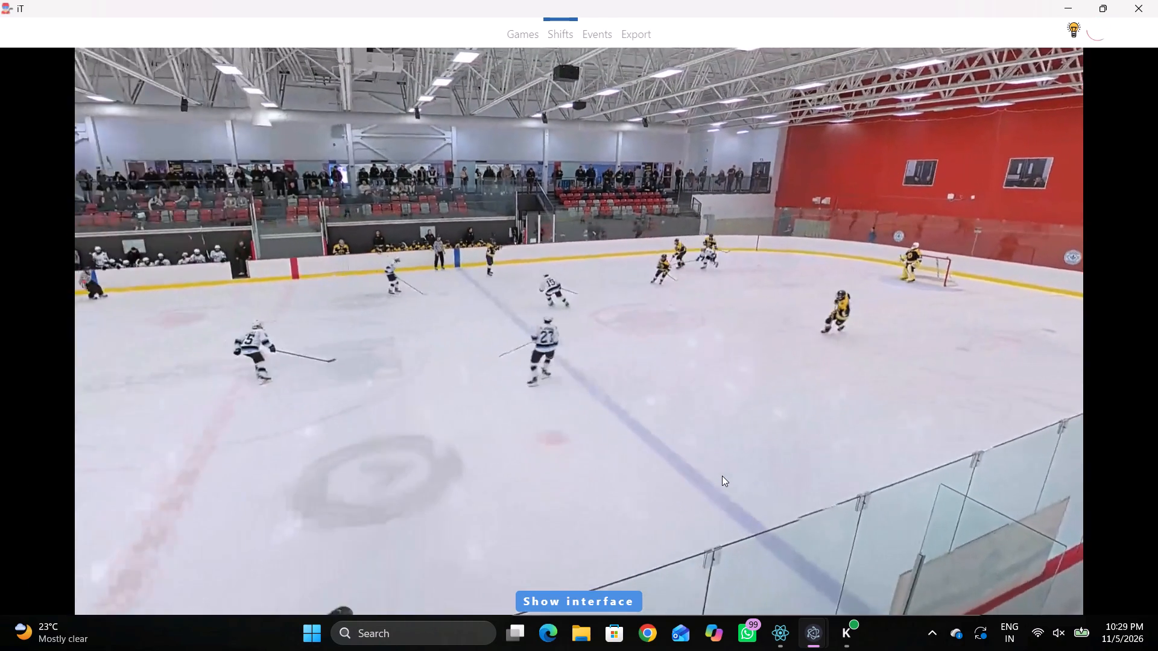
key(space)
key(space)
key(space)
key(space)
key(space)
key(space)
key(space)
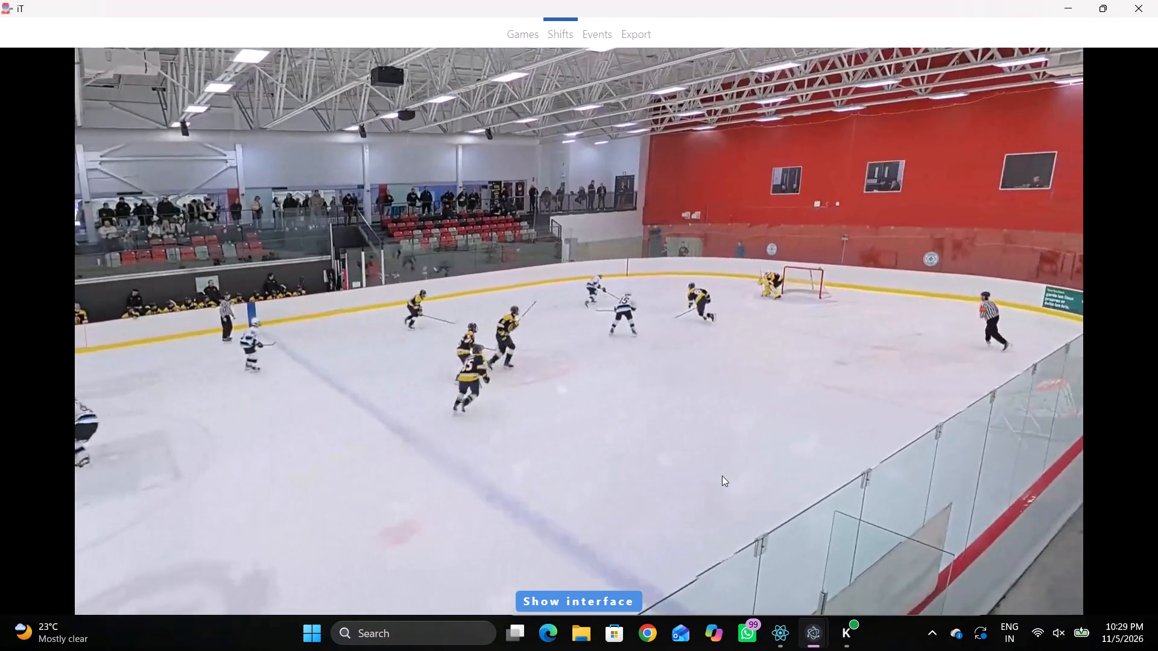
key(space)
key(space)
key(shift+d)
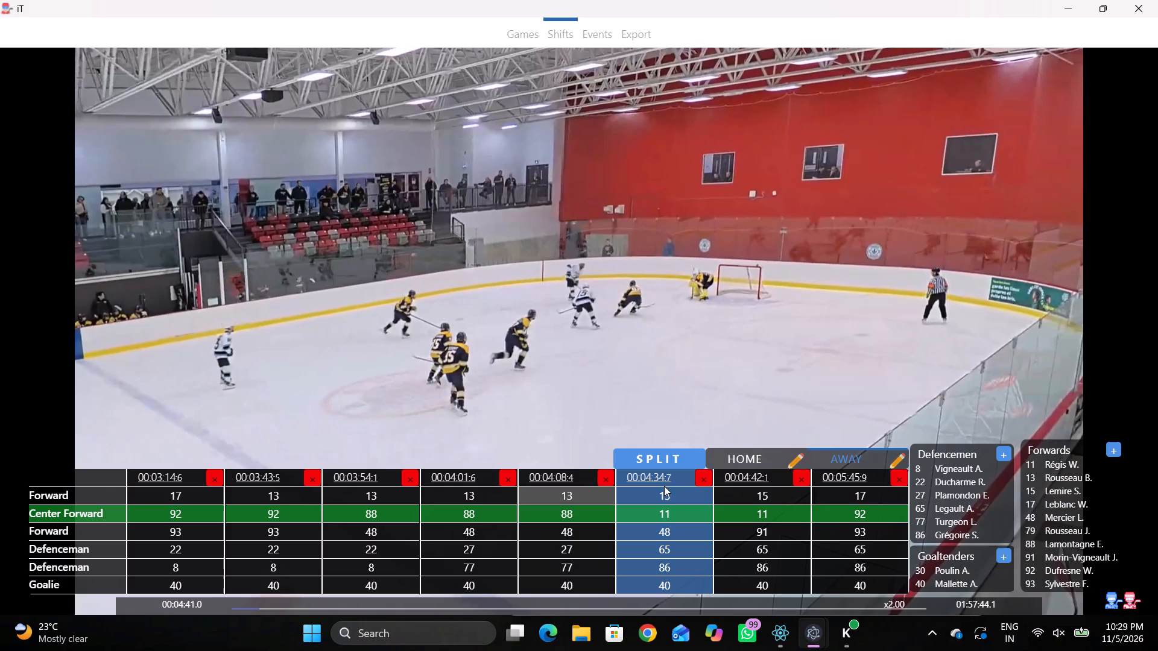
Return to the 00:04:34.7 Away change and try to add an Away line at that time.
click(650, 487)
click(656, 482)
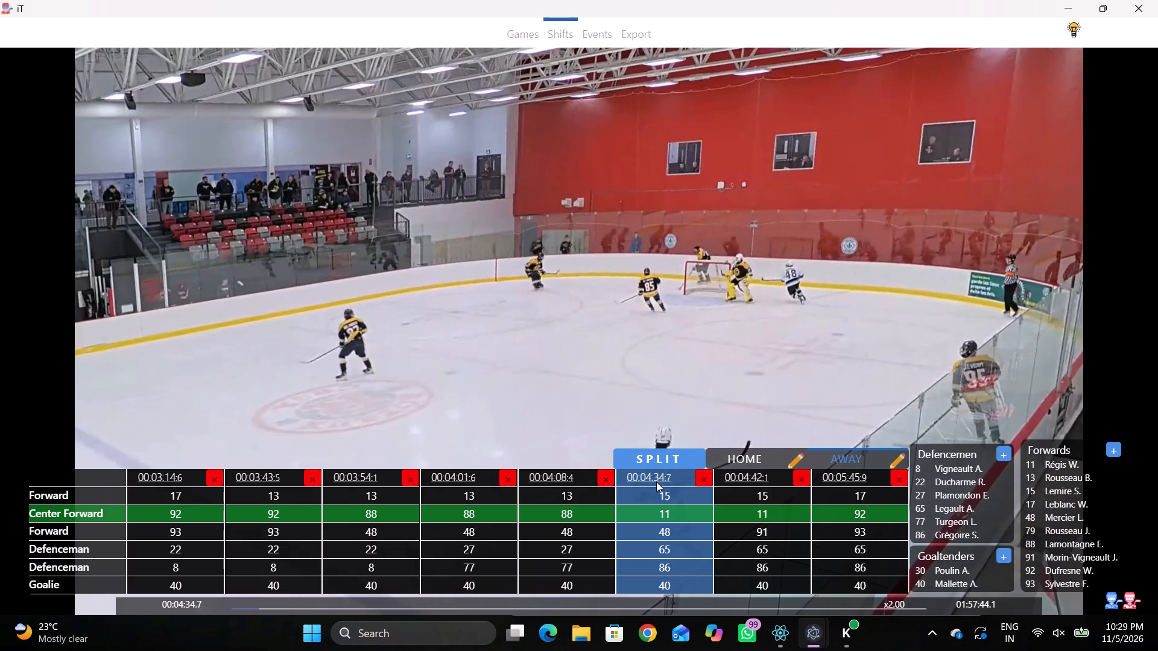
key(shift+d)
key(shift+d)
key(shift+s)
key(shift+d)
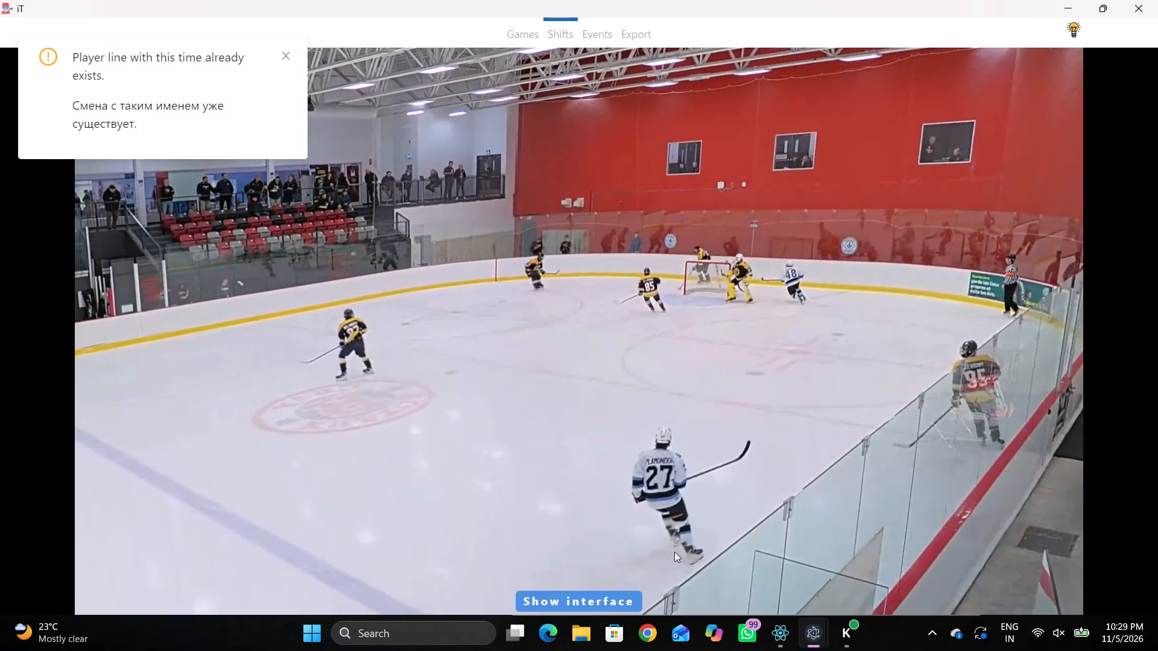
Set the first Defenceman in the 00:04:34.7 Away line to 27.
key(shift+d)
click(670, 545)
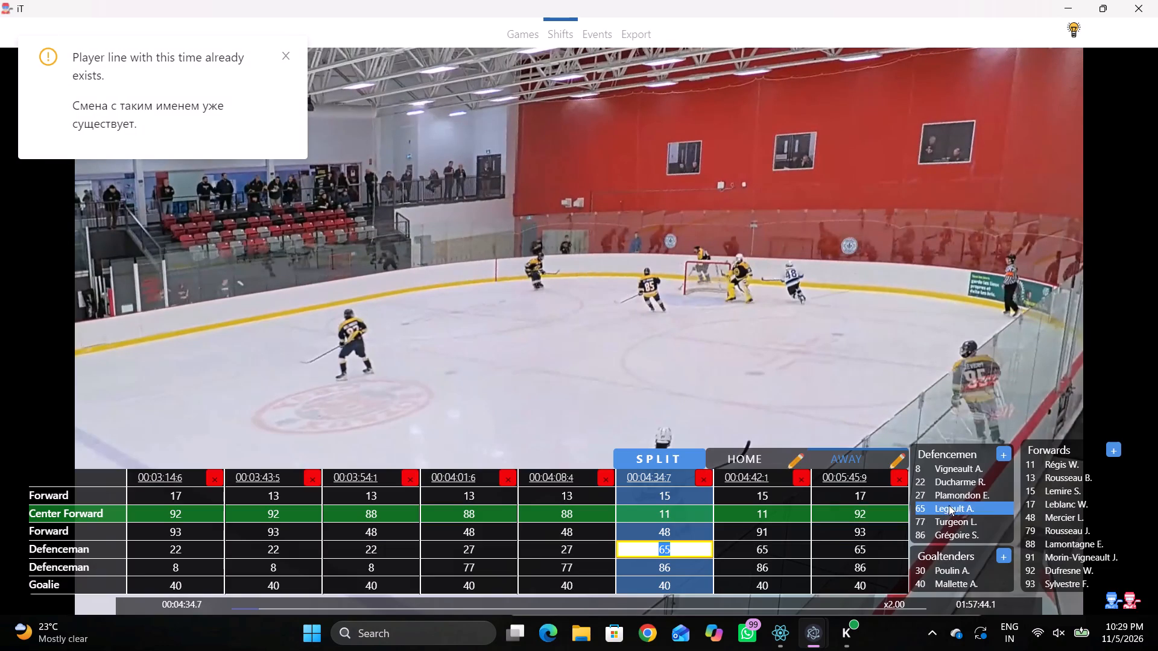
key(shift+d)
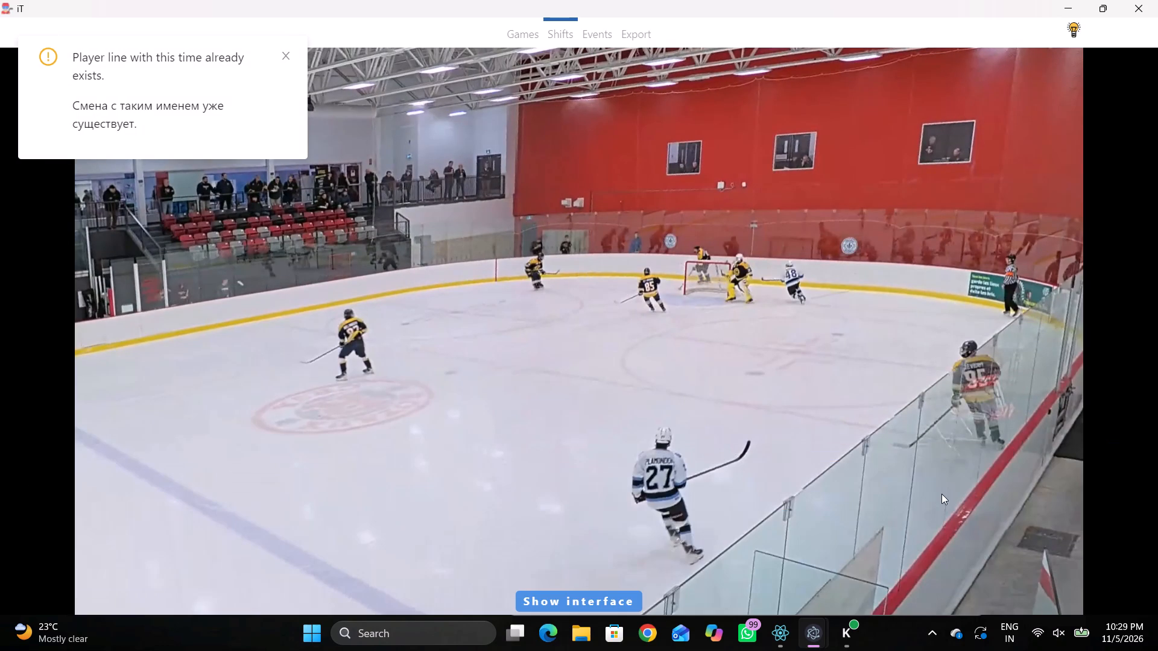
key(q)
key(shift+d)
drag(677, 532, 677, 553)
click(664, 551)
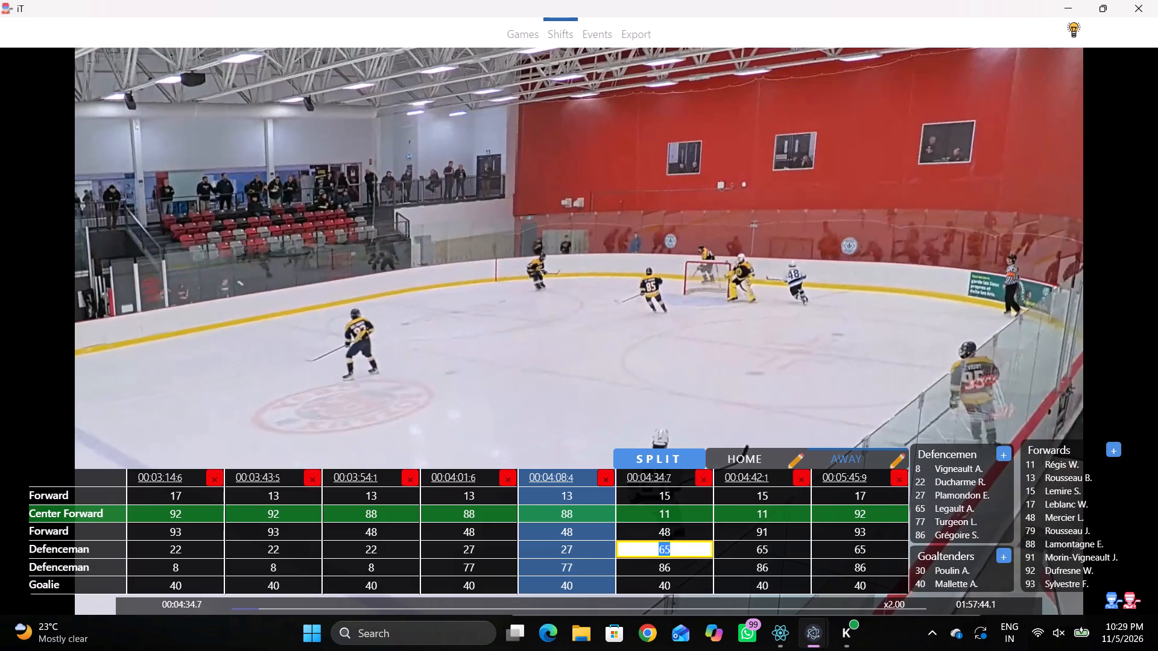
click(951, 492)
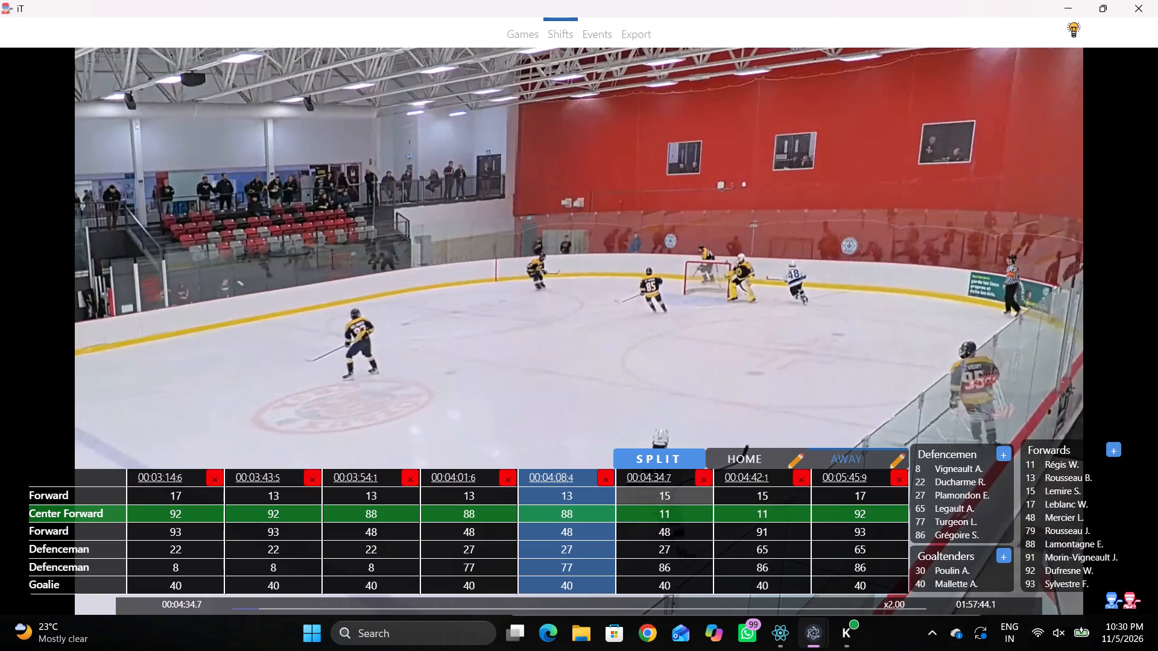
Play on from the 00:04:34.7 Away line and add an Away line at 00:04:40.6.
key(space)
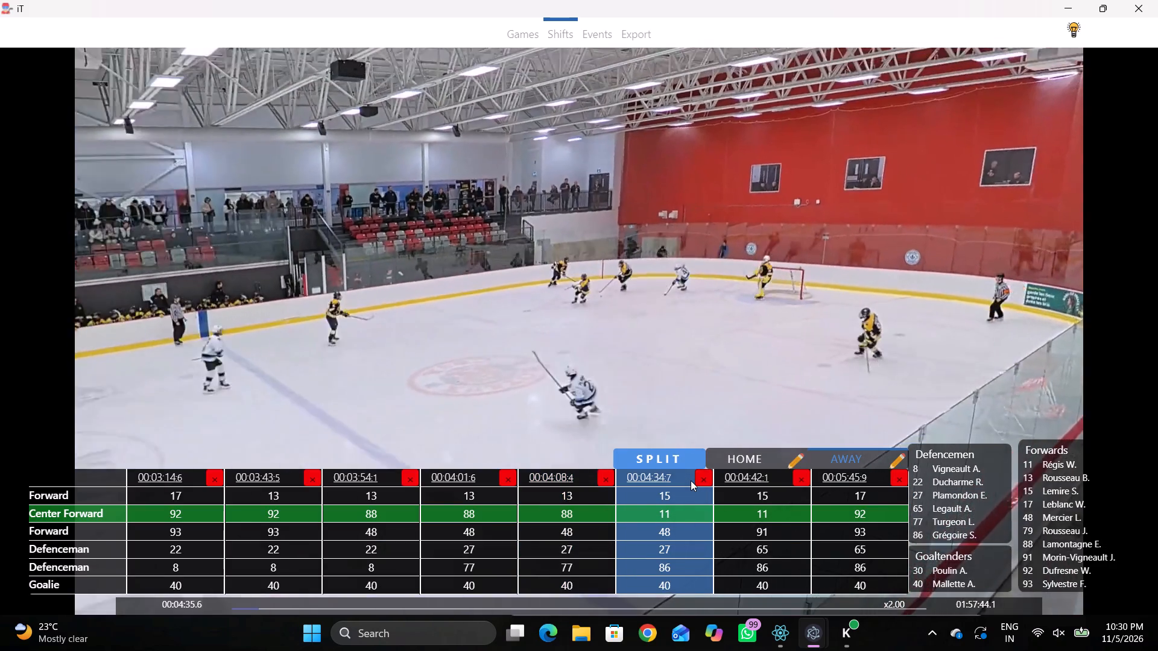
text(D)
key(space)
key(space)
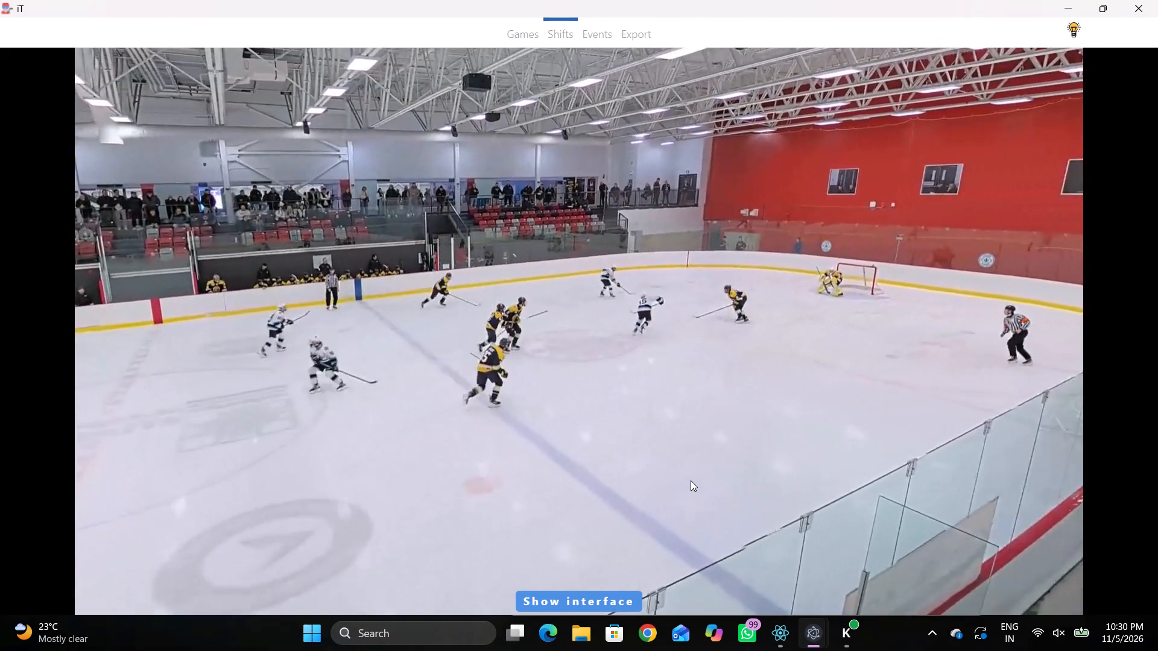
key(space)
key(shift+d)
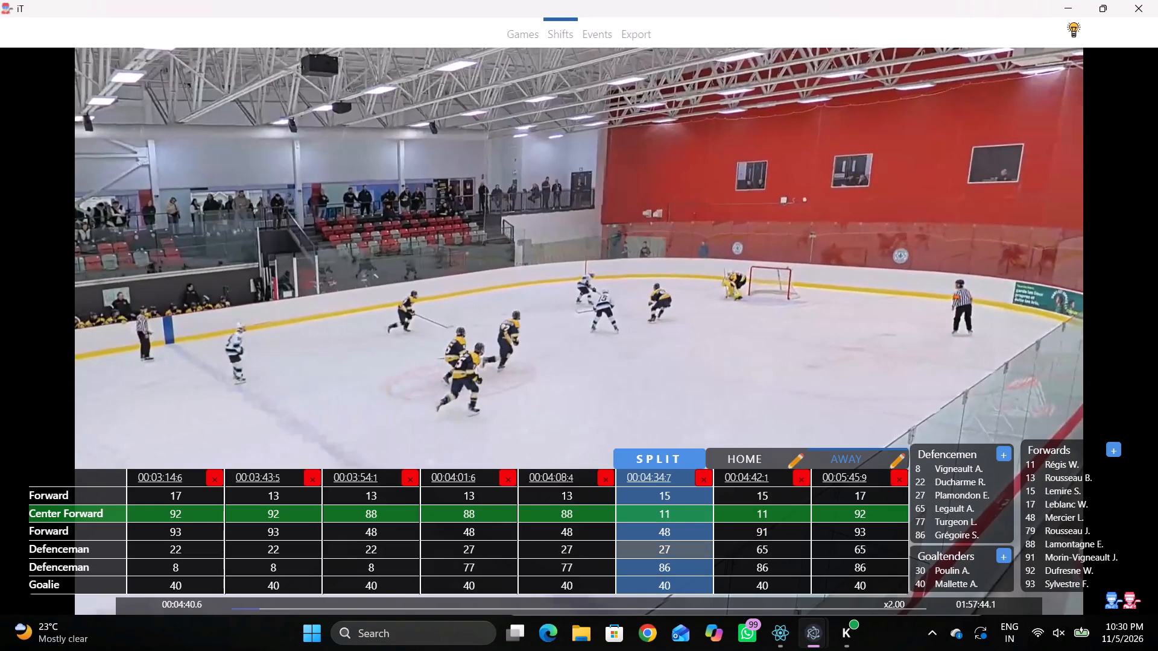
key(shift+s)
key(shift+d)
key(shift+d)
key(shift+d)
Check the defenders' numbers in the footage and set the second Defenceman to 65 in the 00:04:34.7 and 00:04:40.6 Away lines.
key(space)
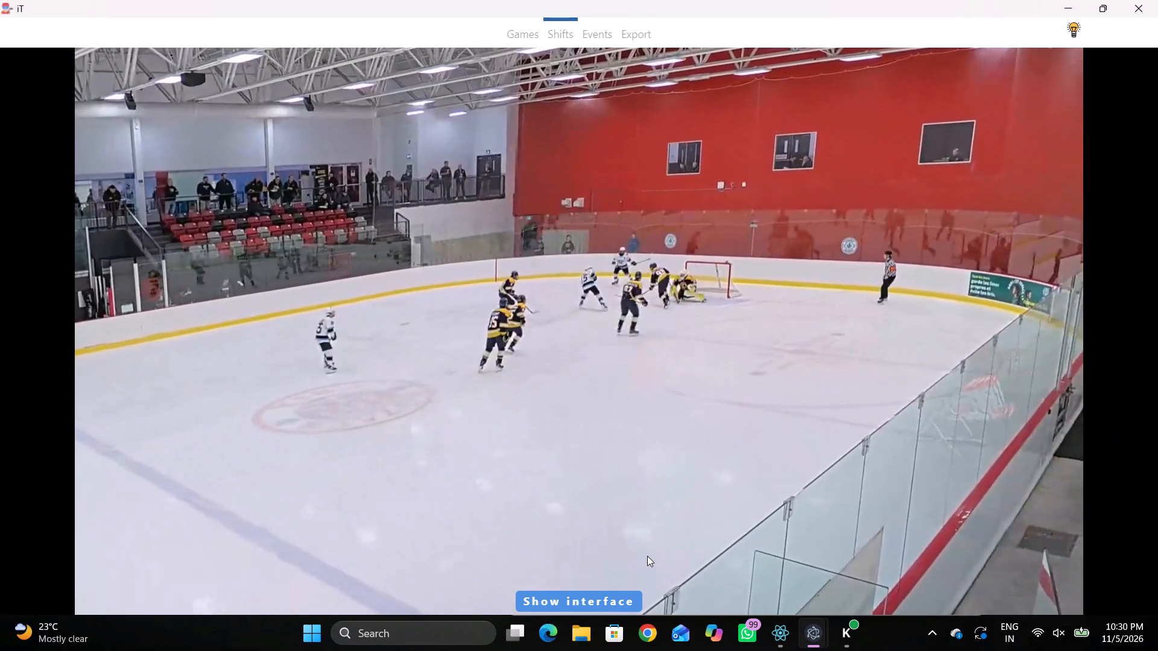
key(space)
key(space)
key(space)
key(q)
key(q)
key(q)
key(q)
key(q)
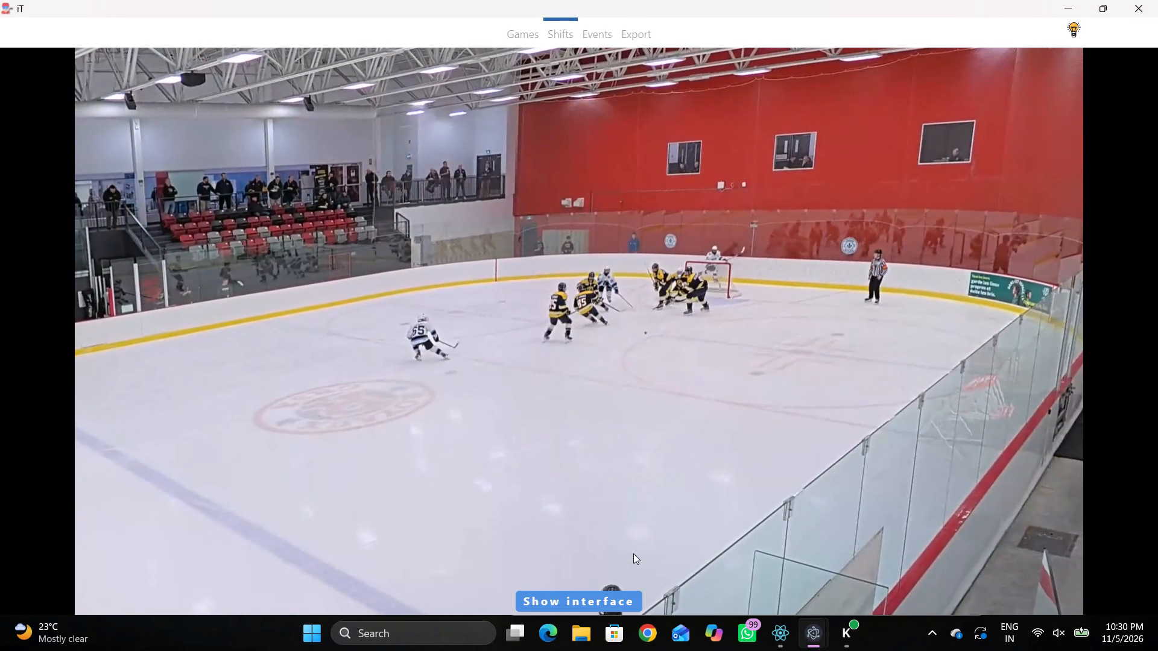
key(shift+d)
click(765, 553)
drag(683, 547, 676, 547)
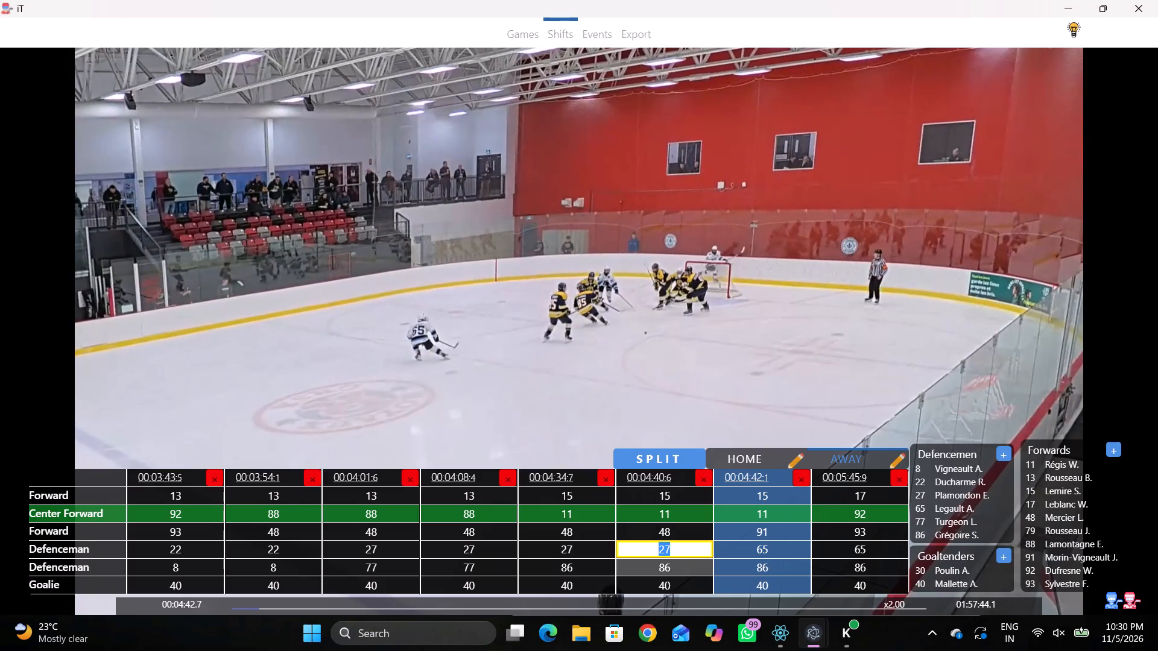
click(674, 551)
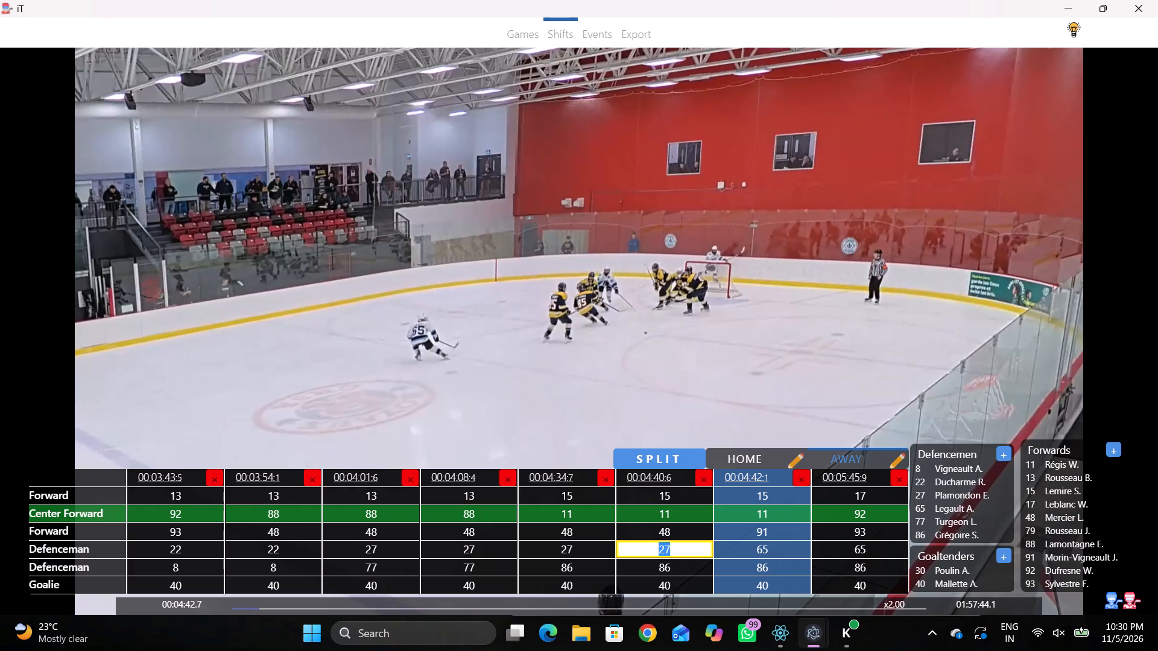
click(674, 549)
click(553, 565)
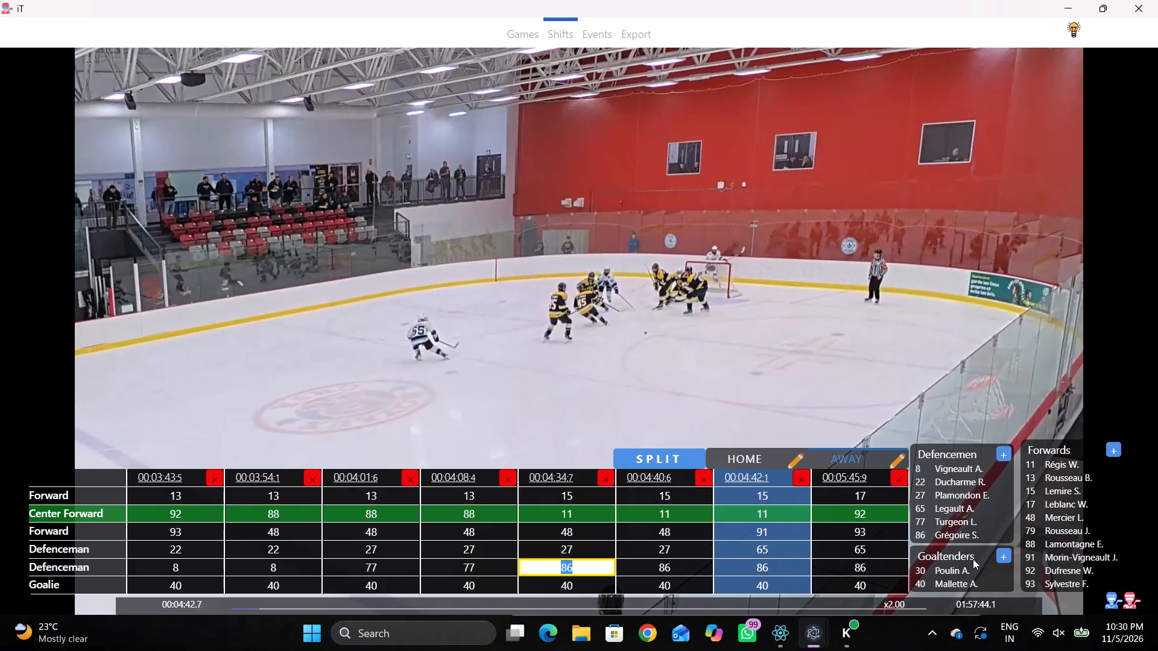
click(973, 511)
click(699, 573)
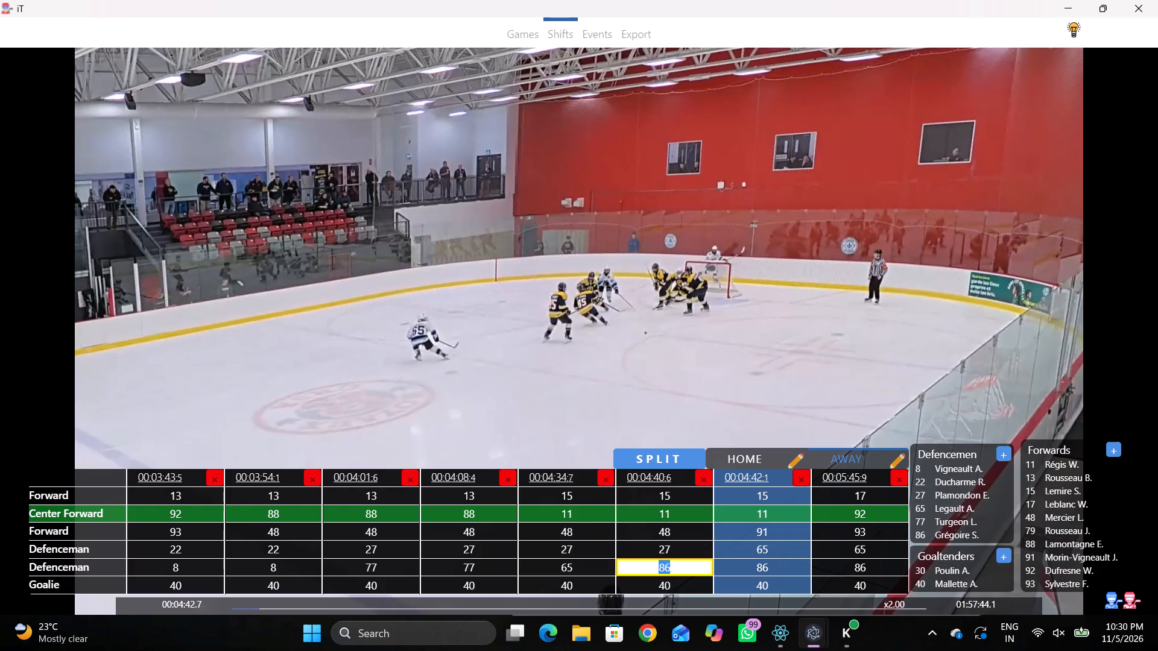
click(944, 504)
Replay the footage from the 00:04:40.6 Away line and set its first Defenceman to 86.
click(659, 476)
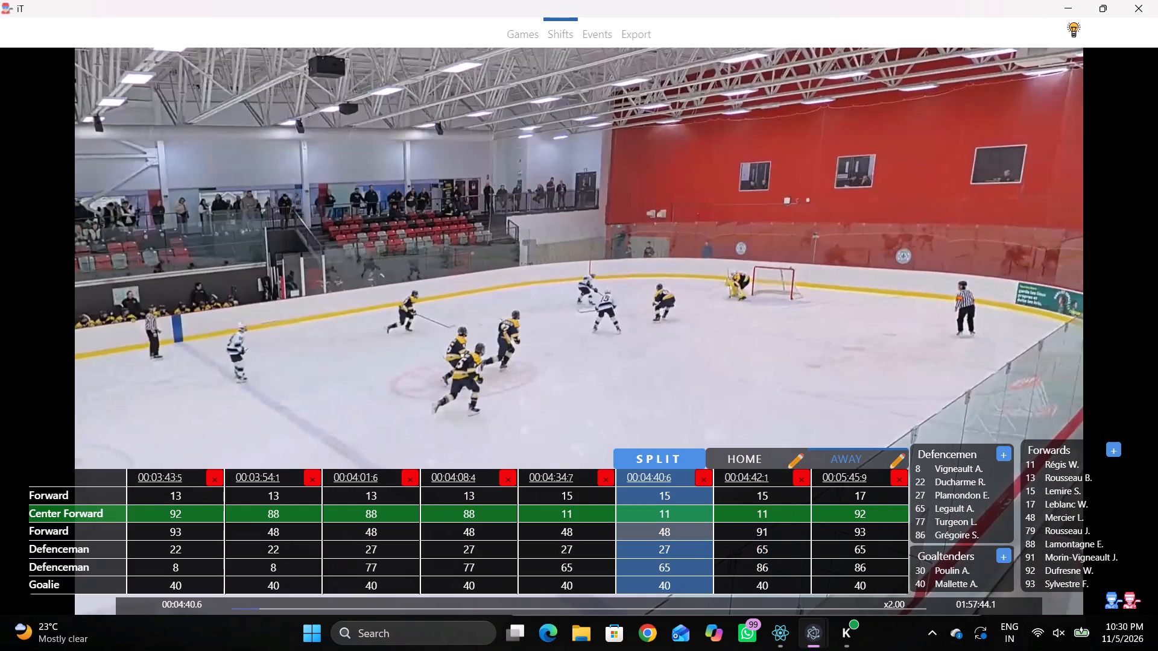
text(D)
key(space)
key(space)
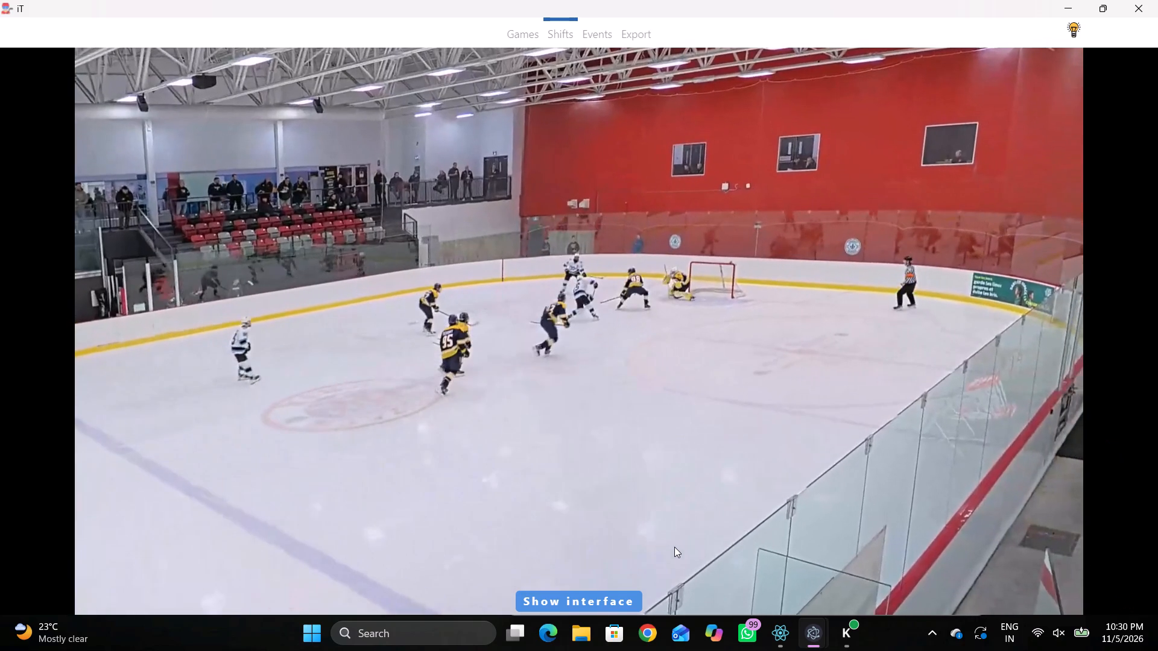
key(shift+d)
click(669, 552)
click(941, 530)
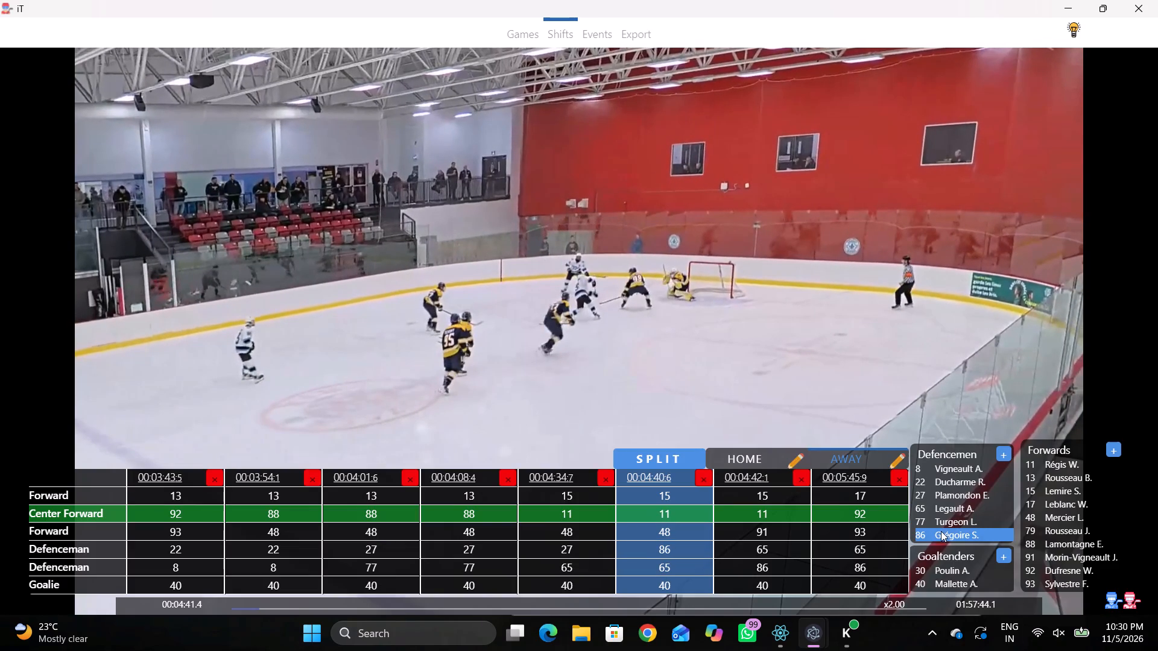
Go to the 00:05:45.9 Away line, play on, and add an Away line at 00:06:08.1.
double_click(835, 474)
text(D v)
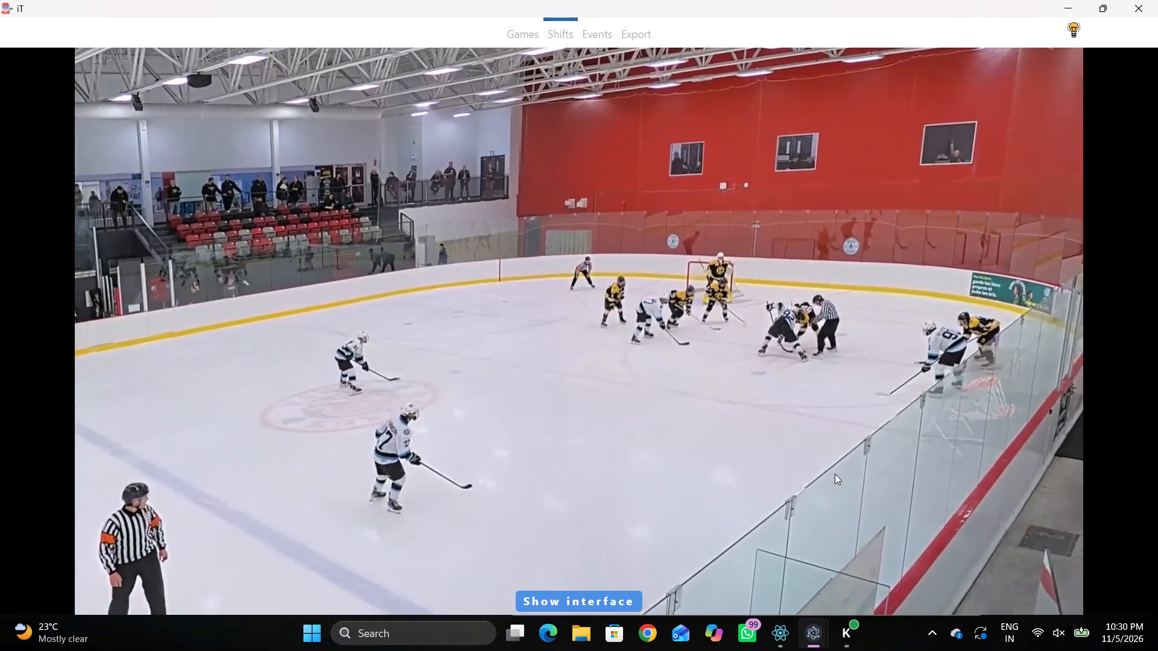
key(r)
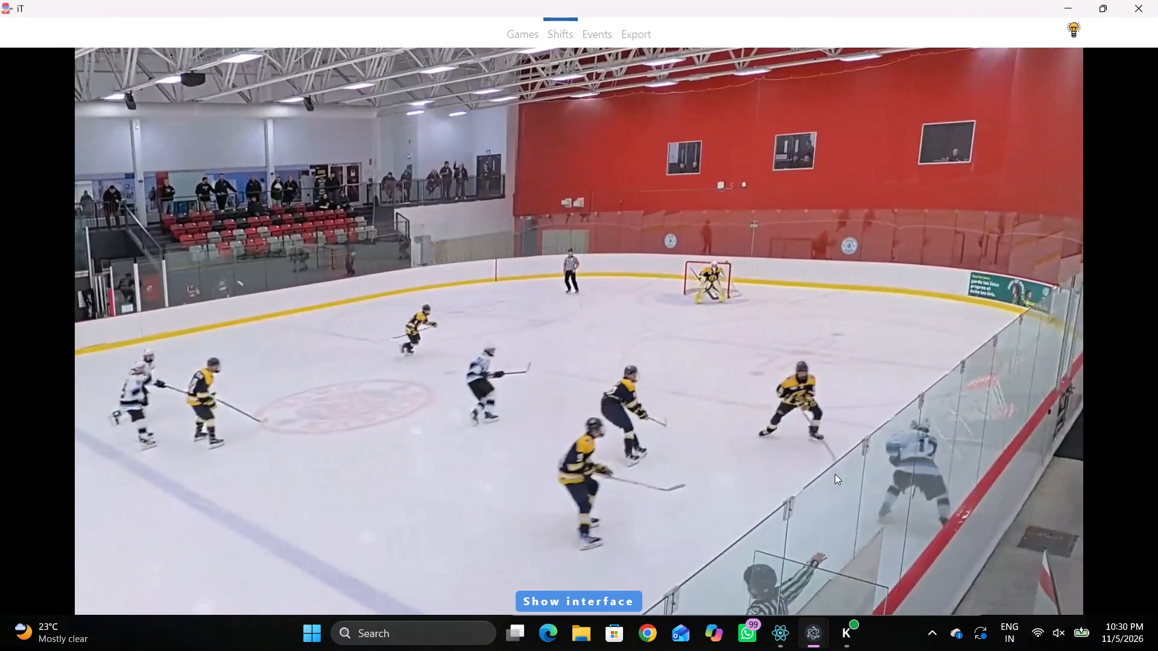
key(space)
key(space)
key(space)
text(SDD DD)
Check the defenders in the footage after the 00:06:08.1 change and set the second Defenceman in the 00:05:45.9 Away line to 27.
key(space)
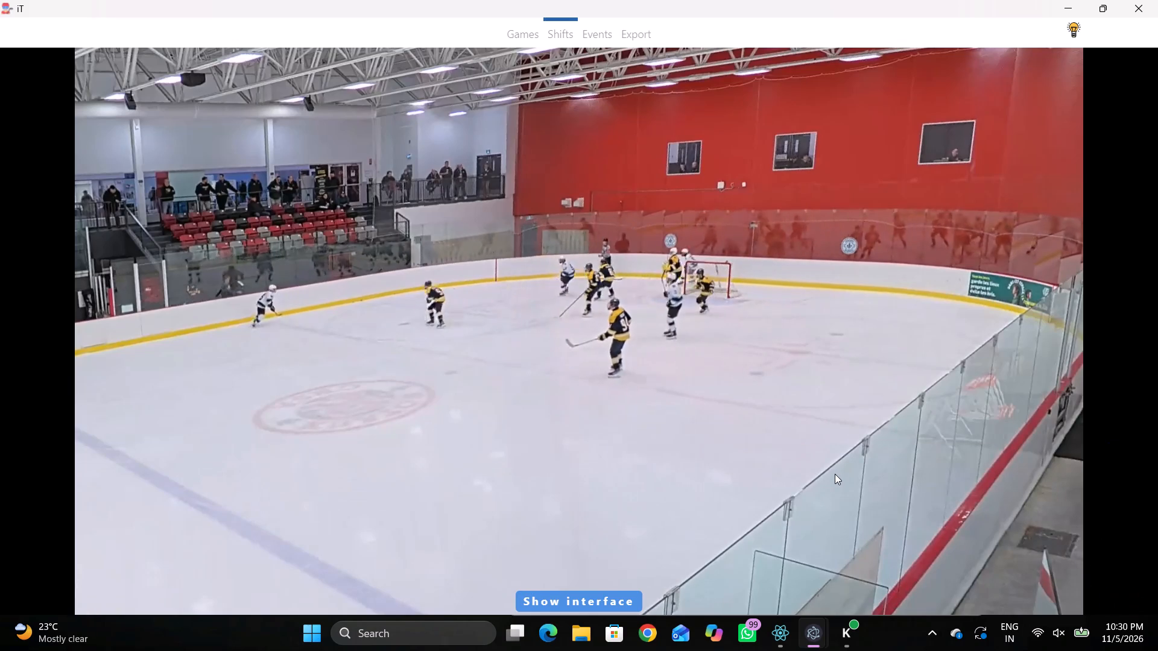
key(space)
key(space)
key(space)
text(qqqqD)
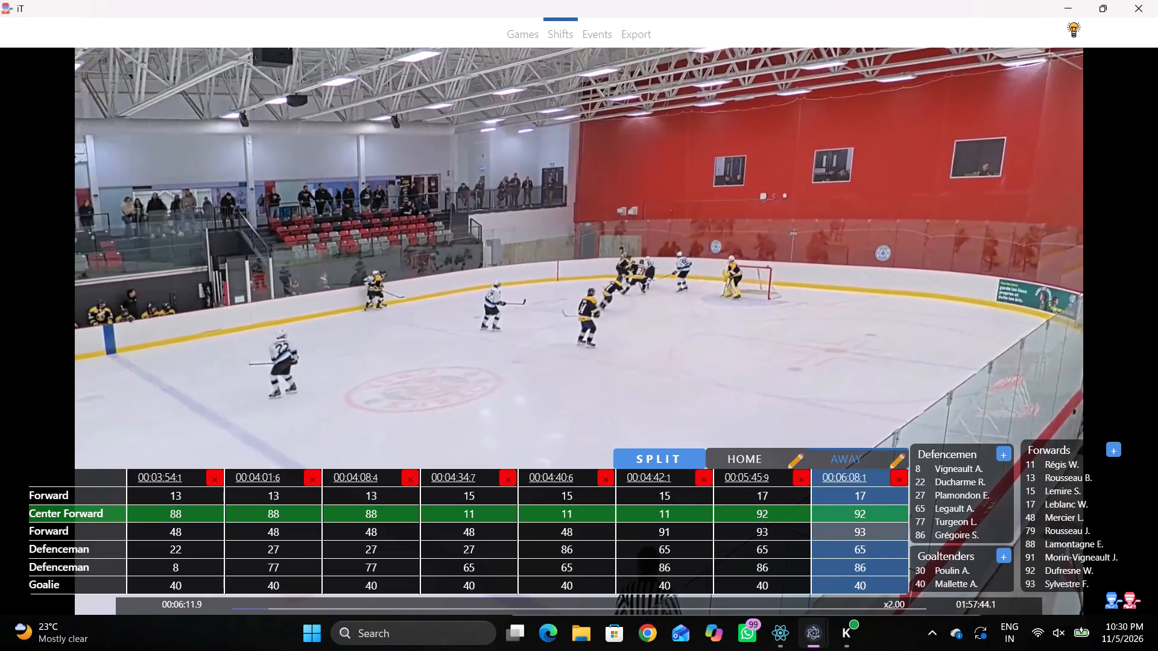
click(866, 560)
click(760, 565)
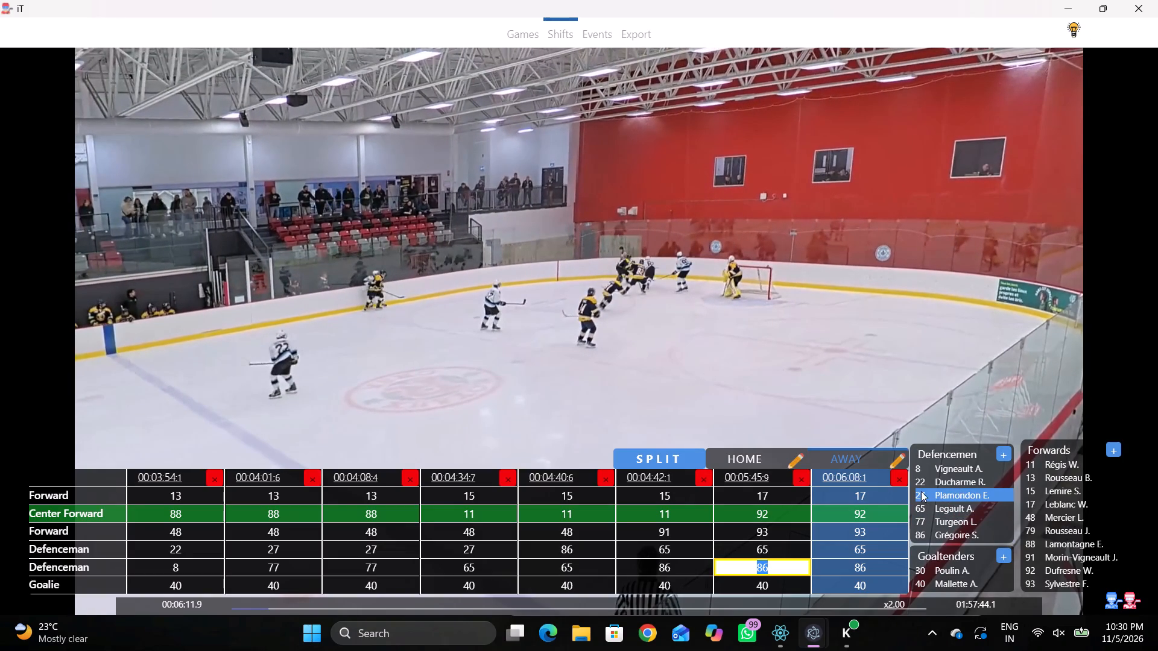
click(921, 491)
Set the second Defenceman in the 00:06:08.1 Away line to 22.
click(865, 561)
click(938, 497)
key(2)
key(2)
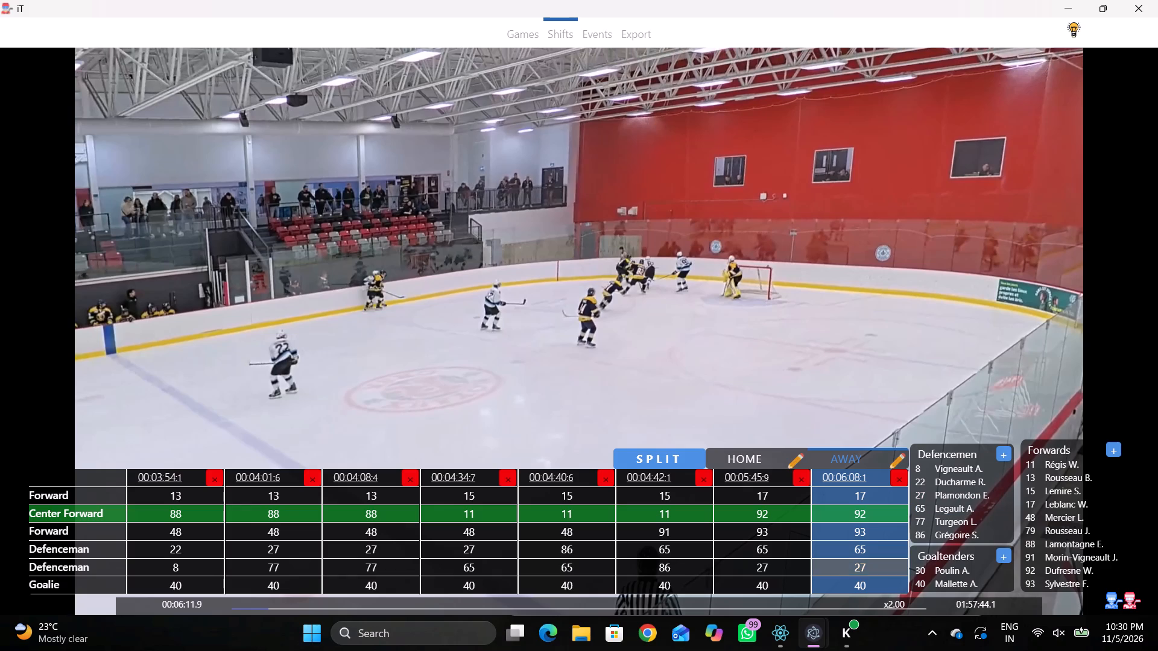
click(871, 563)
key(2)
key(2)
Review the footage at the 00:05:45.9 and 00:06:08.1 Away lines, play on, and add an Away line at 00:06:39.2.
click(761, 479)
key(shift+d)
key(shift+d)
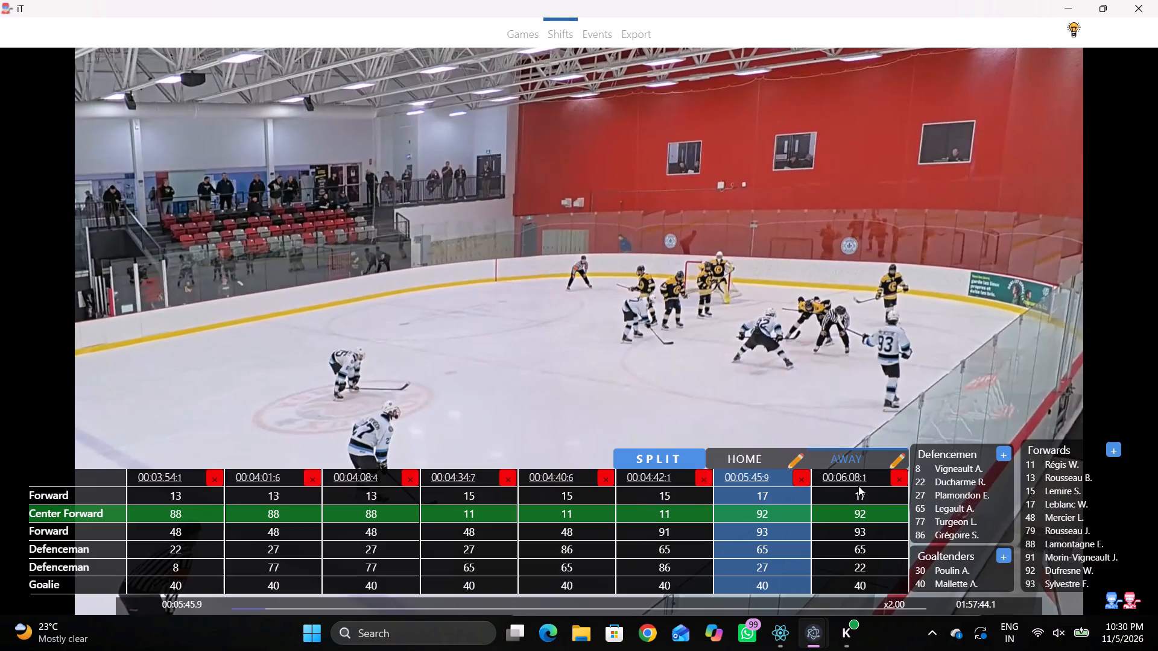
click(872, 482)
key(shift+d)
key(space)
key(v)
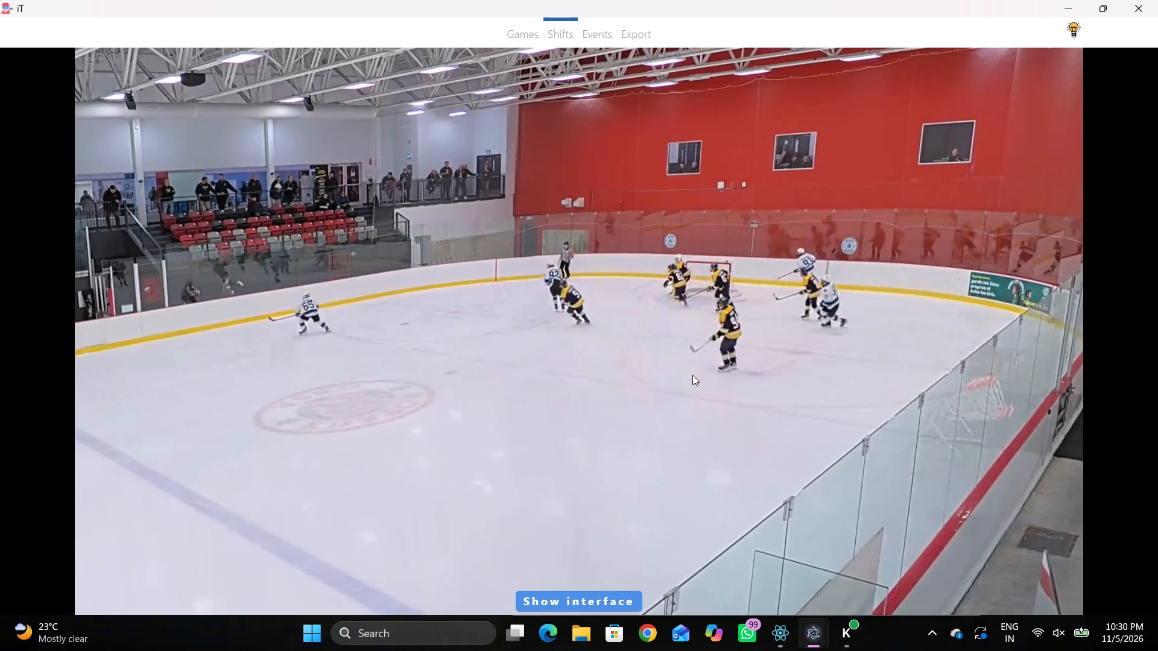
key(space)
key(space)
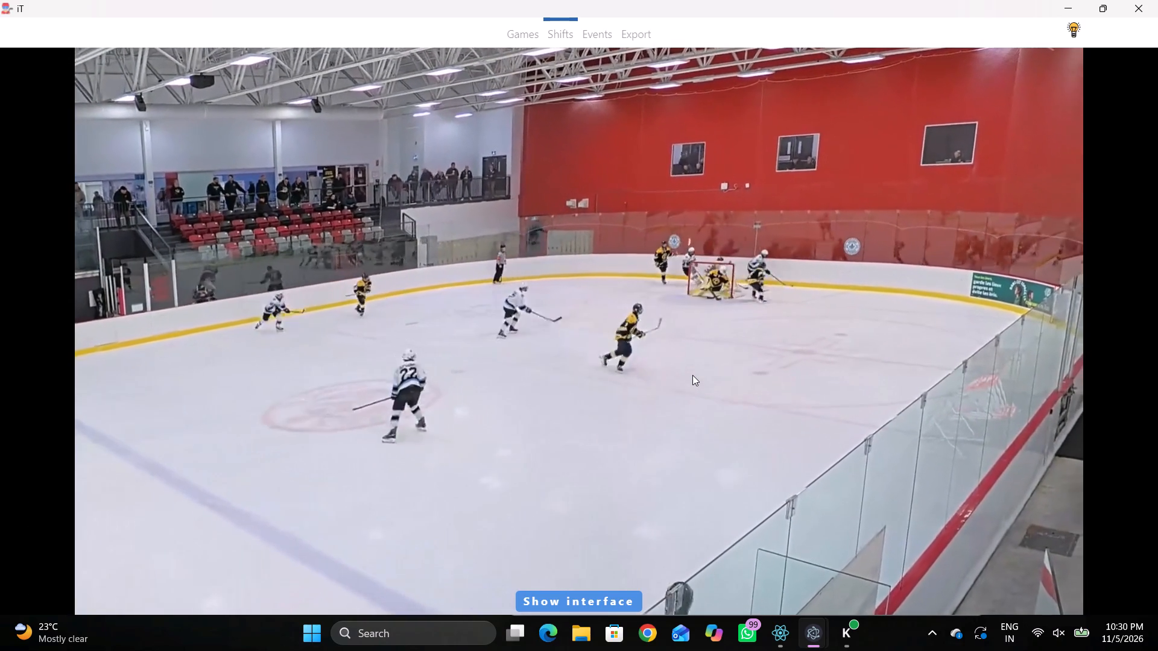
key(space)
key(space)
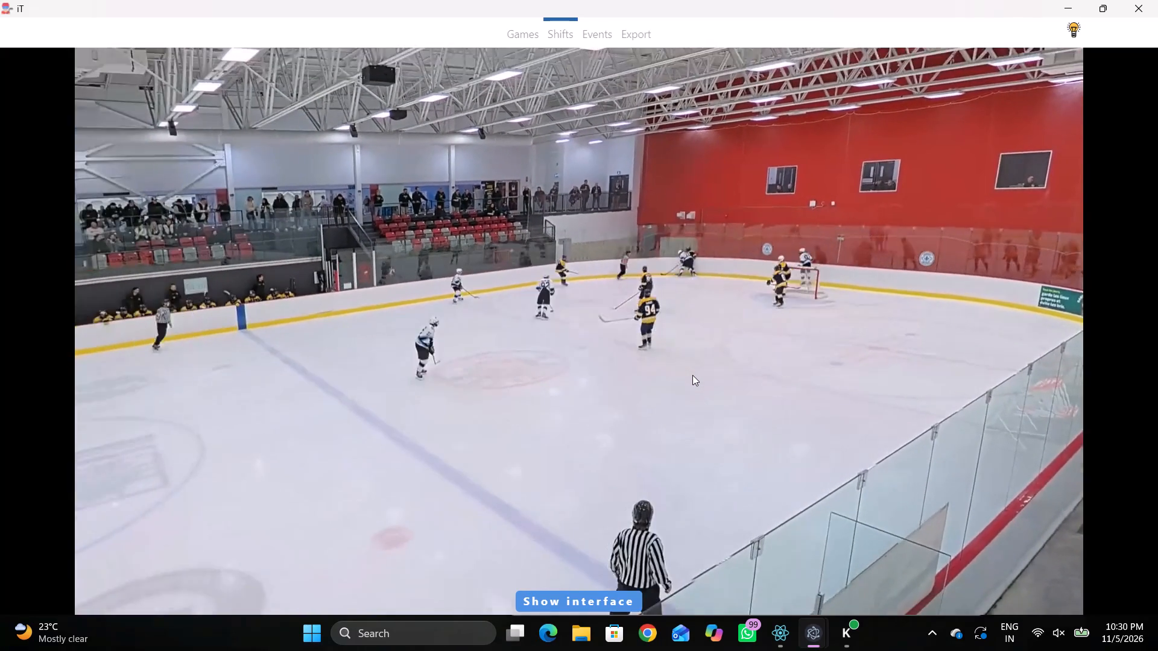
key(space)
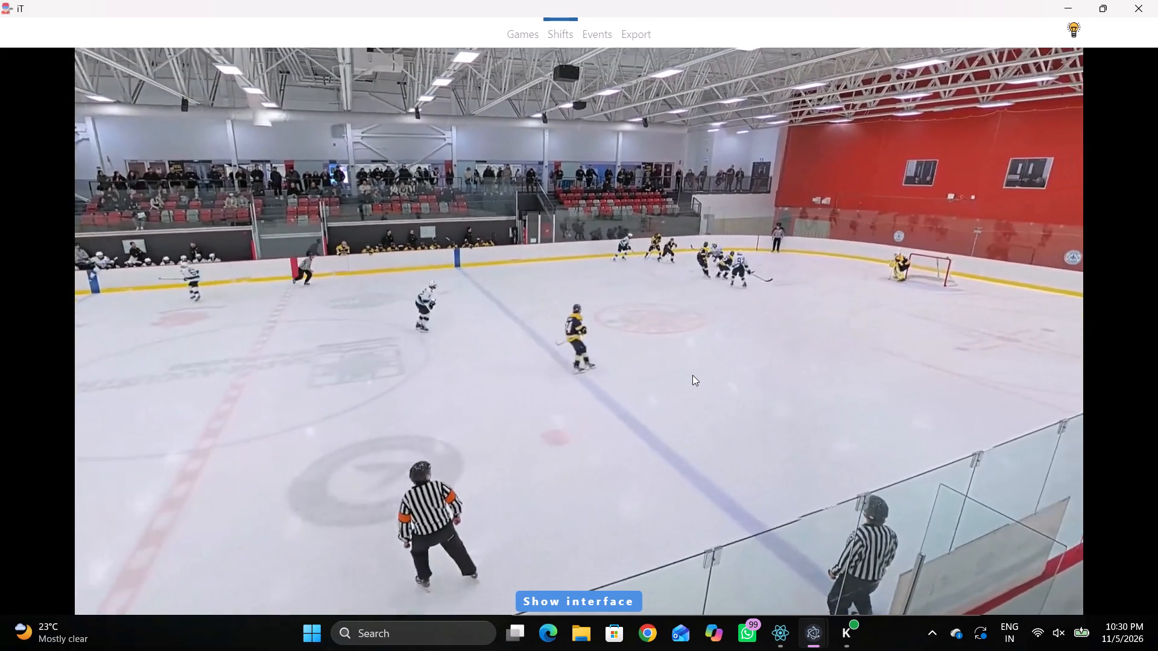
key(space)
key(space)
text(qr S)
key(shift+d)
key(shift+d)
Check the defender coming on in the footage and set the first Defenceman in the 00:06:39.2 Away line to 8.
key(space)
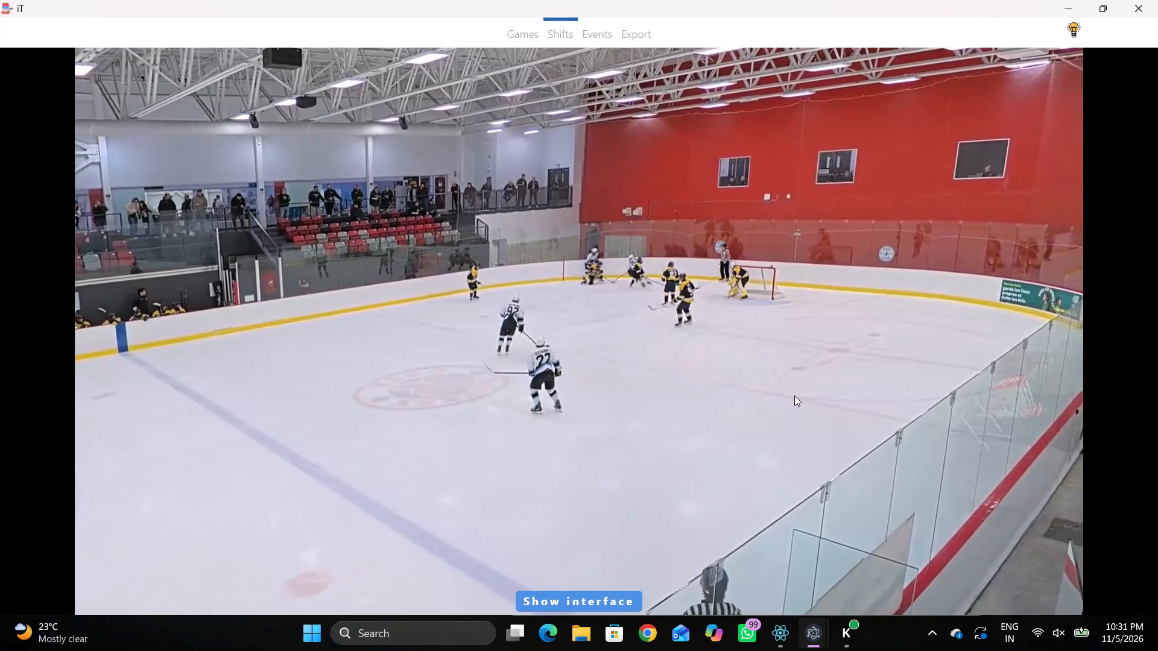
key(space)
key(shift+d)
key(q)
key(q)
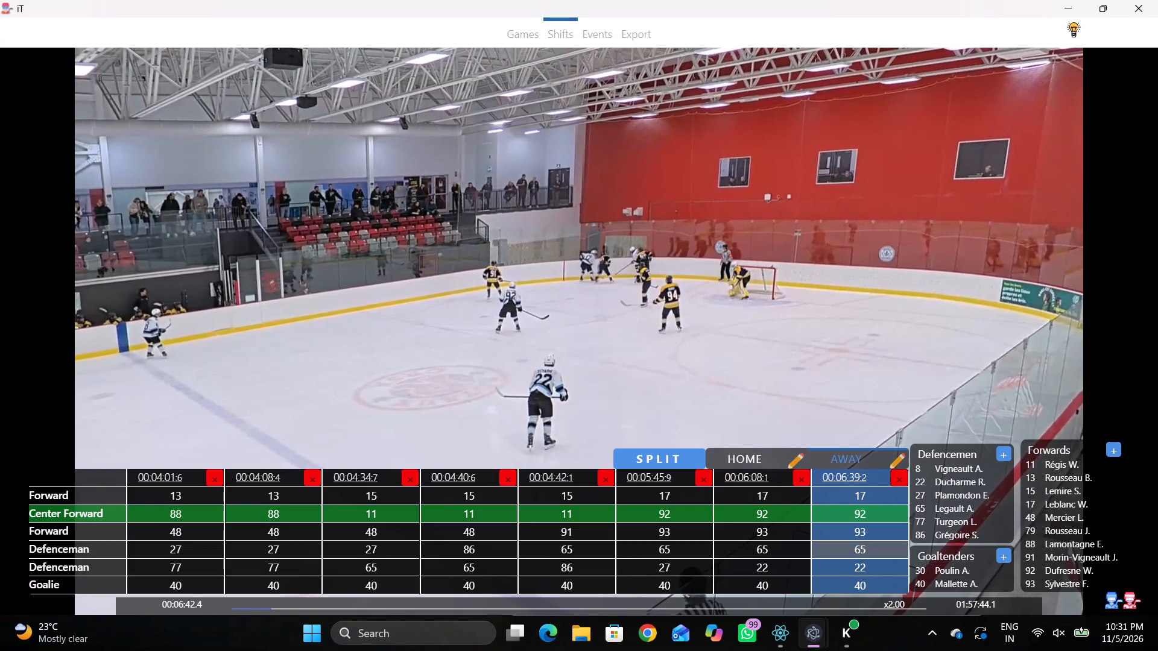
click(859, 547)
click(984, 467)
Play on through the footage to the next Away change and add an Away line at 00:06:54.6.
key(shift+d)
key(space)
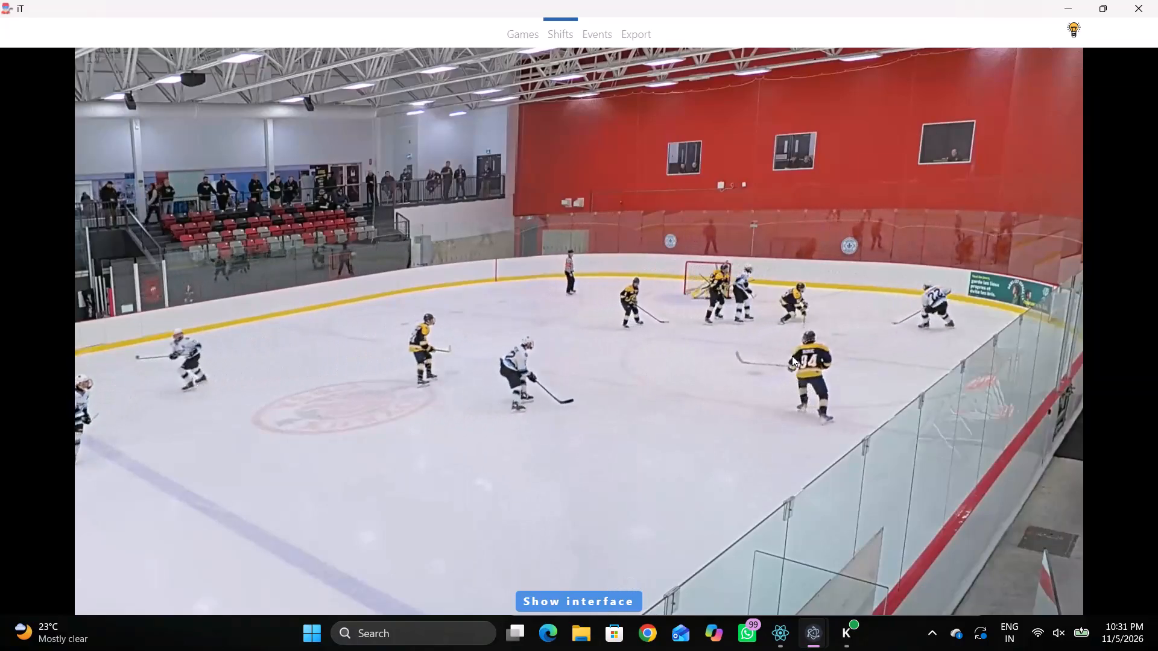
key(space)
text(q)
key(space)
key(space)
key(space)
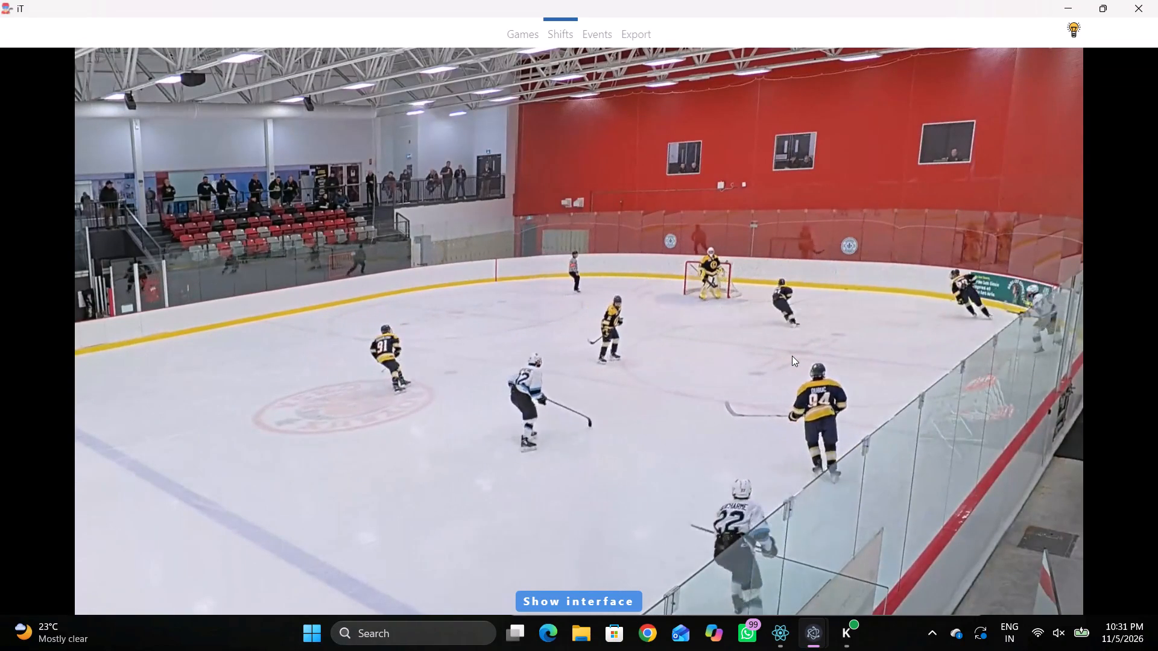
key(space)
text(SDD)
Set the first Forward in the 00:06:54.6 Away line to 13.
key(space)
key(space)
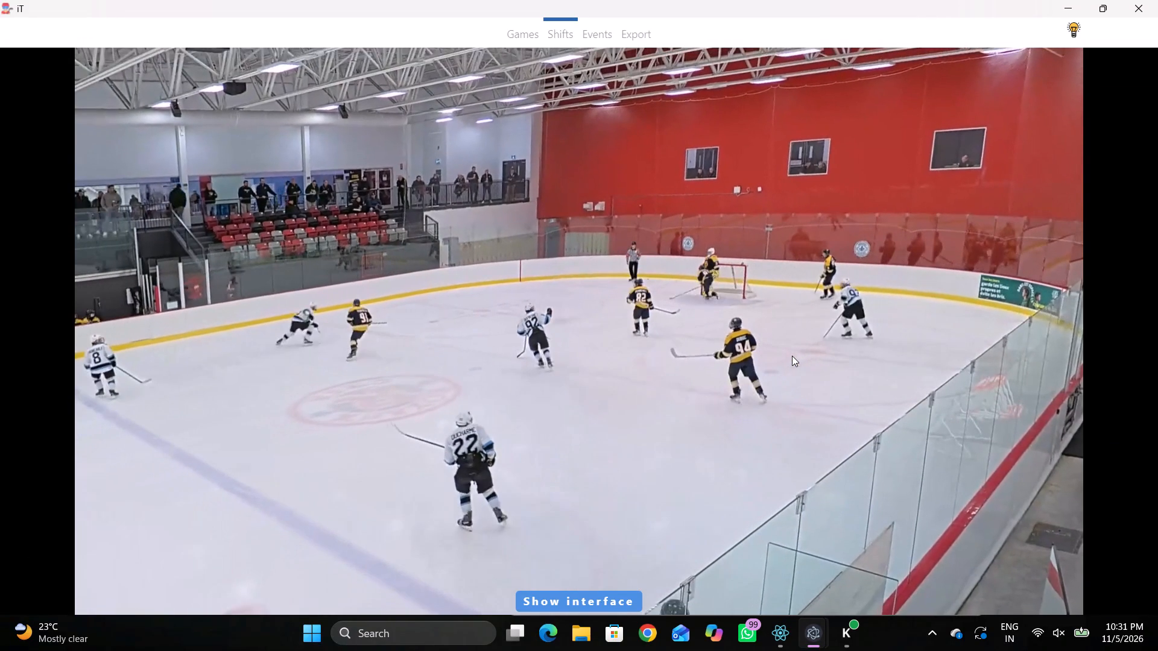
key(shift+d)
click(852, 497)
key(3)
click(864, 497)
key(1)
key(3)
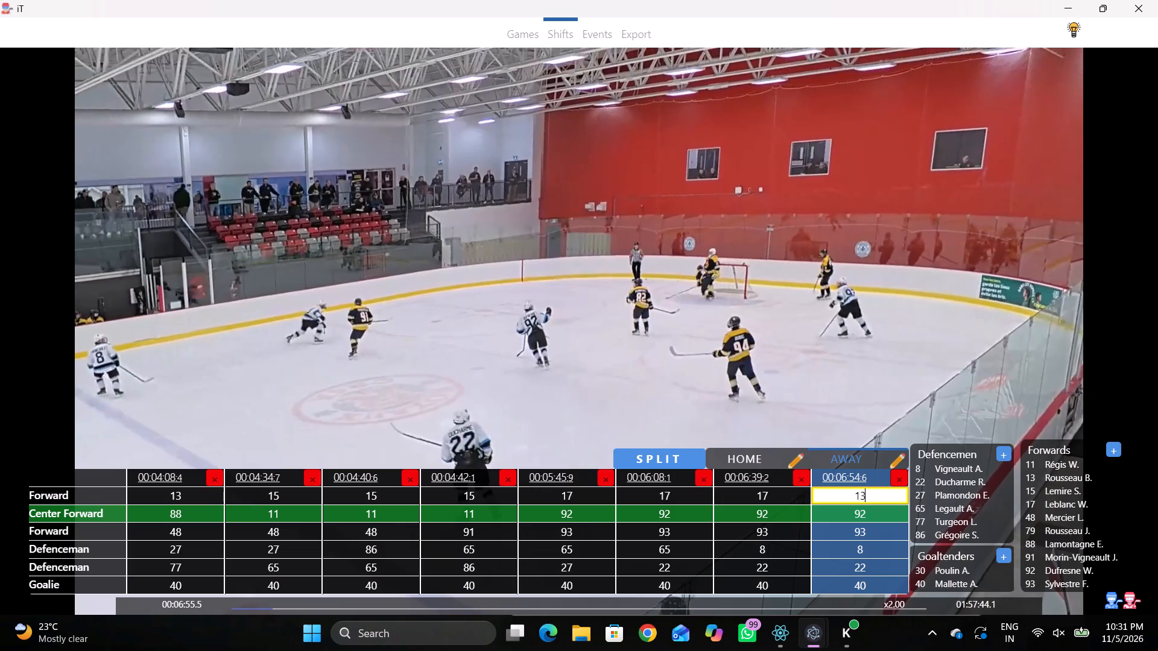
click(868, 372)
Play on to check the forward's number in the footage and set the first Forward in the 00:06:54.6 Away line to 48.
key(space)
key(space)
key(space)
key(space)
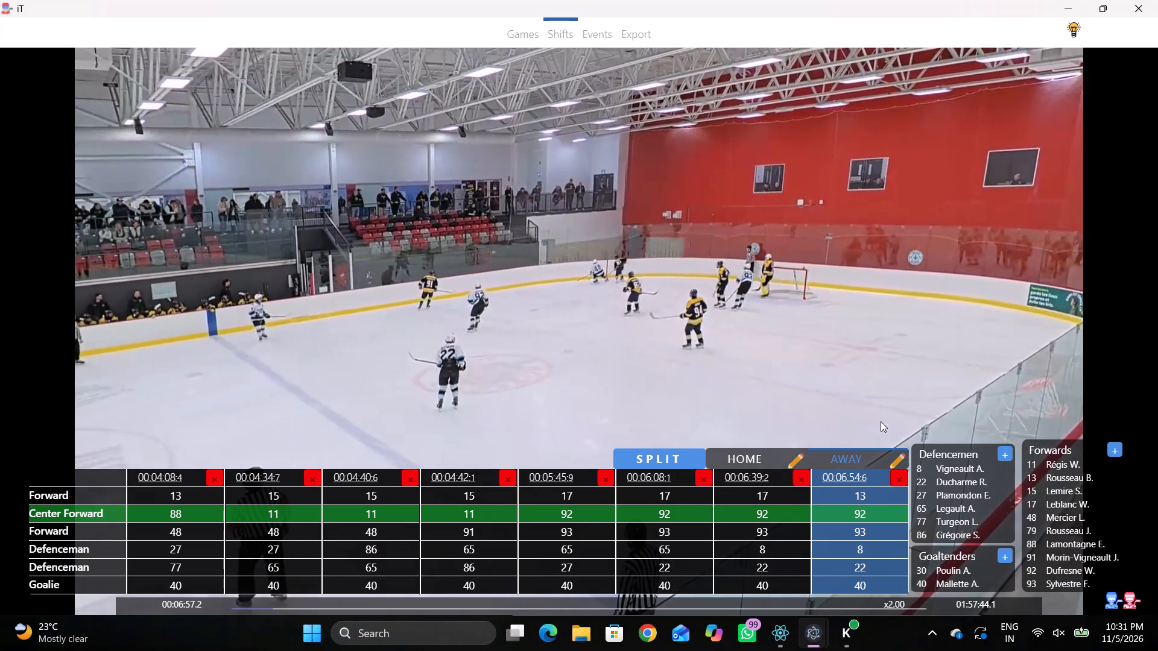
key(q)
click(865, 495)
click(1045, 521)
key(shift+d)
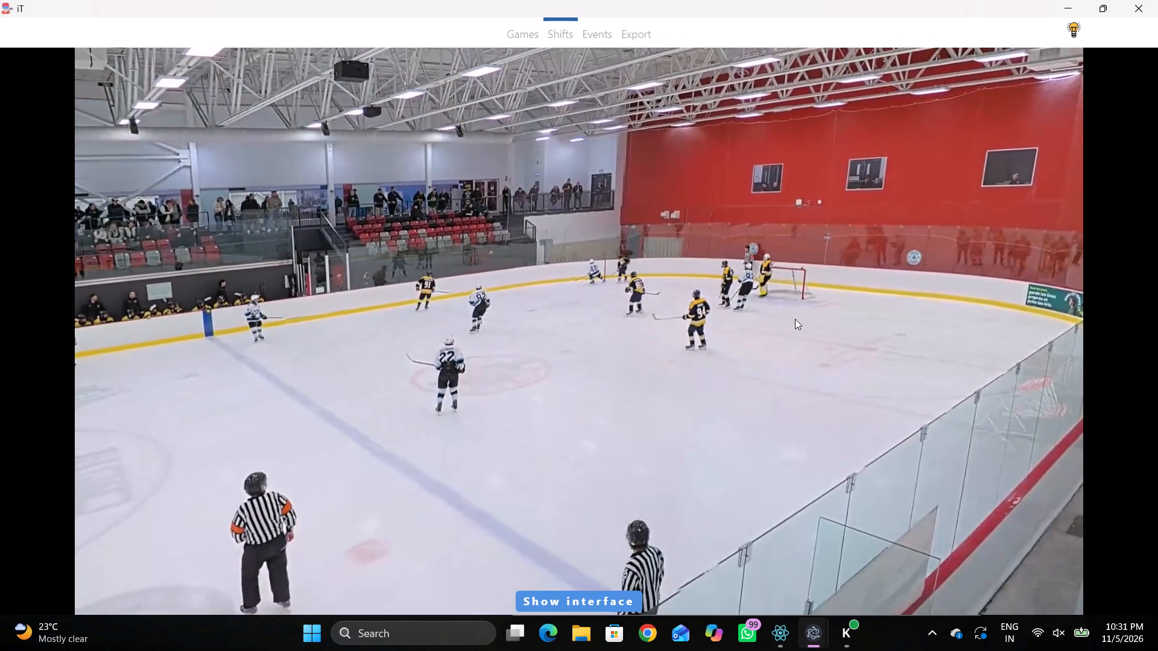
Play on through the footage to the next Away change and add an Away line at 00:07:05.0.
key(space)
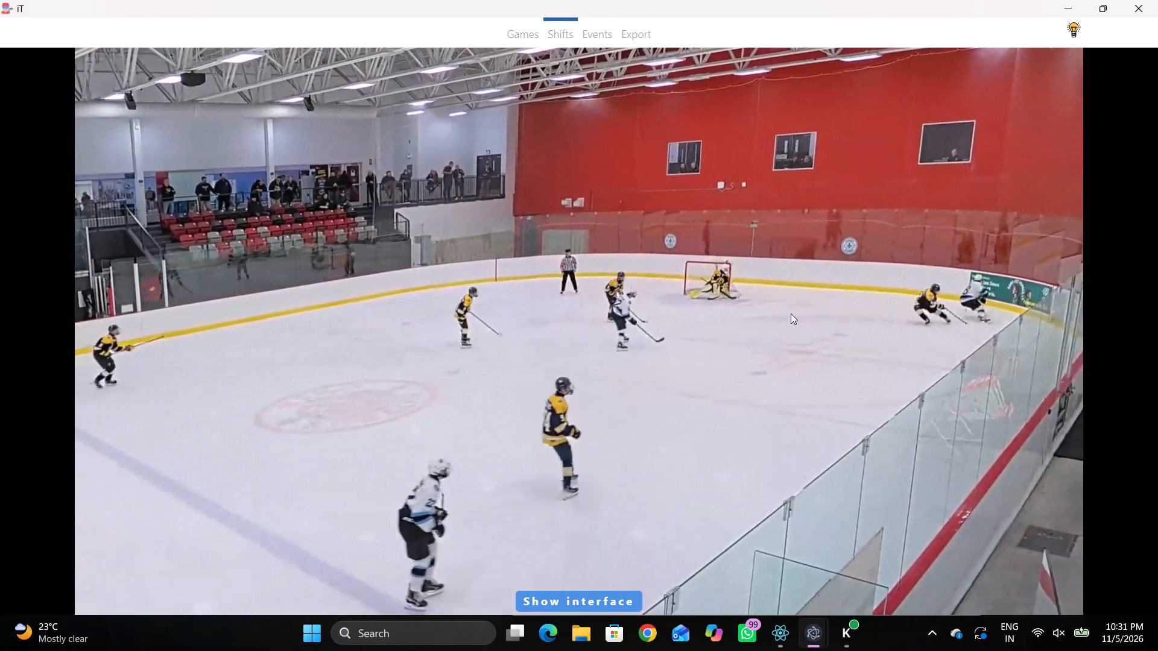
key(space)
text(SDD)
Check the forward coming on in the footage and set the second Forward in the 00:07:05.0 Away line to 79.
key(space)
key(space)
key(space)
key(space)
key(space)
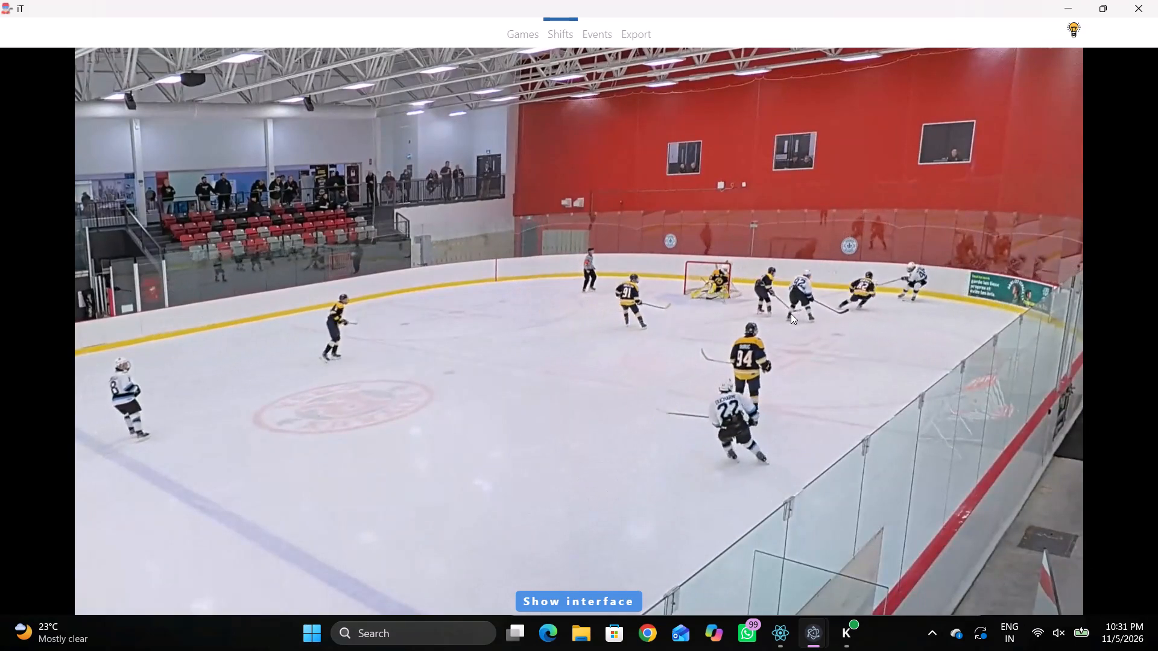
key(space)
key(space)
key(space)
key(space)
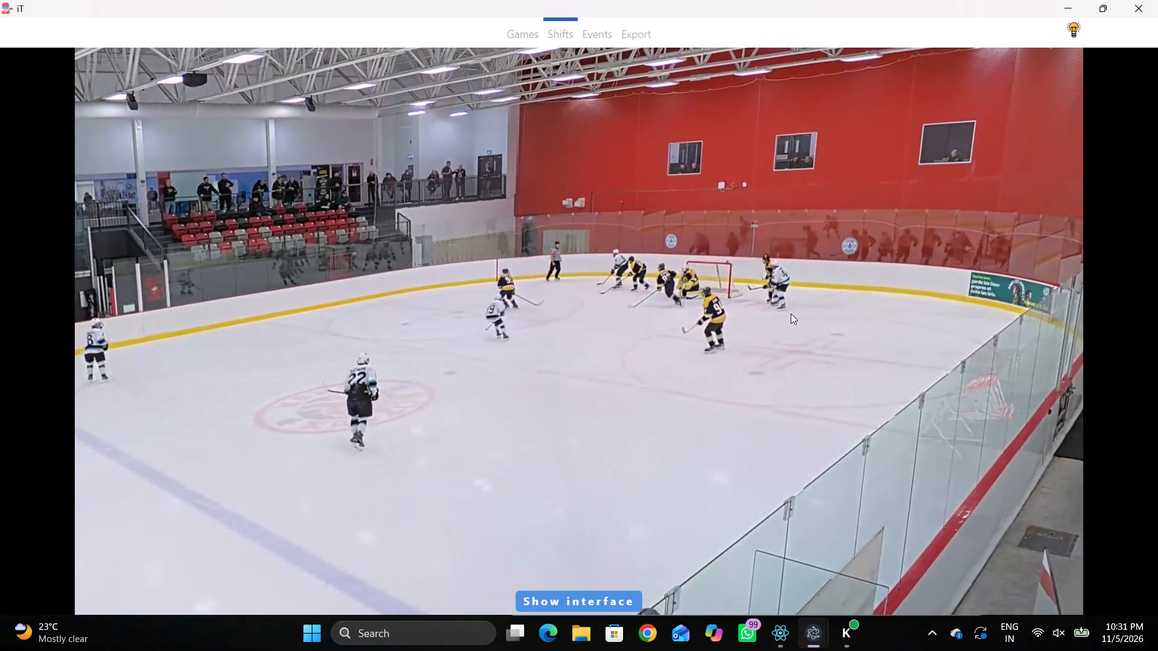
key(space)
key(shift+d)
drag(881, 521, 868, 521)
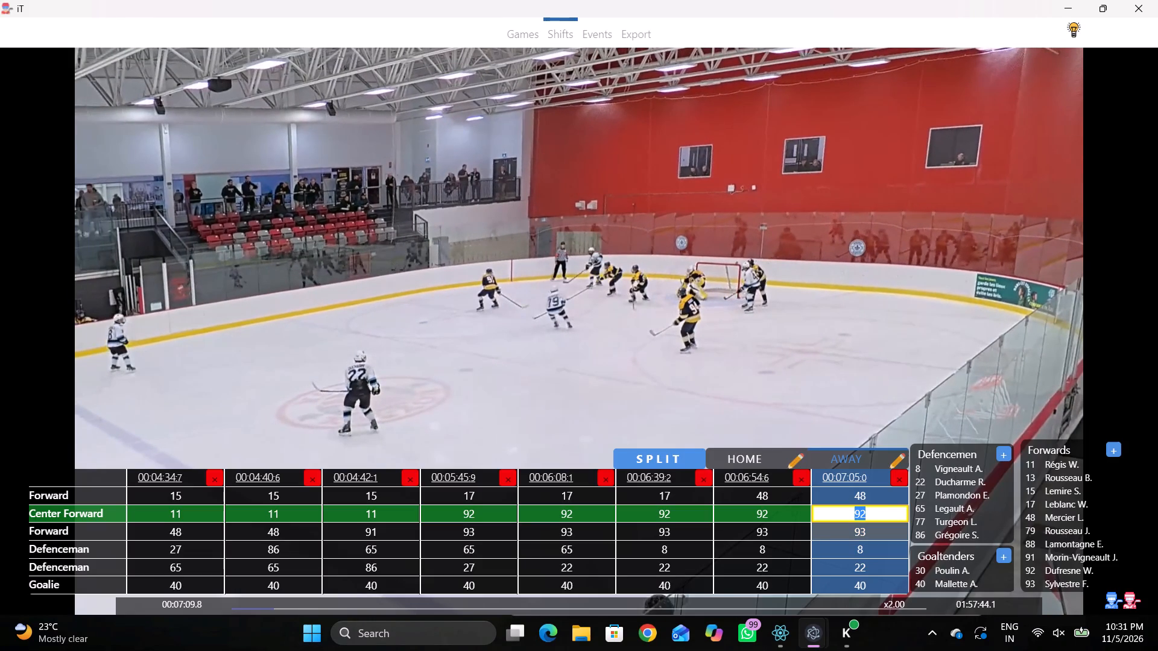
click(868, 534)
click(1046, 528)
key(shift+d)
Play on through the footage to the next Away change and add an Away line at 00:07:17.8.
key(space)
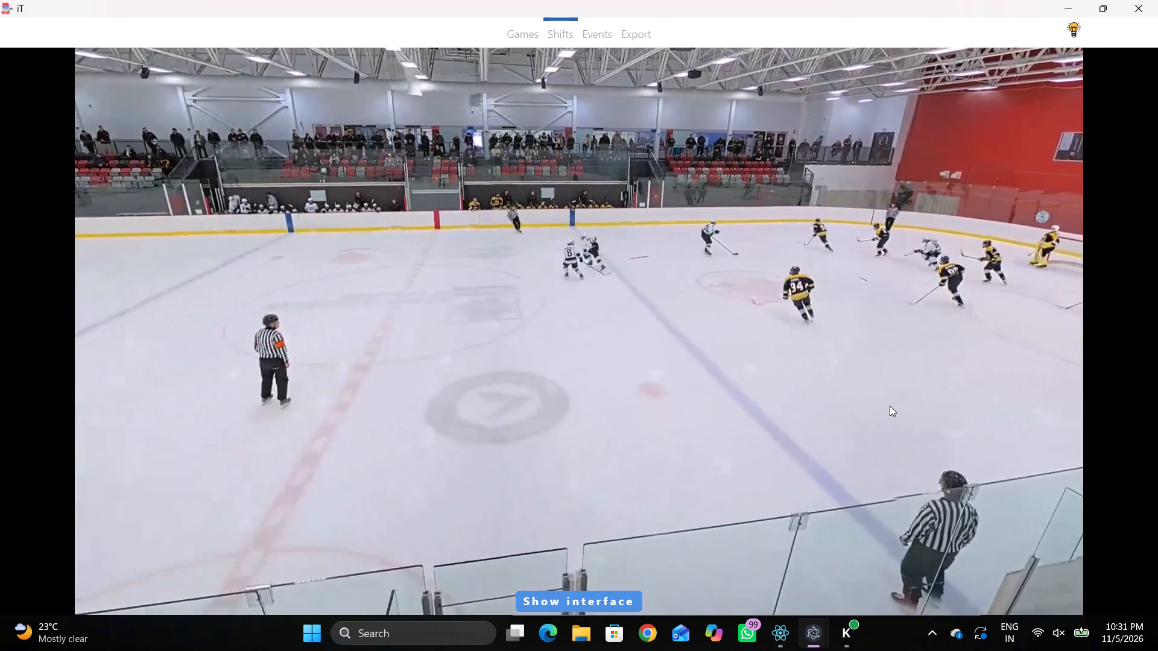
key(space)
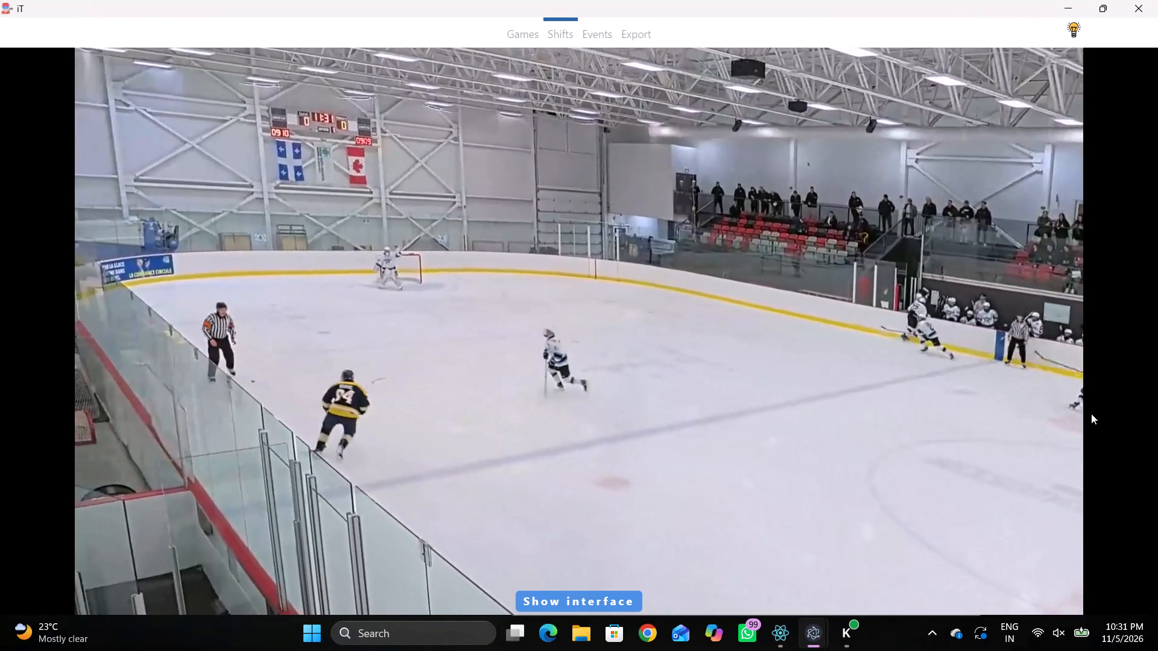
key(shift+s)
key(shift+d)
key(shift+d)
Play on to check the defenders' numbers and set the second Defenceman in the 00:07:17.8 Away line to 27.
key(space)
key(space)
key(space)
key(space)
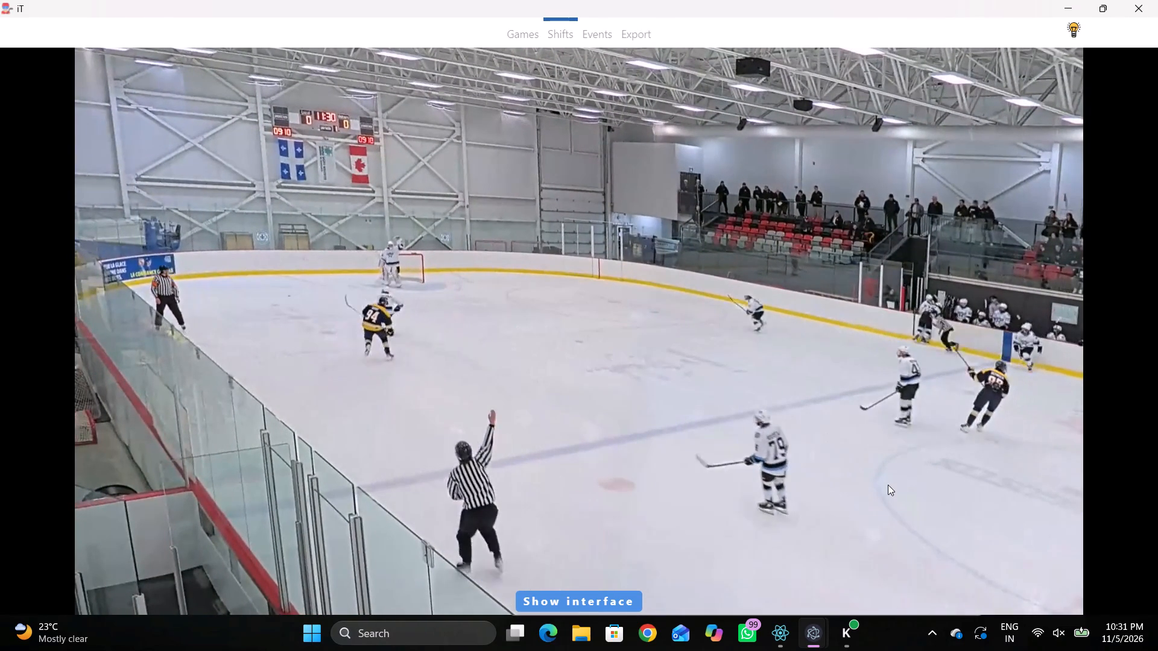
key(space)
key(space)
key(space)
key(space)
key(space)
key(space)
key(space)
key(space)
key(space)
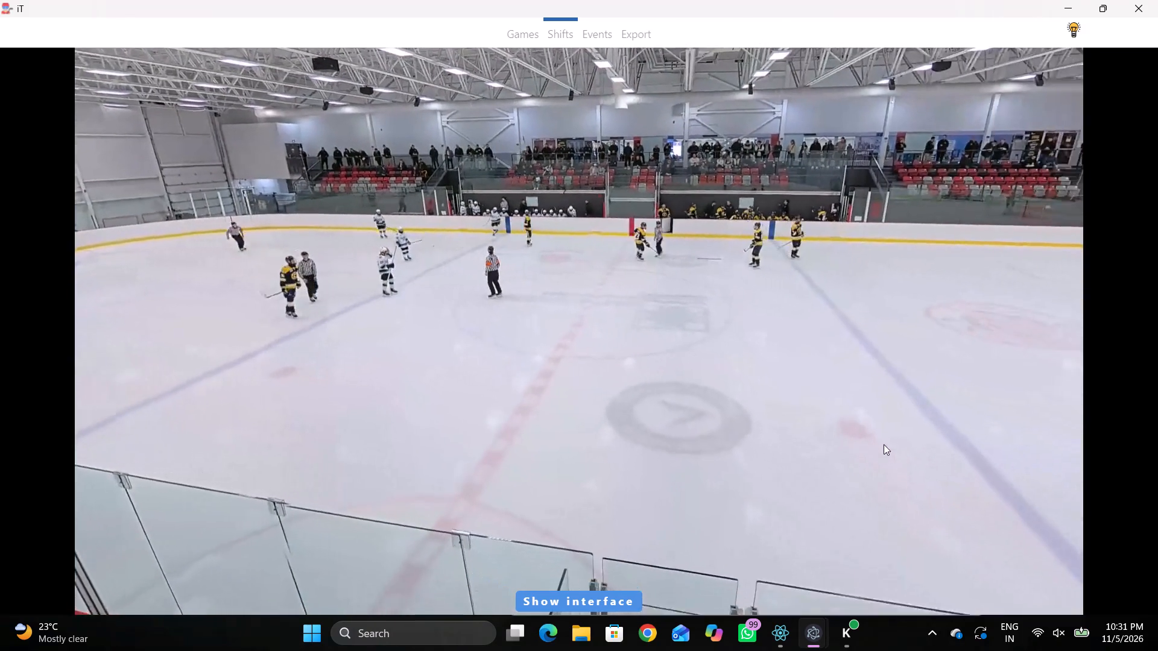
key(space)
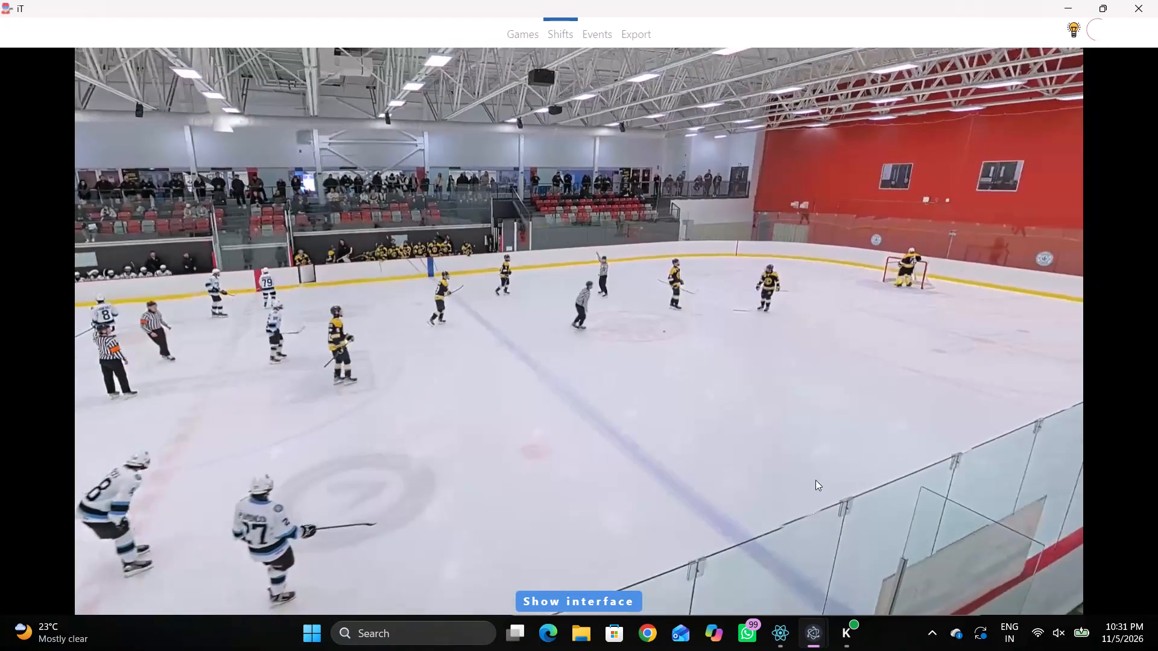
key(shift+d)
click(884, 561)
double_click(932, 483)
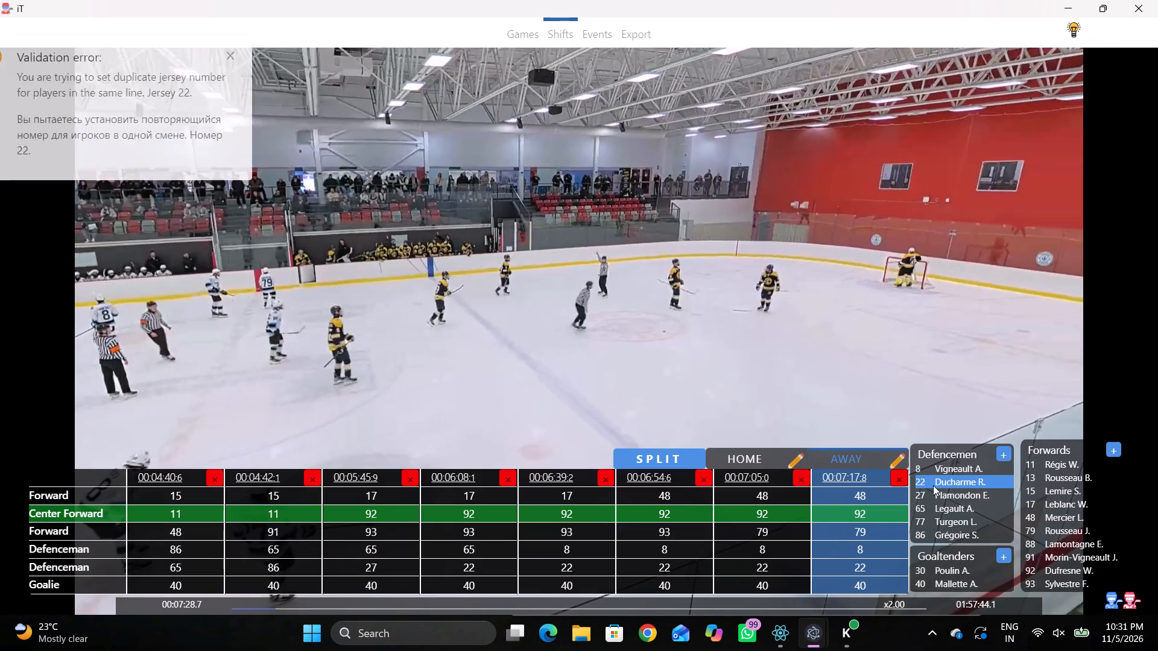
click(937, 492)
click(875, 574)
key(shift+d)
Play on to the faceoff after the stoppage and add an Away line at 00:07:35.0.
key(space)
text(c)
key(space)
key(space)
key(shift+s)
key(shift+d)
key(shift+d)
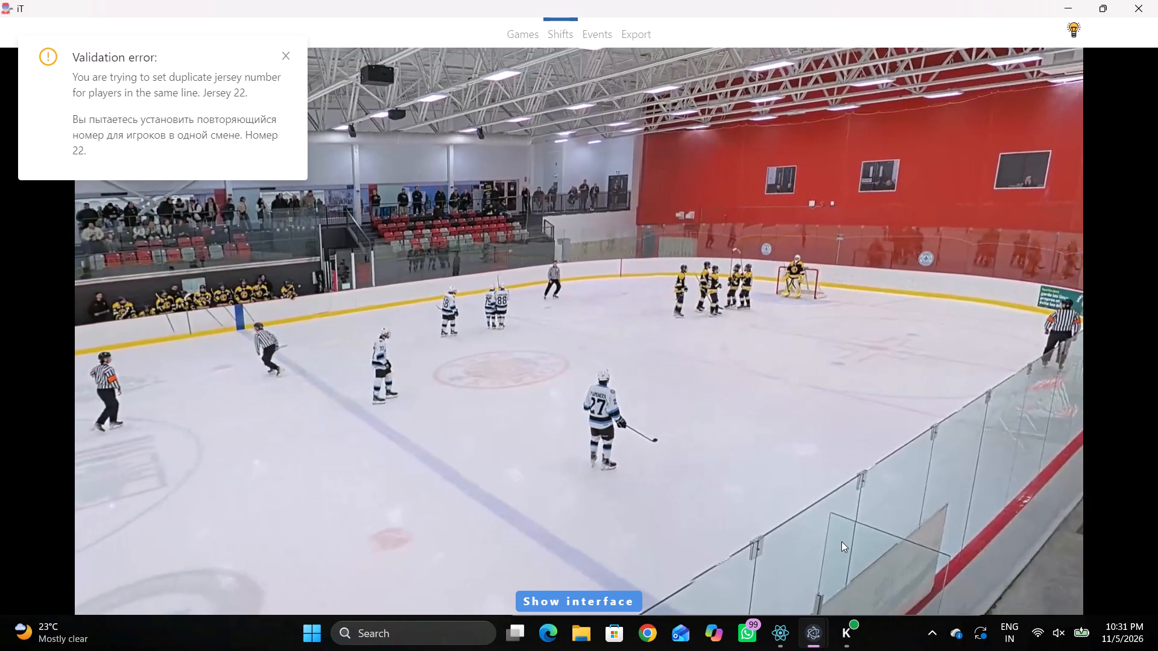
Set the first Defenceman in the 00:07:35.0 Away line to 77.
key(shift+d)
drag(835, 562, 843, 562)
drag(894, 544, 878, 553)
click(931, 515)
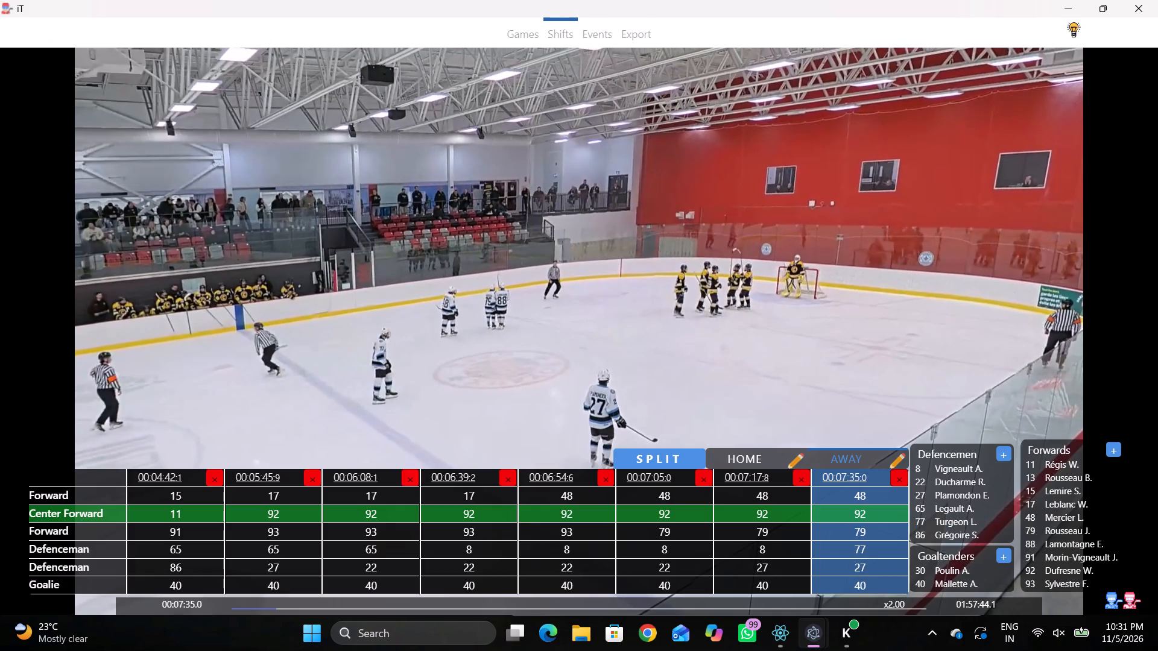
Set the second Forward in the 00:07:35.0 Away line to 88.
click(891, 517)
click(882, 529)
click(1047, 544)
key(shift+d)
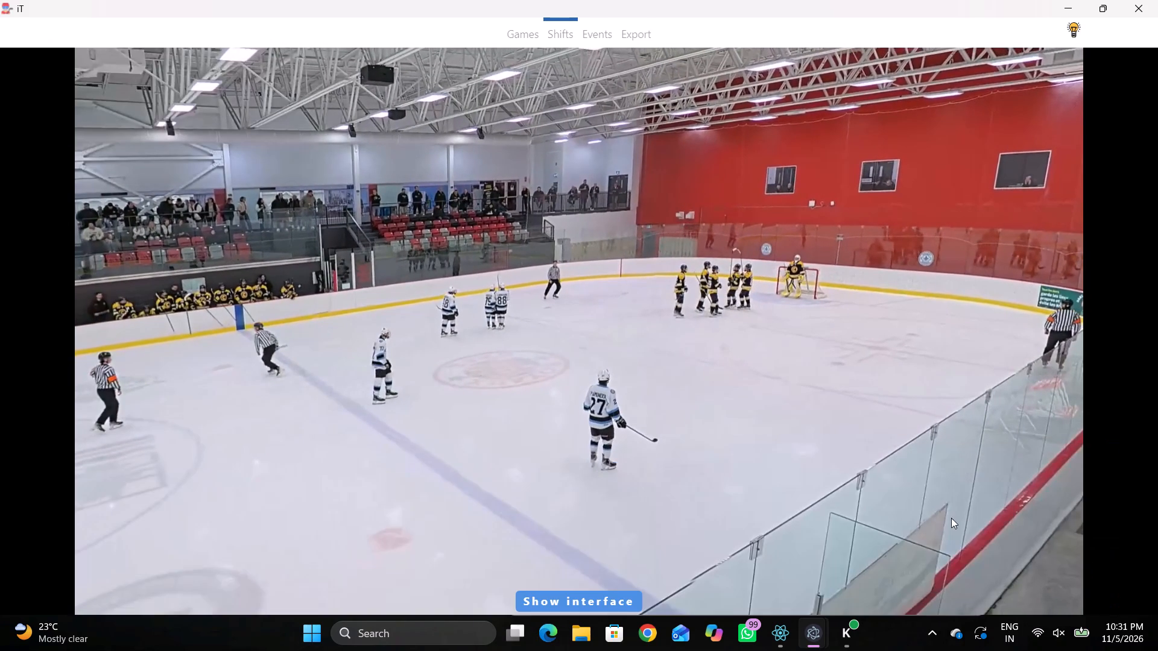
Check the forwards in the footage and set the 00:07:35.0 Away line's second Forward to 79 and Center Forward to 88.
key(space)
key(space)
text(q)
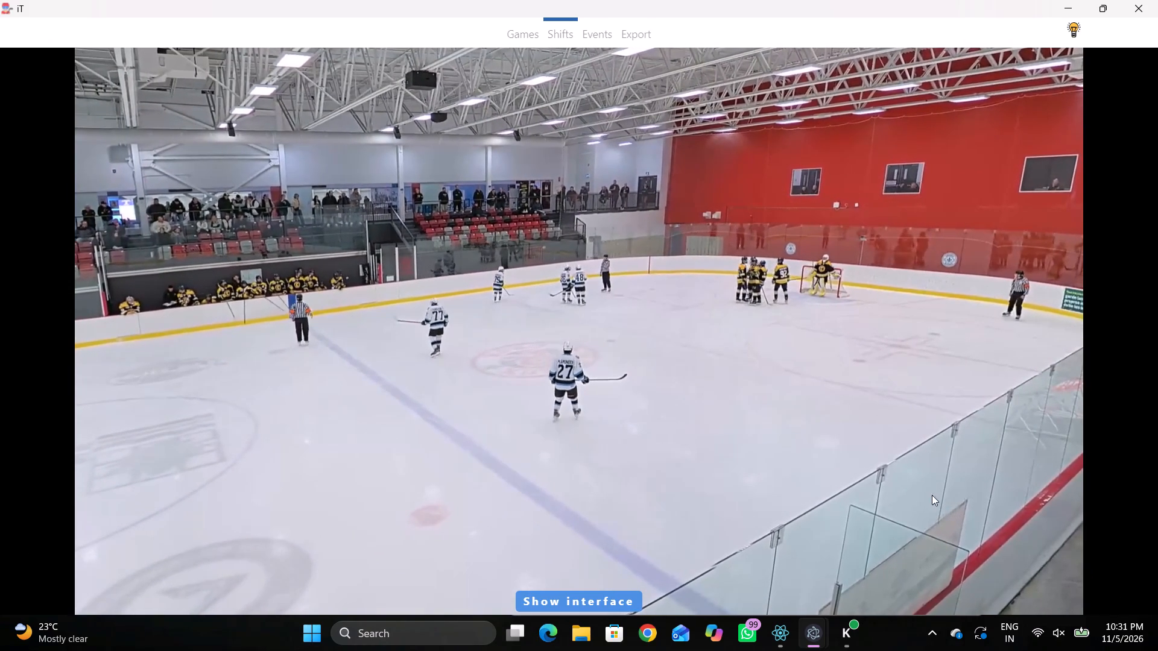
key(space)
key(space)
key(shift+d)
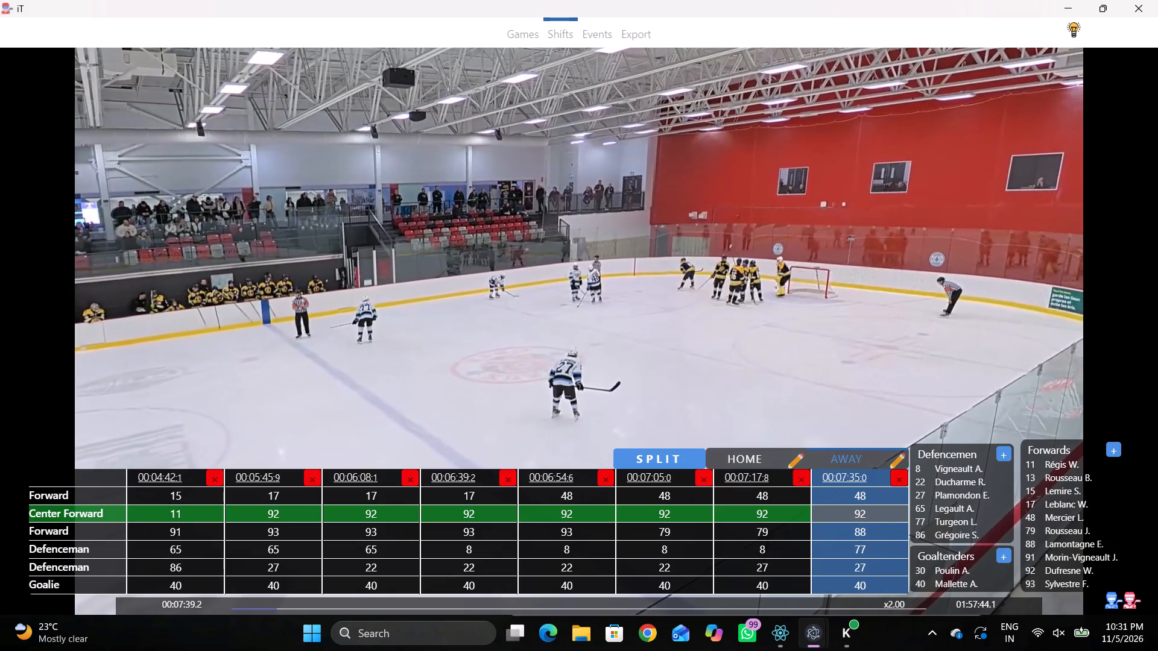
drag(868, 527, 863, 529)
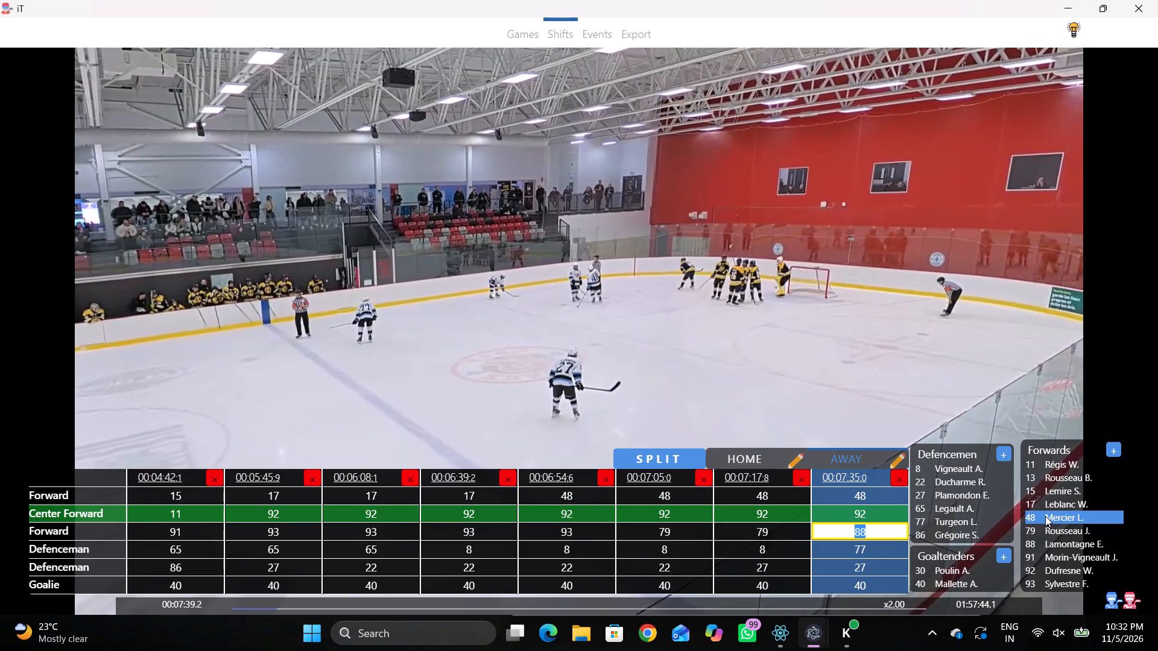
click(1043, 528)
click(895, 512)
click(1042, 542)
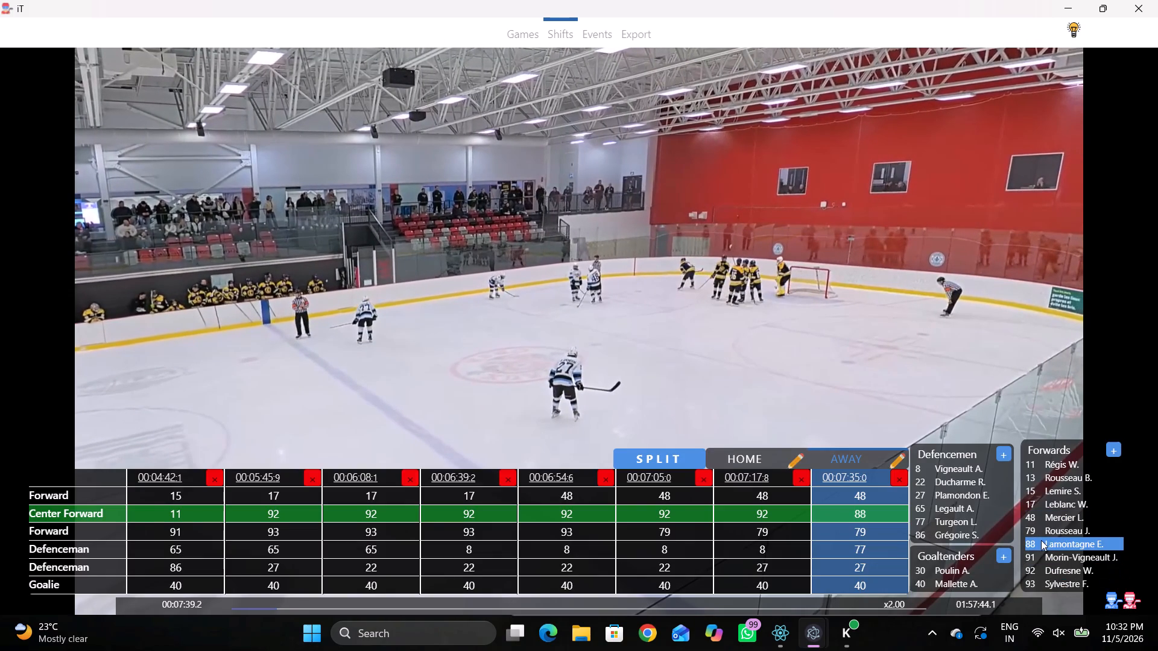
Play on to the faceoff and add an Away line at 00:07:41.9.
key(space)
key(space)
key(shift+s)
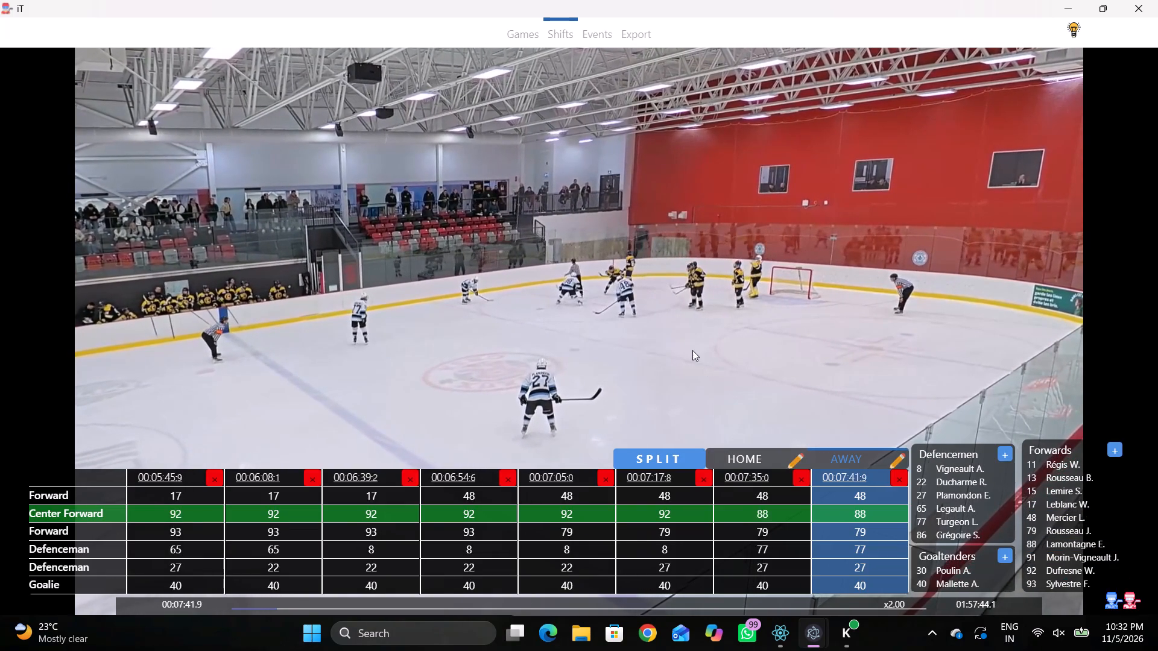
key(shift+d)
Move on through the stoppage to the next faceoff and add an Away line at 00:08:26.0.
text(DD c)
key(space)
text(c c c c c c)
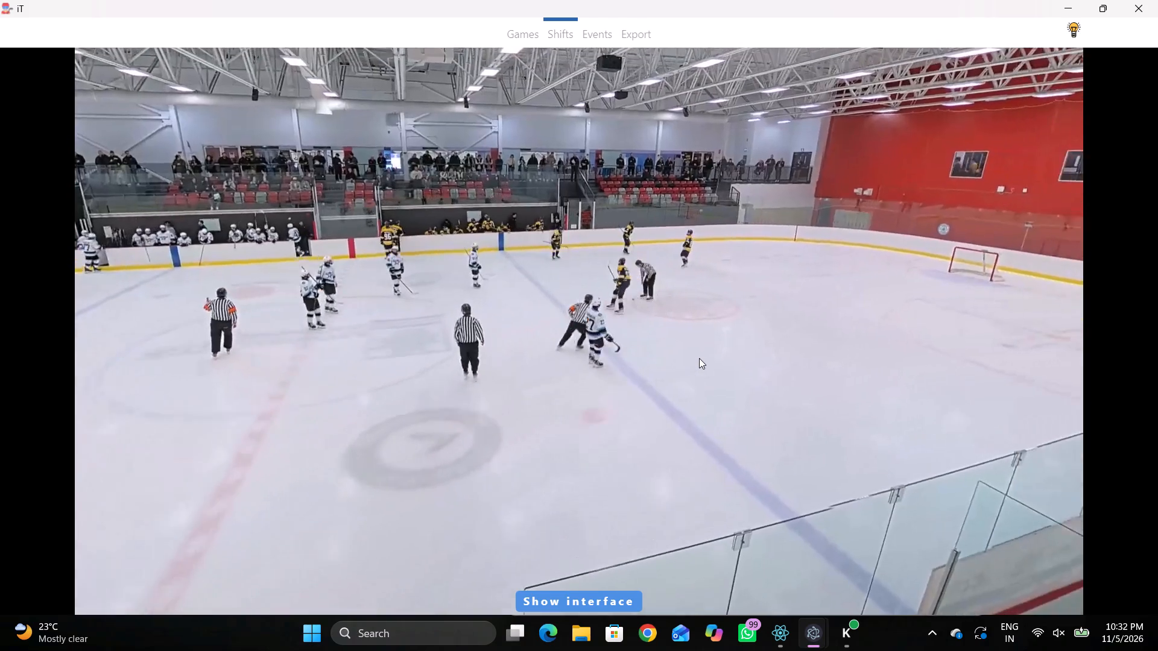
key(space)
key(space)
key(space)
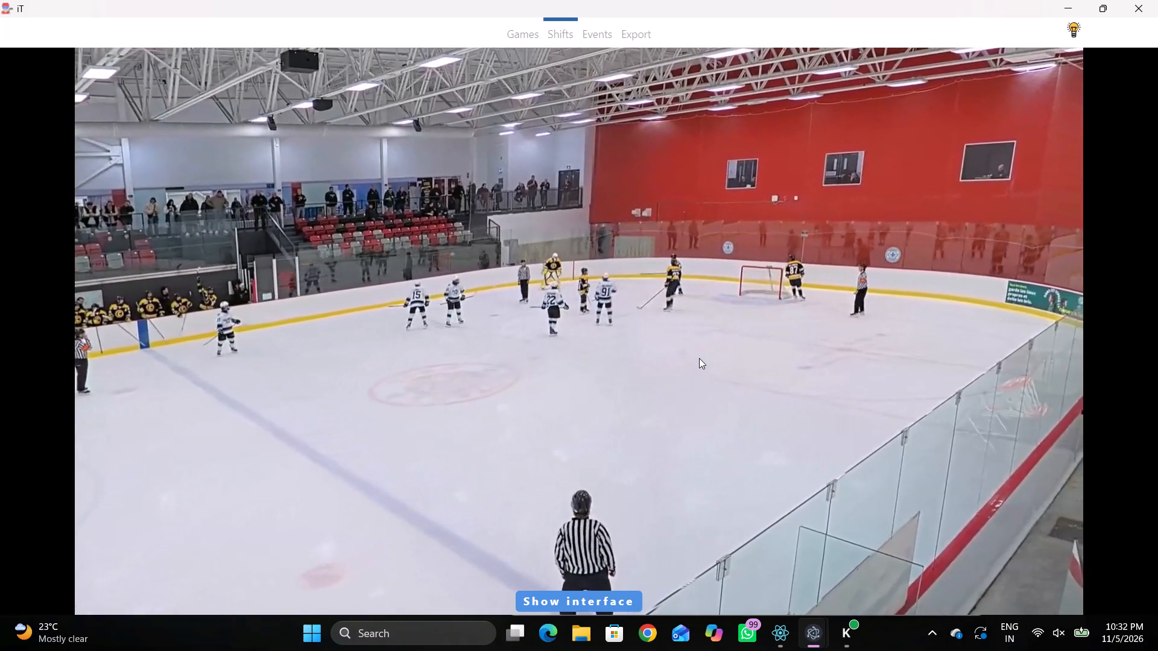
key(space)
key(space)
key(space)
key(shift+s)
key(shift+d)
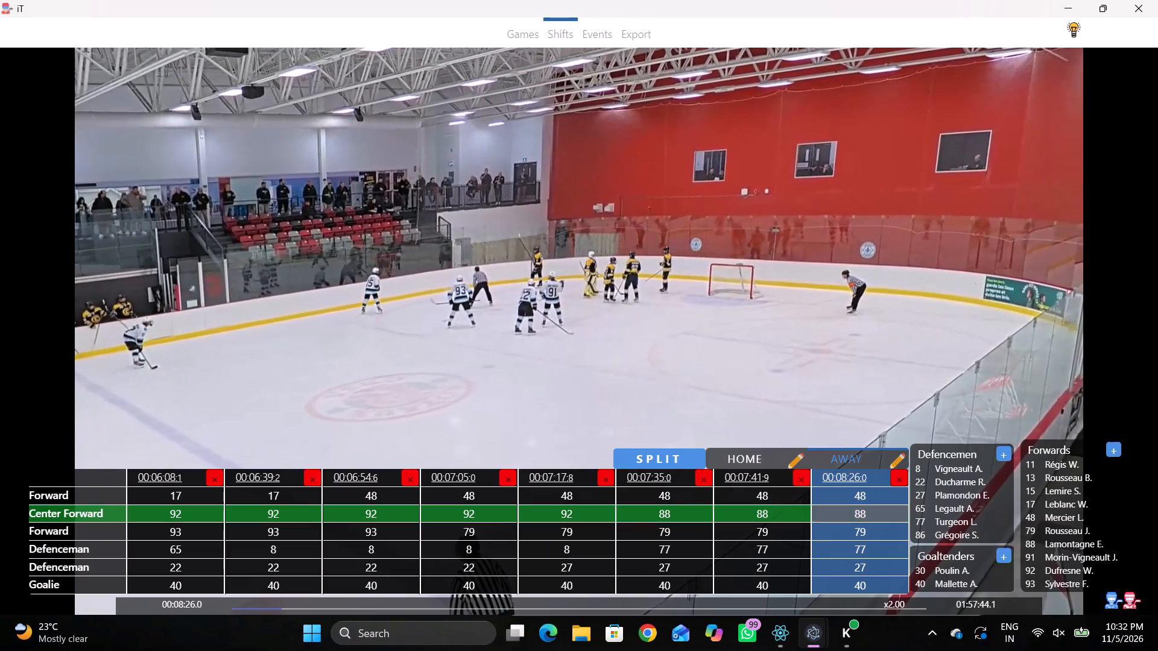
Set the 00:08:26.0 Away line's first Forward to 91, Center Forward to 93 and second Forward to 15.
click(858, 490)
click(1035, 464)
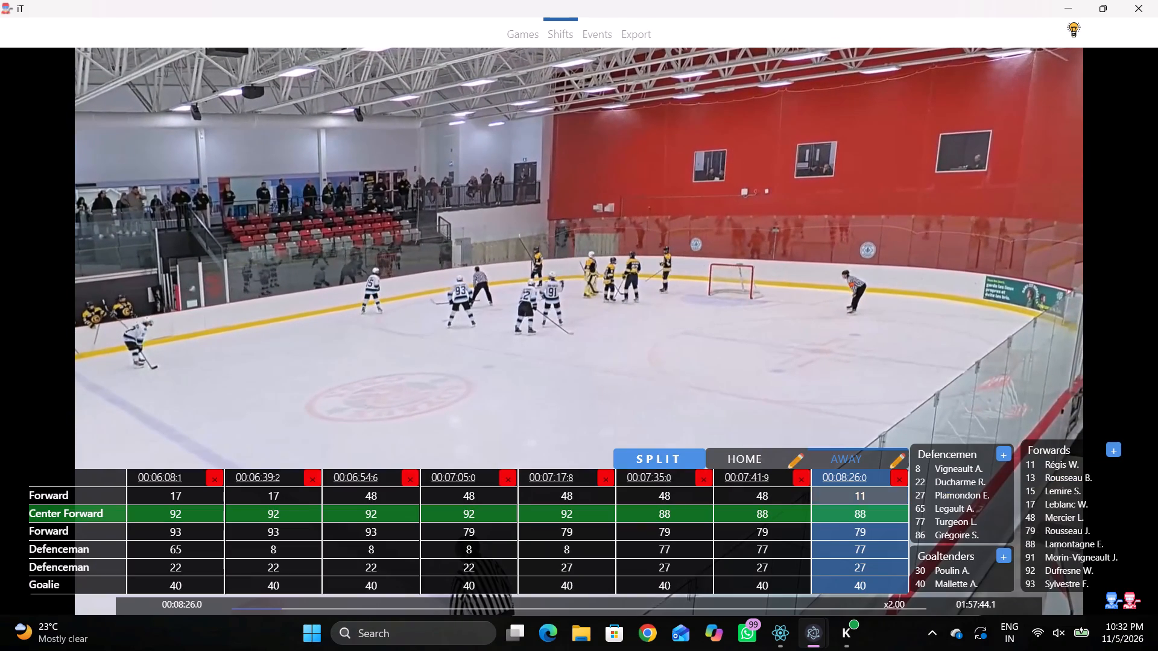
drag(902, 489, 896, 493)
click(1076, 556)
click(906, 536)
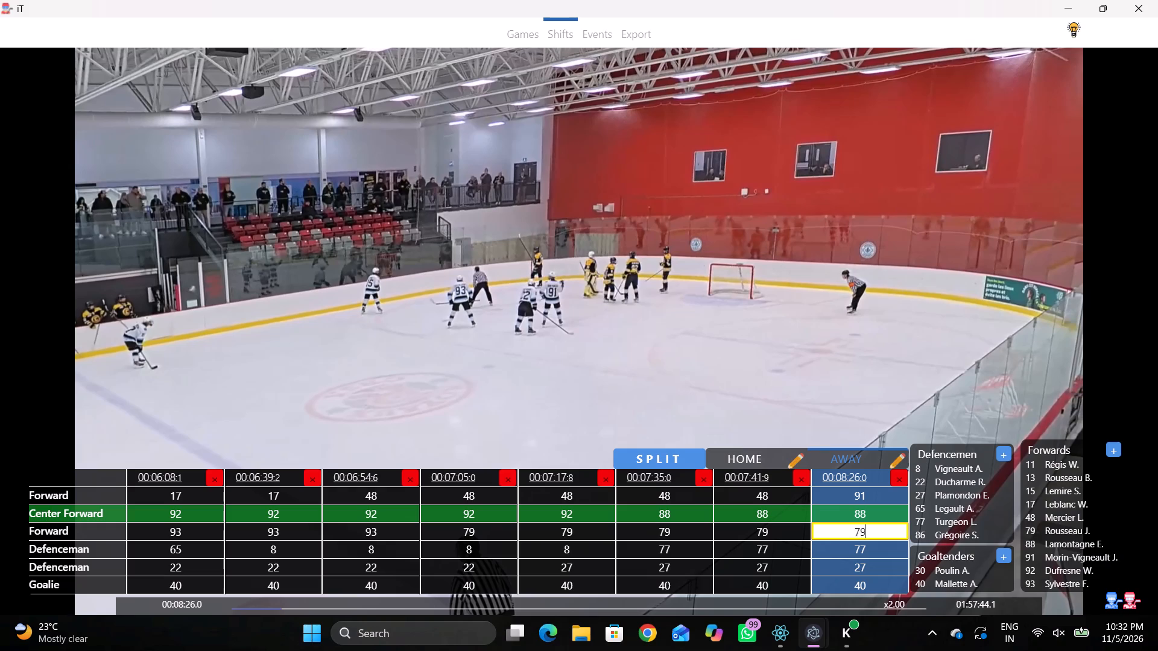
click(1057, 490)
click(878, 520)
click(1065, 585)
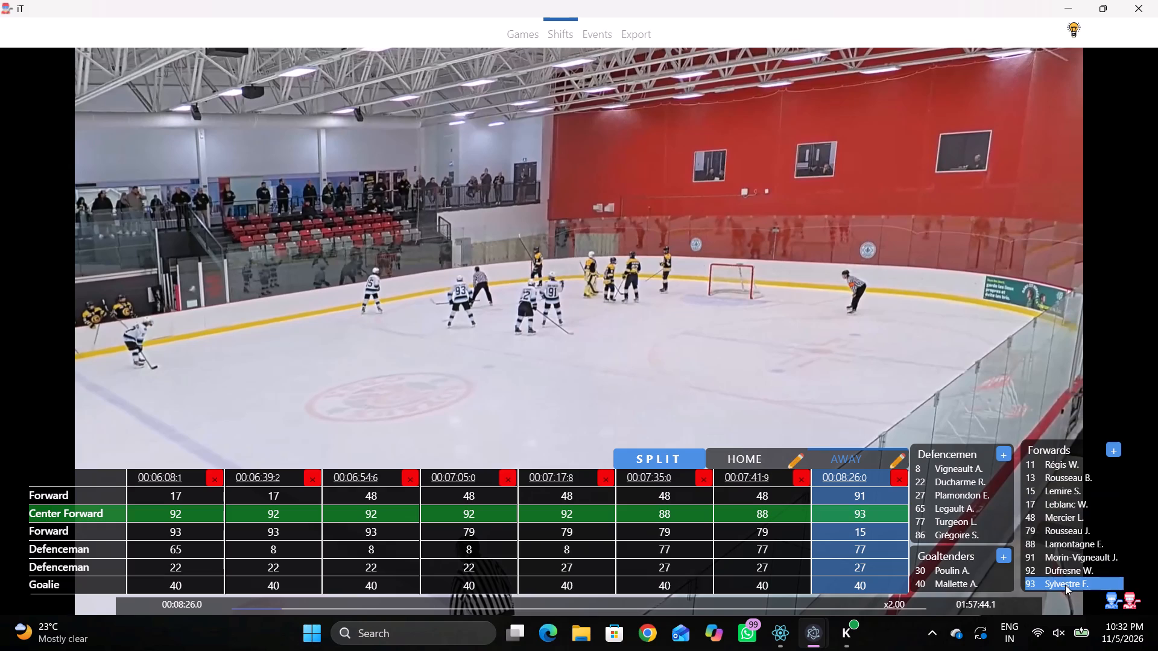
key(shift+d)
Check the defenders in the footage and set the two Defencemen in the 00:08:26.0 Away line to 22 and 77.
key(space)
key(space)
key(shift+d)
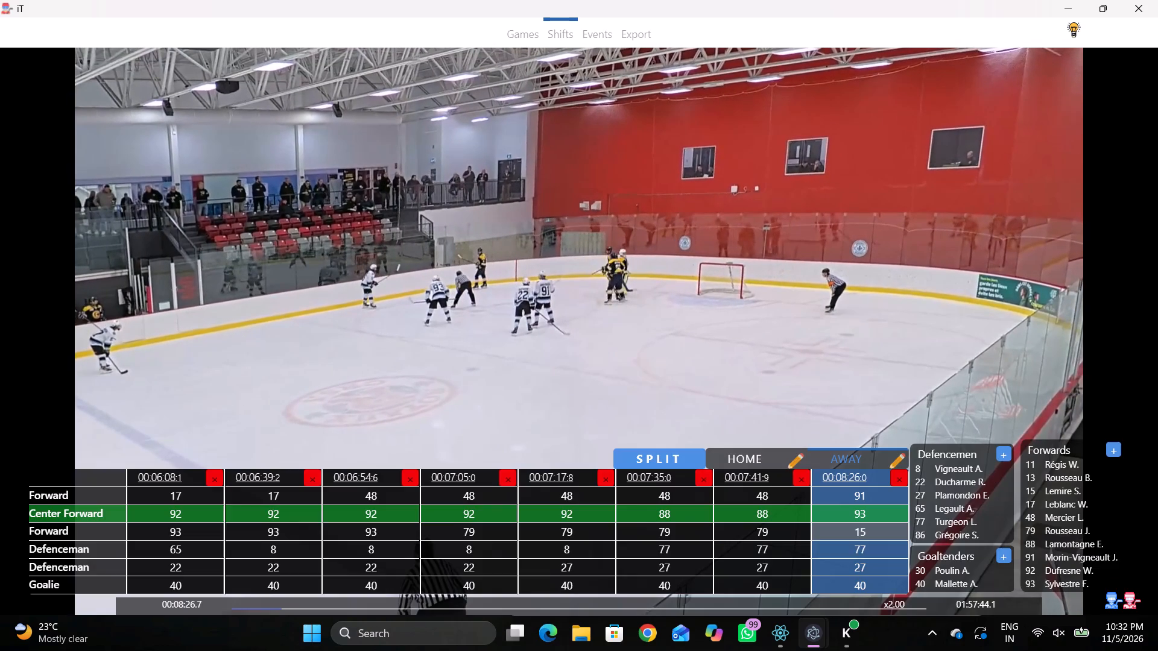
click(875, 553)
key(2)
key(2)
click(872, 564)
click(949, 515)
key(shift+d)
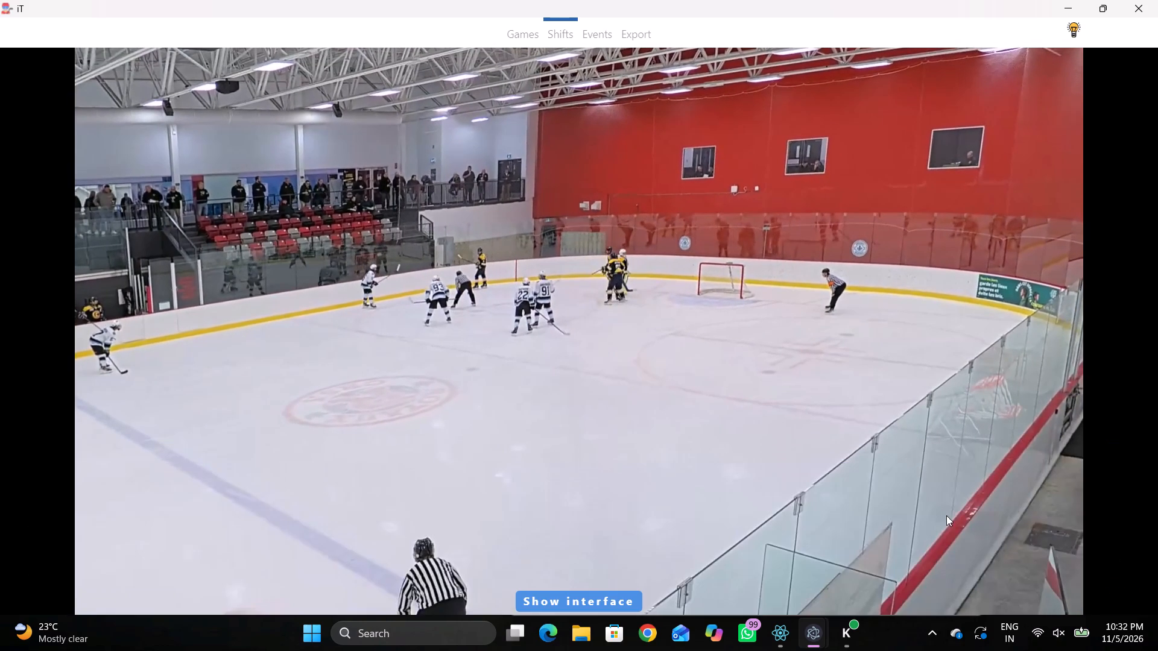
Play on to the puck drop and add an Away line at 00:08:28.9.
key(space)
key(space)
key(space)
key(space)
key(shift+s)
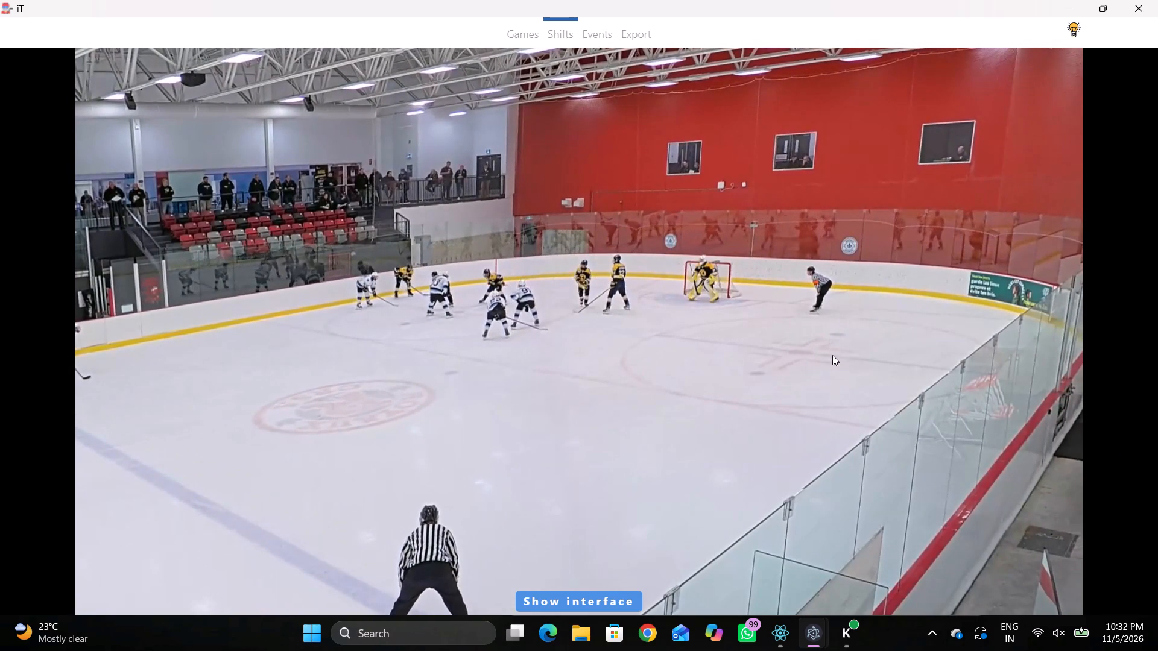
key(shift+d)
key(shift+d)
Play on at x4.00 speed to check the defenders and set the second Defenceman in the 00:08:28.9 Away line to 27.
key(space)
text(c)
key(space)
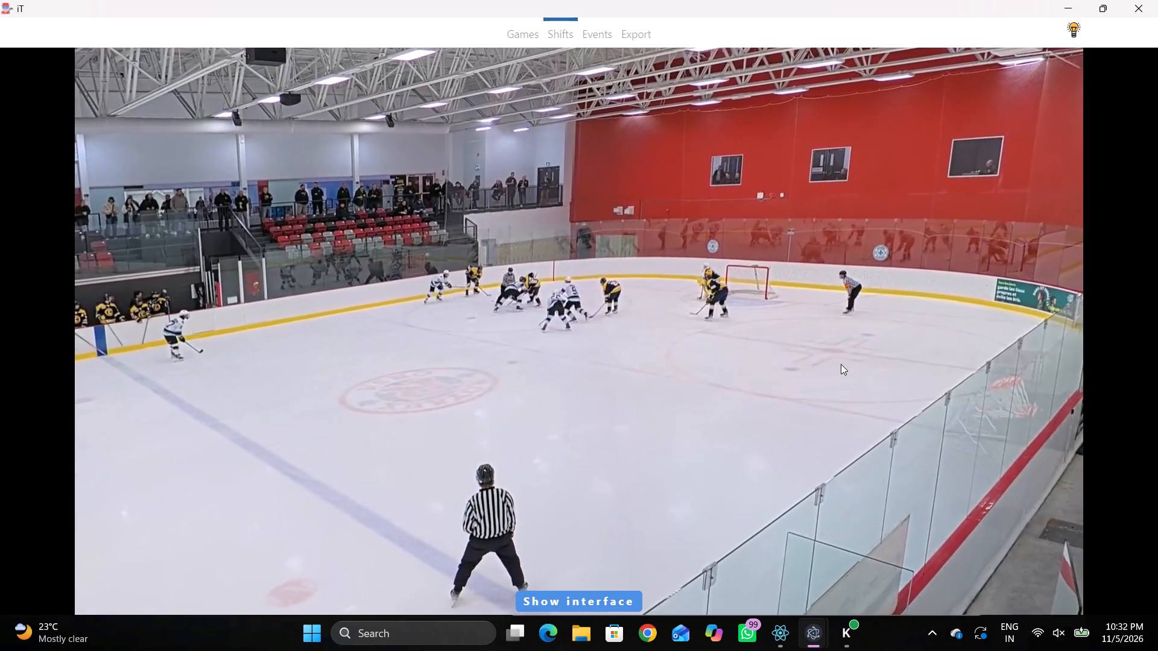
key(v)
key(space)
key(space)
key(space)
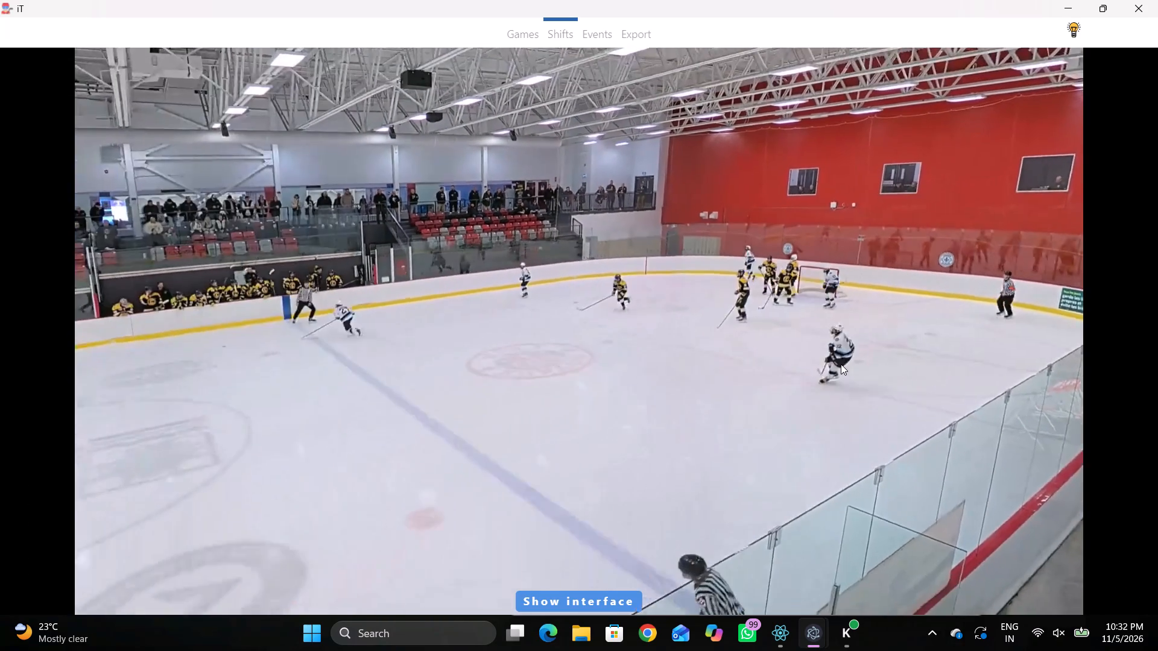
text(qqD)
click(821, 563)
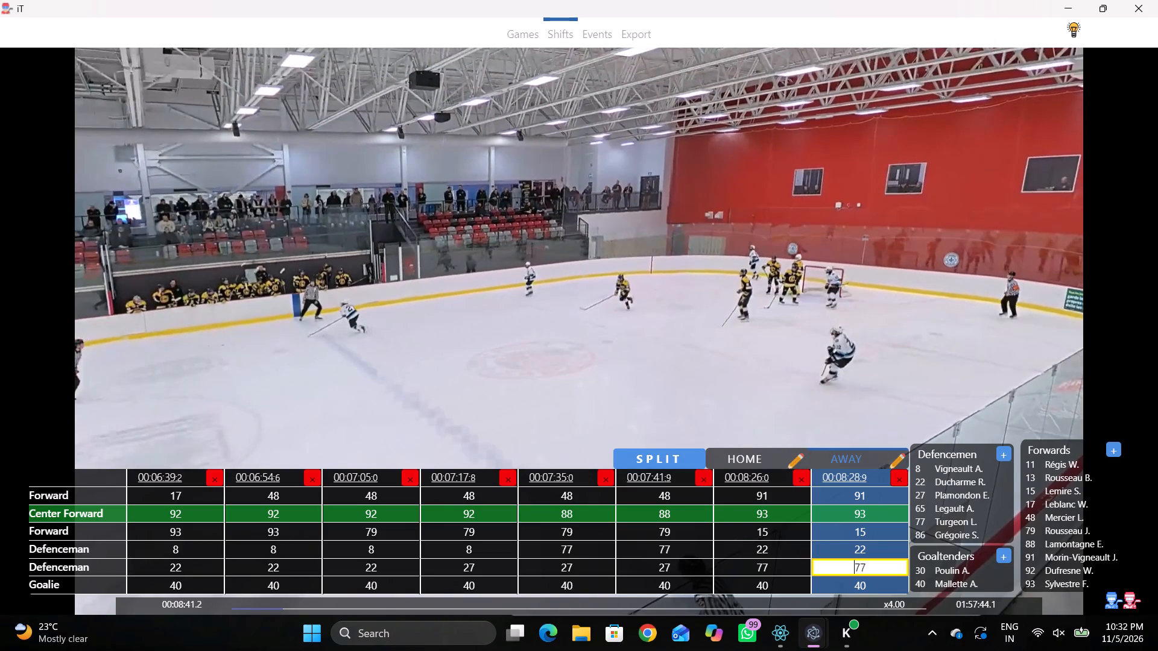
click(943, 498)
Replay the footage from 00:08:28.9 to the next Away change and add an Away line at 00:08:57.3.
click(857, 477)
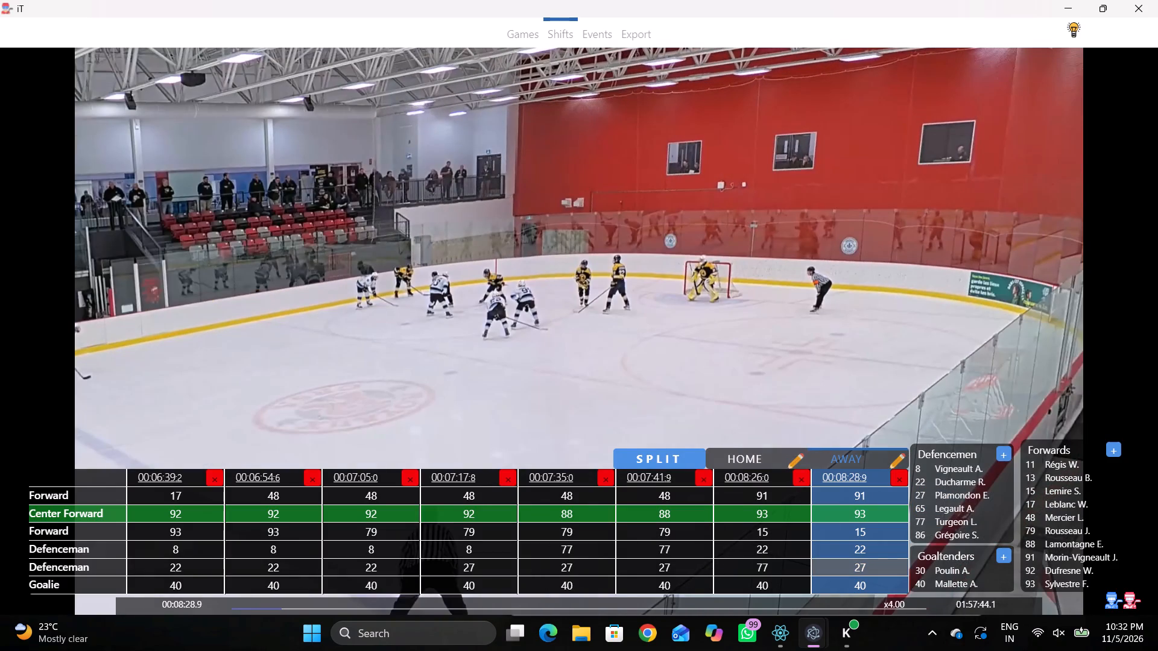
key(shift+d)
key(space)
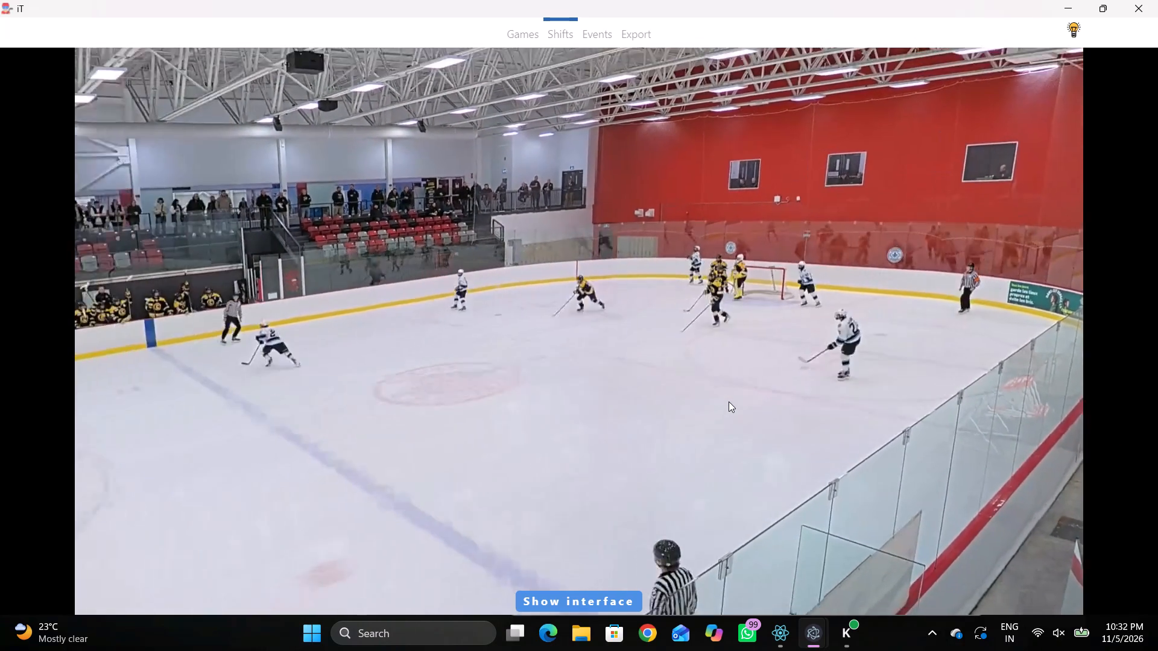
key(space)
key(space)
key(space)
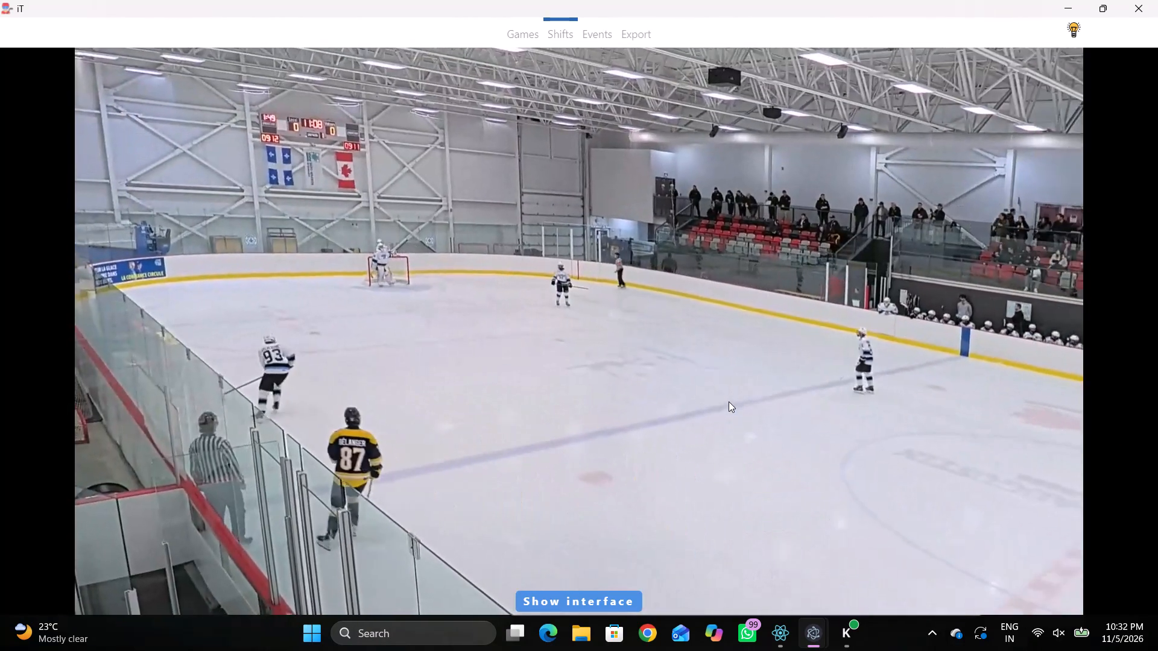
key(space)
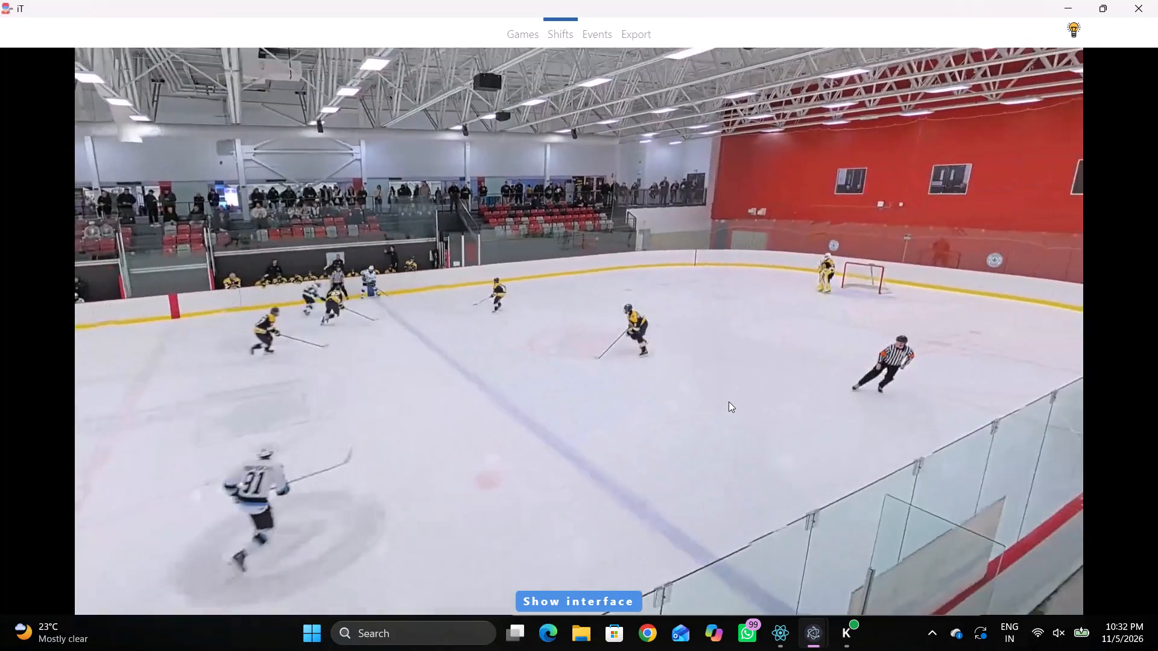
key(space)
key(space)
key(space)
text(rqqr DD)
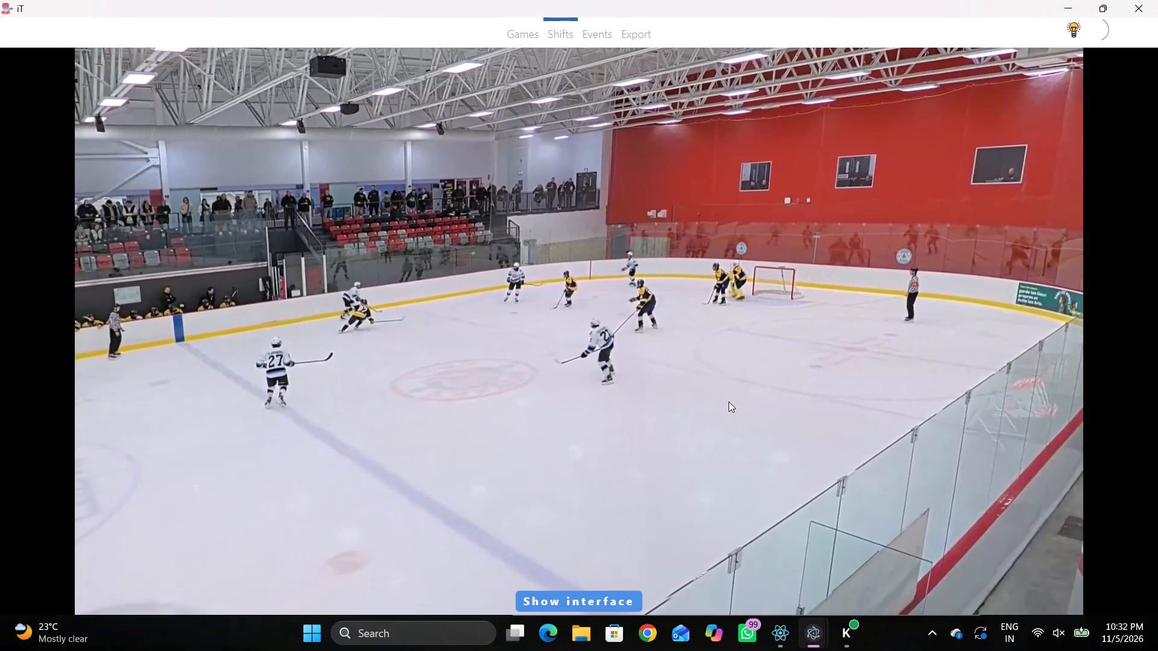
key(space)
key(space)
text(Dq)
text(qqq)
text(SDDD)
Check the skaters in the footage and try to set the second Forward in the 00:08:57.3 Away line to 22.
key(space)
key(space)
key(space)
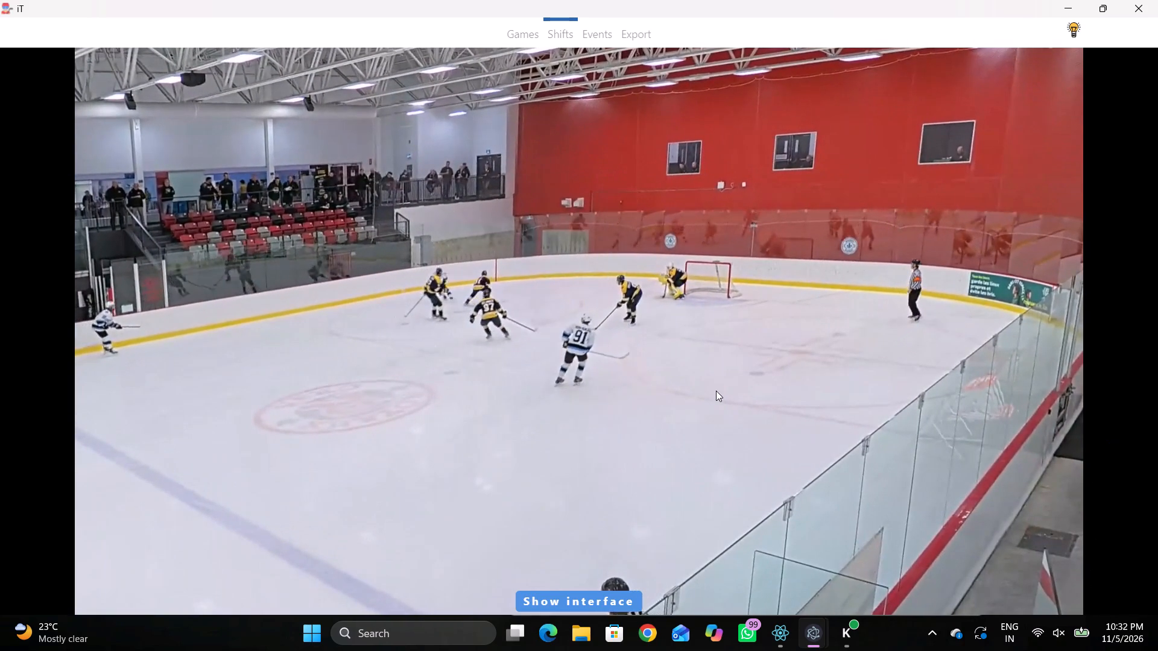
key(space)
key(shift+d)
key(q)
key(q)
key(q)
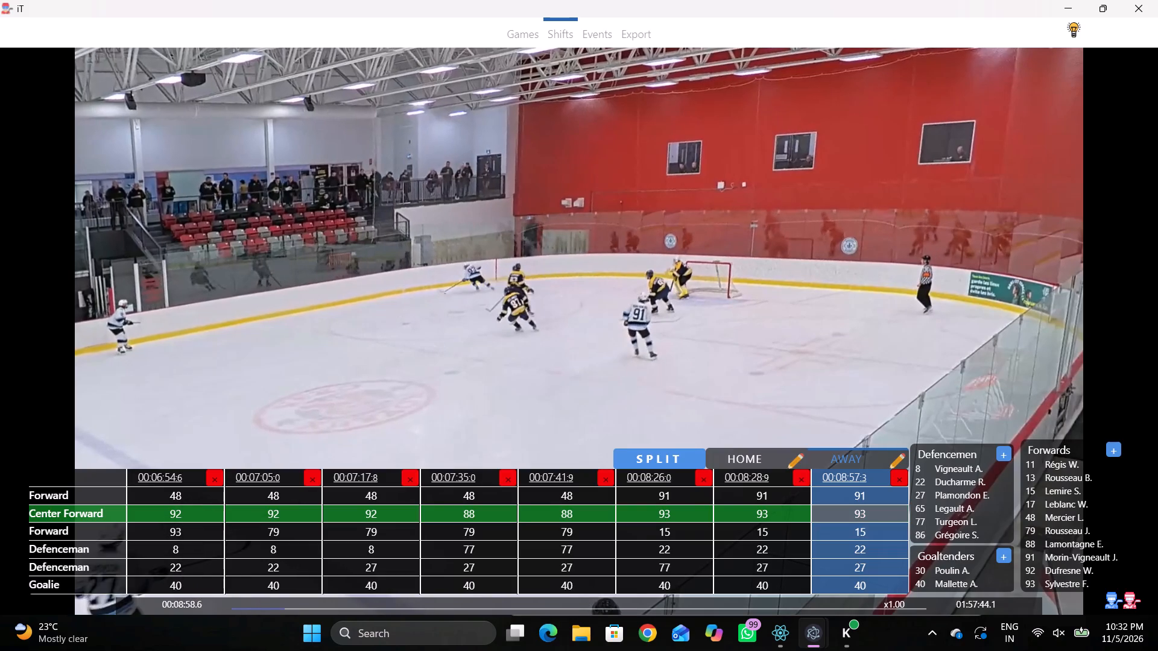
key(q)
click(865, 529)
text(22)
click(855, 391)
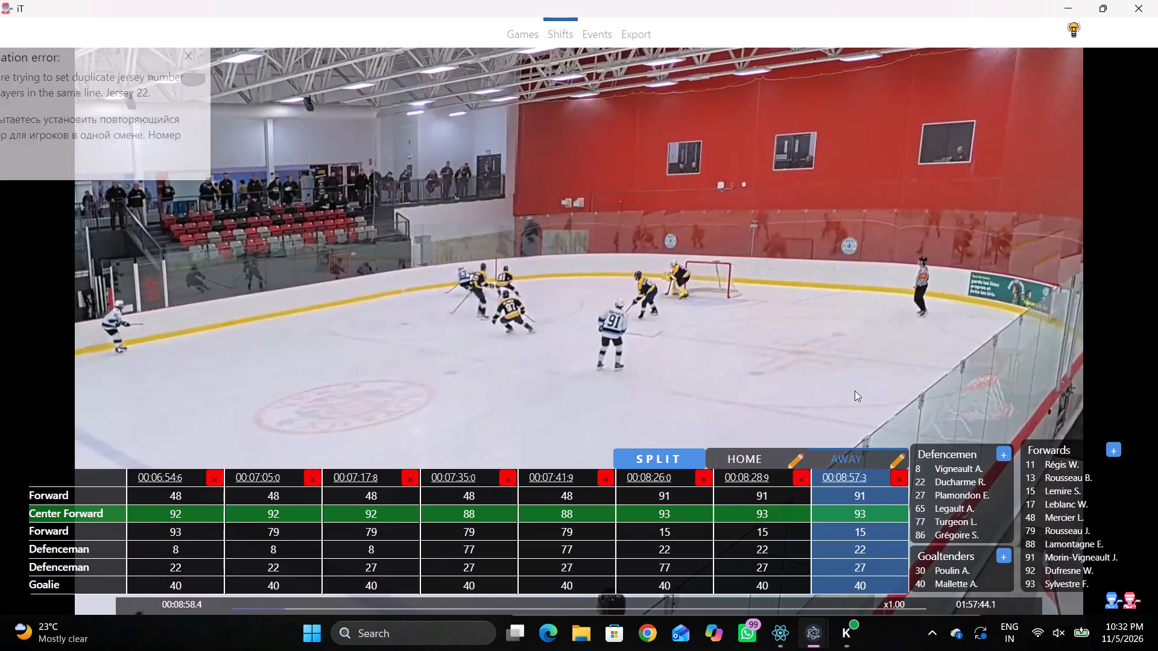
Play on past 00:08:58 to compare the Away skaters' jersey numbers with the 00:08:57.3 line.
key(shift+d)
key(space)
key(space)
key(shift+d)
text(D)
key(space)
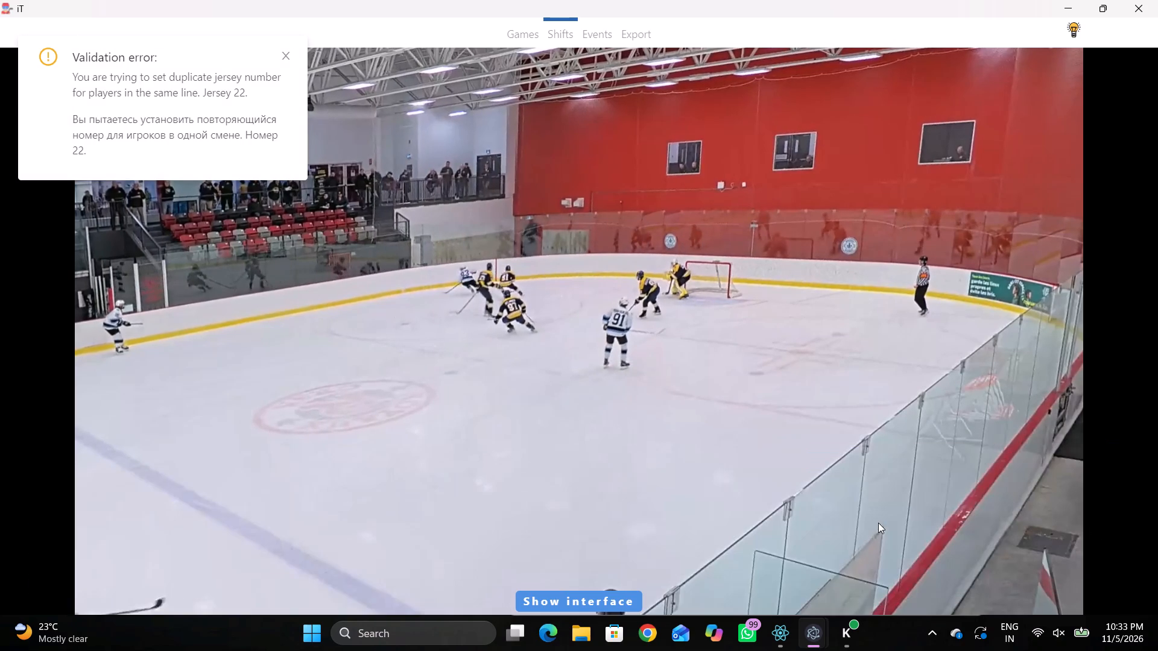
key(space)
key(space)
key(space)
key(shift+d)
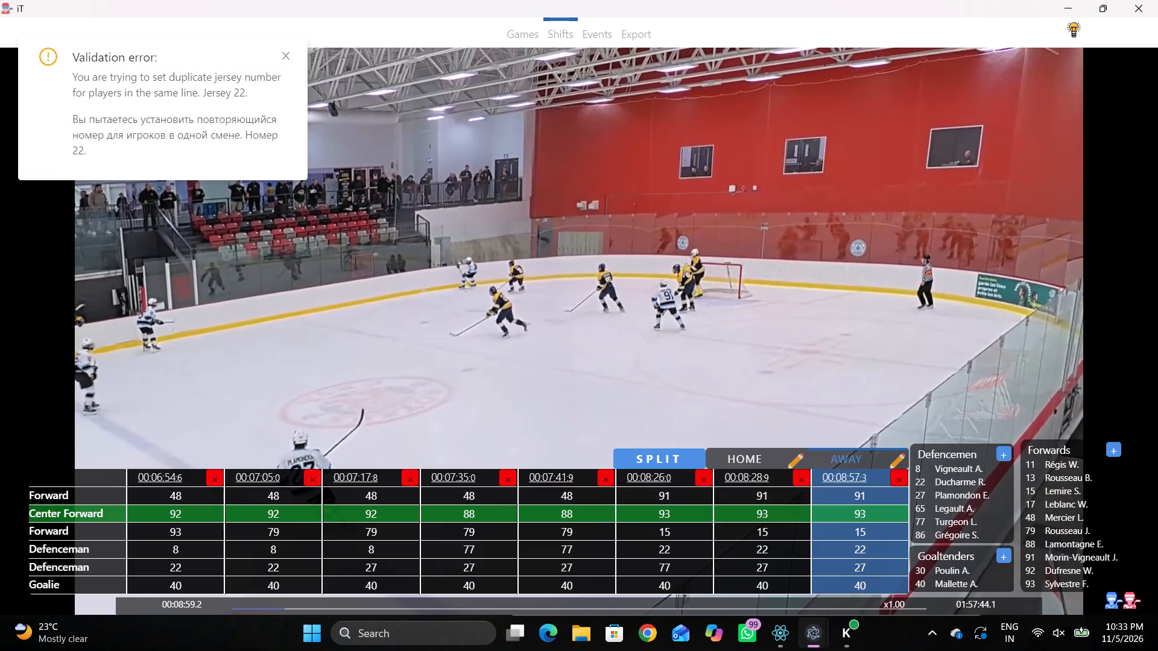
text(D)
key(space)
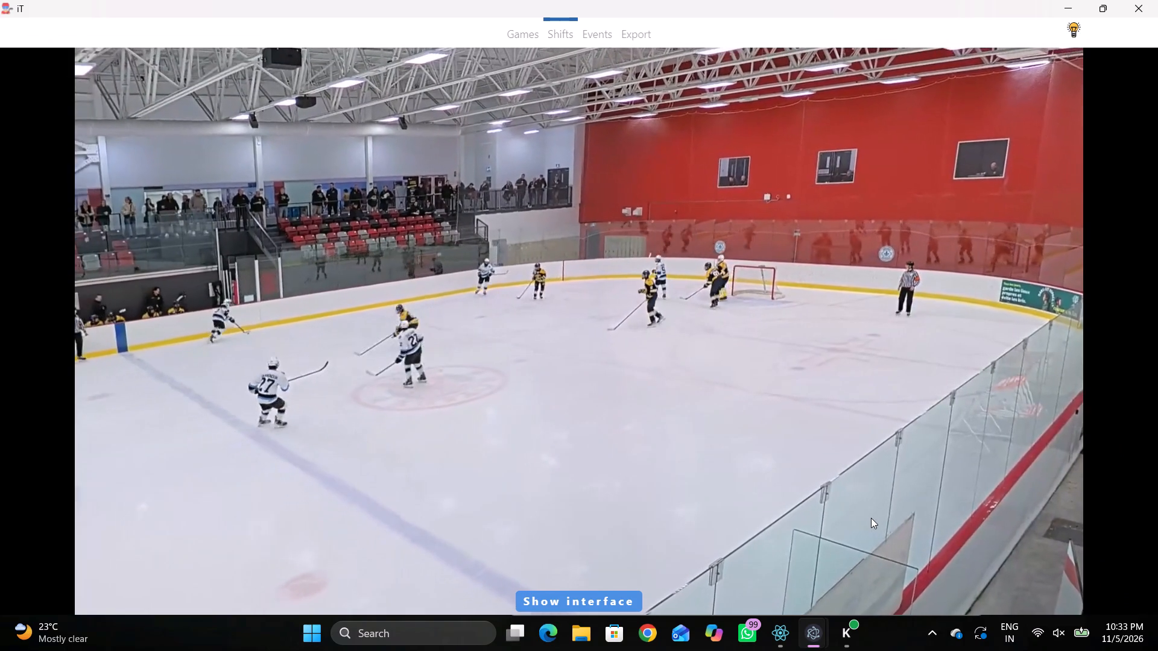
key(shift+d)
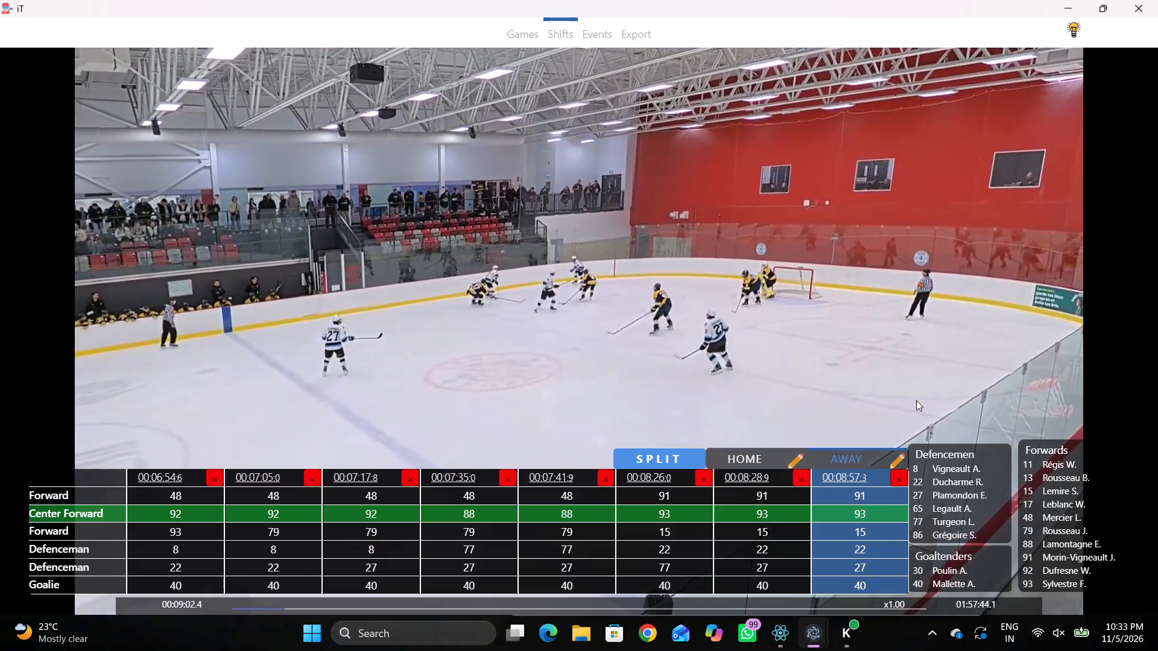
Play on at x4.00 speed to the next faceoff and add an Away line at 00:09:44.9.
text(Dc c c)
key(space)
text(cv v)
key(shift+d)
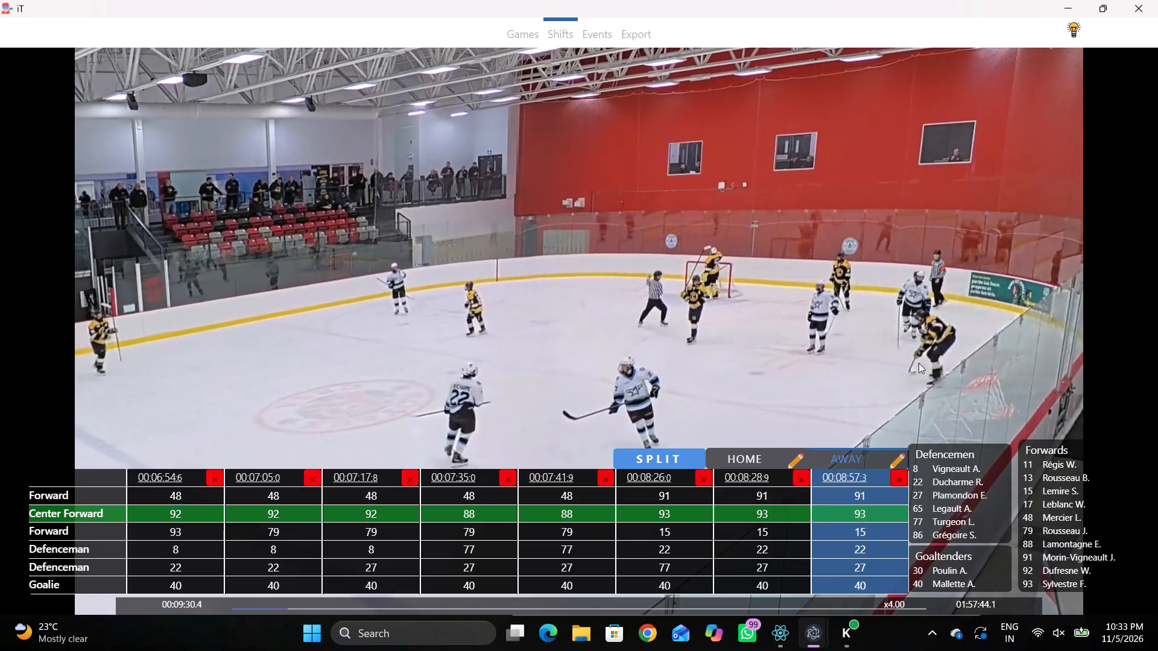
text(DDD)
key(space)
text(q)
key(shift+s)
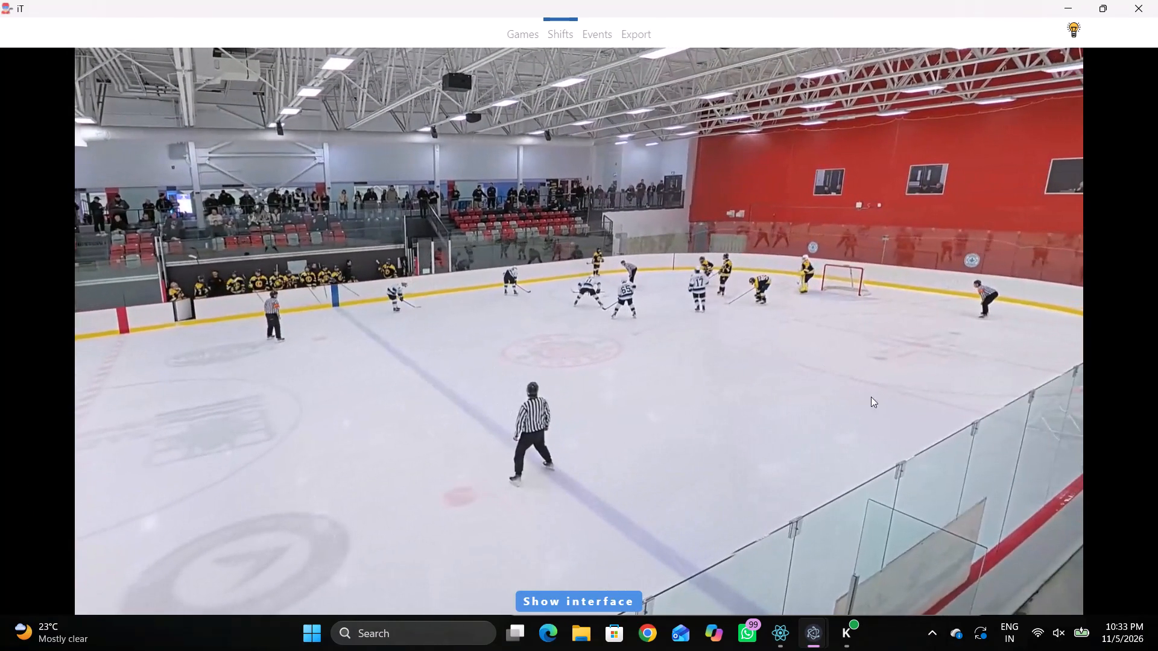
Clear the Forward, Center Forward and Defenceman numbers in the 00:09:44.9 Away line, leaving the Goalie in place.
key(shift+d)
click(864, 498)
key(BackSpace)
key(Tab)
key(BackSpace)
key(BackSpace)
key(Tab)
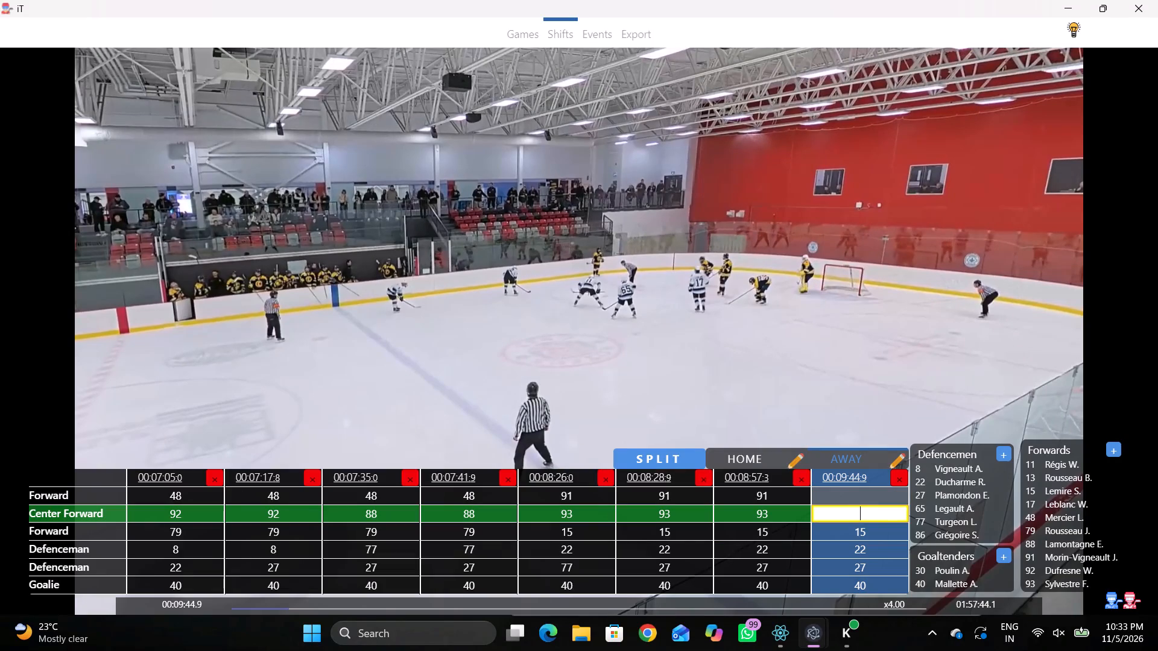
key(BackSpace)
key(Tab)
key(BackSpace)
key(Tab)
key(BackSpace)
click(864, 507)
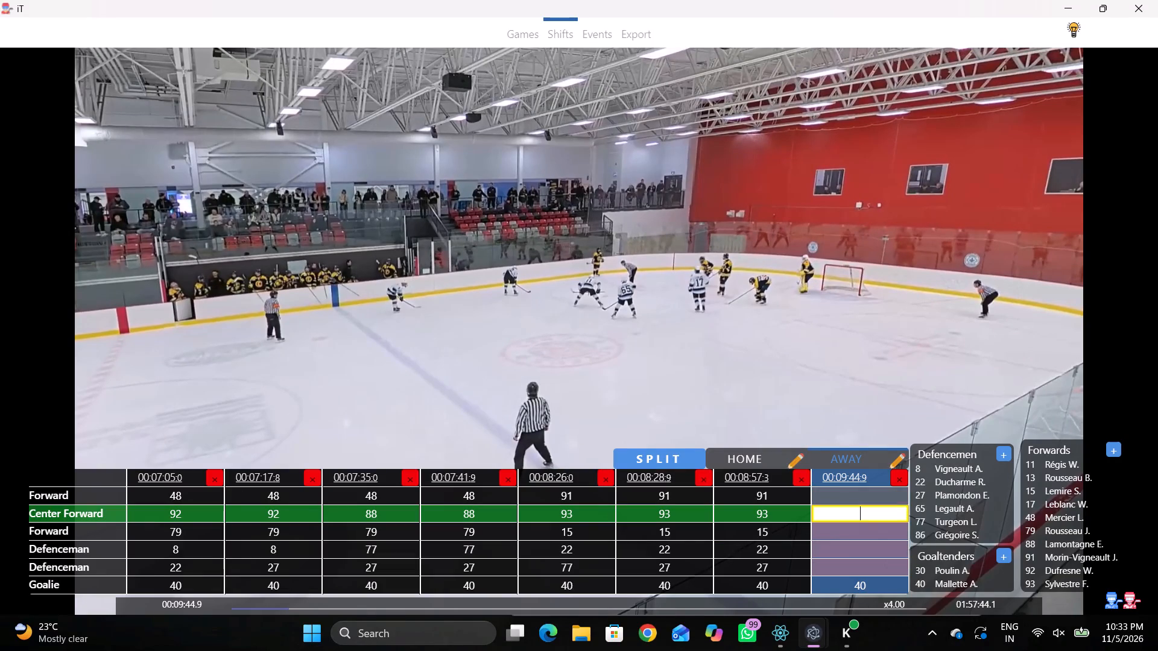
Set the 00:09:44.9 Away line's first Forward to 17, Center Forward to 11 and first Defenceman to 65.
click(881, 499)
click(1037, 497)
click(881, 532)
text(11)
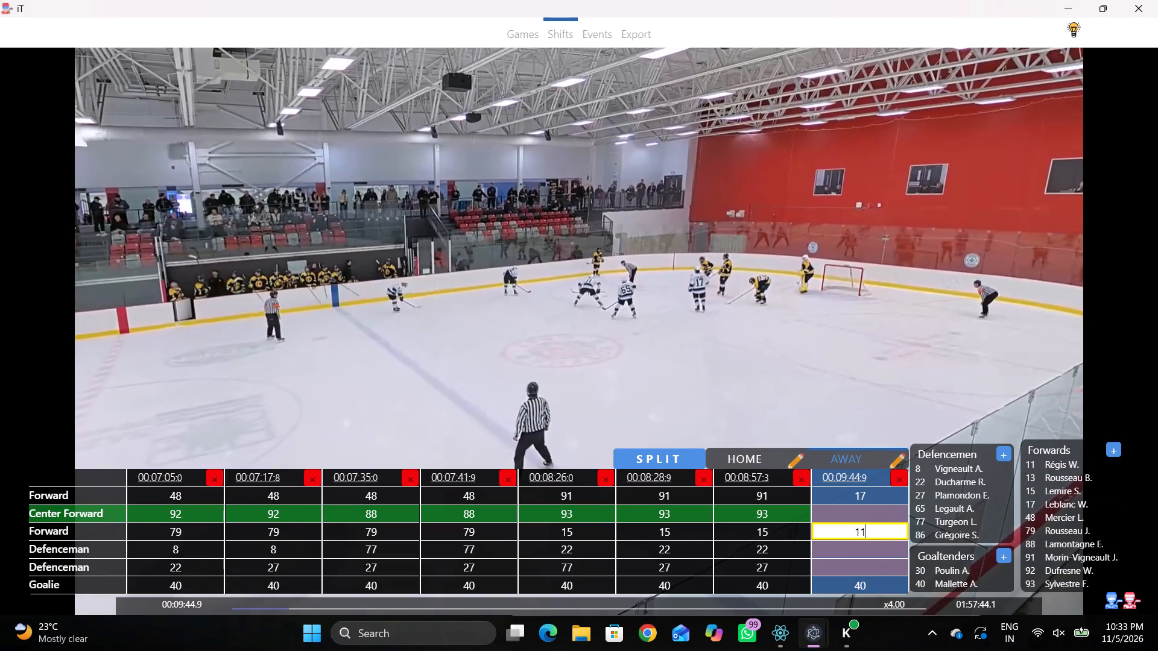
click(853, 534)
key(BackSpace)
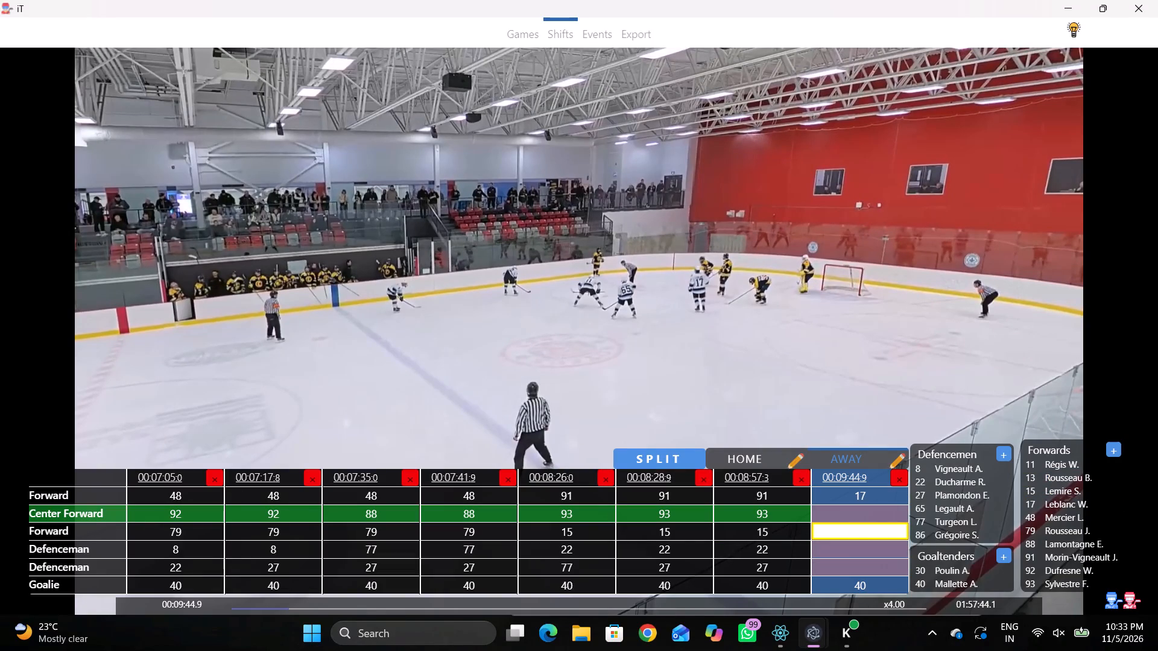
click(873, 510)
key(1)
key(1)
click(866, 547)
click(948, 505)
Play on through the faceoff setup to examine which Away forward takes the draw and who fills the empty positions.
key(shift+d)
key(space)
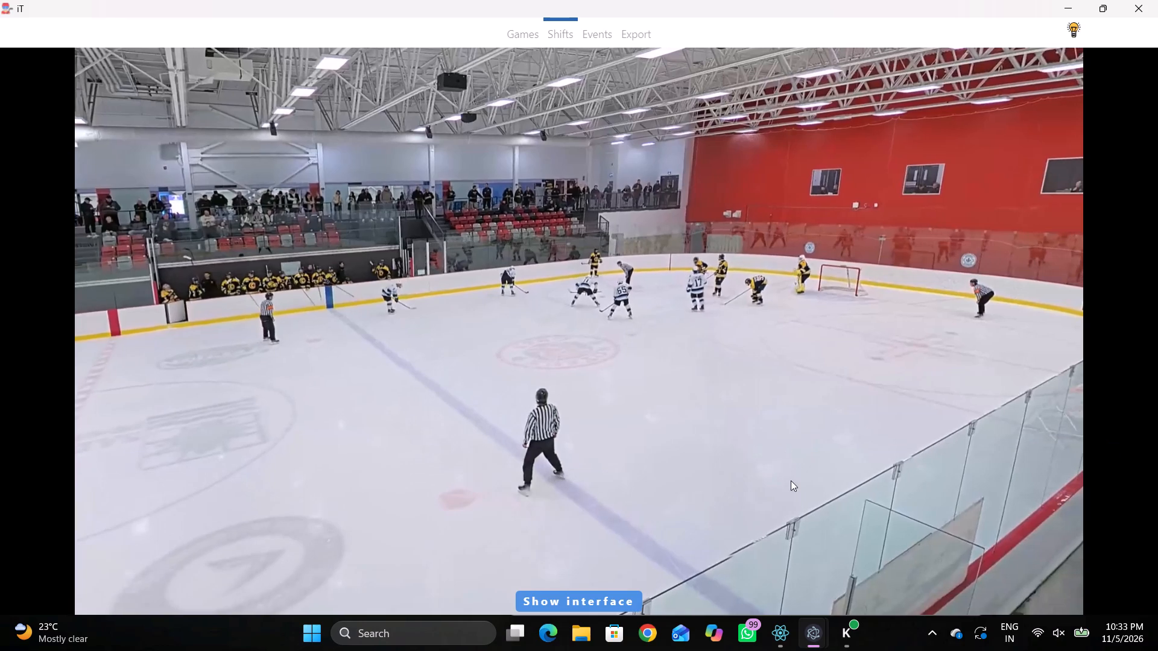
key(space)
key(space)
key(space)
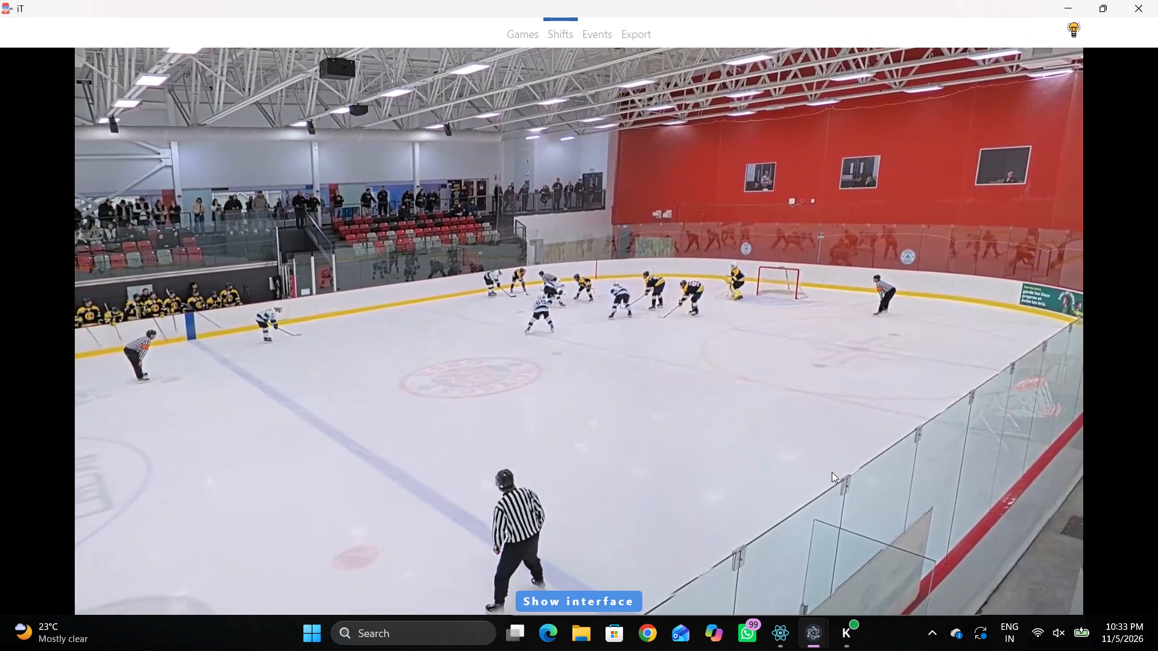
text(r)
key(space)
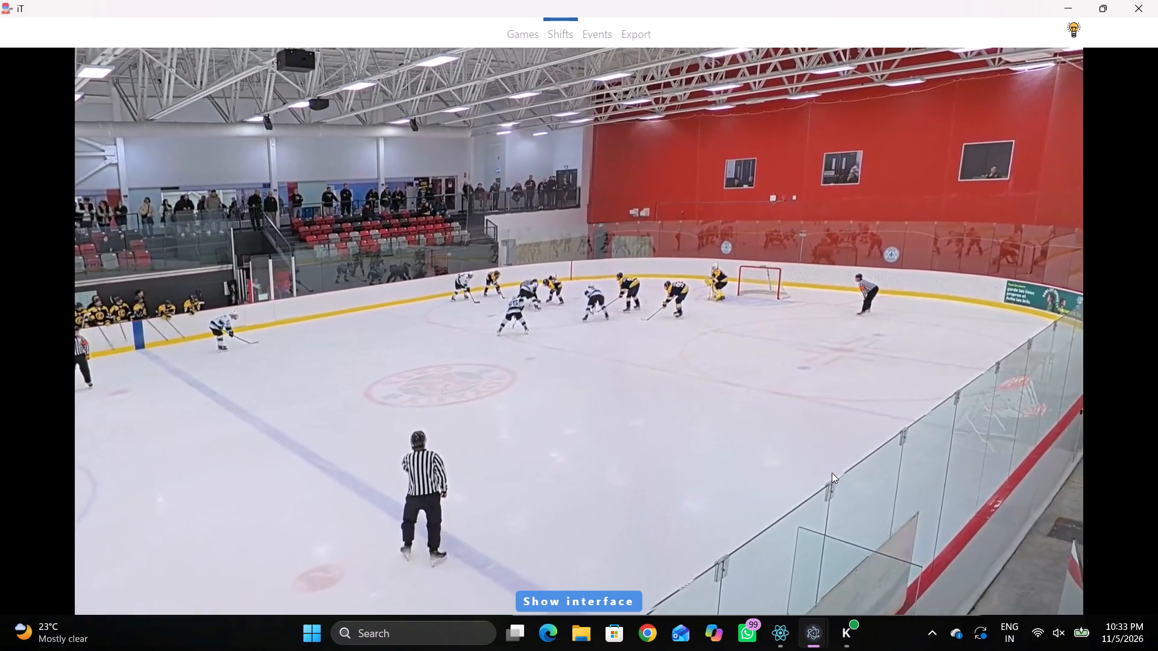
key(space)
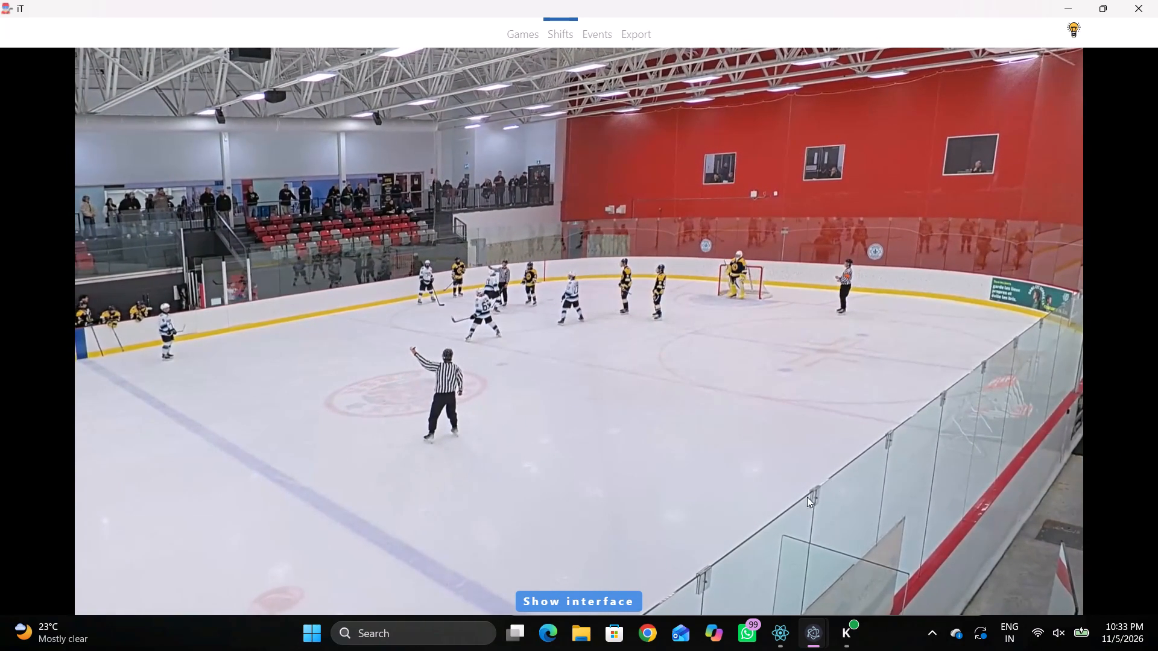
key(shift+d)
click(838, 533)
key(space)
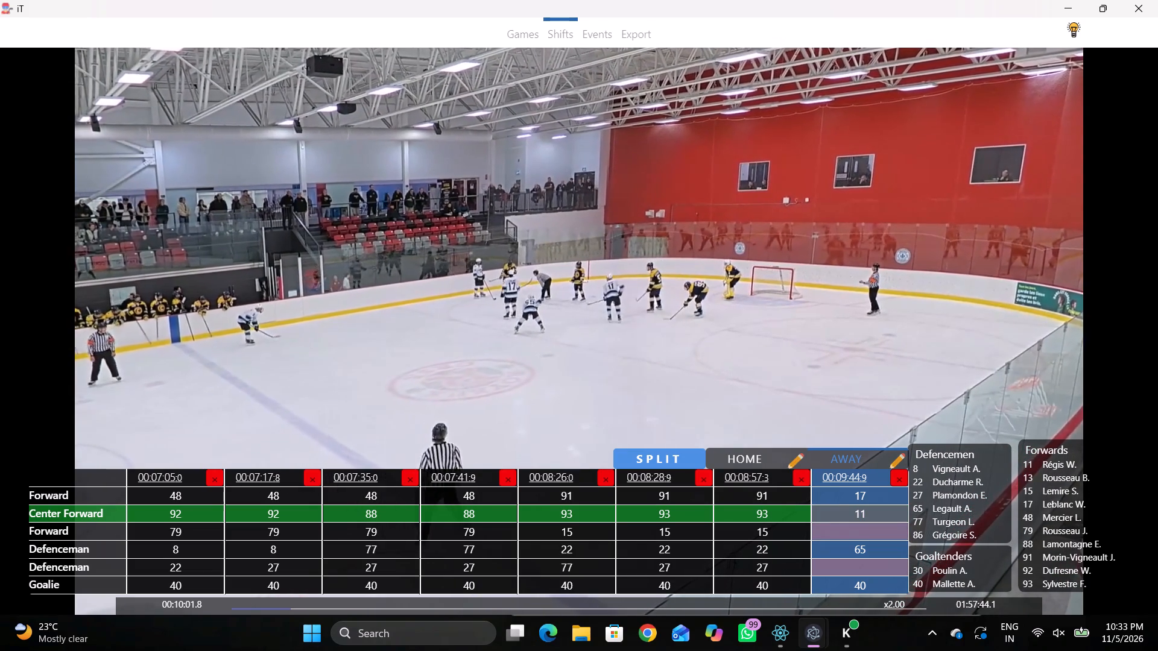
key(space)
Swap the forwards in the 00:09:44.9 Away line, setting the first Forward to 11 and Center Forward to 17.
click(864, 511)
click(837, 500)
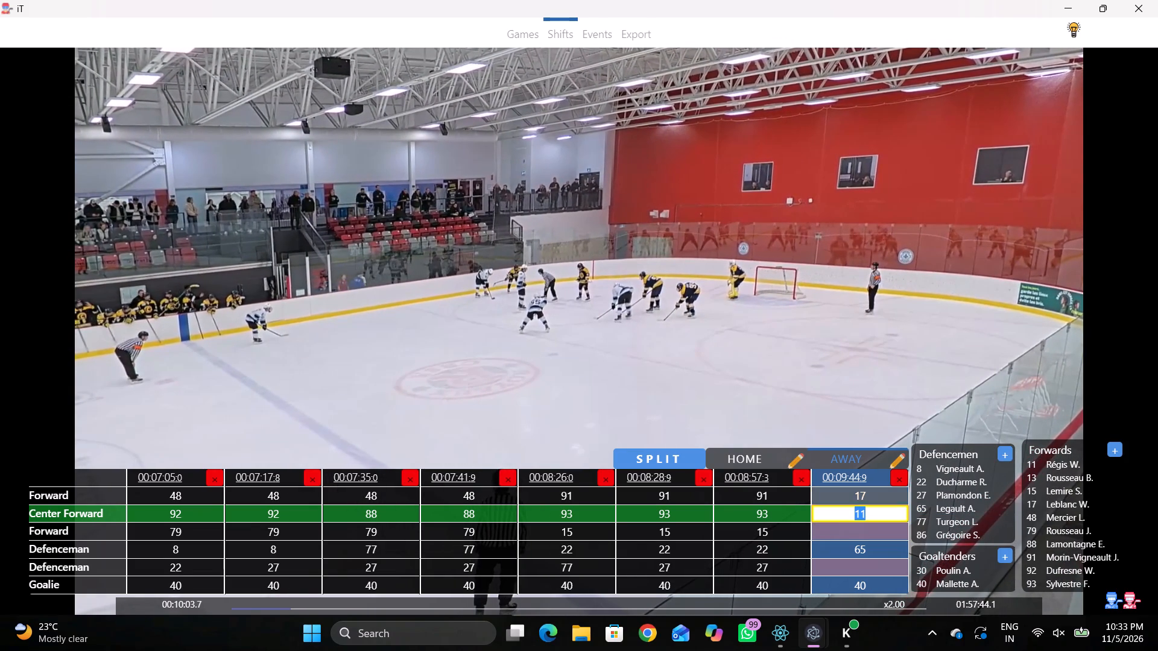
key(BackSpace)
key(Tab)
key(BackSpace)
click(838, 496)
key(1)
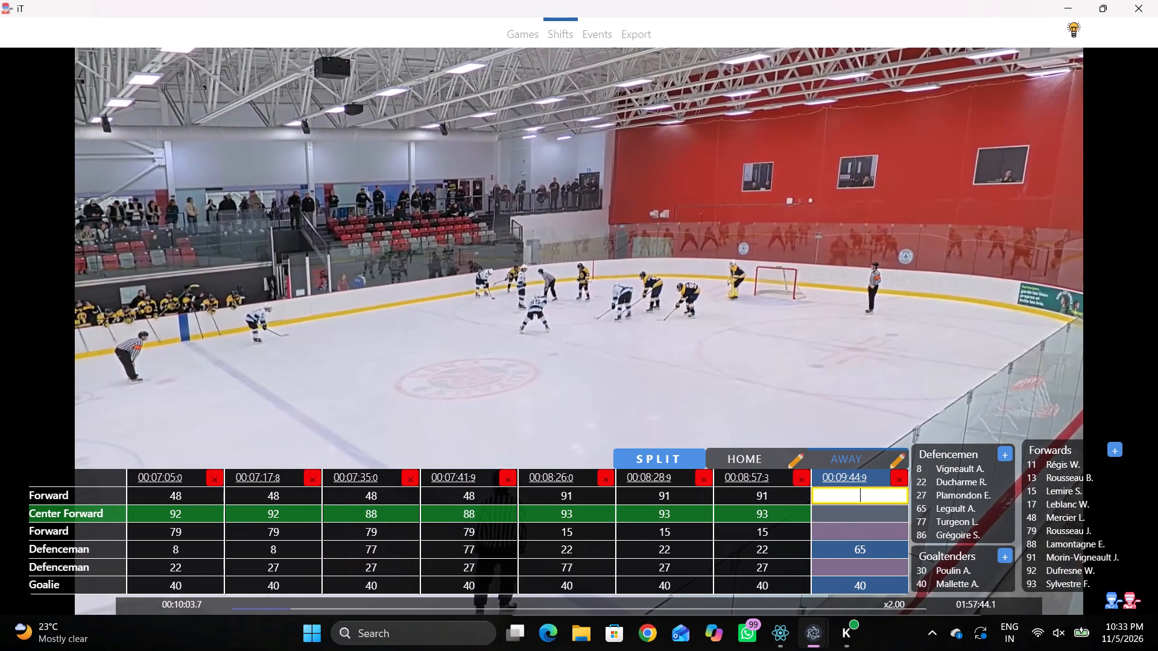
key(1)
click(870, 509)
click(1054, 500)
Check the remaining forward in the footage after the faceoff and set the second Forward in the 00:09:44.9 Away line to 92.
key(shift+d)
key(space)
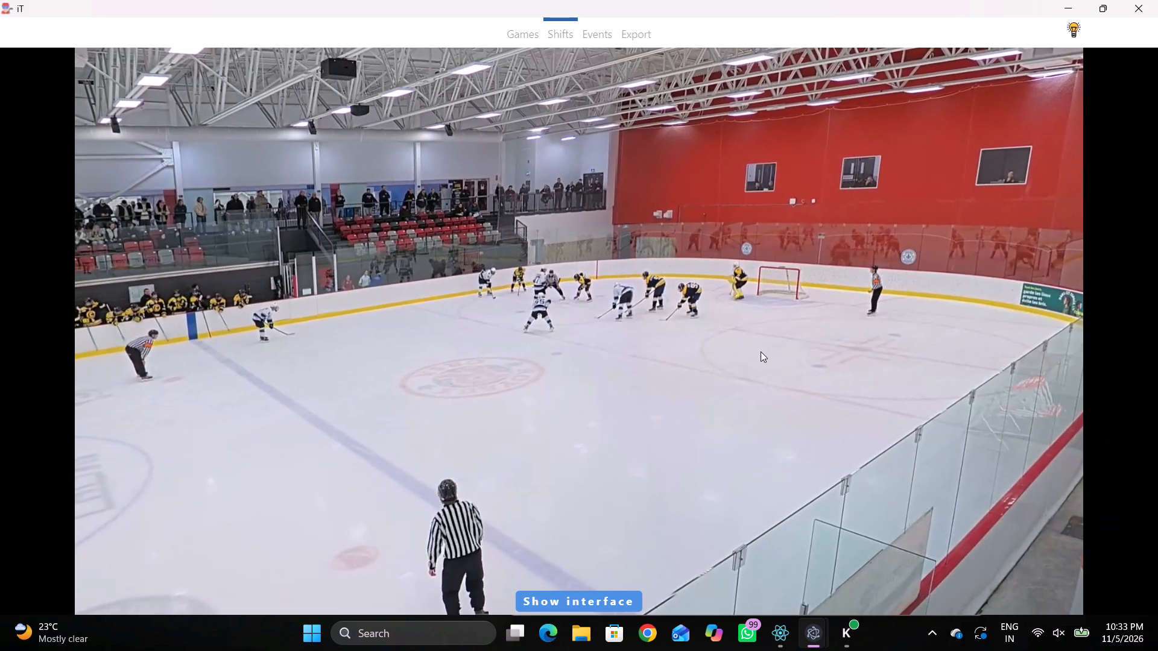
key(space)
key(q)
key(q)
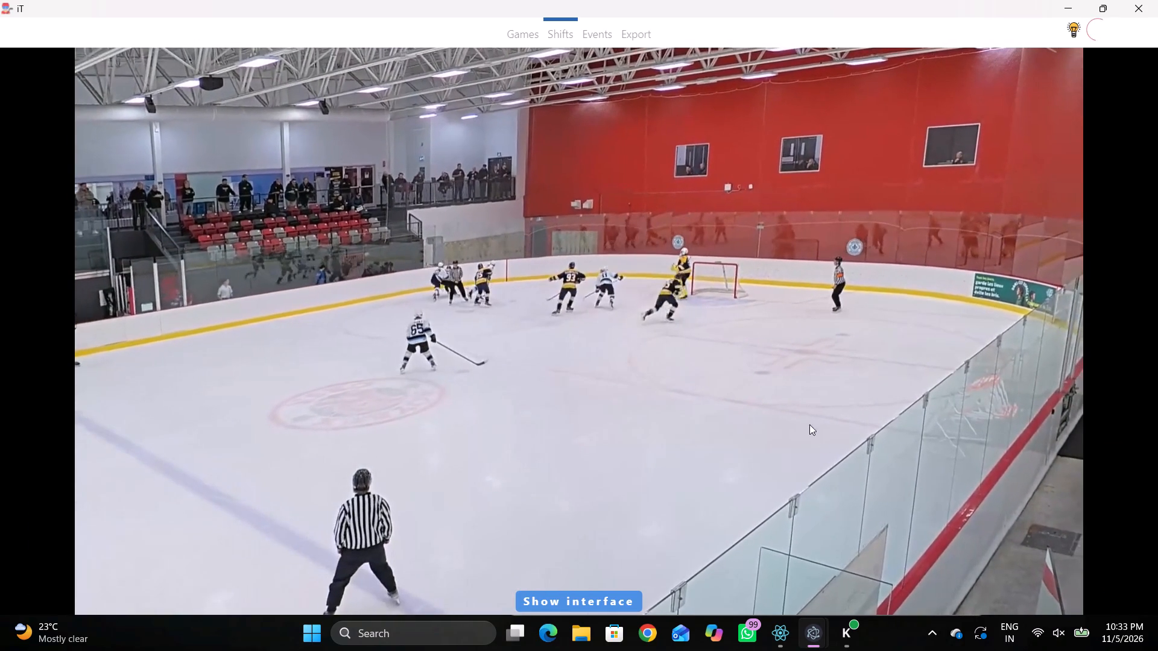
key(q)
key(q)
key(q)
key(shift+d)
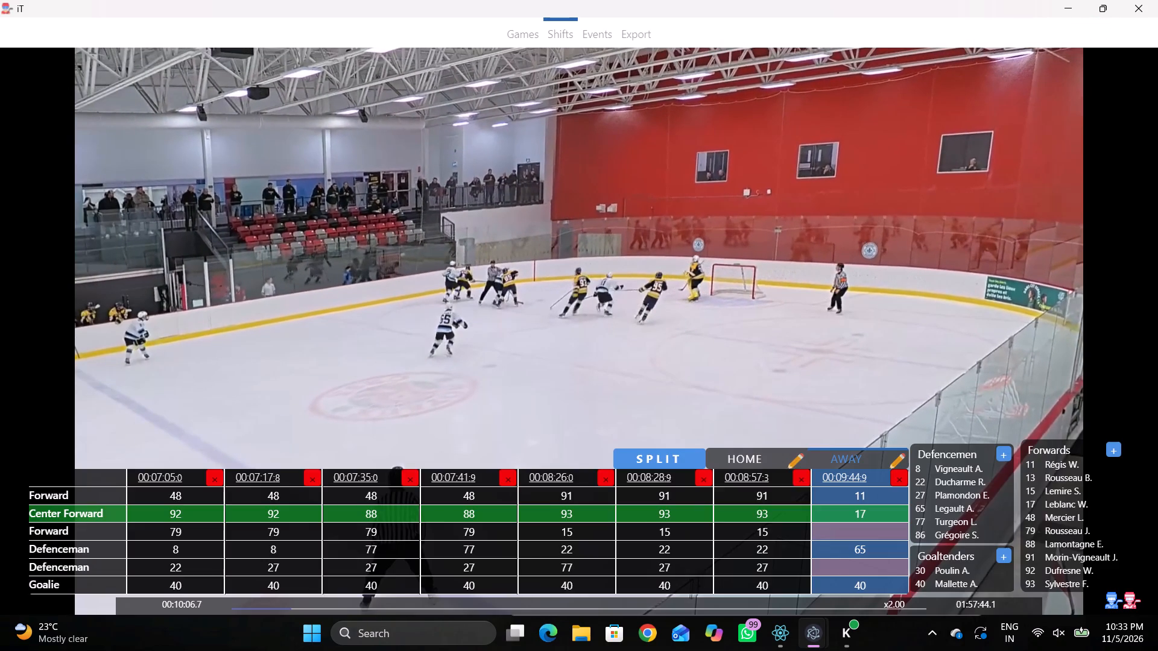
key(shift+d)
key(space)
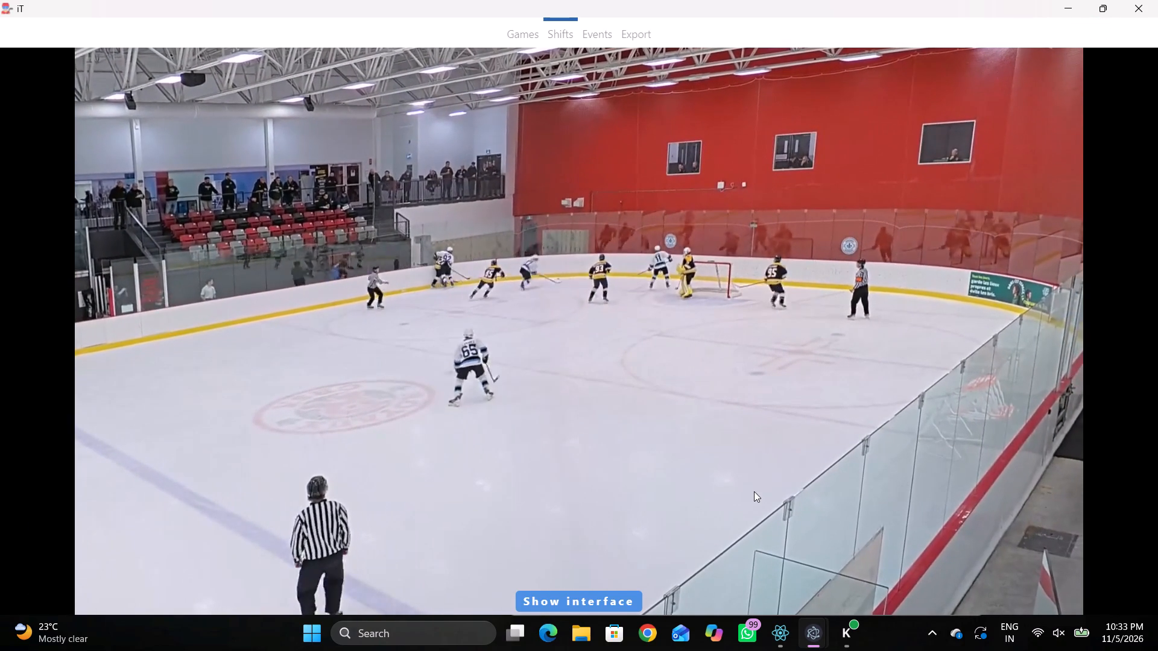
key(space)
key(shift+d)
drag(886, 529, 865, 535)
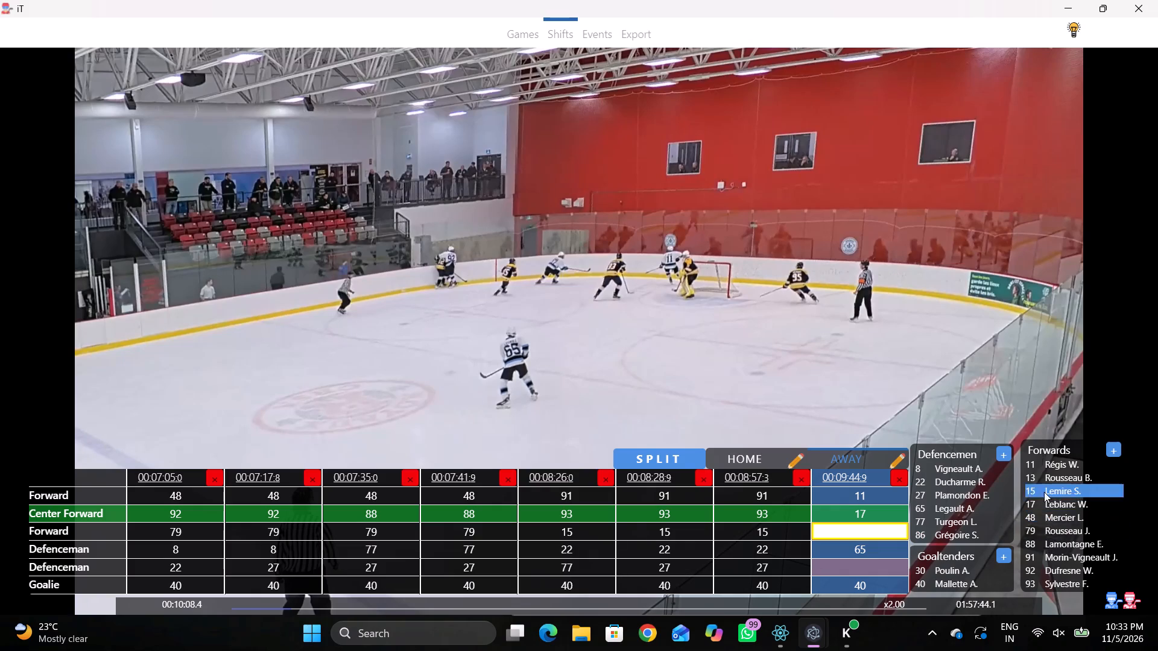
click(1066, 573)
Play on to identify the other defender and set the second Defenceman in the 00:09:44.9 Away line to 8.
key(shift+d)
key(space)
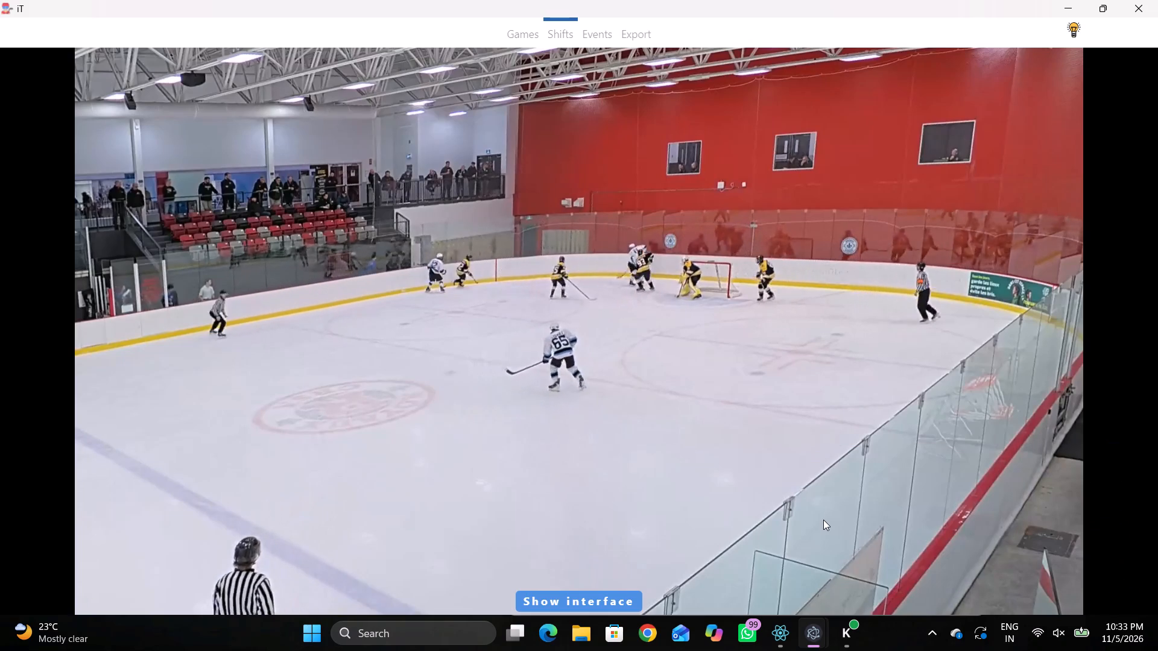
key(space)
key(shift+d)
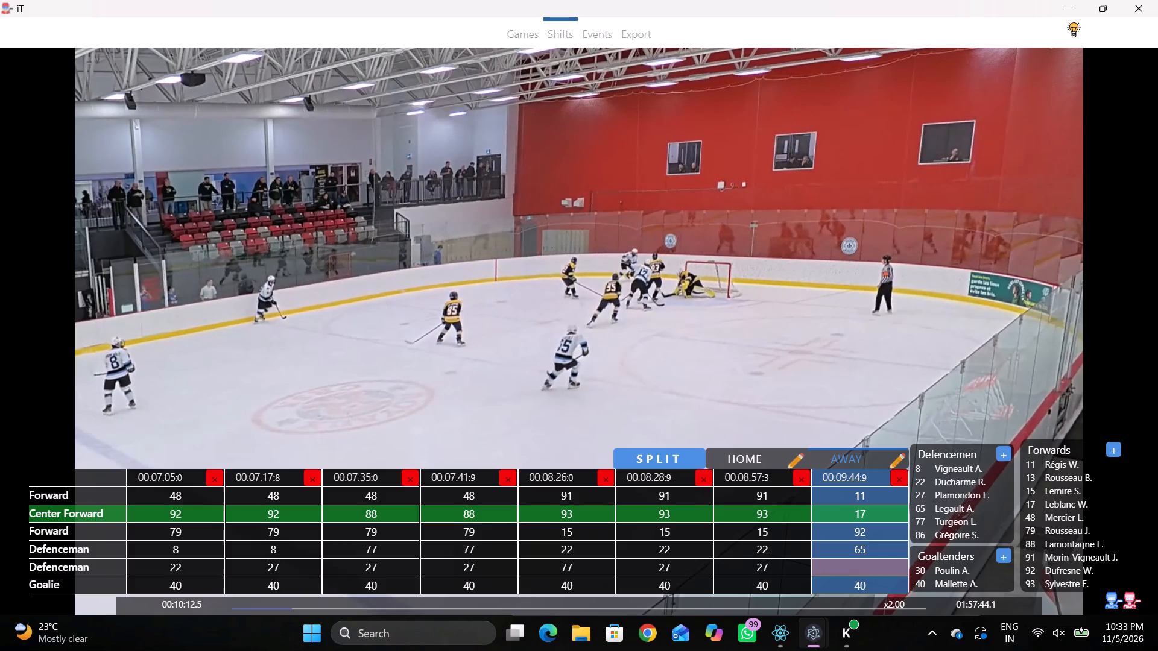
click(851, 549)
click(850, 562)
click(931, 471)
Play on through the footage to the next stoppage and add an Away line at 00:11:07.1.
key(shift+d)
key(space)
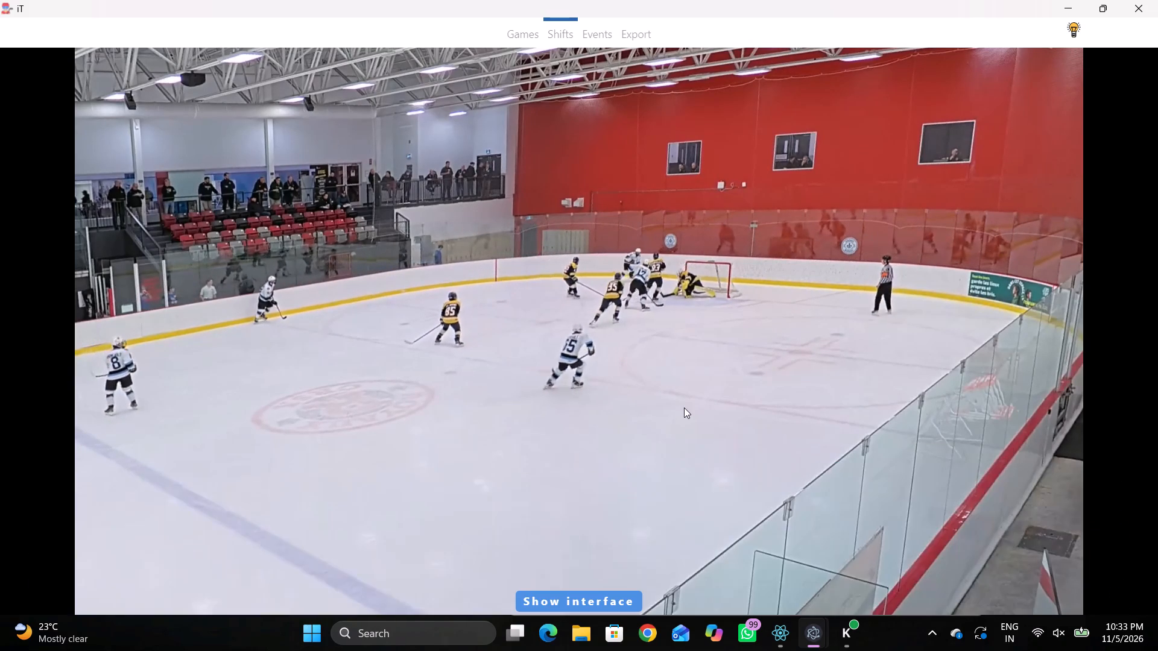
key(v)
key(space)
text(r)
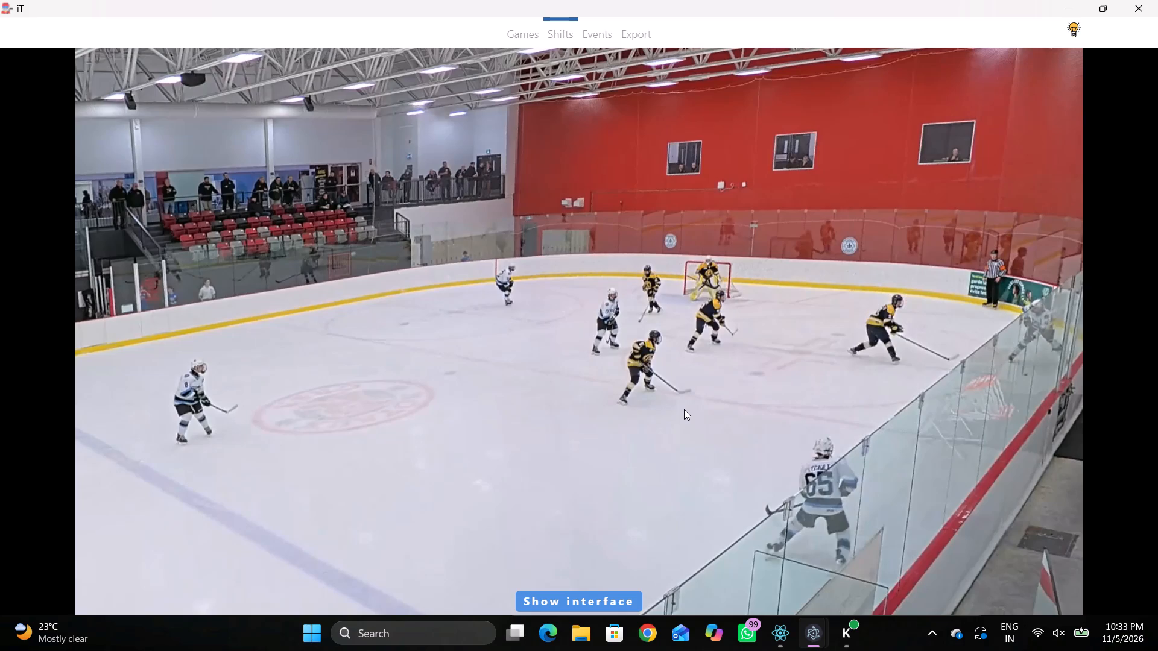
key(space)
text(c c c qq)
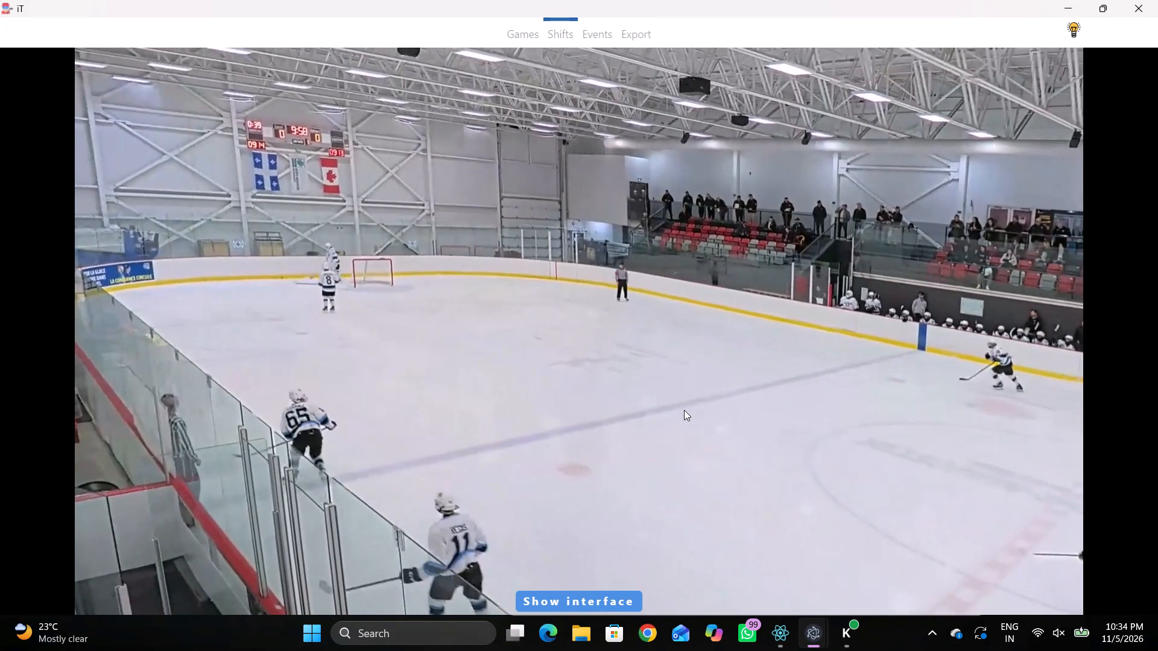
key(space)
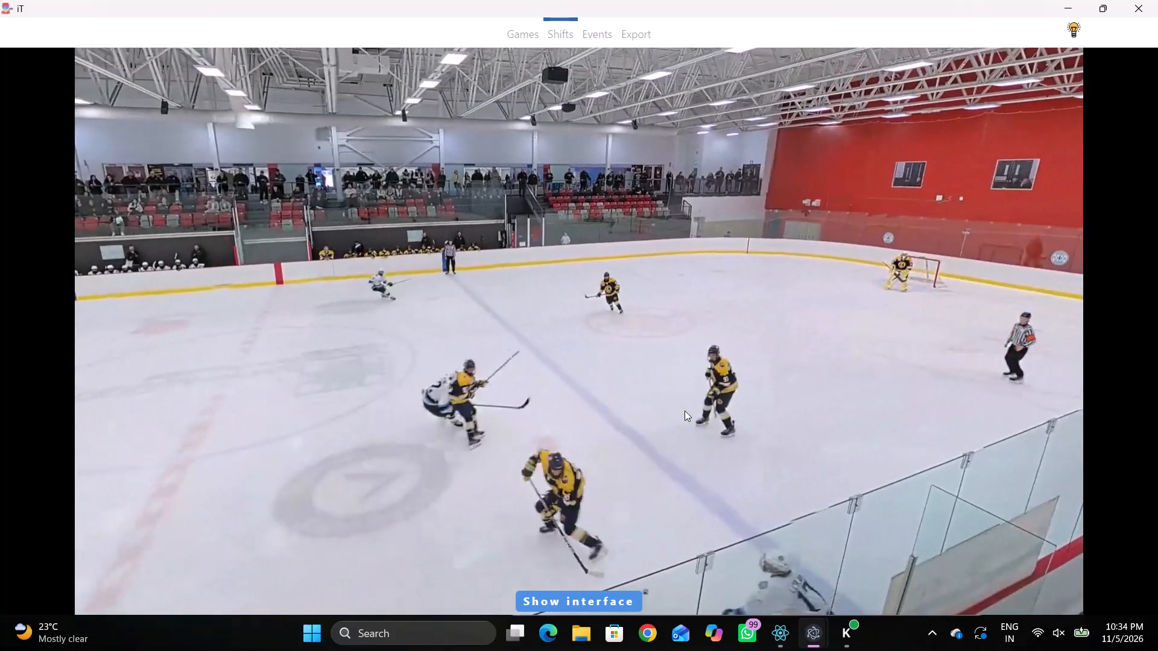
key(space)
key(space)
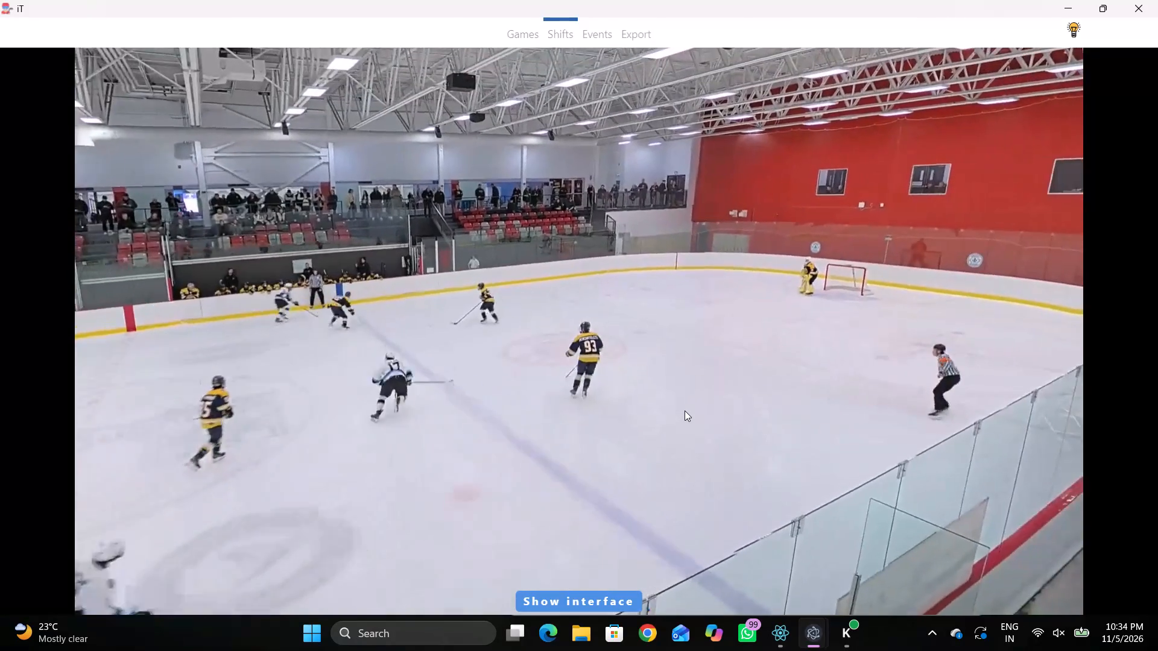
key(space)
key(space)
key(space)
key(space)
key(space)
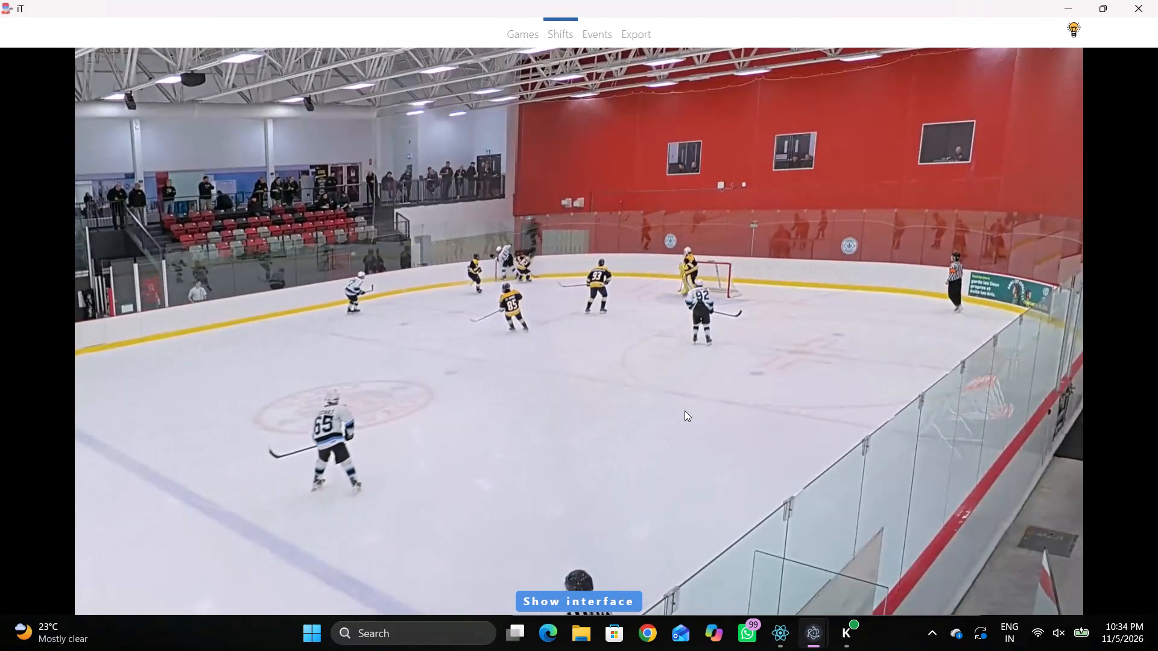
text(SDD)
Play on to the next change, step back to its start, and add an Away line at 00:11:16.4.
key(space)
key(space)
key(space)
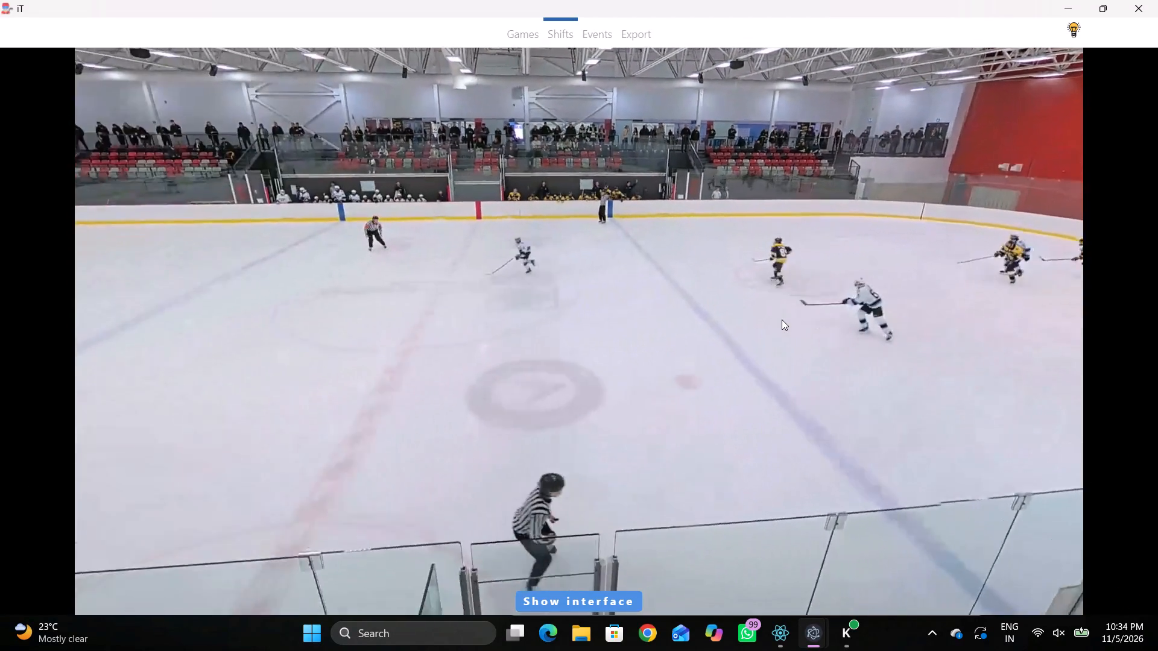
key(space)
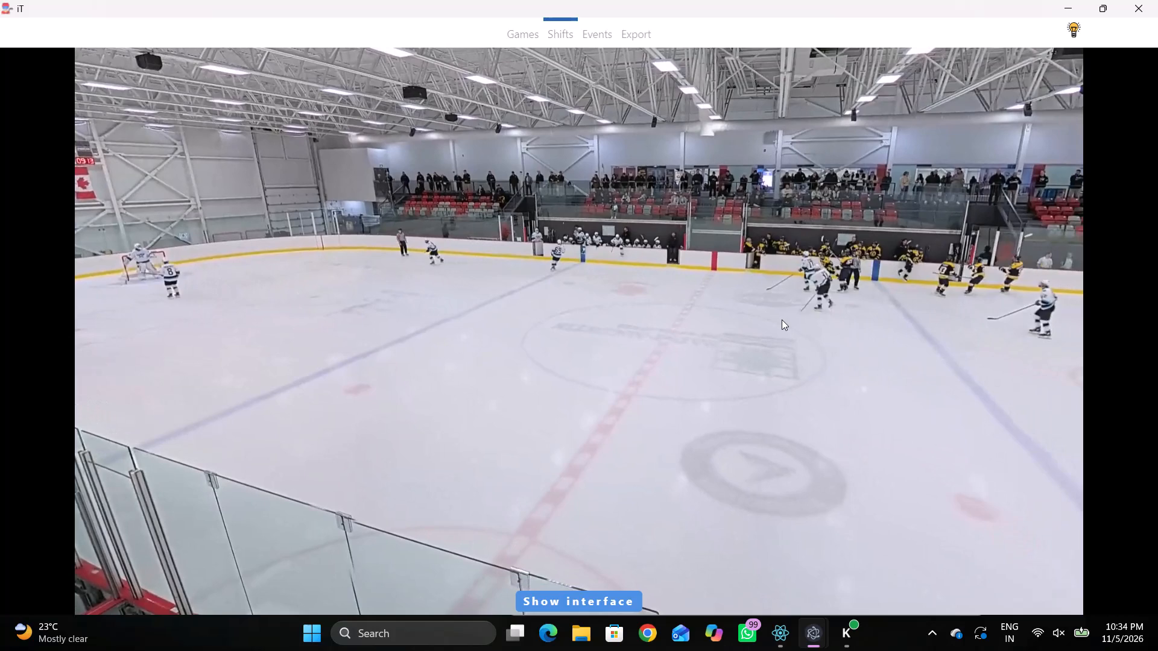
text(q)
key(q)
text(qq)
key(shift+s)
key(shift+d)
key(shift+d)
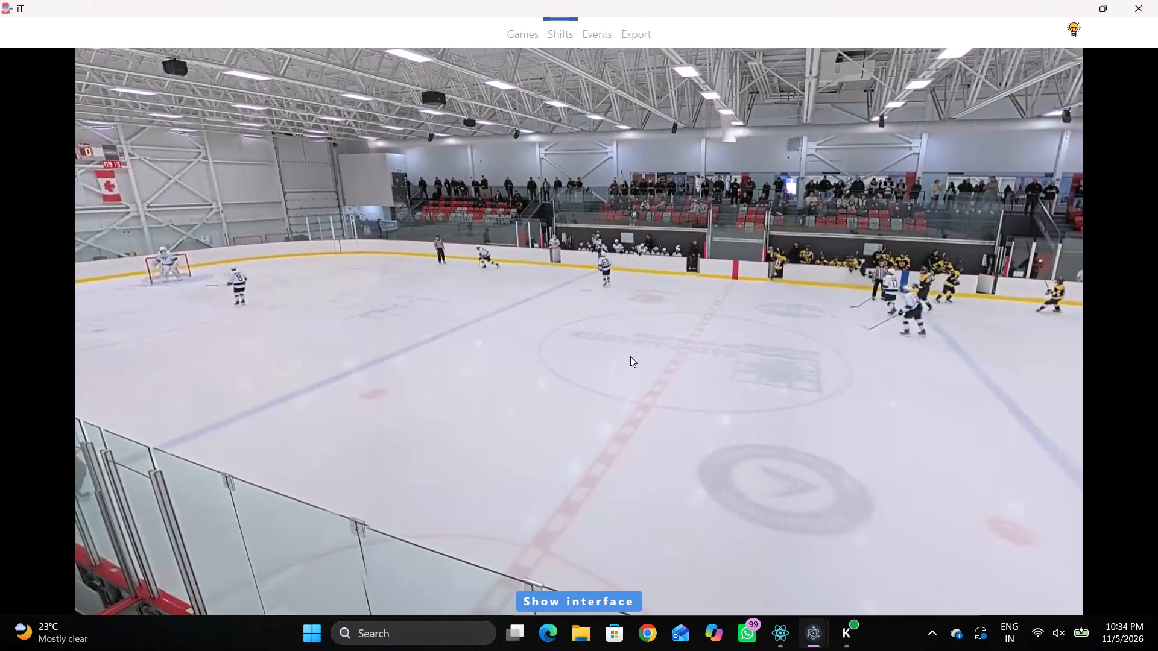
Play and replay the footage after 00:11:16.4 to examine which Away players leave and which come on.
key(space)
key(space)
key(space)
key(space)
key(space)
key(space)
text(q)
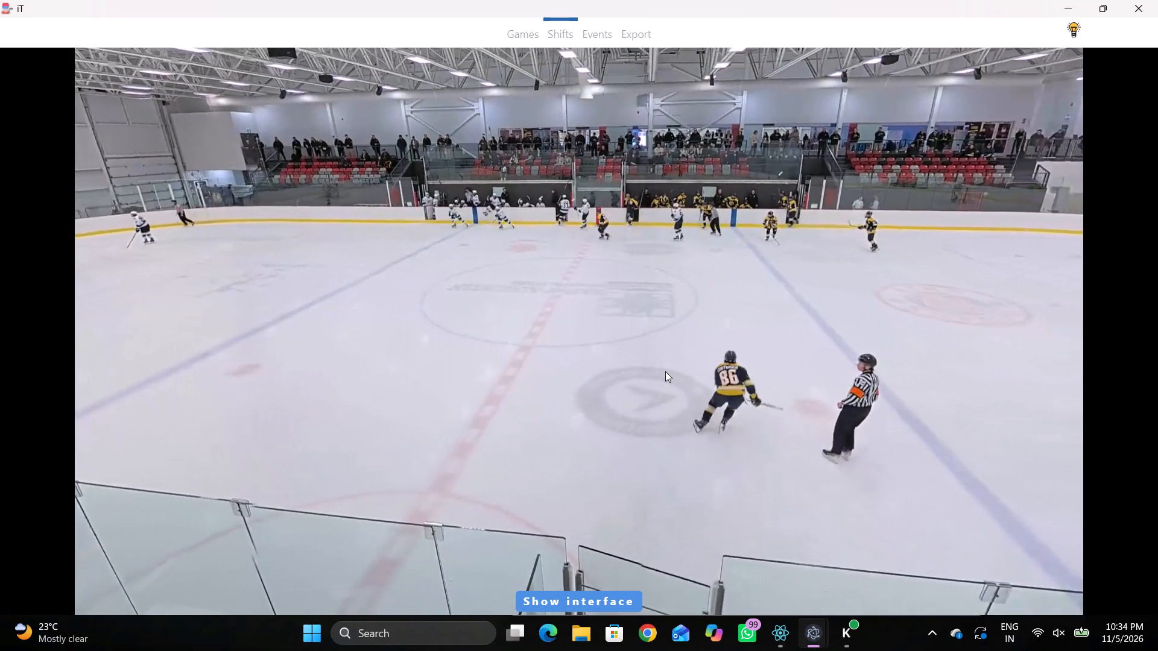
key(shift+d)
key(shift+d)
key(space)
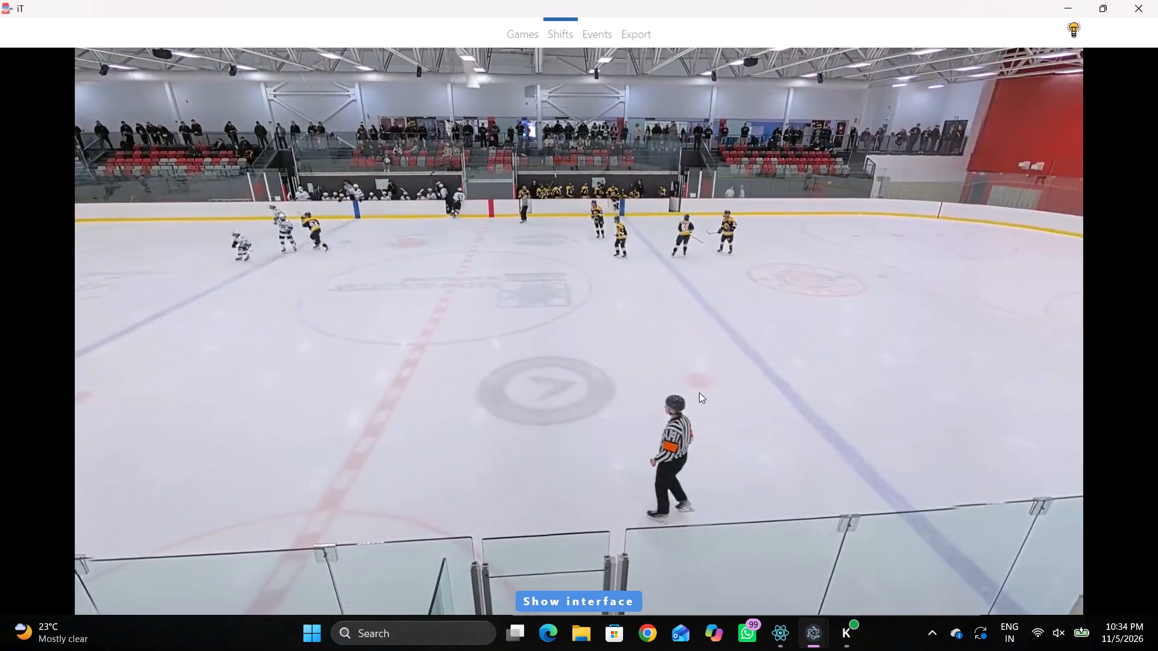
key(space)
key(space)
key(space)
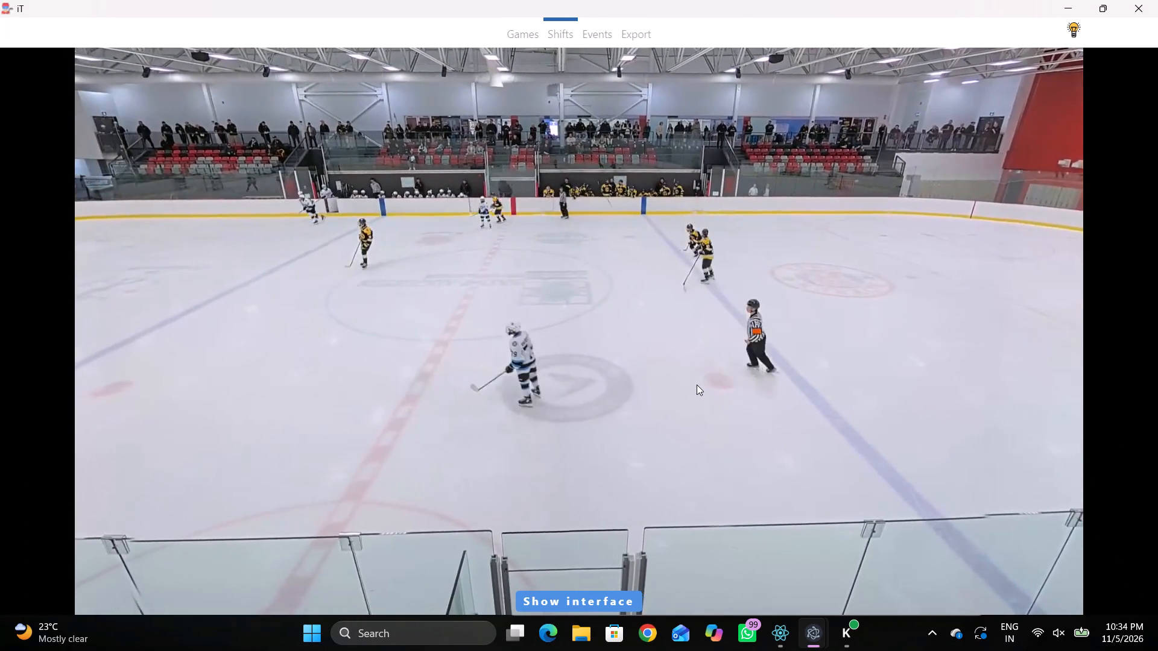
key(space)
key(space)
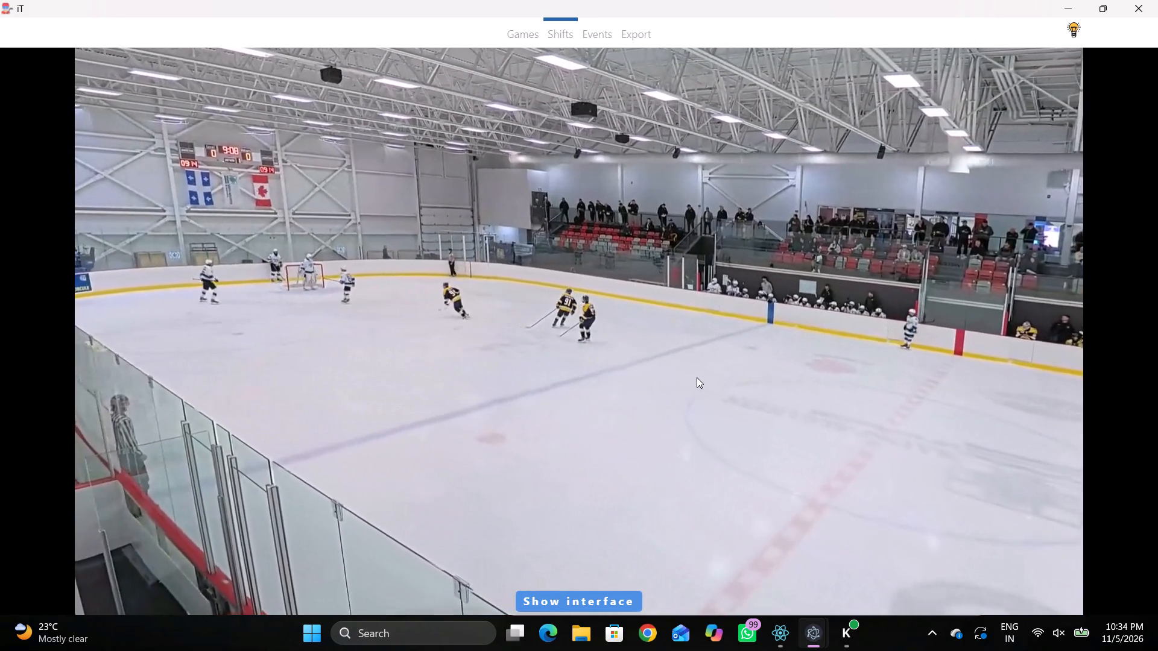
text(qq)
key(q)
text(qqq)
key(space)
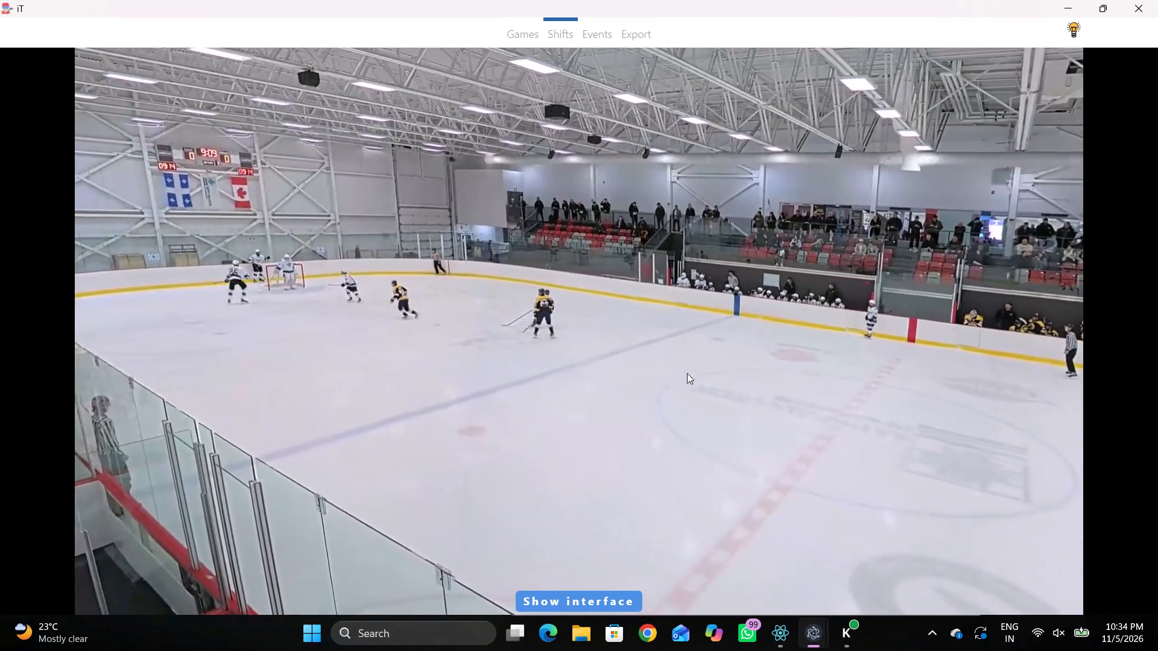
key(space)
key(space)
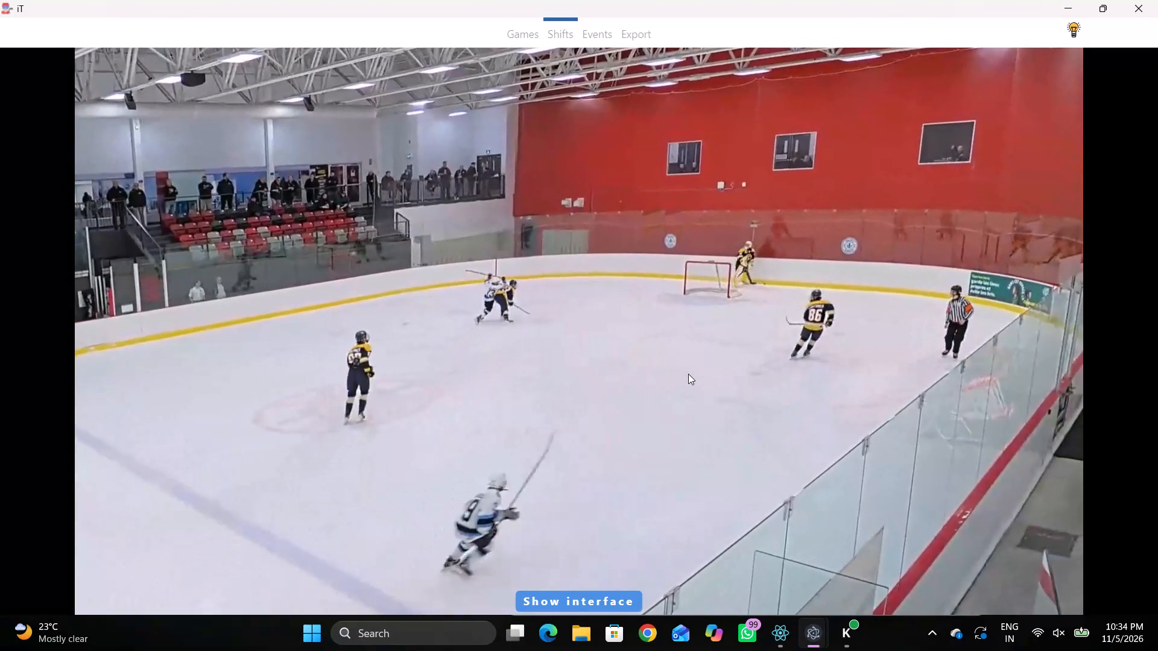
key(space)
key(space)
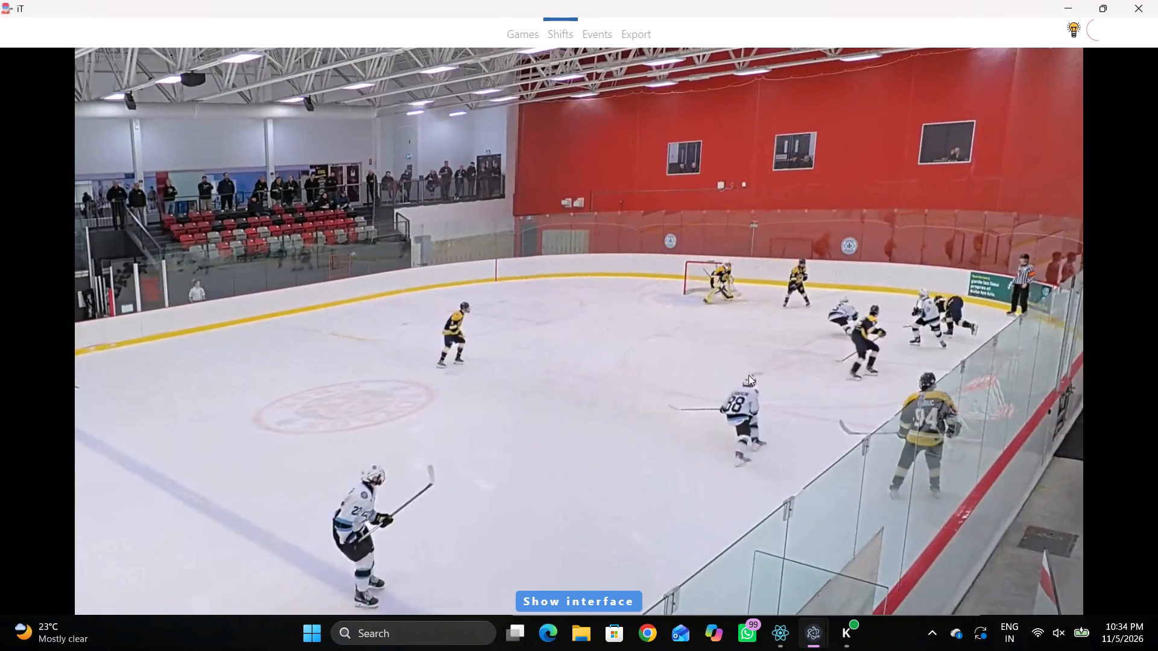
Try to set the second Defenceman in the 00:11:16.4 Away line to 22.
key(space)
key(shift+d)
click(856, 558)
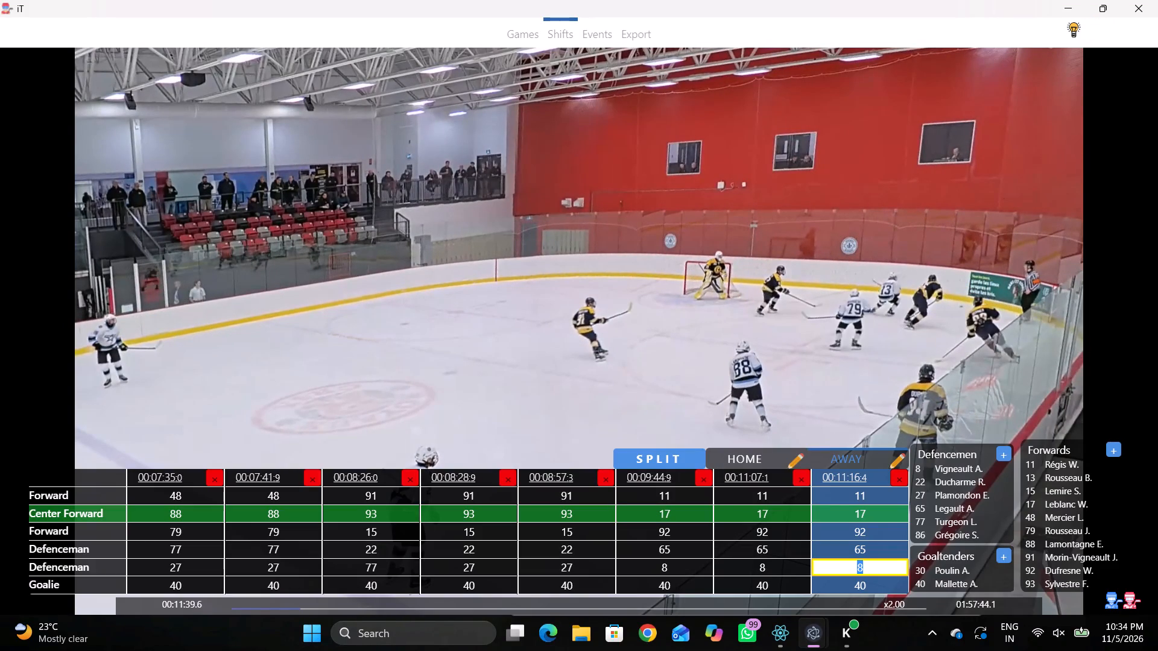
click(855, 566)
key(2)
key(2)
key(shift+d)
Return to the footage at the 00:11:16.4 Away line and set its first Defenceman to 22.
key(space)
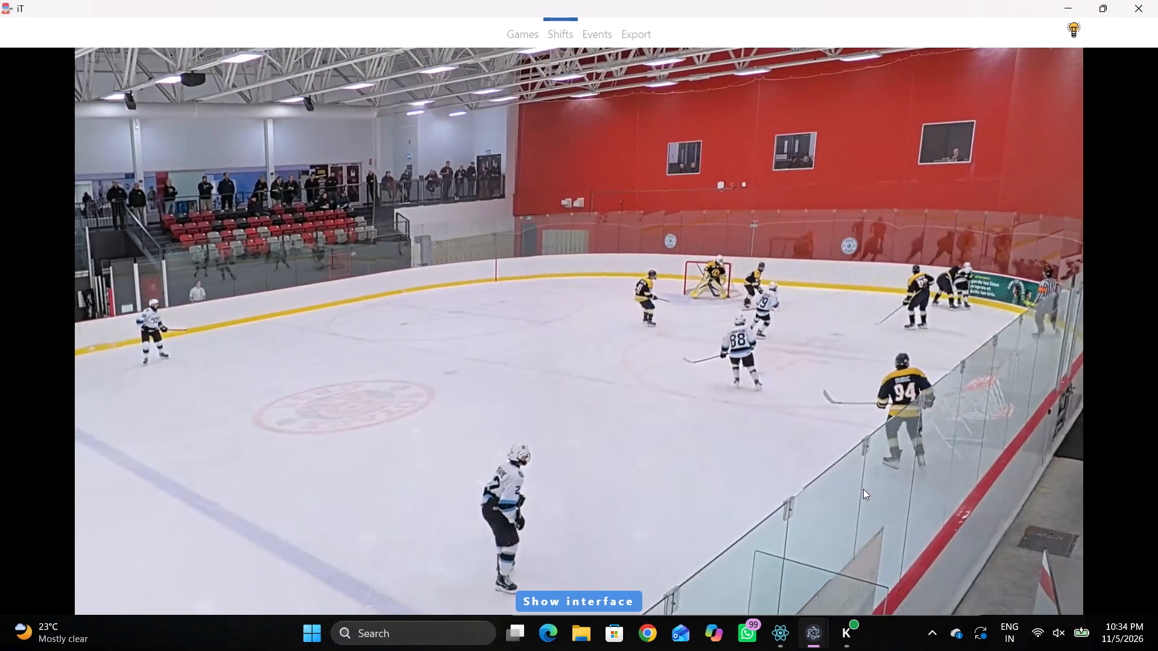
key(space)
key(shift+d)
click(854, 478)
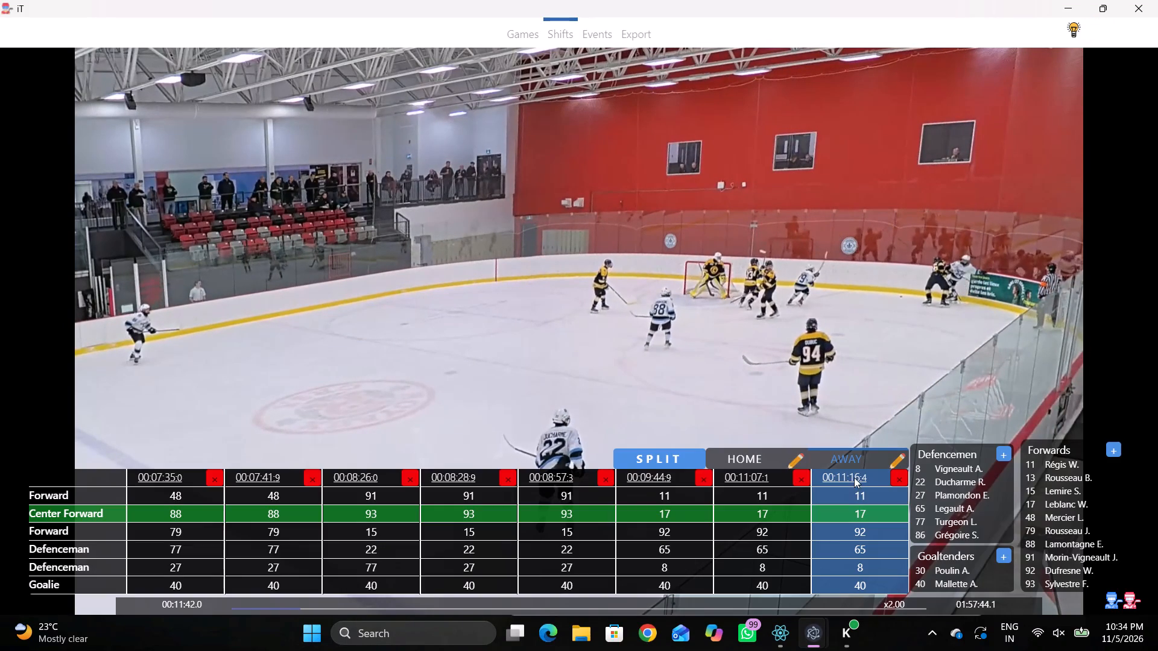
key(shift+d)
key(q)
key(shift+d)
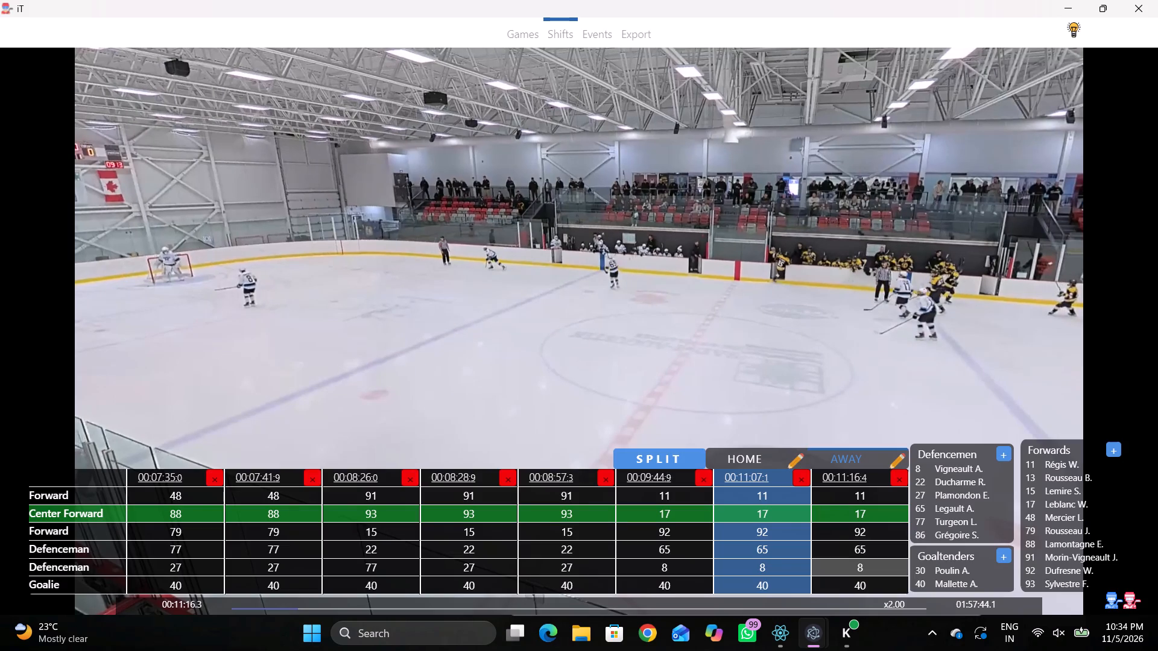
click(874, 550)
key(2)
key(2)
click(827, 251)
text(D)
Add an Away line at 00:11:18.2 and set its first Forward to 88.
key(space)
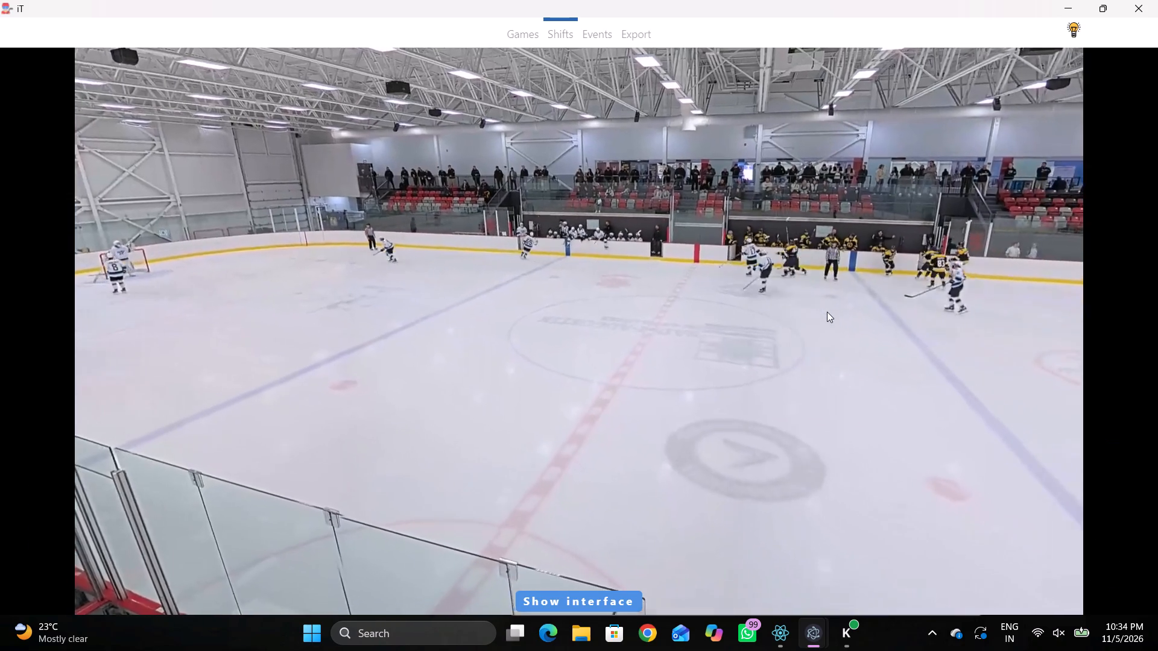
key(space)
key(shift+s)
key(shift+d)
click(877, 490)
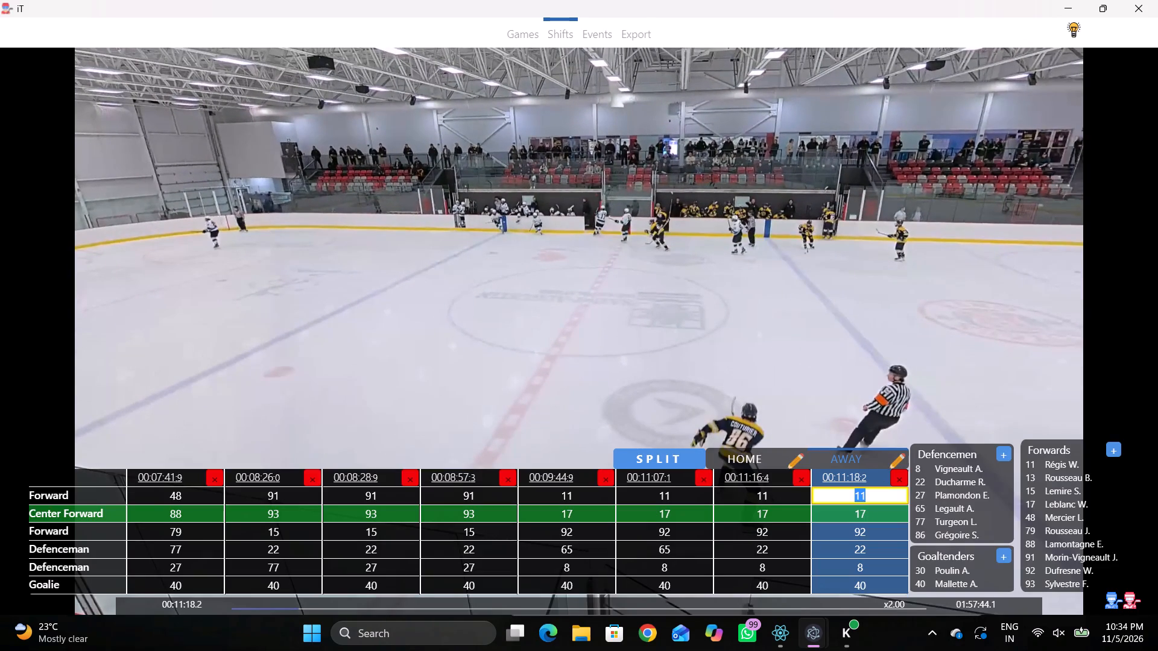
click(1050, 544)
key(shift+d)
Play on to the defence change, add an Away line at 00:11:23.9, and set its second Defenceman to 86.
key(space)
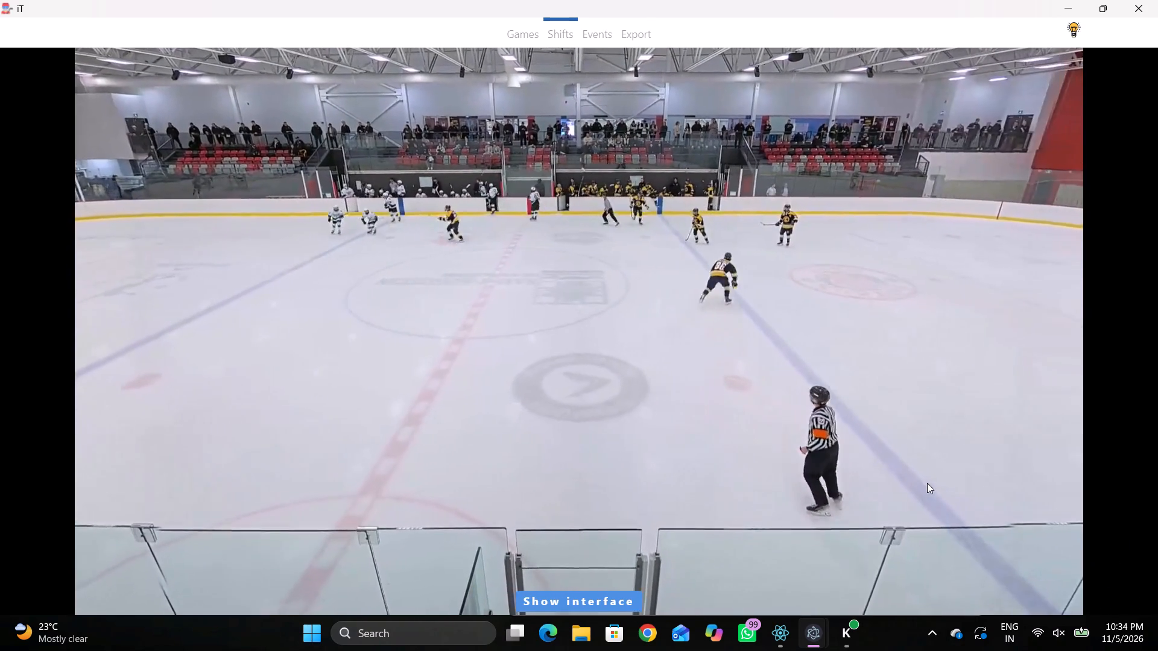
key(space)
key(space)
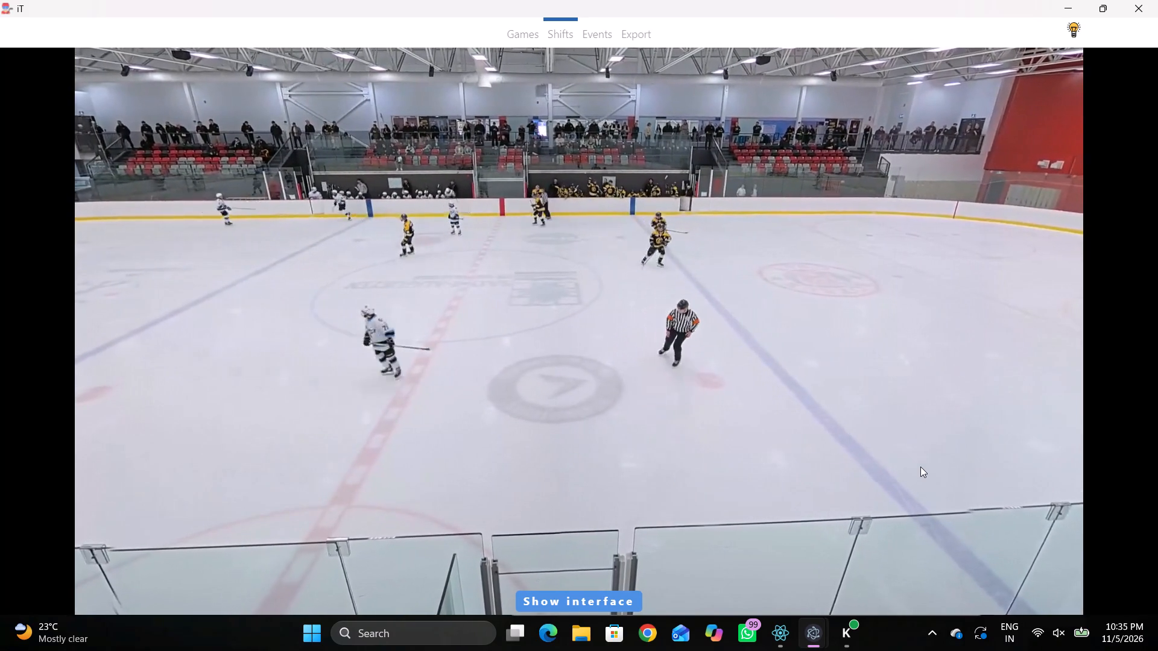
key(space)
key(shift+s)
key(shift+d)
click(869, 570)
click(958, 538)
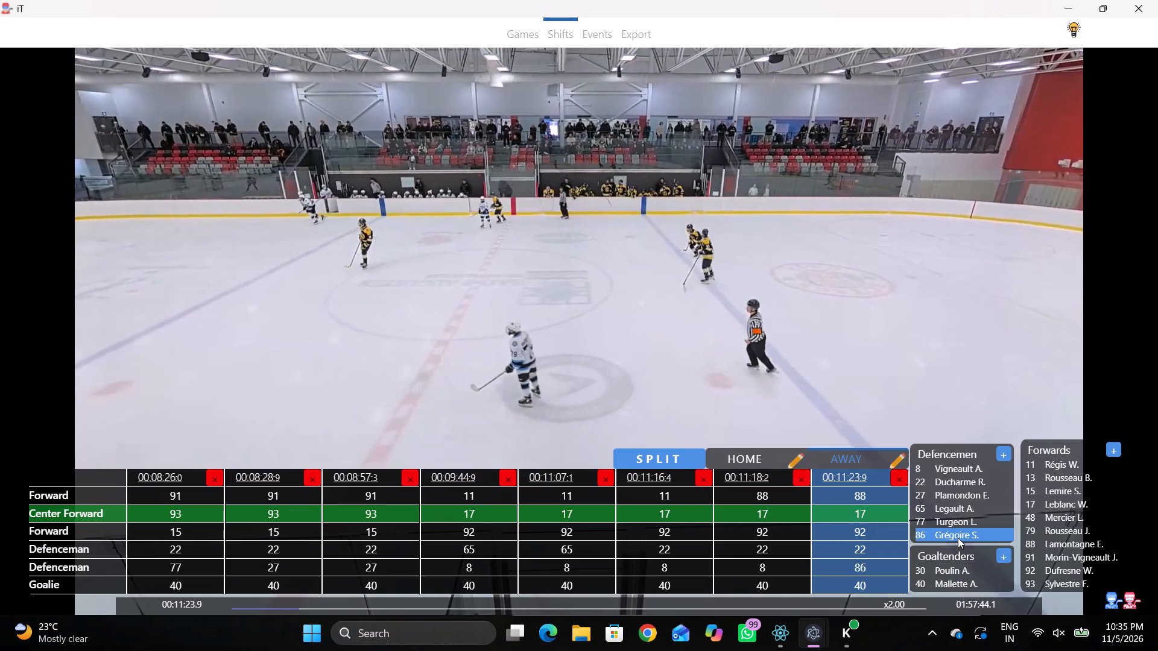
key(shift+d)
Play on in the attacking zone to examine which Away forwards are on the ice with 88.
key(space)
text(c)
key(space)
text(c)
key(space)
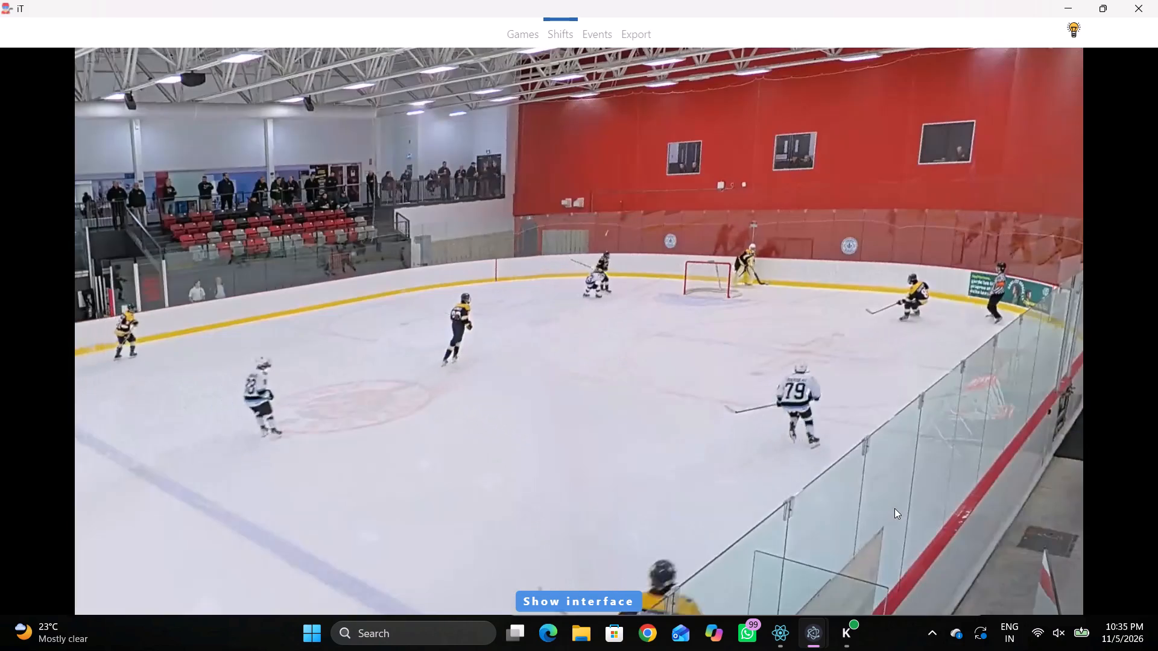
key(space)
key(space)
key(space)
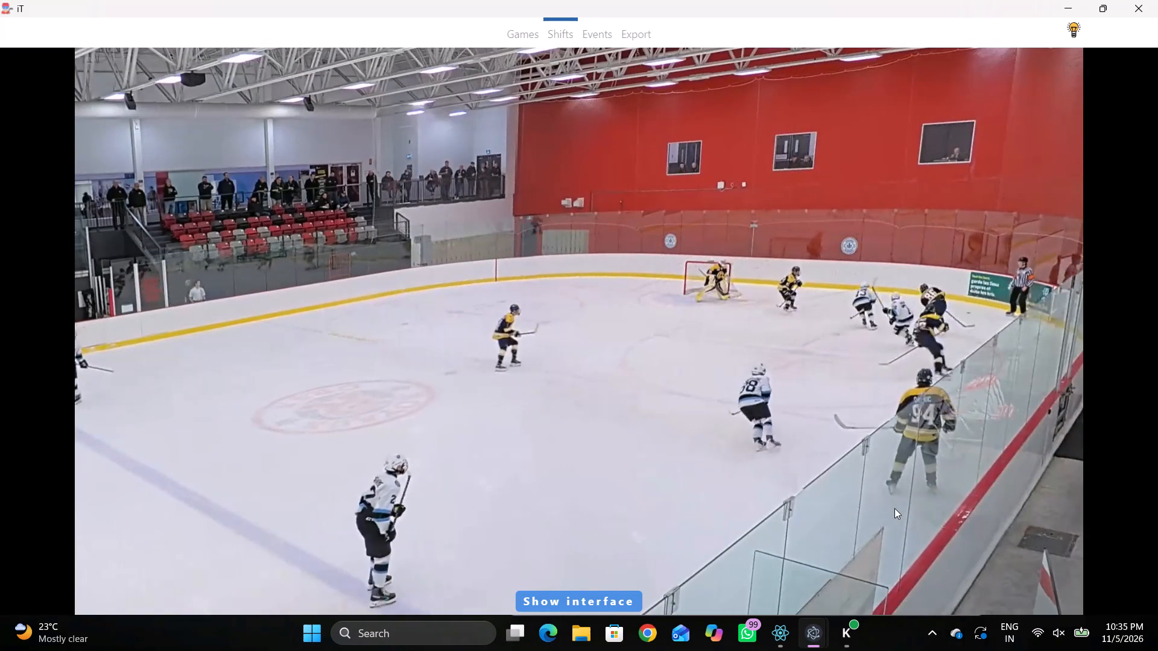
key(space)
key(space)
key(q)
key(q)
key(q)
Set the Center Forward to 13 in both the 00:11:18.2 and 00:11:23.9 Away lines.
key(shift+d)
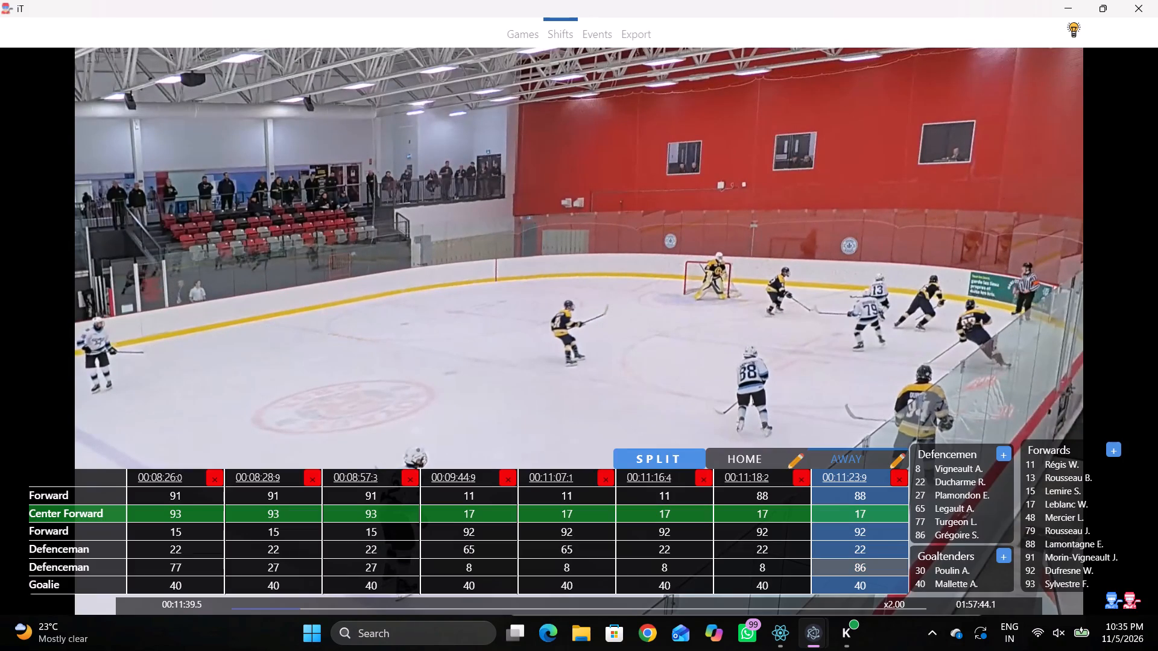
click(772, 520)
key(1)
key(3)
click(850, 518)
key(1)
key(3)
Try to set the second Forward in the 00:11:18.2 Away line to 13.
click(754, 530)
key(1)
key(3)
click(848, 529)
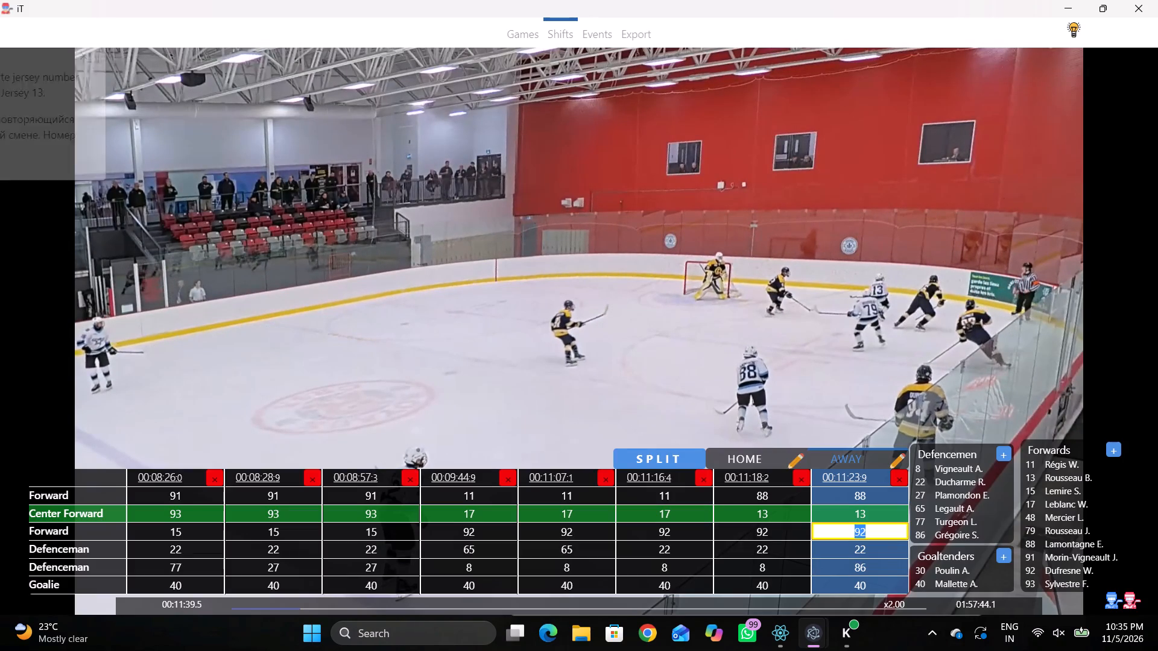
Set the second Forward to 79 in both the 00:11:18.2 and 00:11:23.9 Away lines.
click(747, 533)
click(1057, 532)
click(856, 527)
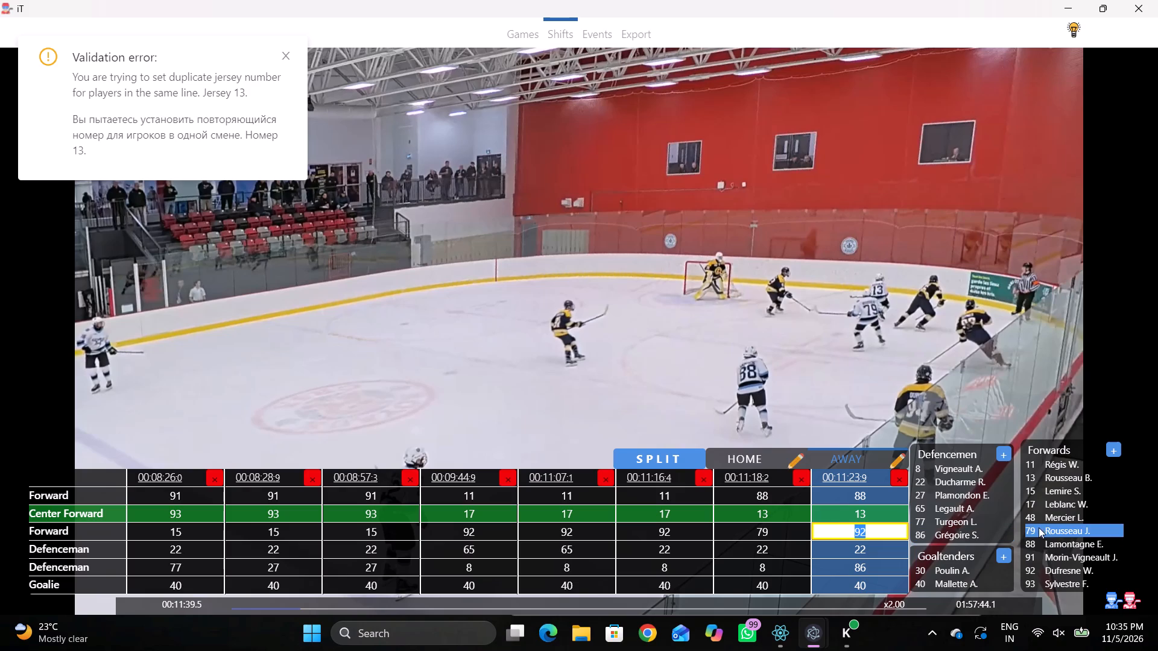
click(1037, 526)
key(shift+d)
Play on to the next faceoff setup and add an Away line at 00:12:13.4.
key(space)
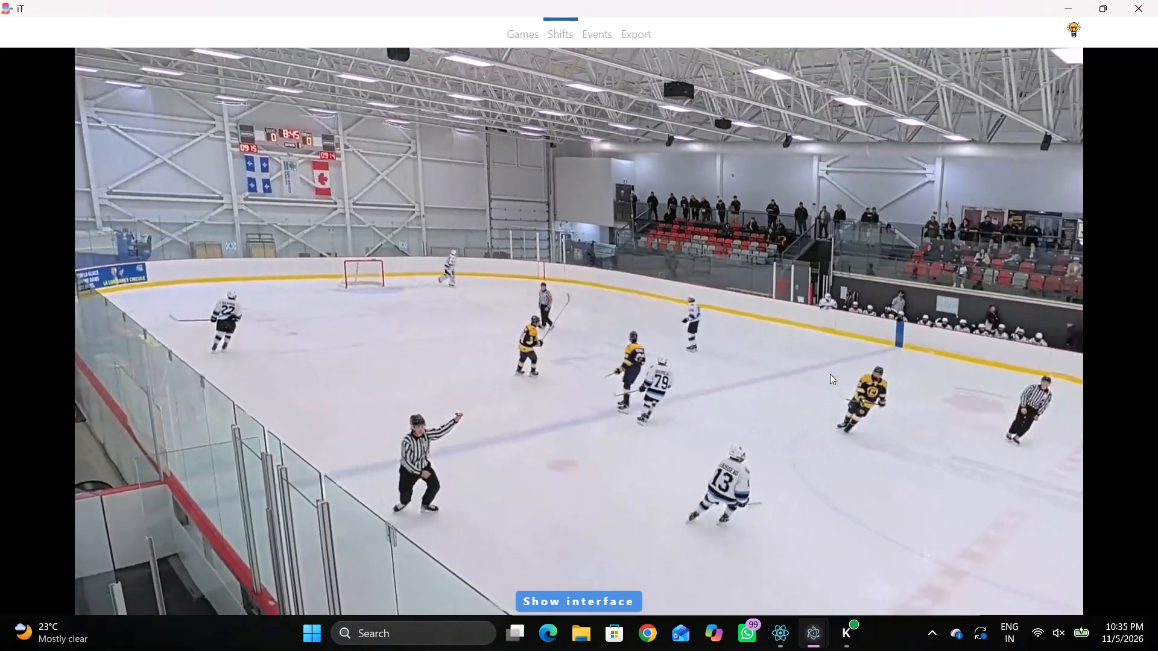
text(c c)
key(space)
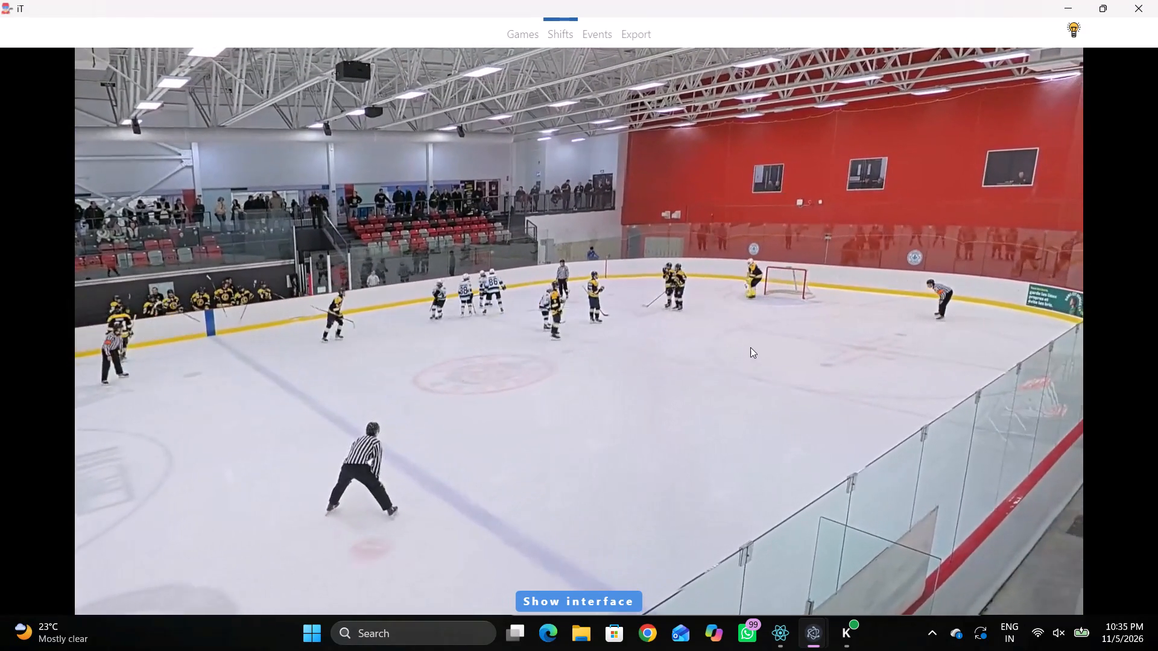
key(space)
key(shift+s)
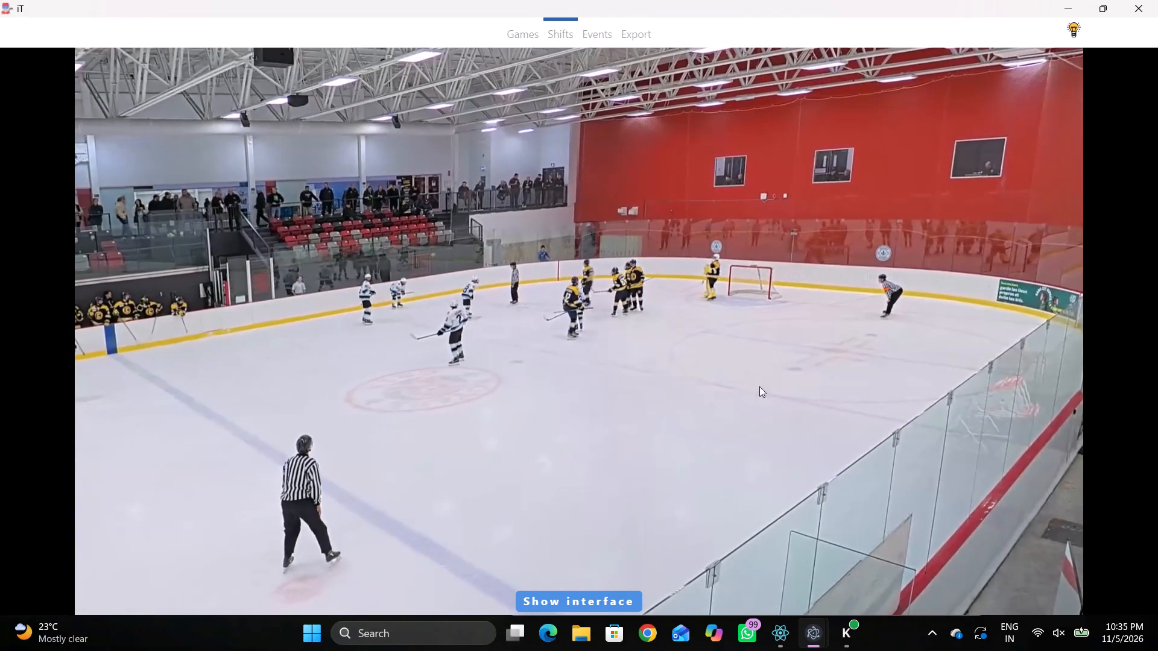
Swap the forwards in the 00:12:13.4 Away line, setting Center Forward to 88 and the first Forward to 13.
key(shift+d)
click(859, 498)
key(BackSpace)
key(Tab)
key(BackSpace)
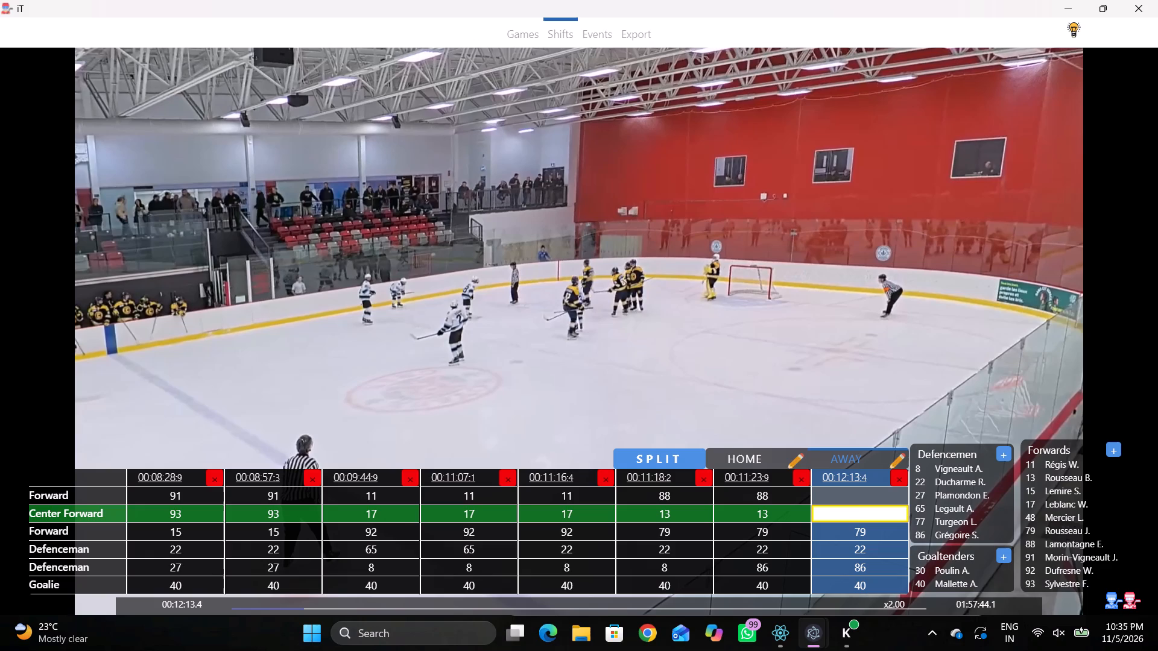
key(8)
key(8)
click(878, 503)
key(1)
key(3)
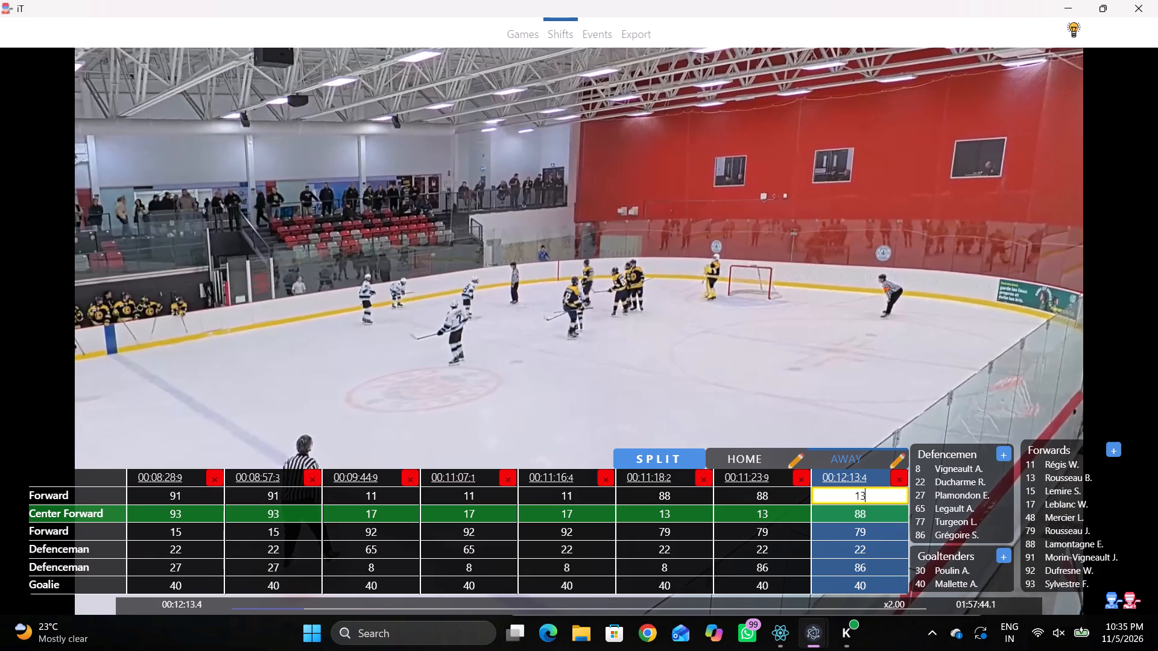
Add an Away line at 00:12:14.6.
click(871, 404)
key(space)
key(space)
key(shift+s)
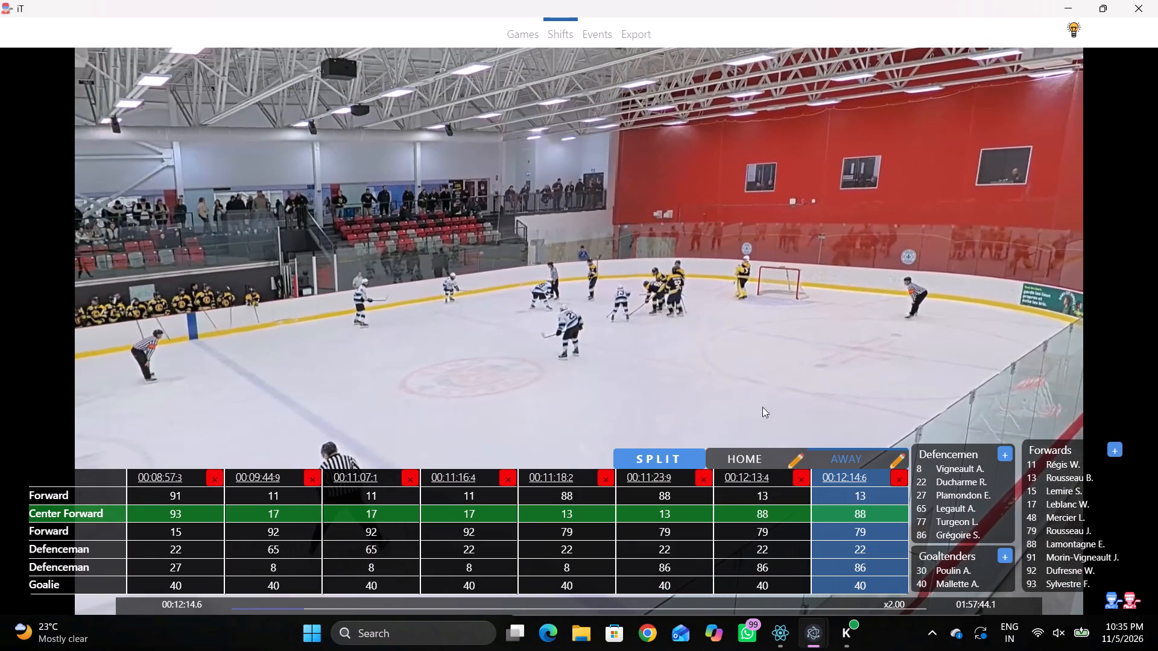
Play on through the stoppage to the next faceoff setup and add an Away line at 00:13:04.8.
key(shift+d)
key(shift+d)
key(shift+d)
key(space)
text(c)
key(space)
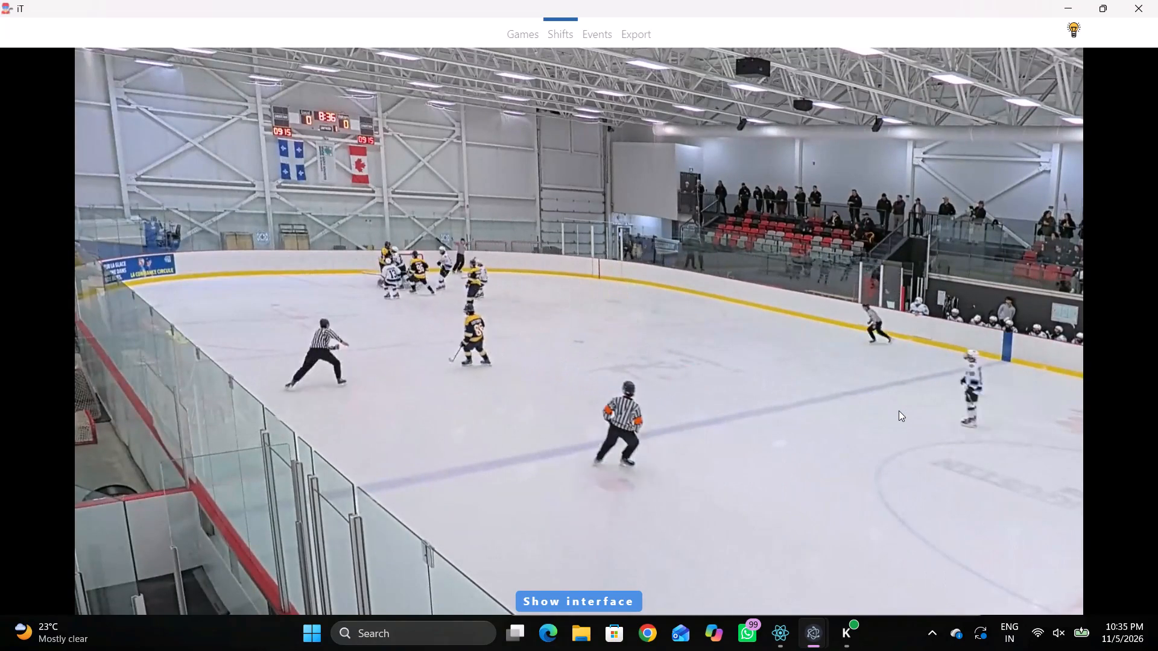
text(c c)
key(space)
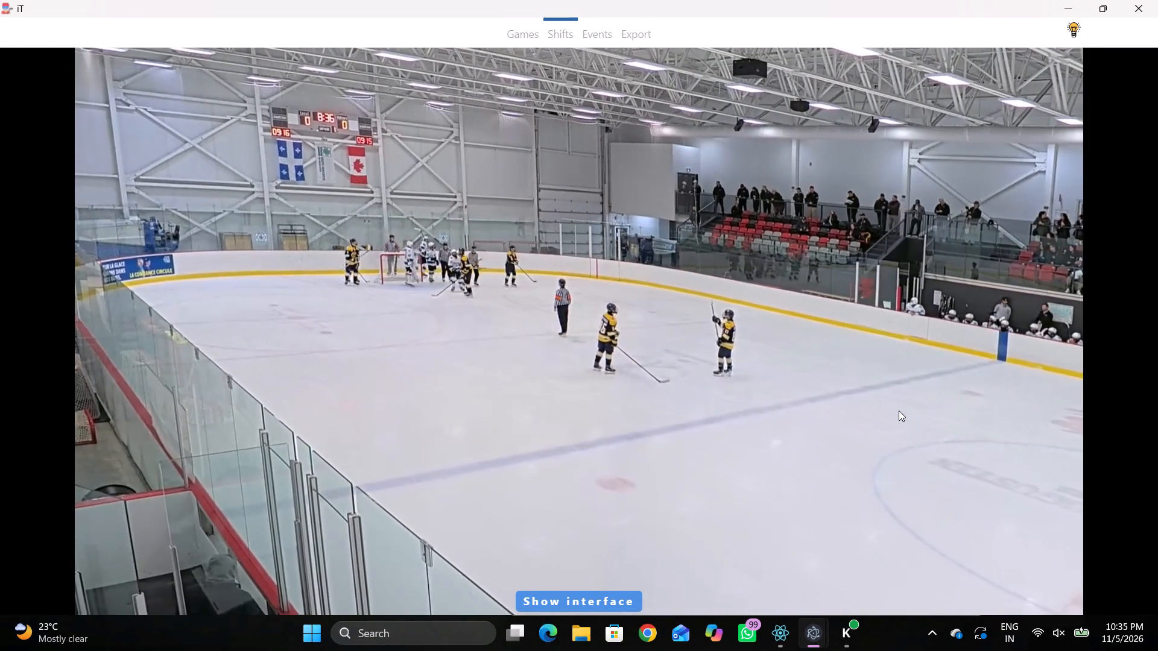
text(c)
key(space)
text(c)
key(space)
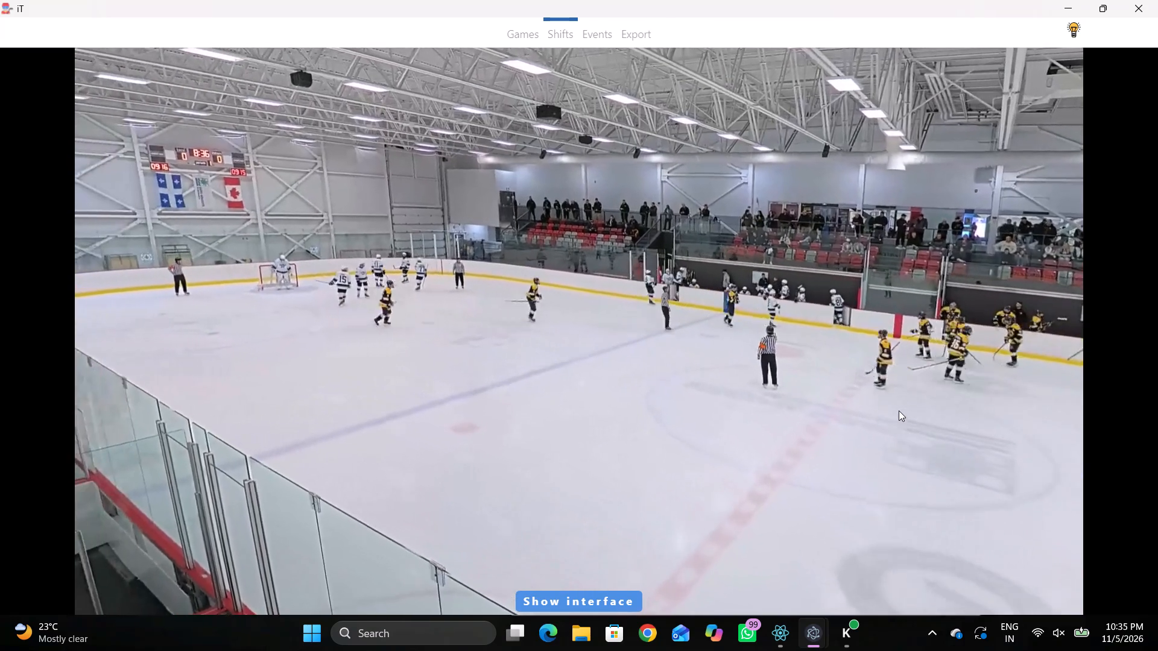
text(c)
key(space)
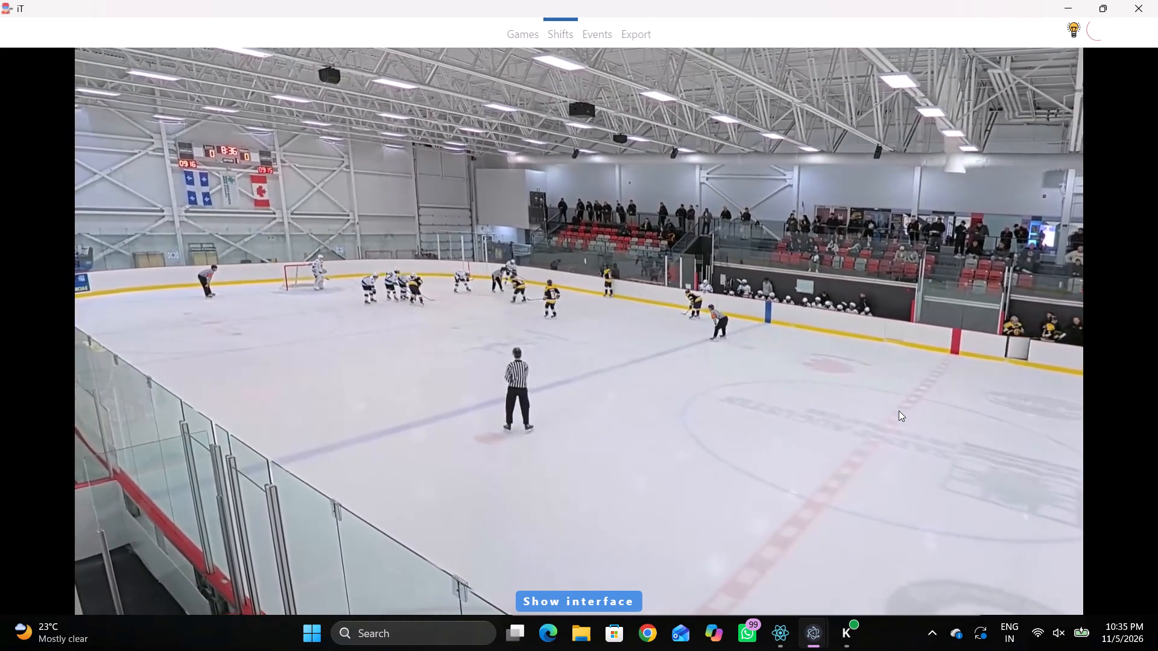
key(space)
key(shift+s)
key(shift+d)
Clear both Forwards, the Center Forward and both Defencemen in the 00:13:04.8 Away line, keeping the goalie.
click(881, 505)
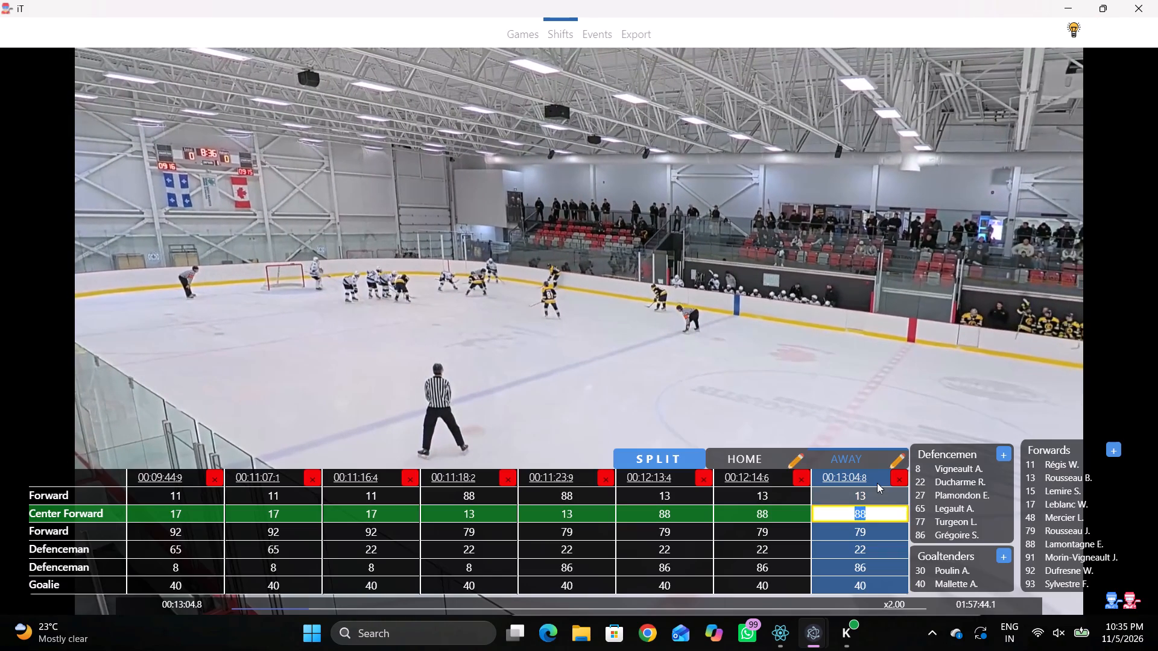
click(877, 483)
click(878, 485)
click(877, 487)
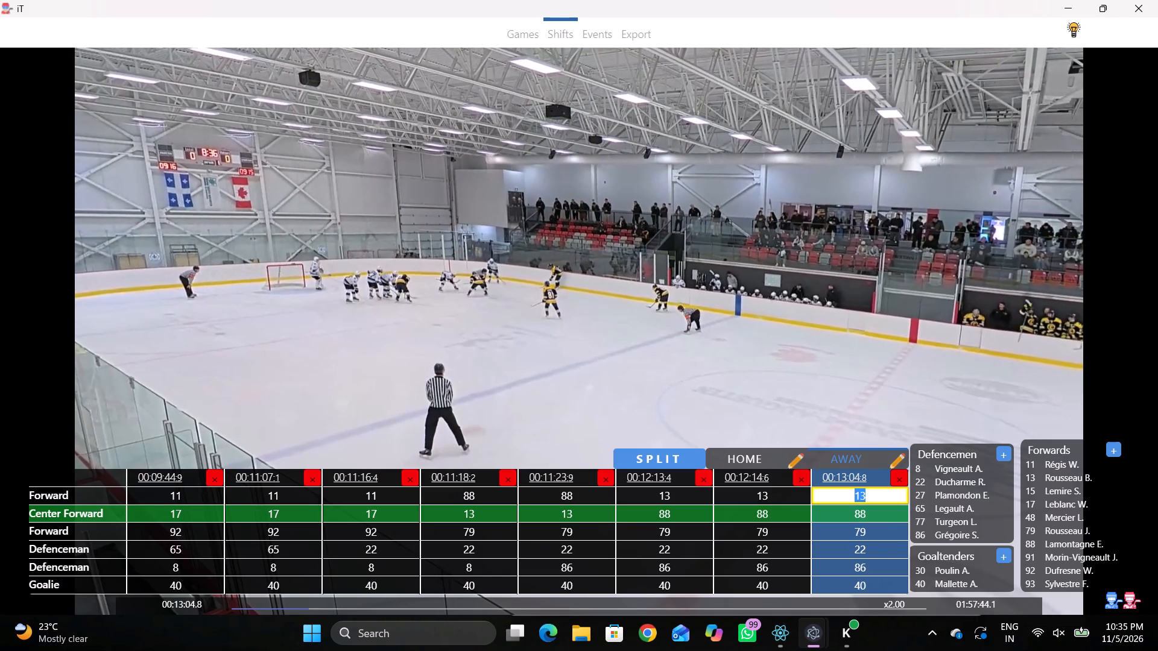
key(BackSpace)
key(BackSpace)
key(BackSpace)
key(Tab)
key(BackSpace)
key(Tab)
key(BackSpace)
key(Tab)
key(BackSpace)
key(Tab)
key(BackSpace)
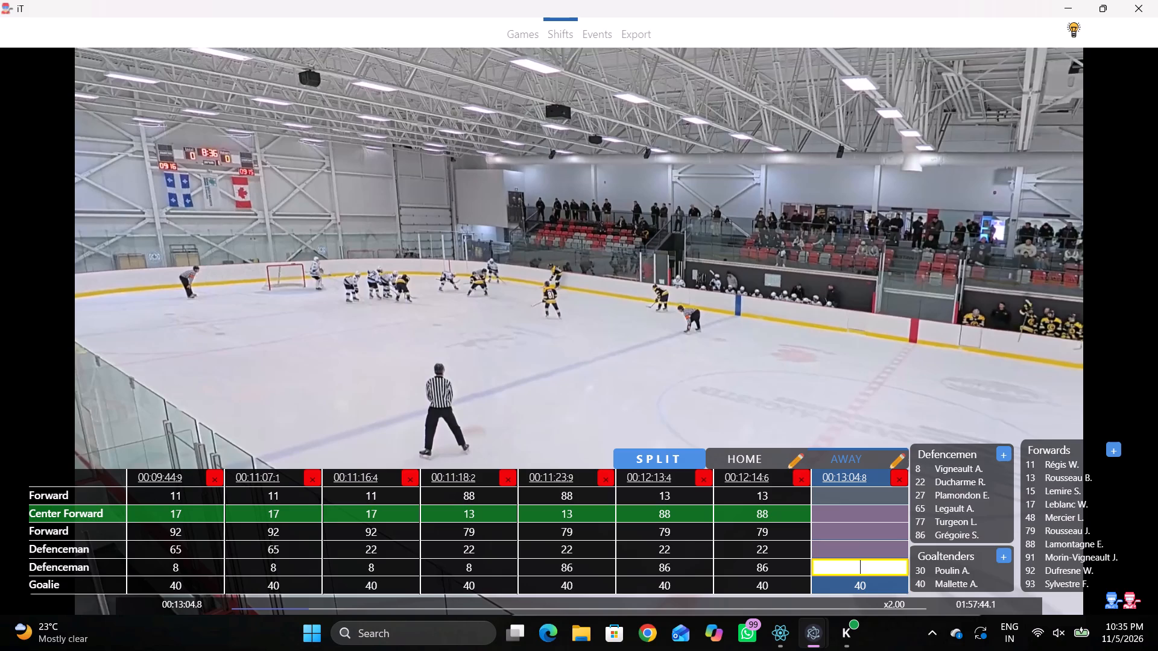
Play on to identify the forwards, and set Center Forward to 11 and the second Forward to 15 in the 00:13:04.8 Away line.
key(space)
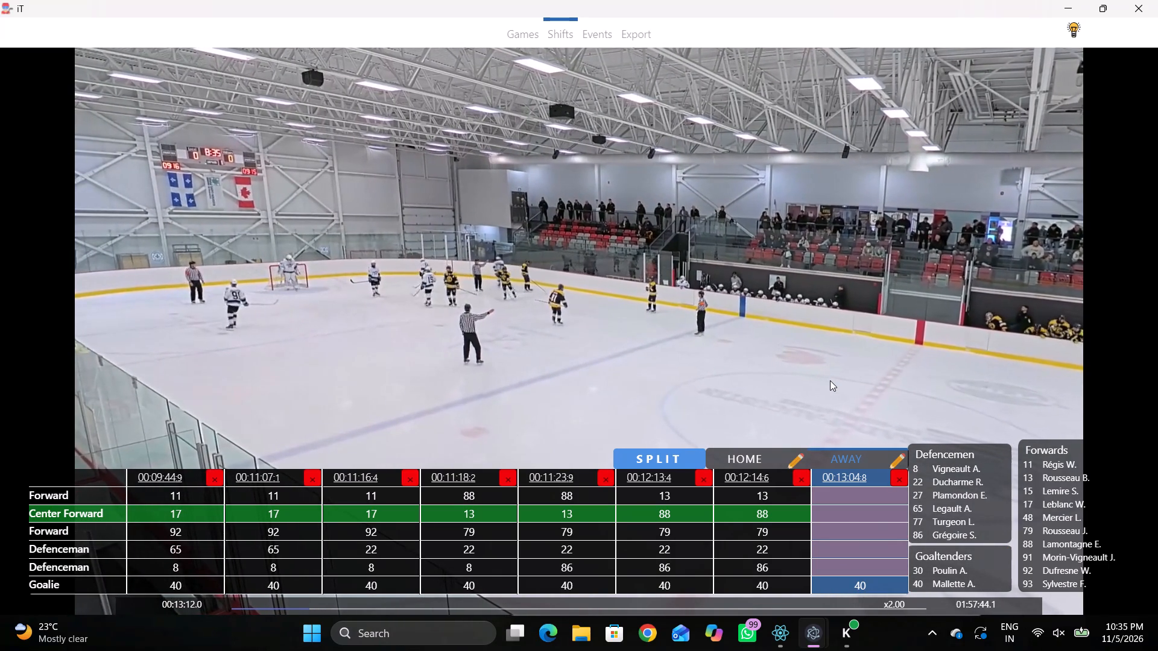
key(space)
key(space)
key(space)
key(q)
key(q)
key(q)
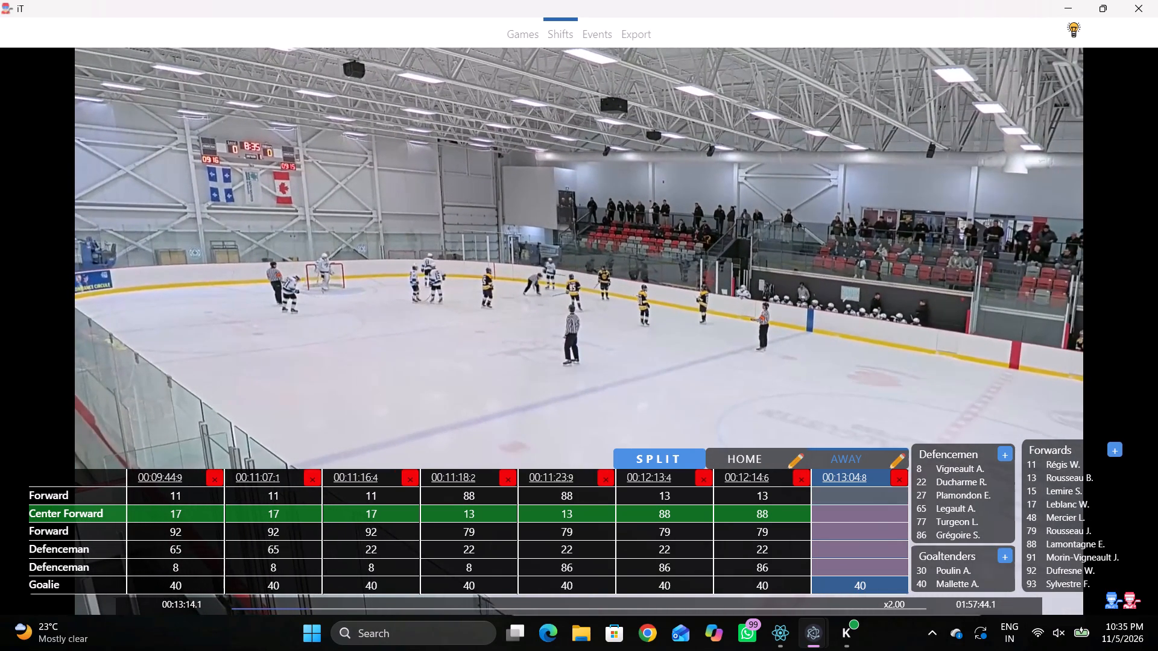
key(shift+d)
key(shift+d)
key(space)
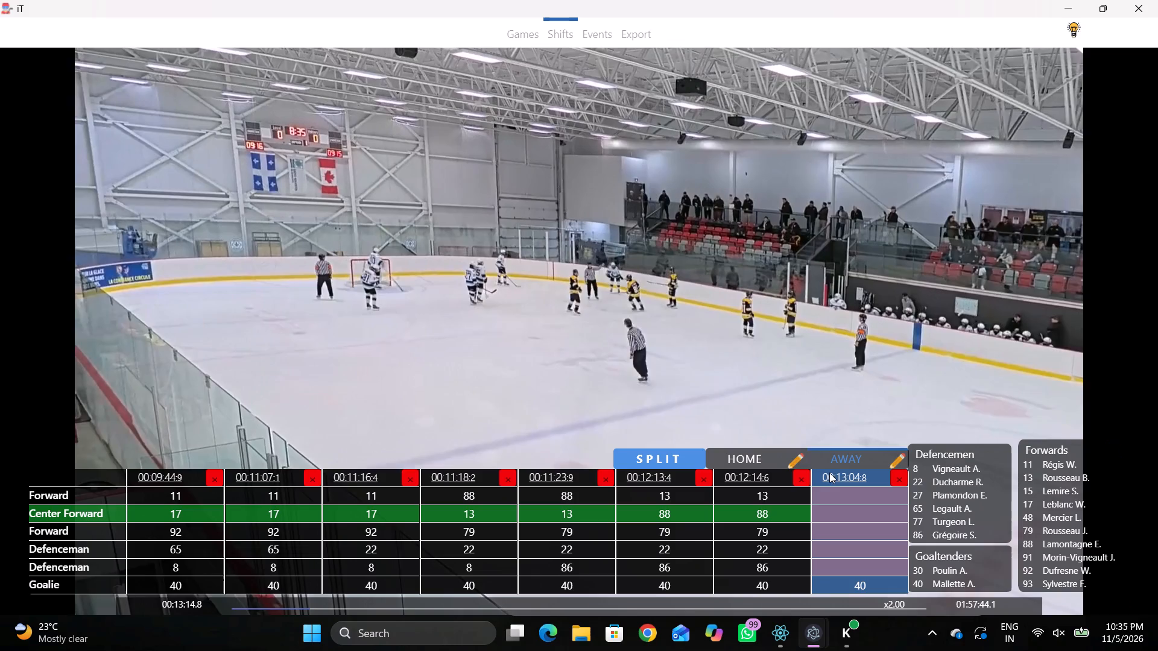
key(space)
click(872, 514)
key(1)
key(1)
click(870, 529)
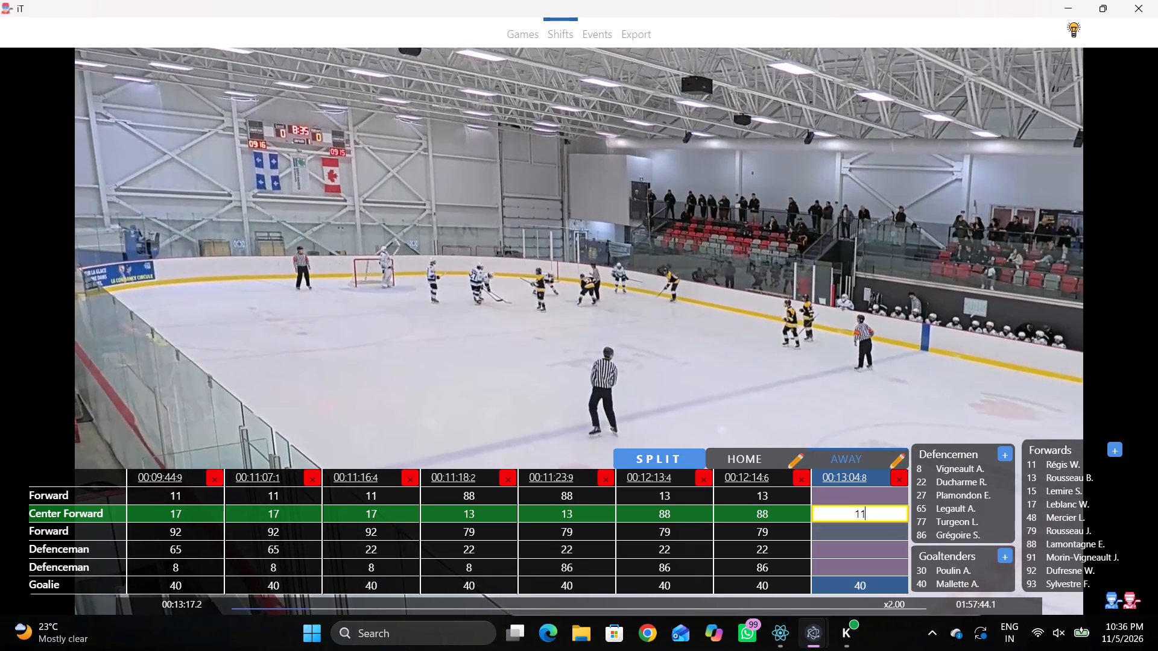
click(1042, 495)
Replace the 00:13:04.8 Away line with a new one at 00:13:17.2, deleting the earlier line.
key(shift+s)
key(shift+d)
key(shift+d)
drag(811, 480, 804, 482)
click(800, 482)
drag(715, 337, 709, 336)
click(706, 334)
key(shift+d)
Play on to identify the remaining forward and set the first Forward in the 00:13:17.2 Away line to 91.
key(space)
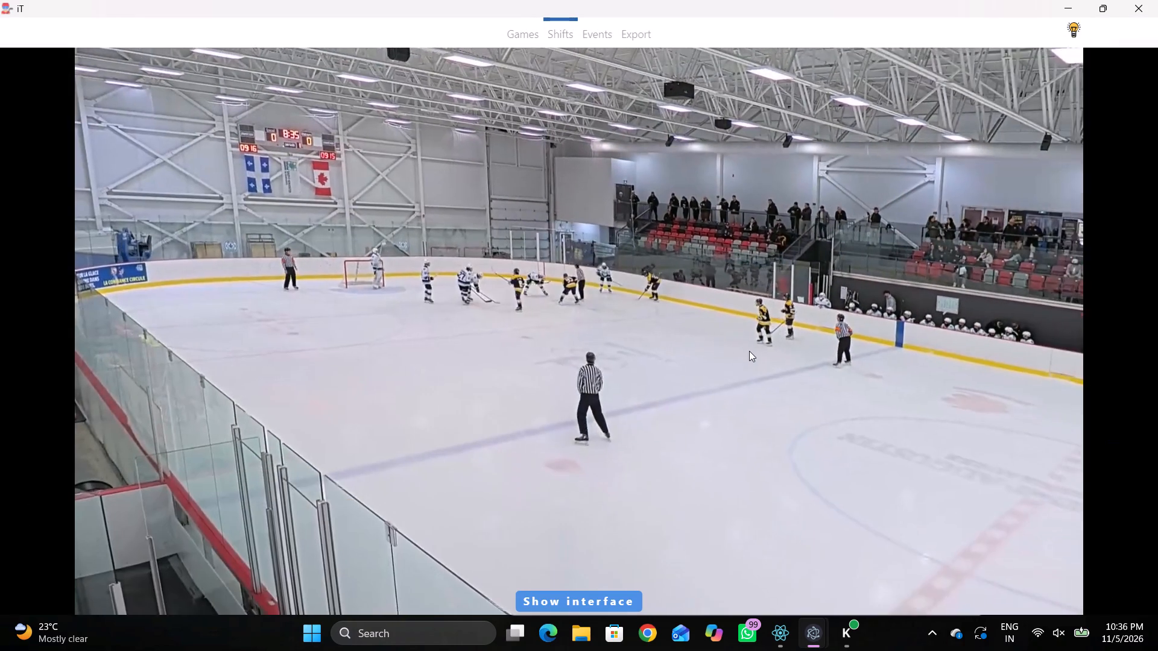
text(c)
key(space)
key(space)
key(space)
key(space)
key(shift+d)
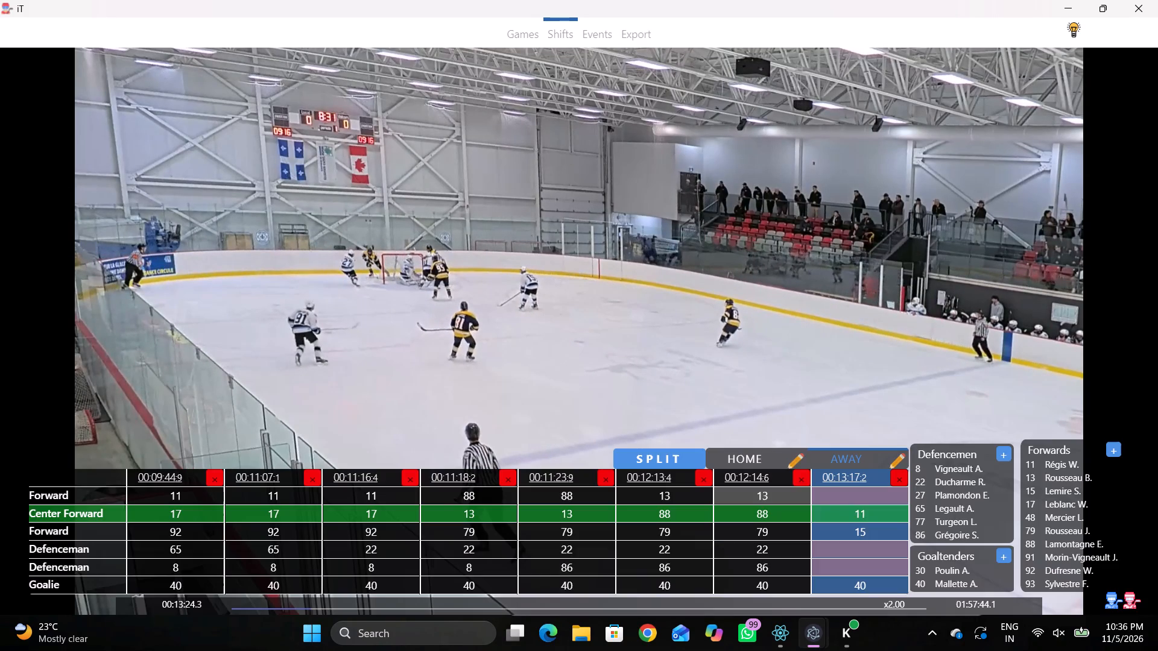
click(812, 521)
click(885, 501)
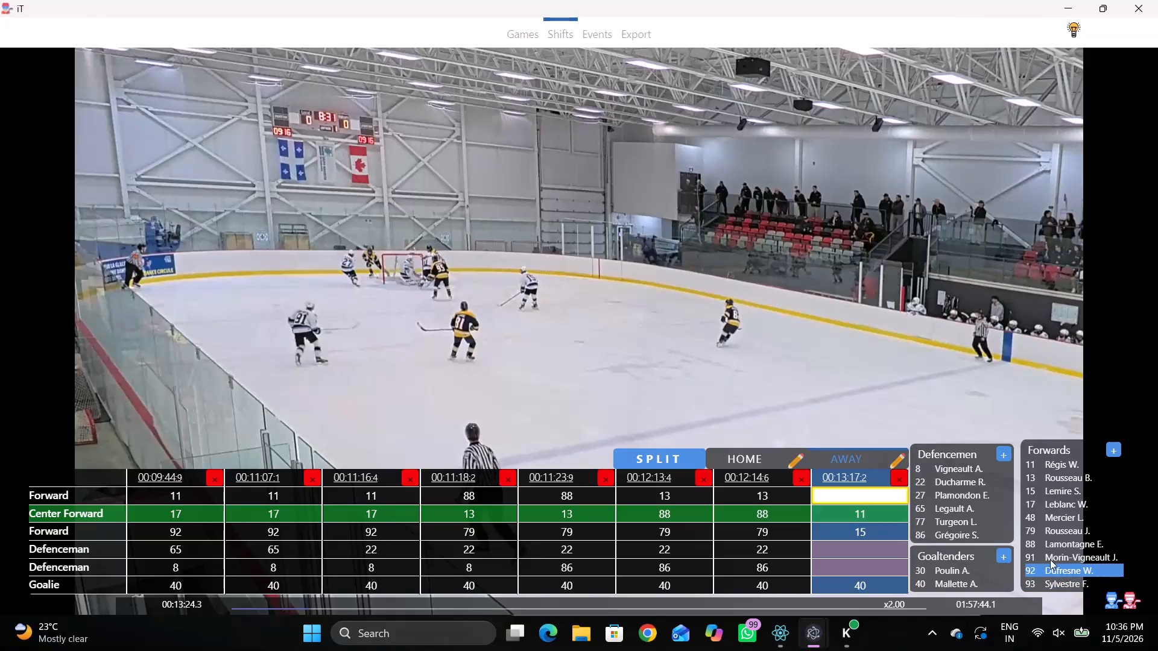
click(1050, 559)
Step back through the play to identify a defenceman and set the first Defenceman in the 00:13:17.2 Away line to 27.
key(q)
key(q)
key(q)
key(q)
key(q)
key(space)
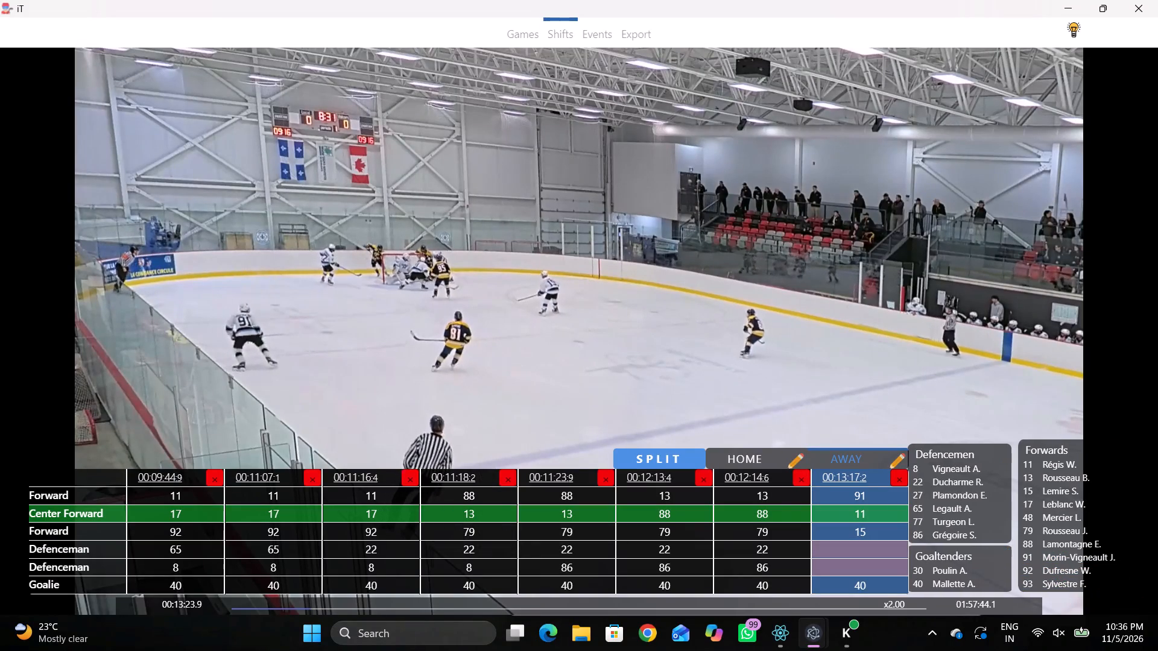
key(space)
key(q)
key(q)
key(q)
key(q)
key(q)
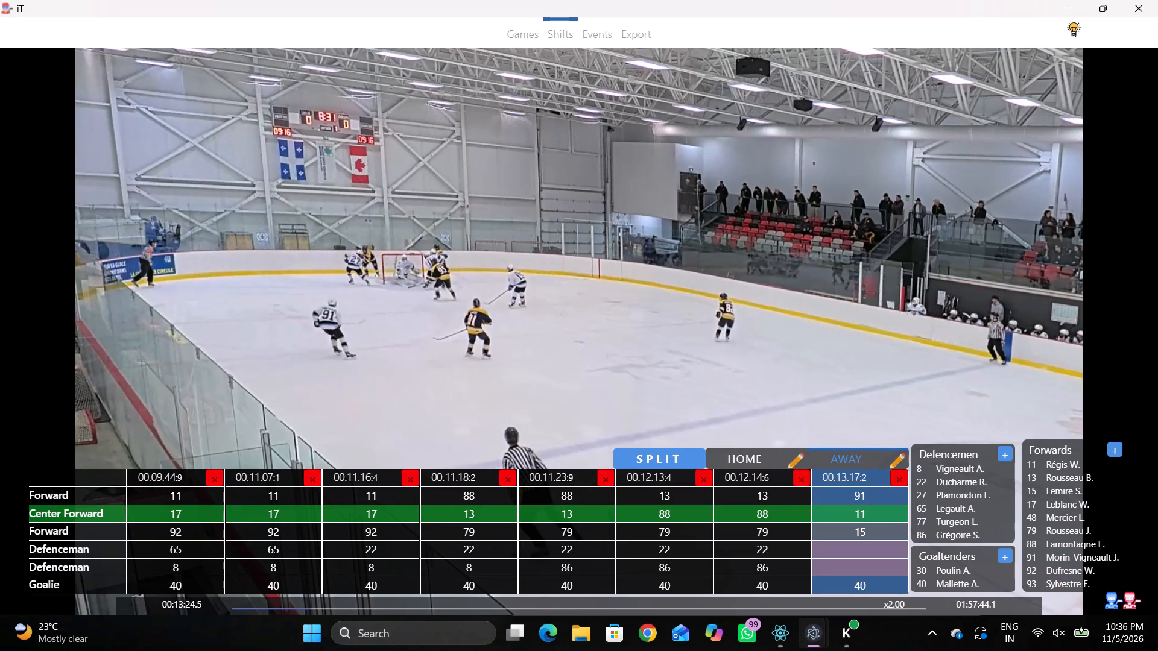
key(q)
key(q)
key(q)
key(q)
key(q)
key(q)
key(q)
key(q)
key(q)
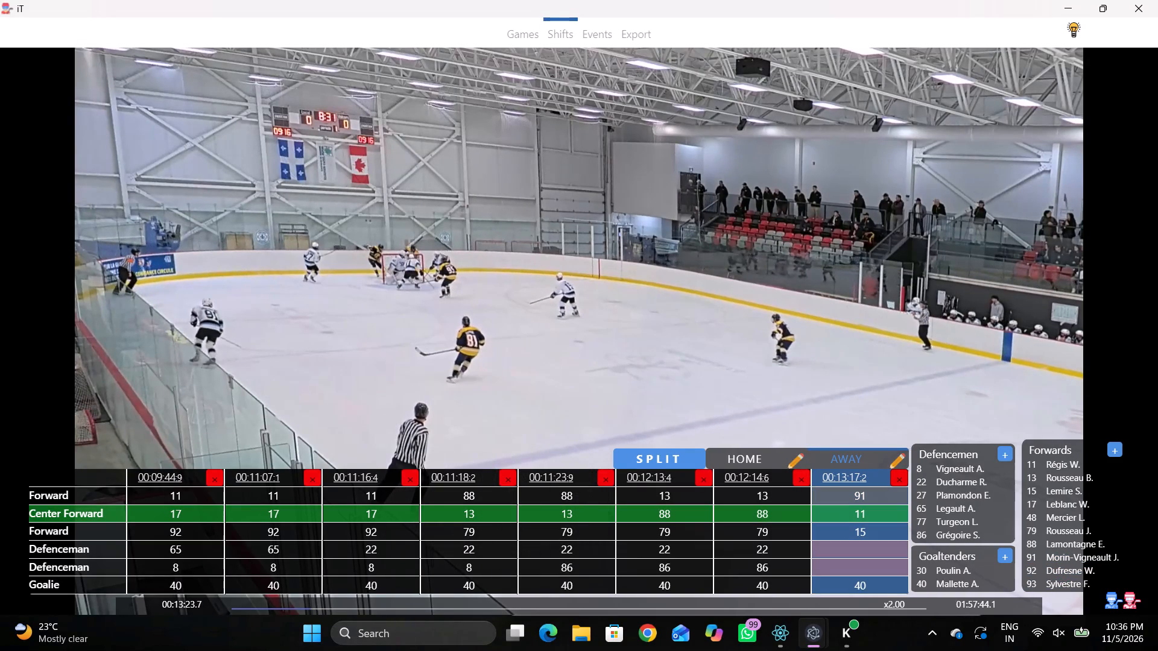
click(846, 556)
click(940, 490)
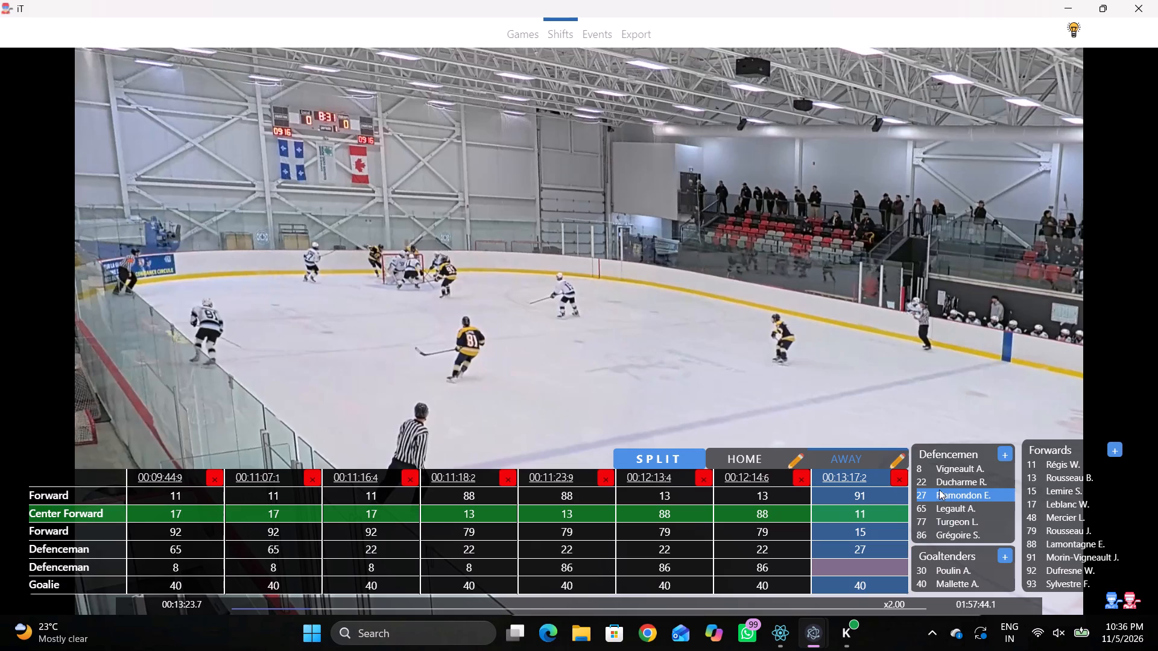
Play on to identify the other defenceman and set the second Defenceman in the 00:13:17.2 Away line to 77.
key(space)
key(space)
key(space)
key(space)
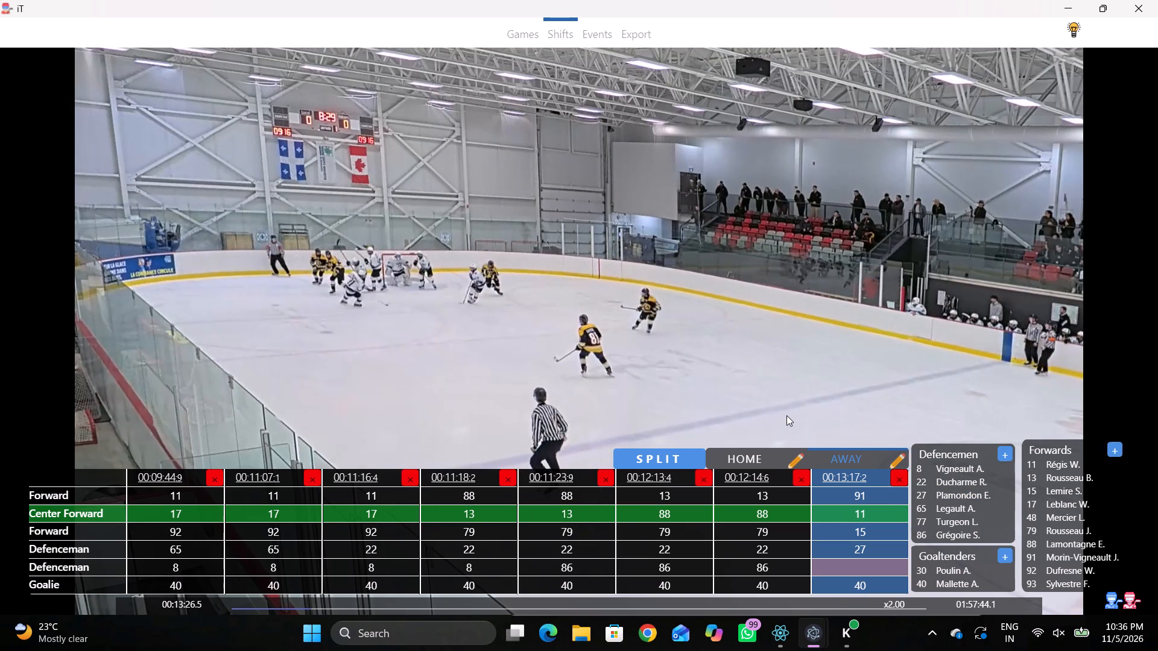
key(space)
key(space)
key(space)
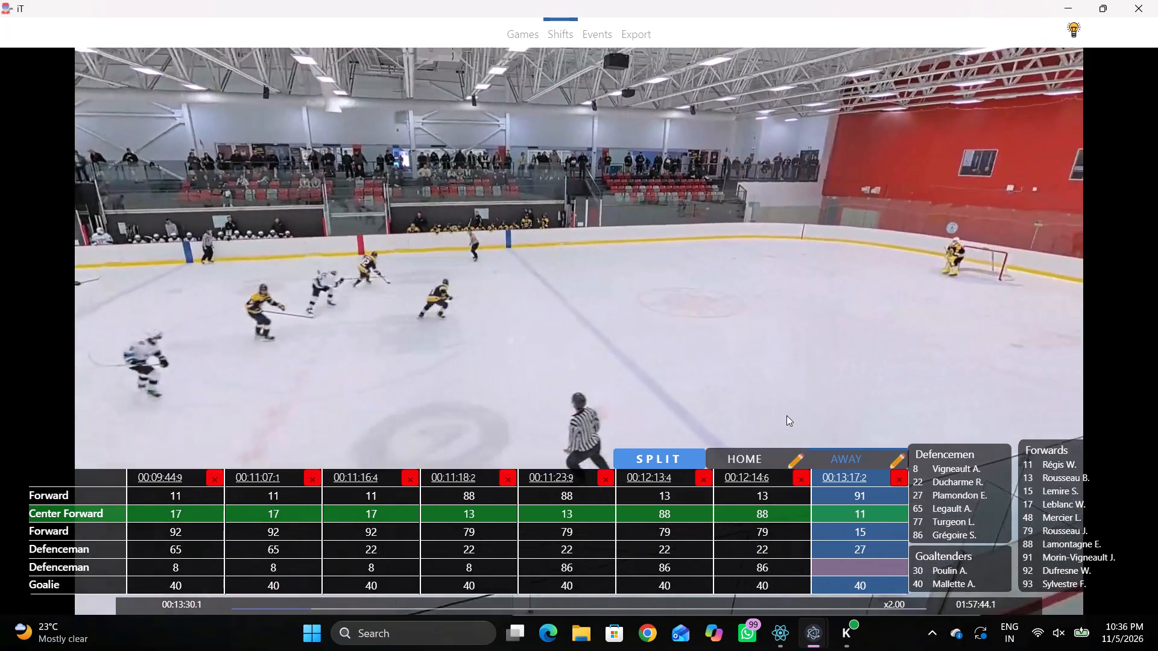
key(space)
text(D)
key(space)
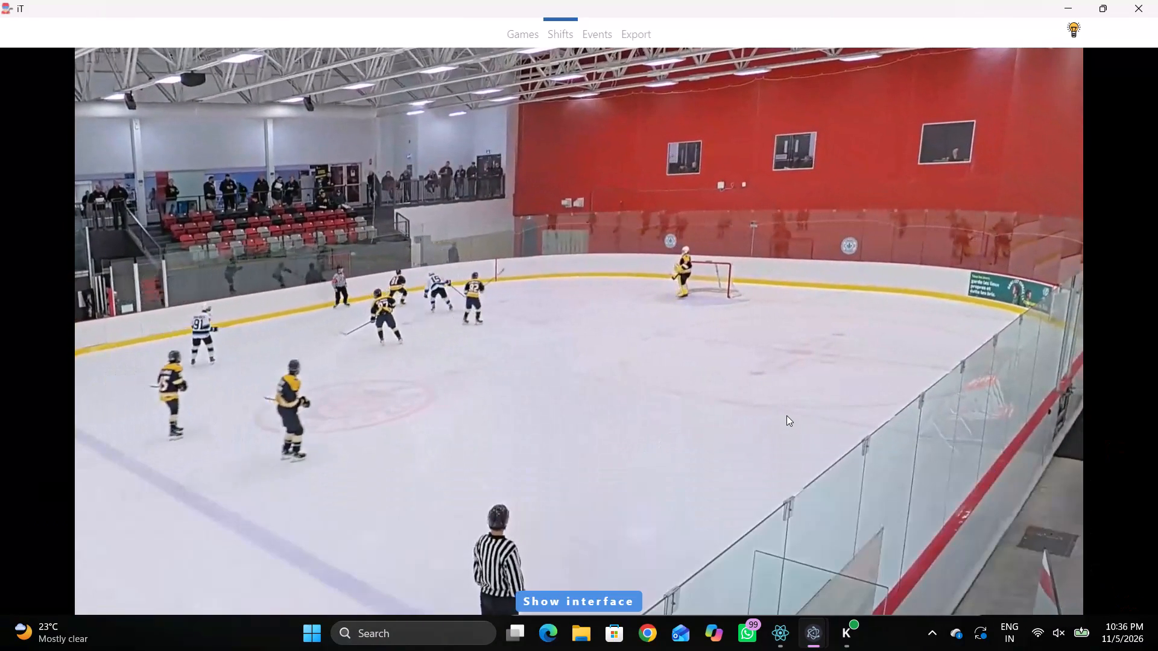
key(space)
key(space)
key(space)
key(space)
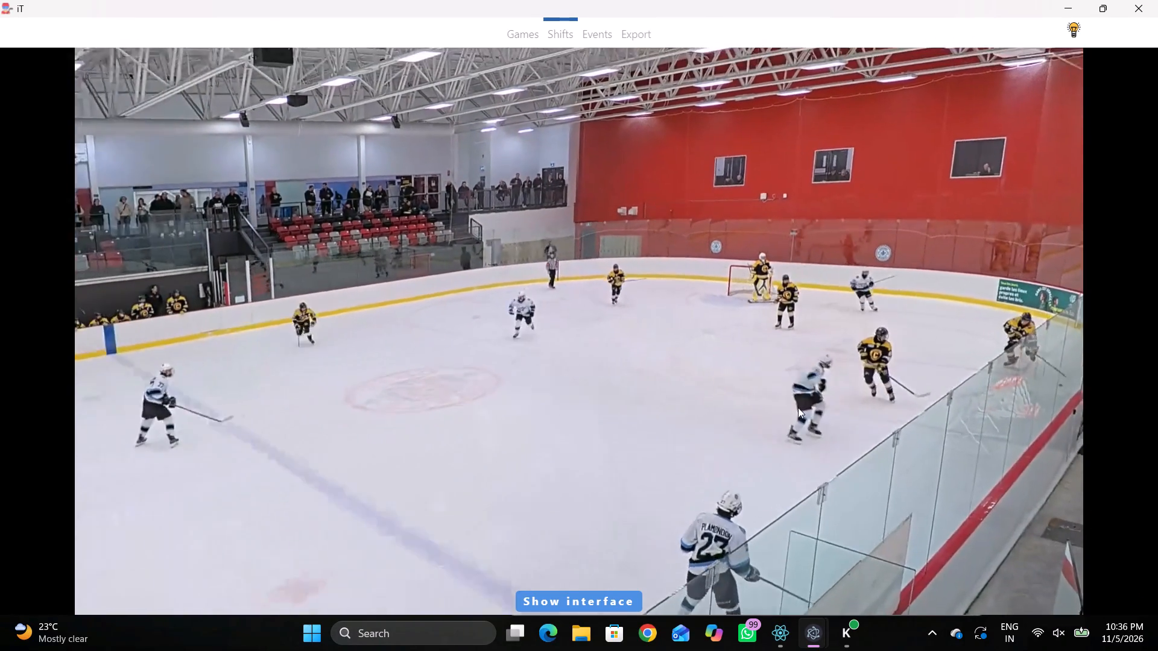
key(space)
key(shift+d)
click(872, 574)
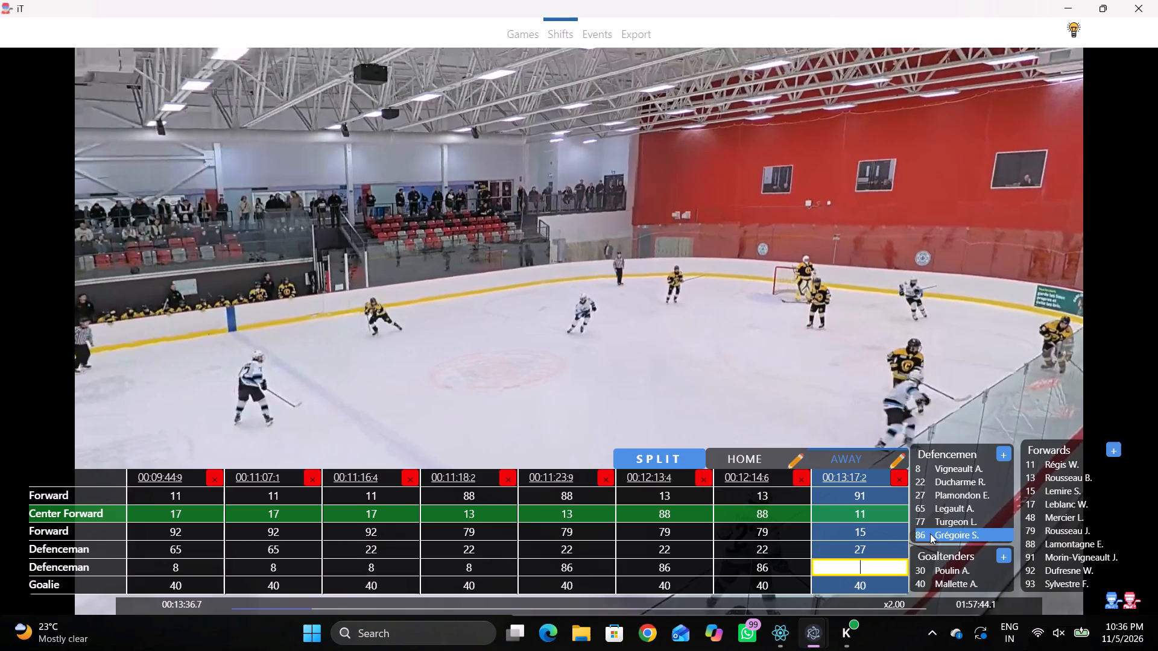
click(928, 521)
Play on to the next faceoff setup and add an Away line at 00:14:05.8.
key(shift+d)
key(space)
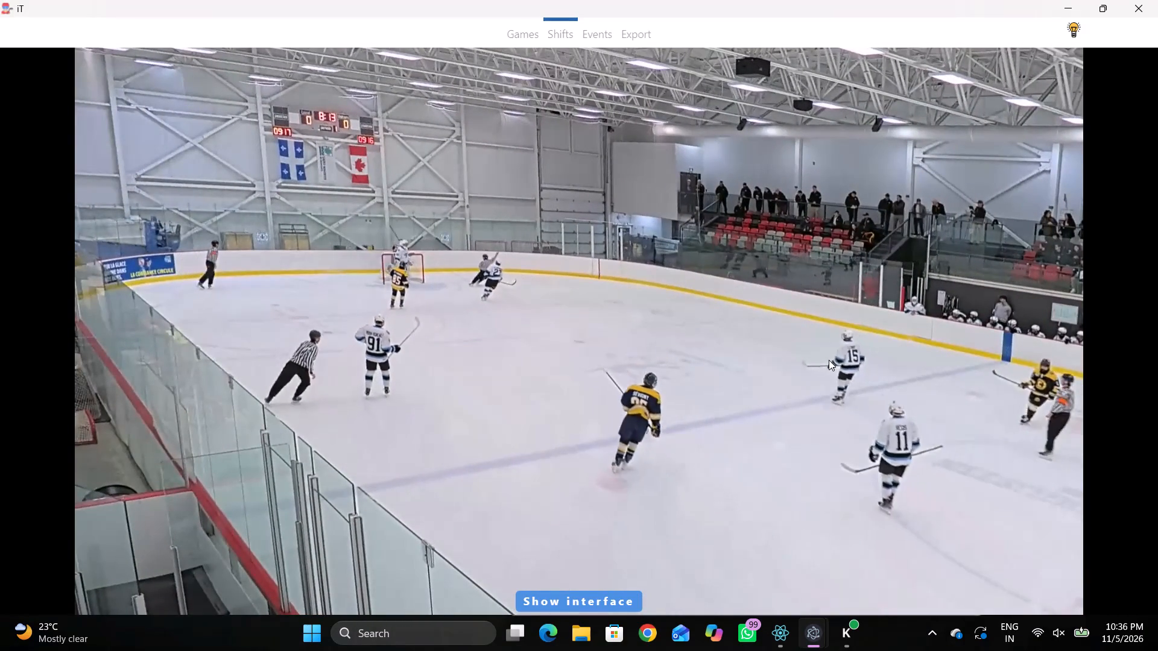
text(c c)
key(space)
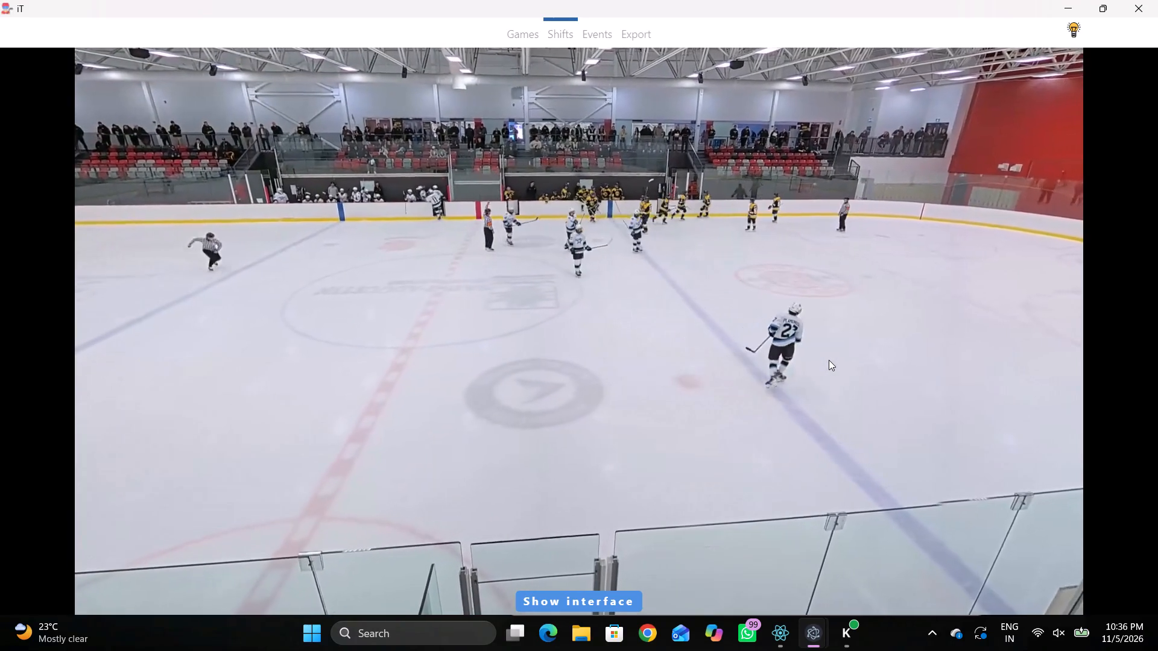
text(c)
key(space)
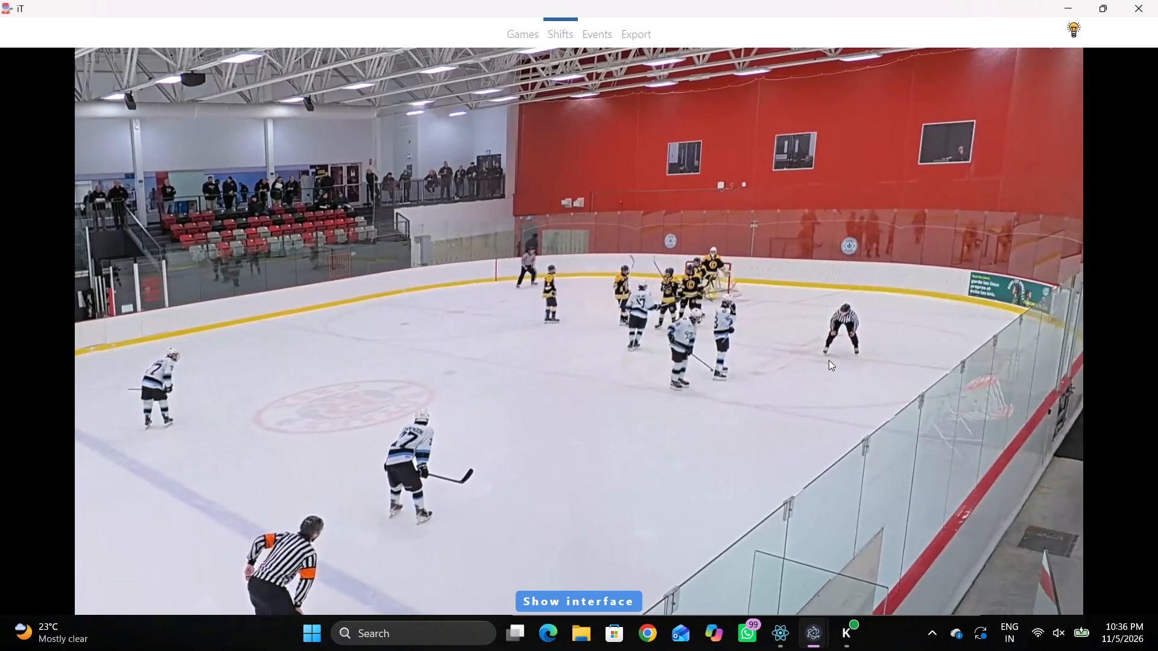
key(space)
key(shift+s)
key(shift+d)
key(q)
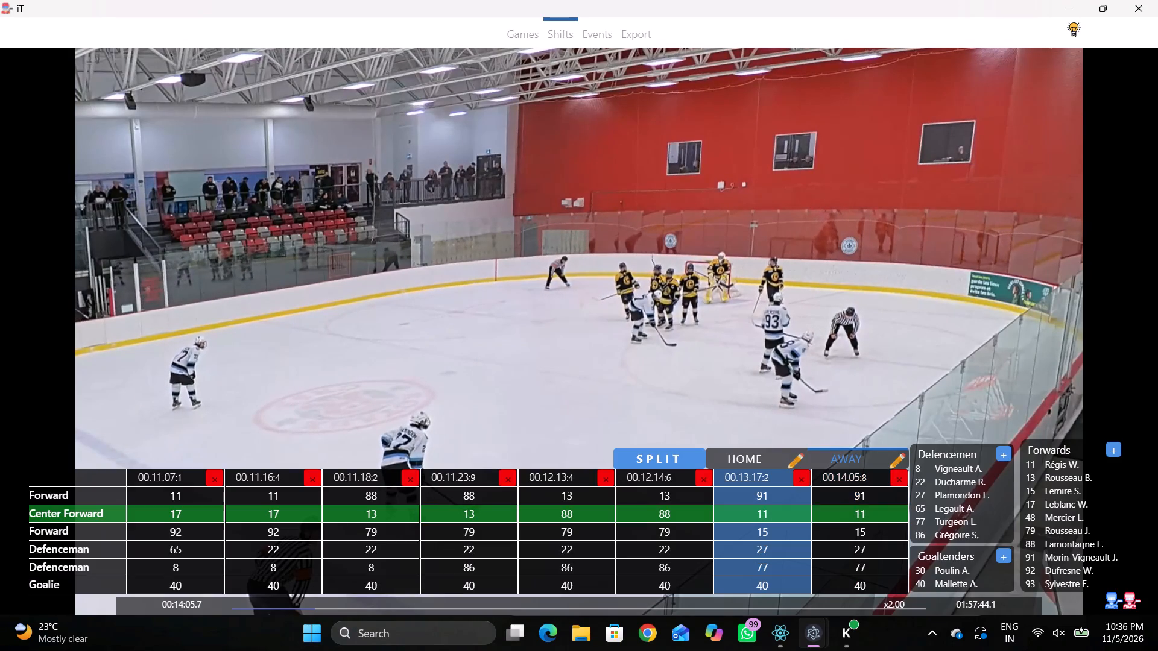
In the 00:14:05.8 Away line, set Center Forward to 93 and the second Forward to 48.
click(872, 497)
click(870, 505)
click(1032, 576)
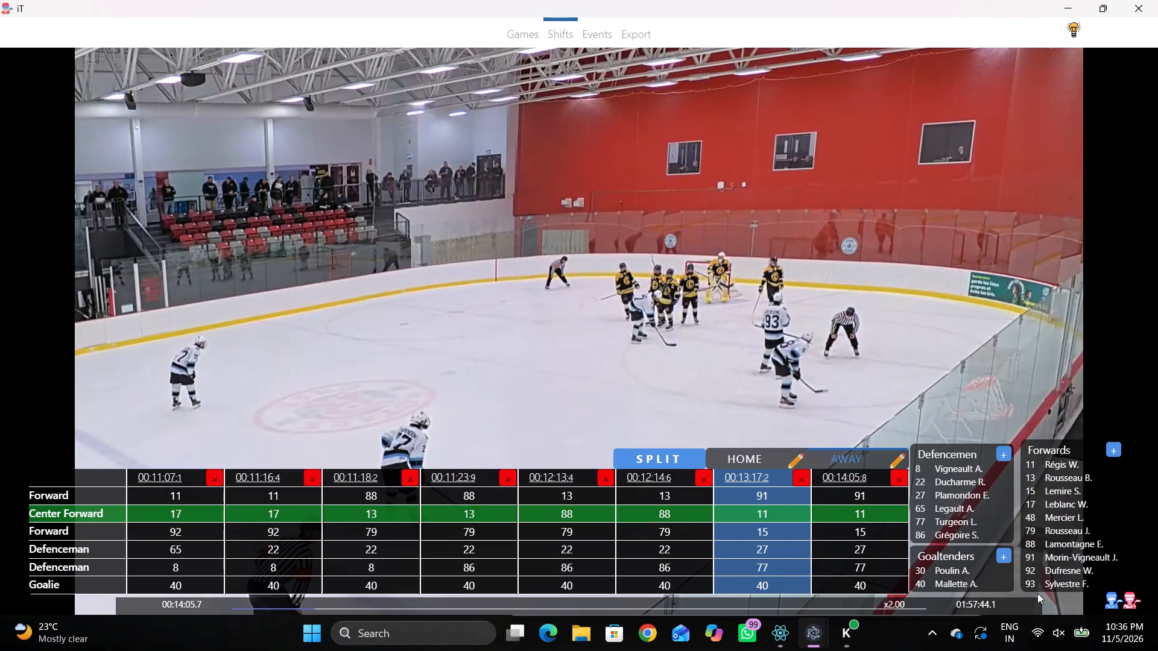
click(1037, 591)
click(1040, 587)
text(D)
key(space)
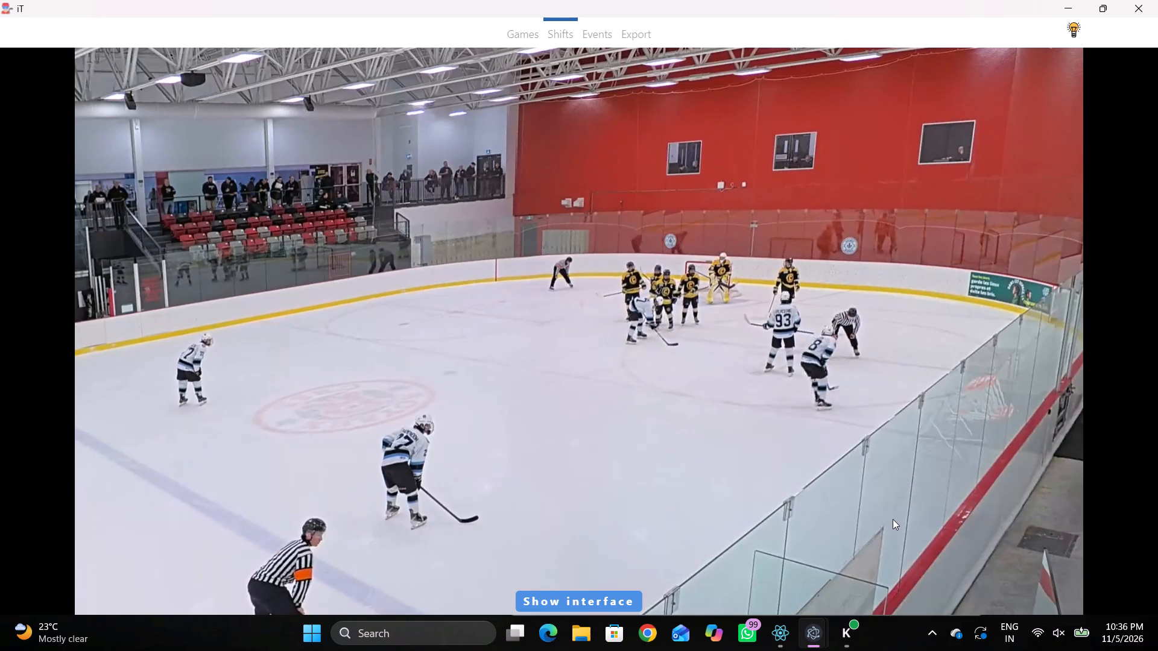
key(space)
text(D)
click(890, 524)
click(881, 528)
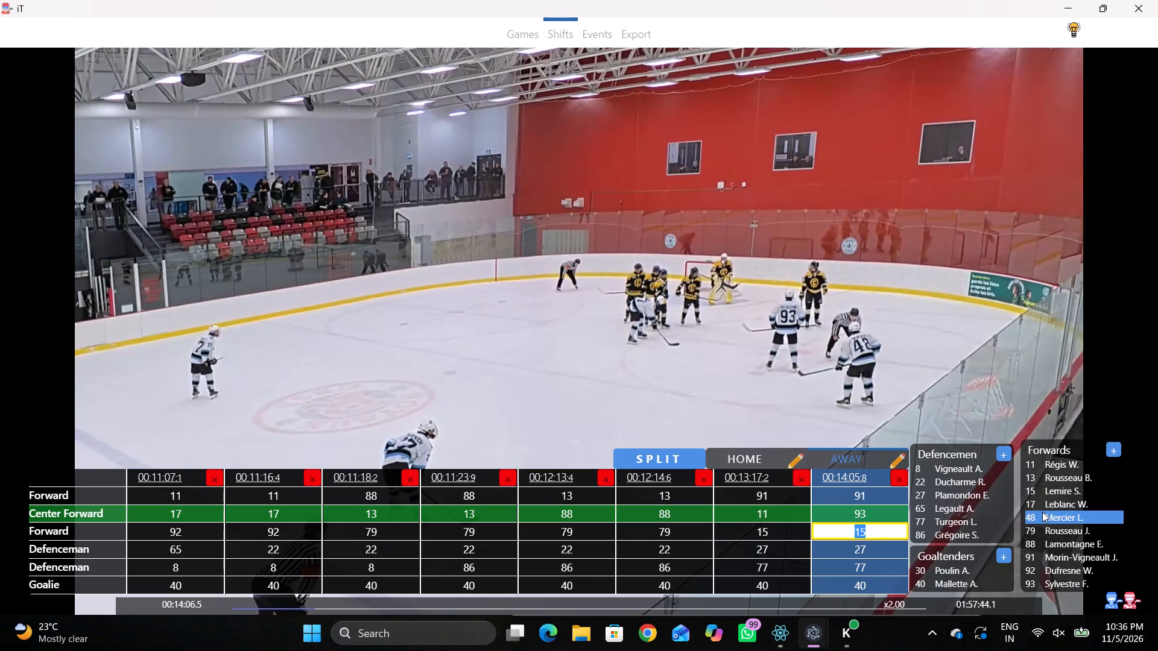
click(1042, 512)
Step back through the faceoff setup to check the defencemen on the ice against the 00:14:05.8 Away line.
key(q)
key(q)
key(q)
key(q)
key(q)
key(q)
key(q)
key(q)
key(q)
key(q)
key(shift+d)
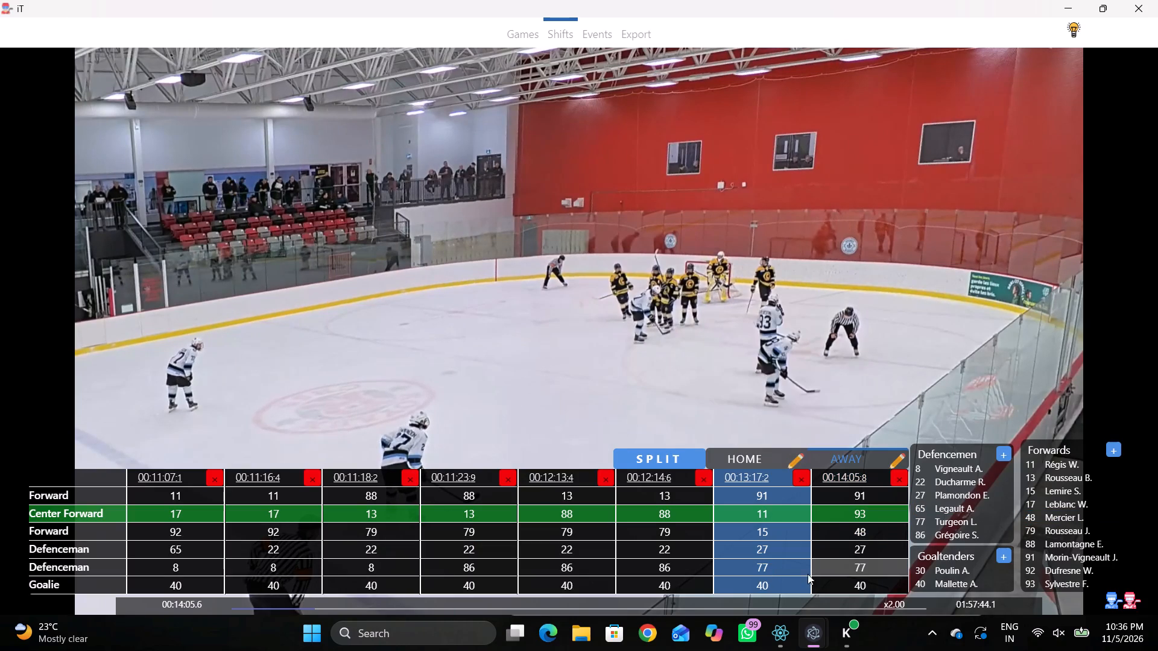
key(shift+d)
click(843, 566)
key(shift+d)
Play through the faceoff to identify the remaining forward and set the first Forward in the 00:14:05.8 Away line to 17.
key(space)
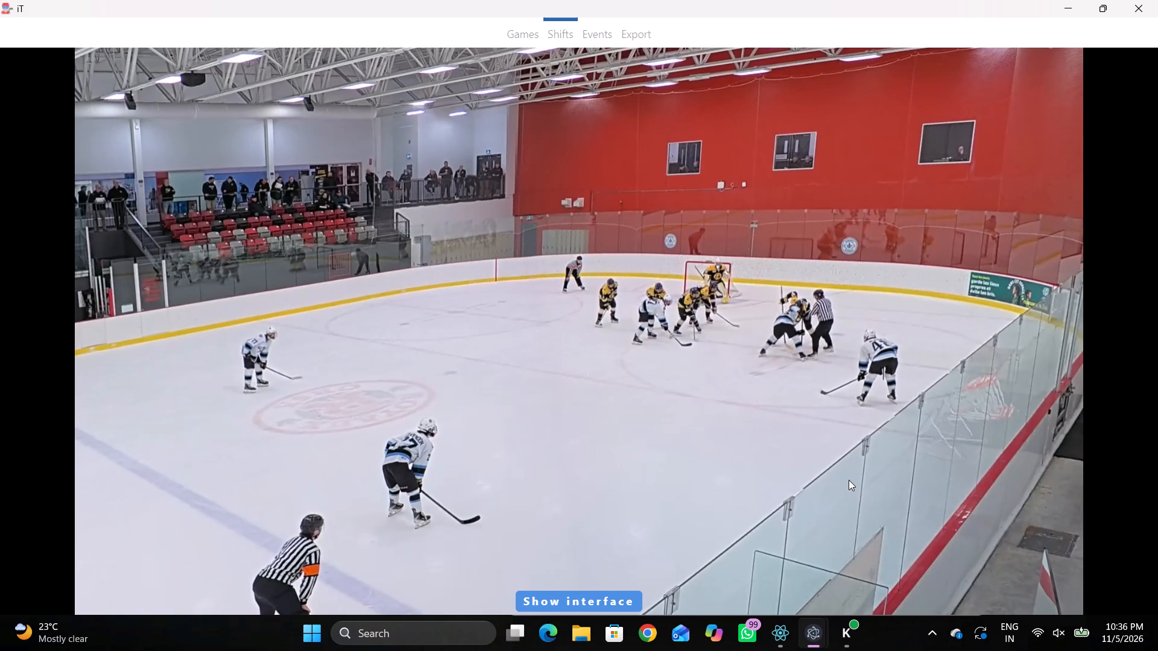
key(space)
key(space)
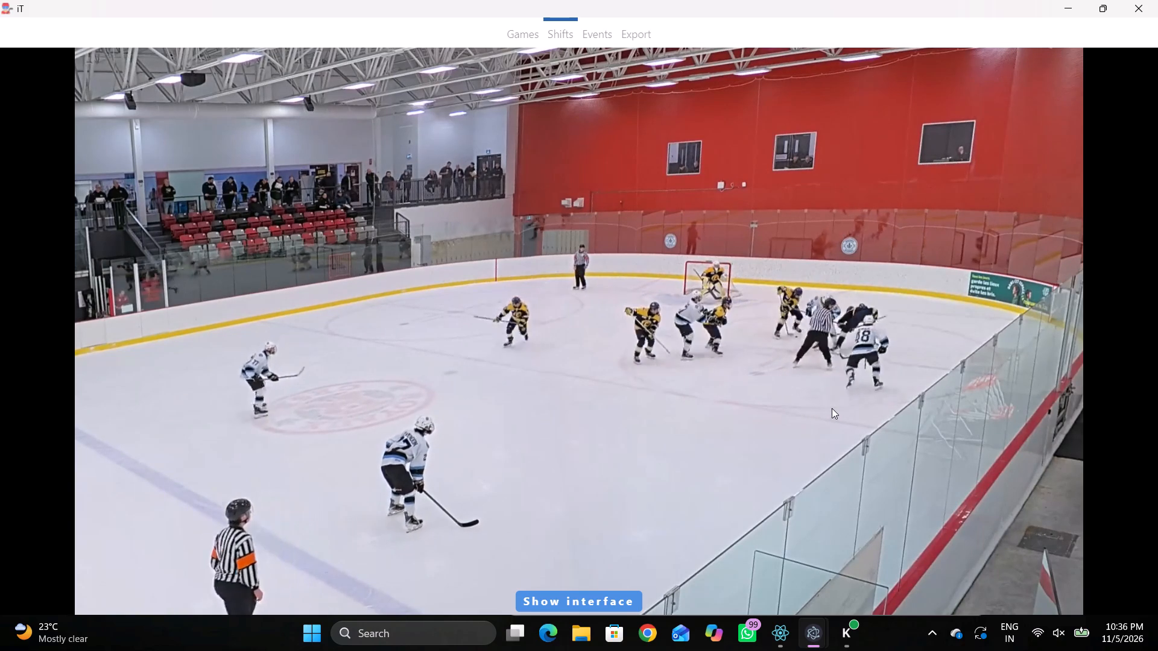
key(space)
key(q)
key(shift+d)
click(866, 490)
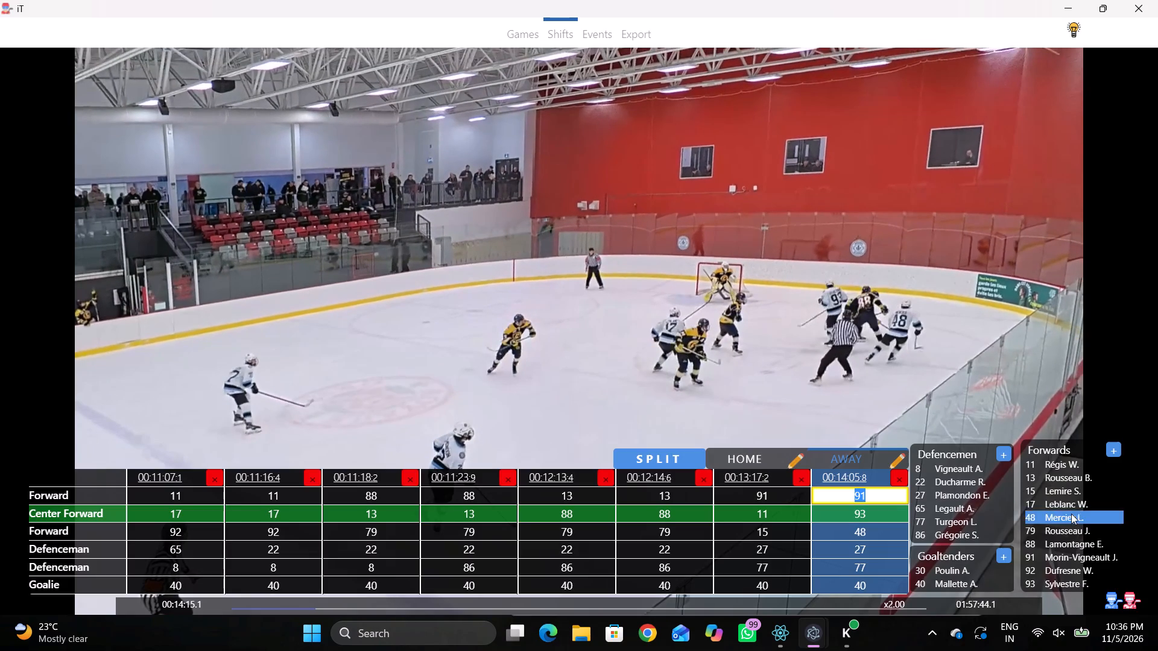
click(1034, 500)
Add an Away line at 00:14:15.1, and revisit the 00:14:05.8 line before returning to it.
key(shift+s)
key(shift+d)
key(shift+d)
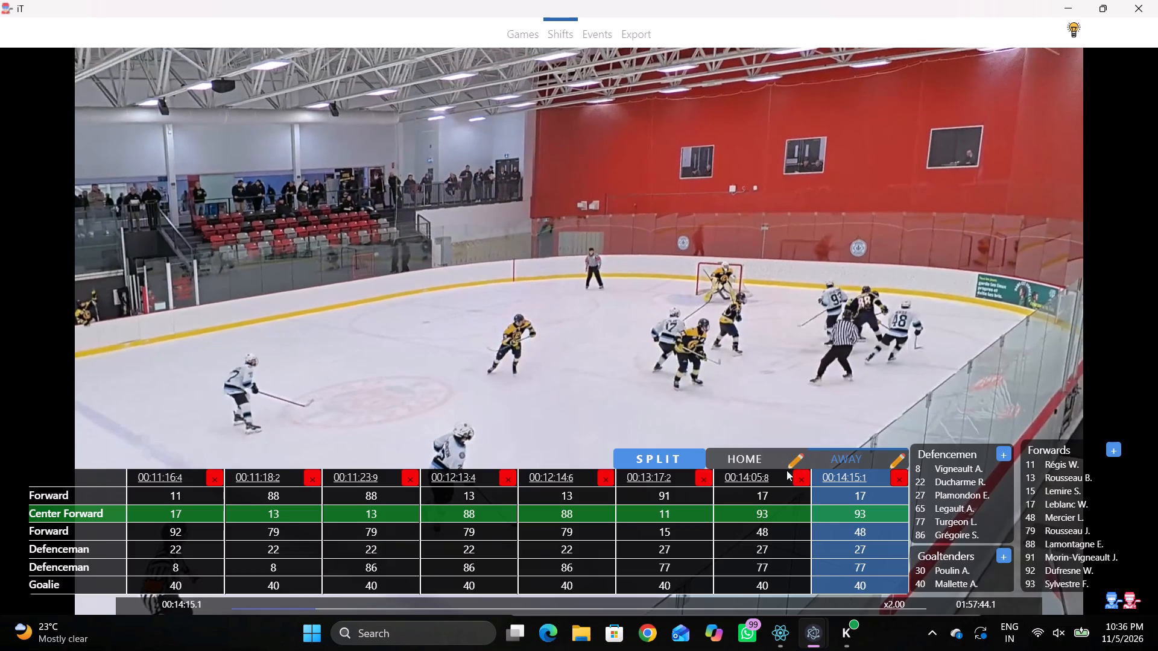
click(773, 475)
click(858, 481)
Play on to the next Away player change and add an Away line at 00:14:44.5.
key(shift+d)
key(space)
text(c c)
key(space)
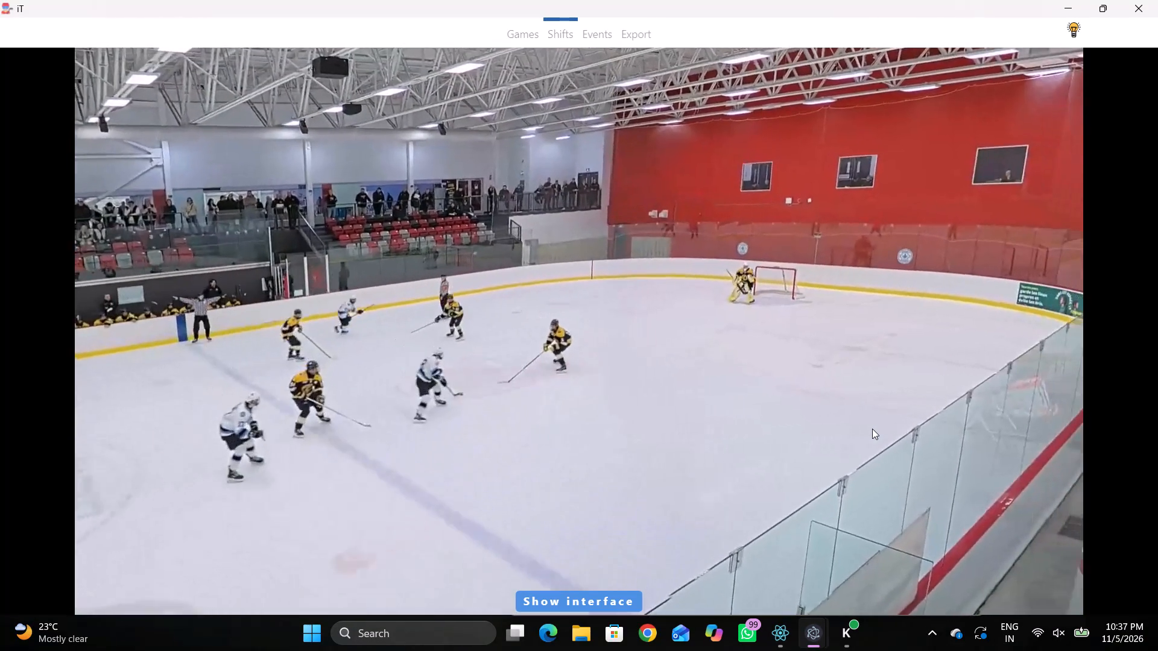
key(space)
key(space)
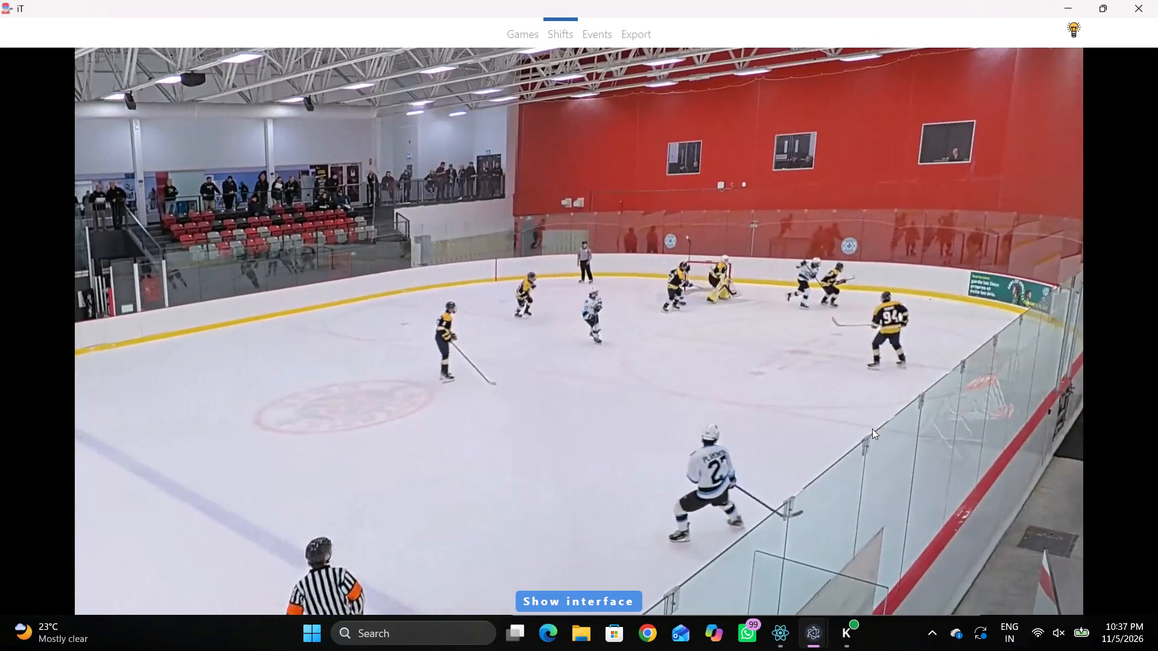
key(space)
key(space)
key(space)
text(qDDq)
key(shift+s)
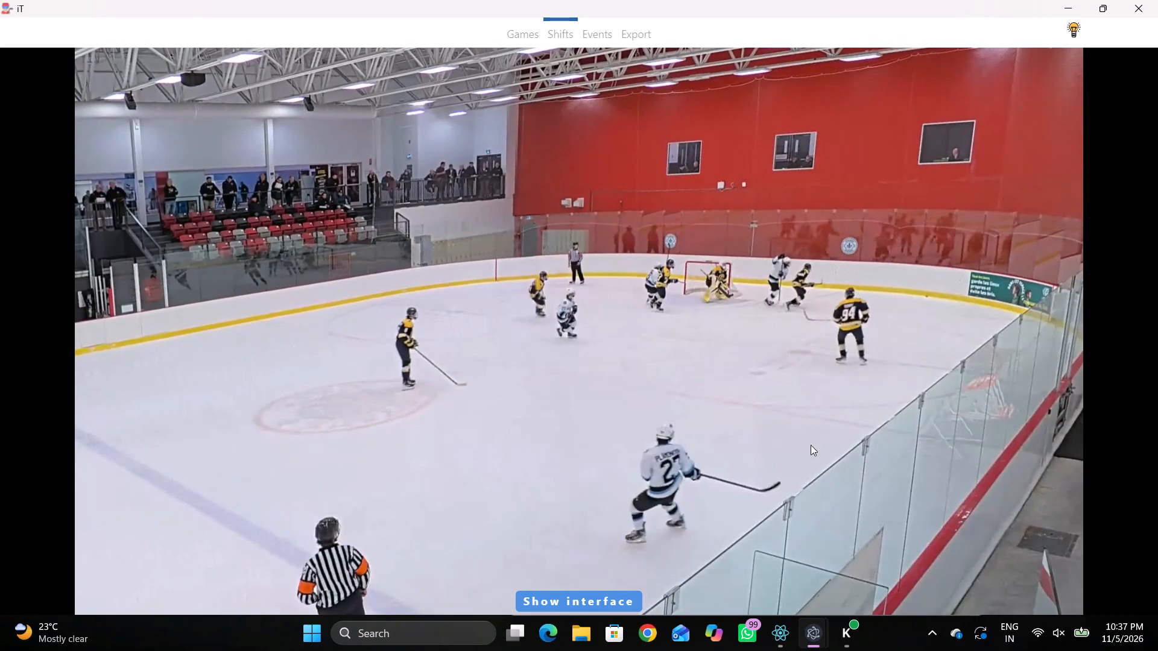
In the 00:14:44.5 Away line, set the second Defenceman to 65.
key(shift+d)
click(885, 564)
click(933, 512)
key(shift+d)
Play on to the next Away change and add an Away line at 00:15:03.4.
key(space)
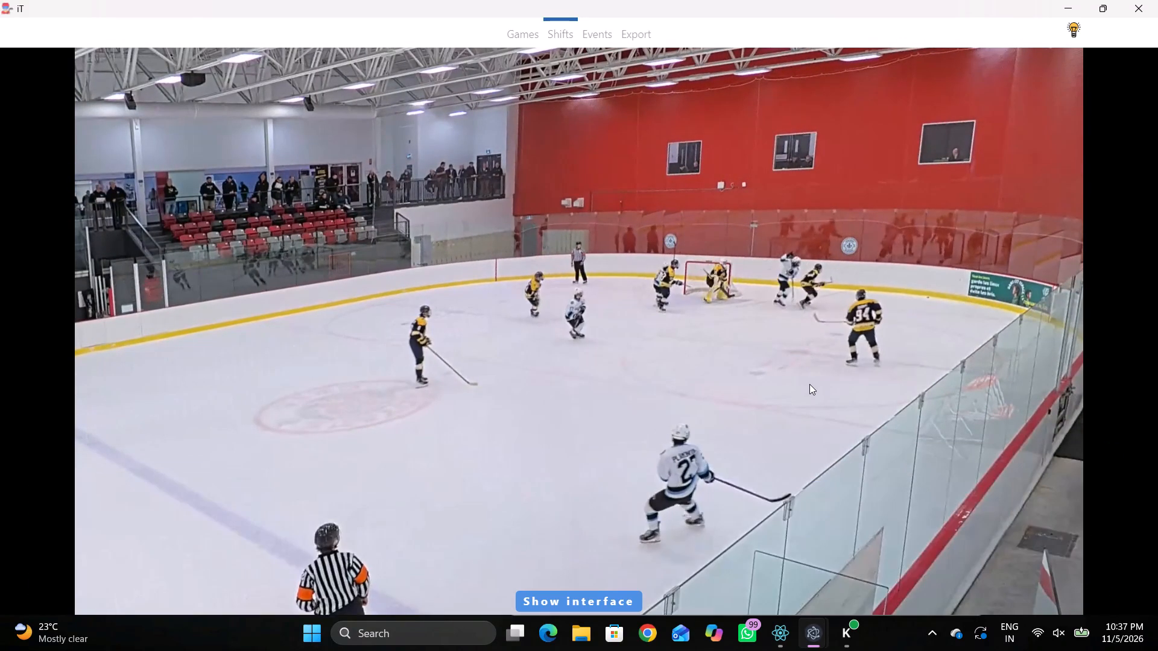
key(space)
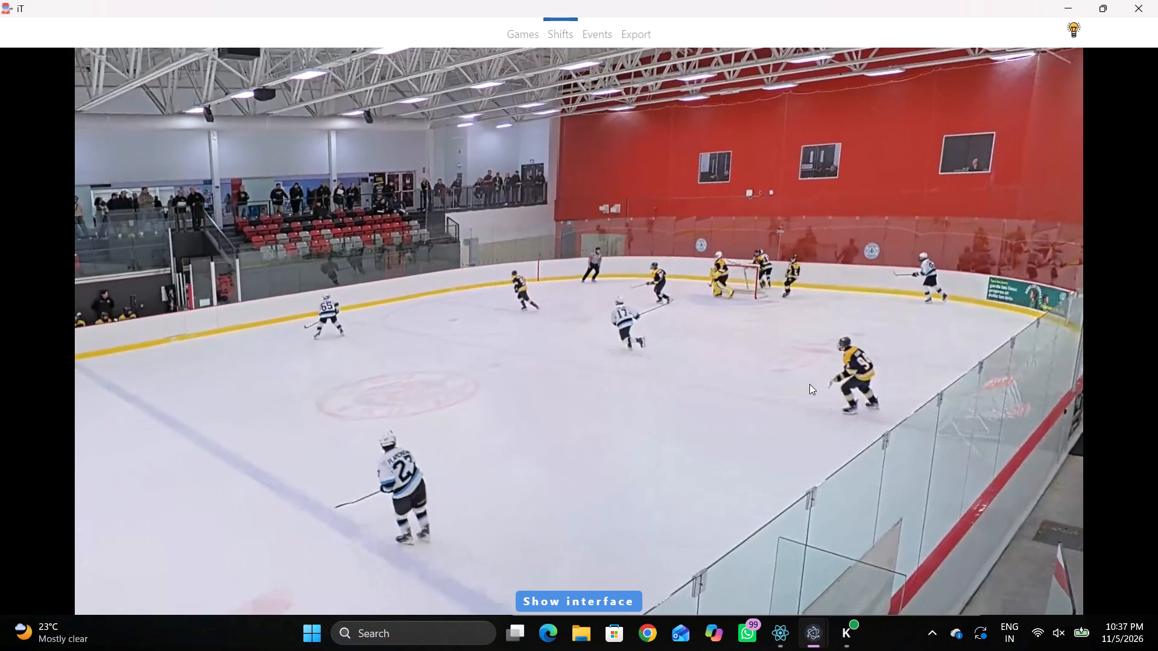
key(space)
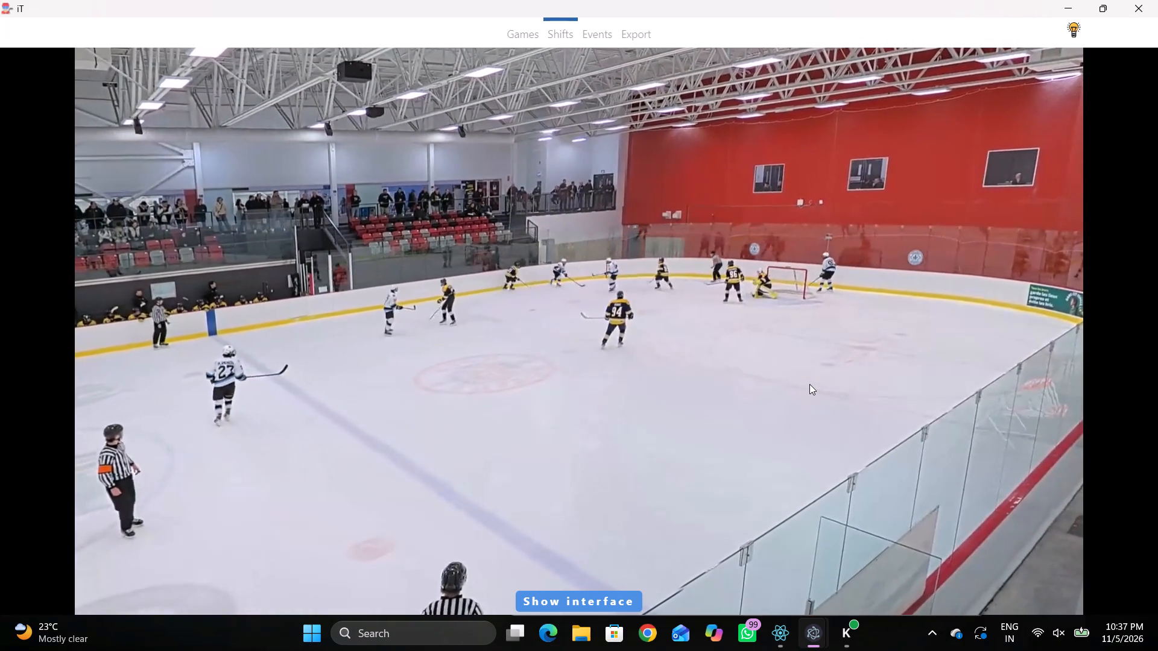
key(space)
key(space)
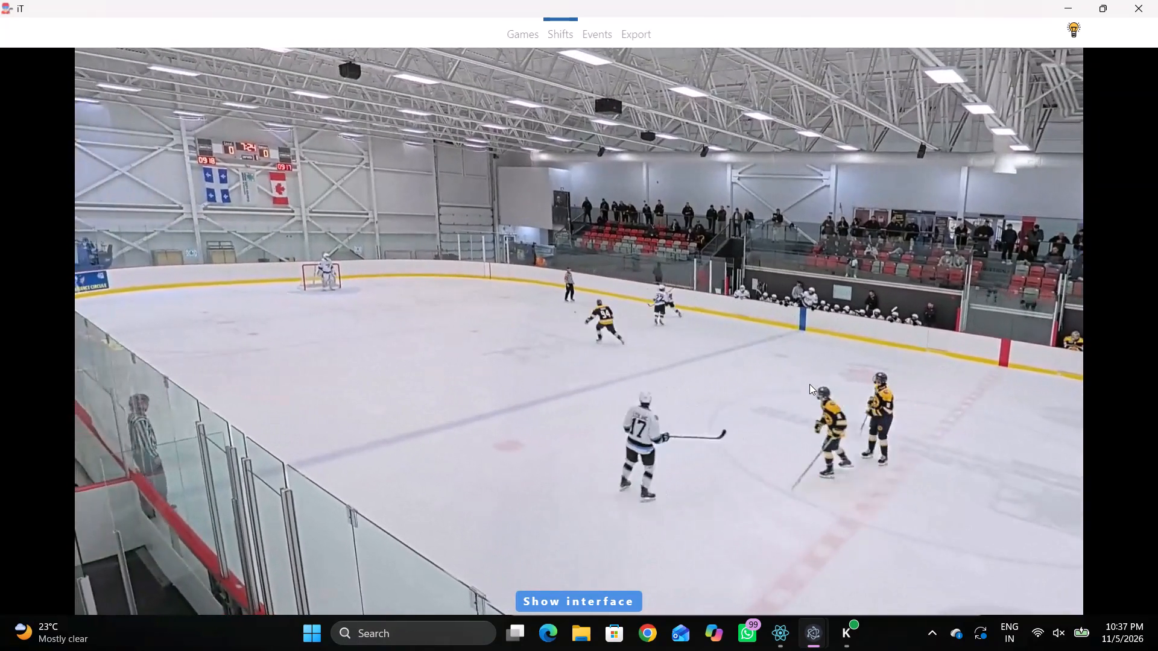
key(space)
text(SDD)
Play on to identify the incoming defenceman and set the second Defenceman in the 00:15:03.4 Away line to 86.
key(space)
key(space)
key(space)
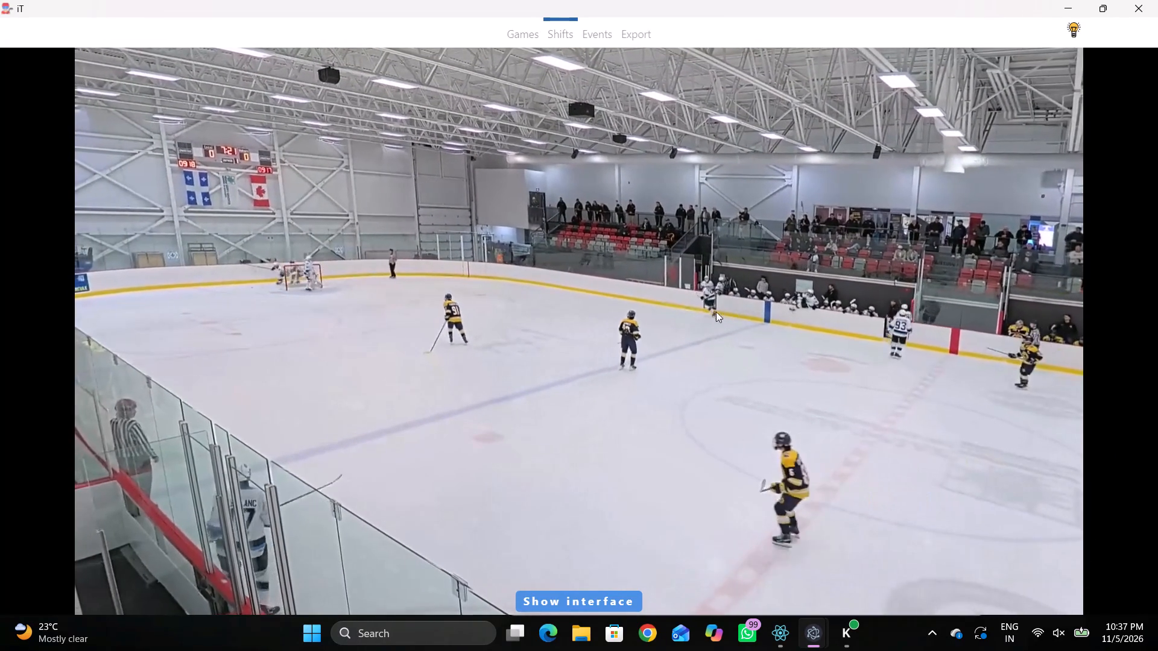
key(space)
key(space)
key(space)
key(shift+d)
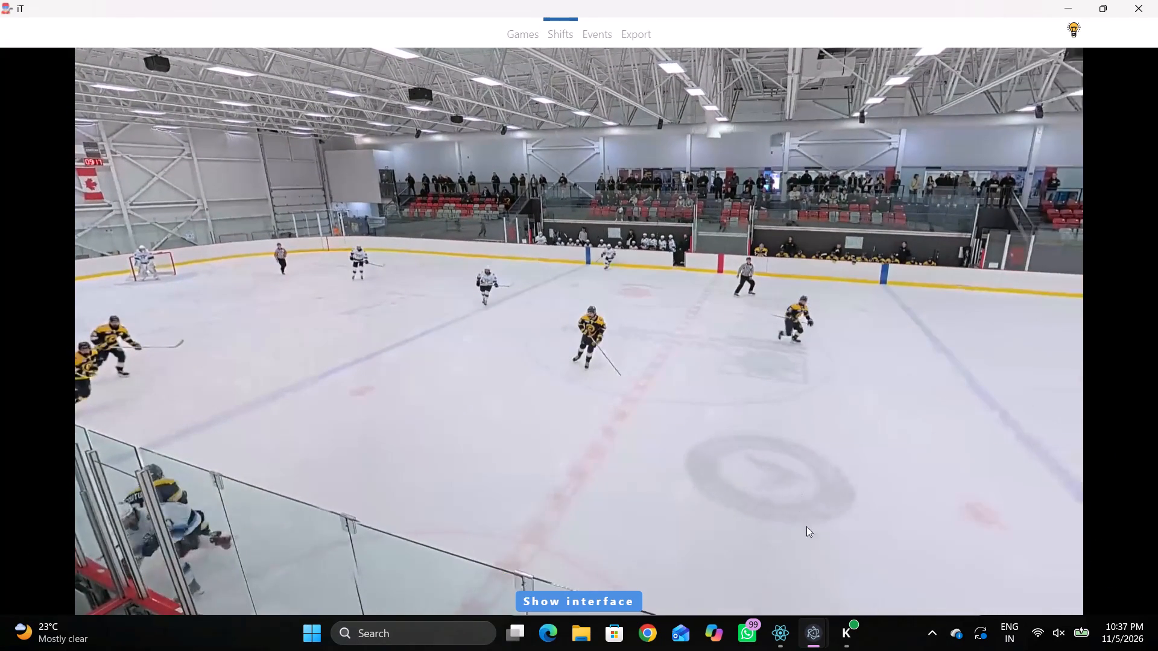
click(875, 569)
click(961, 532)
key(shift+d)
Step back to the moment of the following Away change and add an Away line at 00:15:06.7.
key(q)
key(q)
key(q)
key(q)
key(q)
key(q)
key(q)
key(q)
key(q)
key(q)
key(q)
key(q)
key(q)
key(q)
key(q)
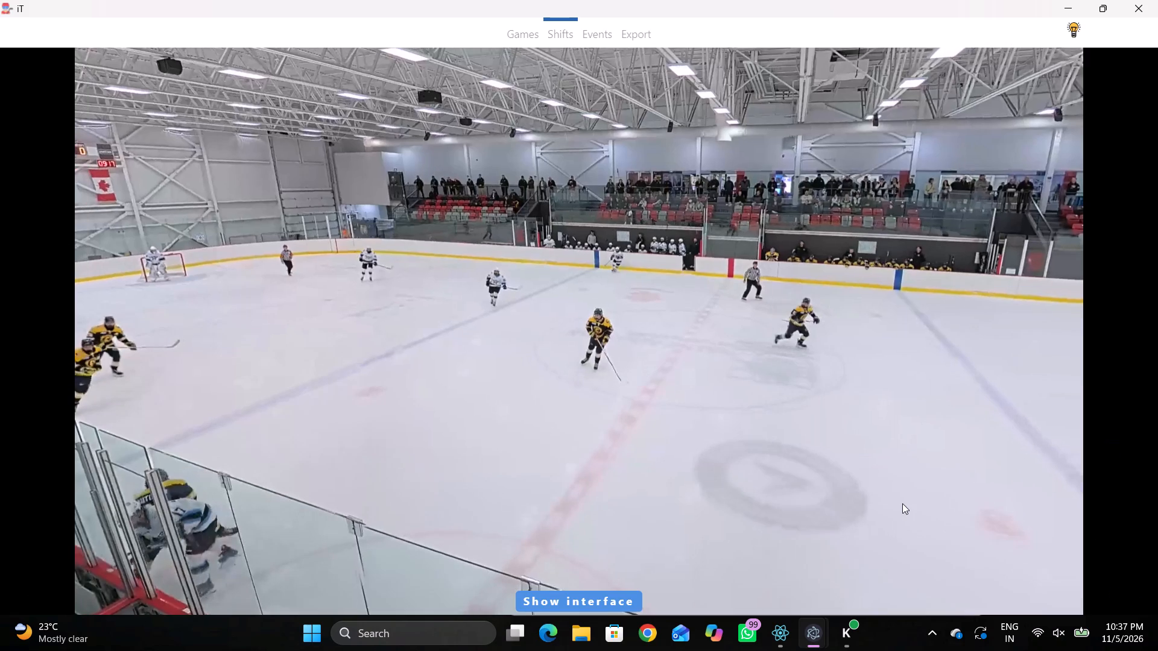
text(qq)
key(shift+s)
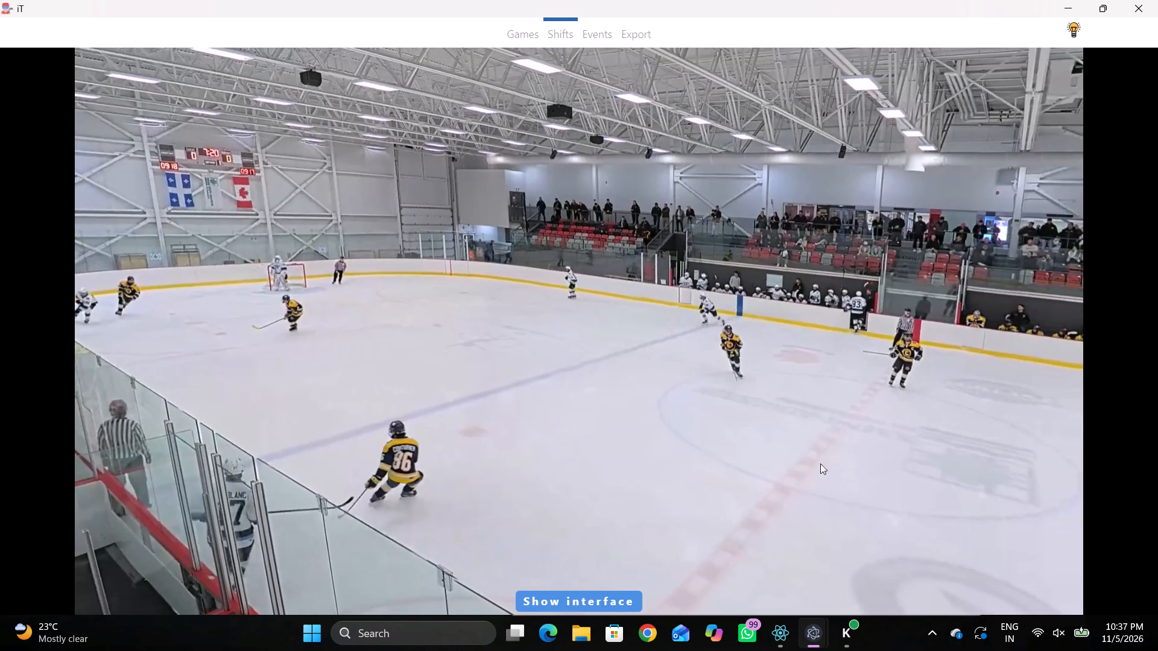
key(shift+d)
key(shift+d)
Play on to identify the incoming forward for the 00:15:06.7 Away line, selecting its first Forward and slowing playback to x0.50.
key(space)
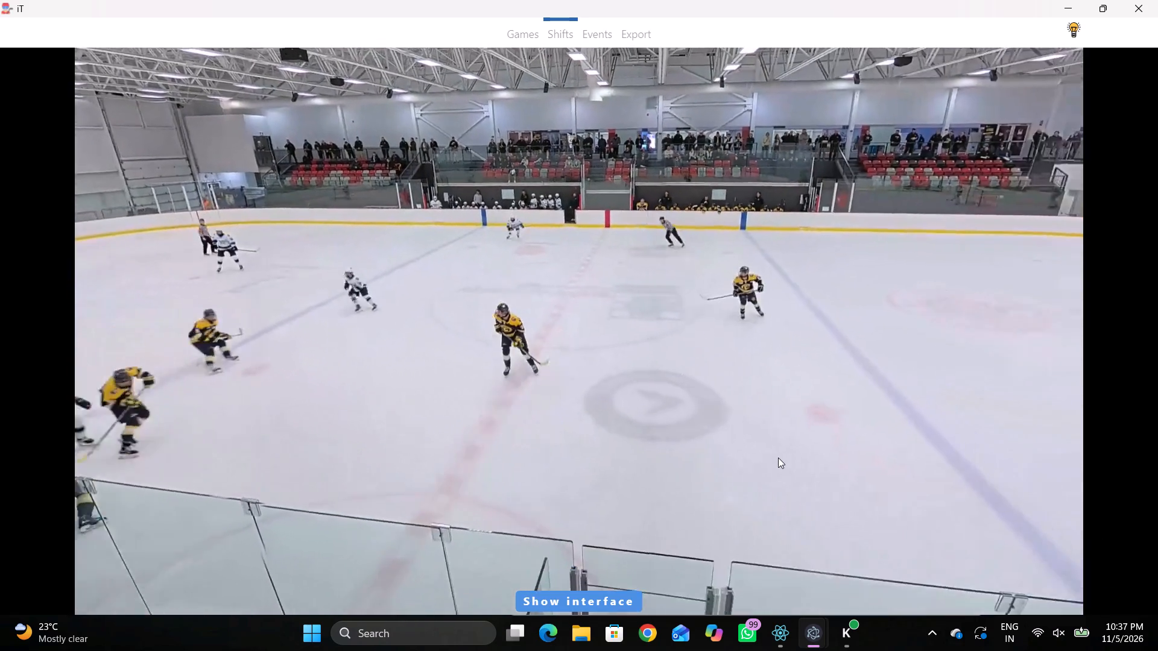
key(space)
text(qr)
key(space)
key(space)
key(space)
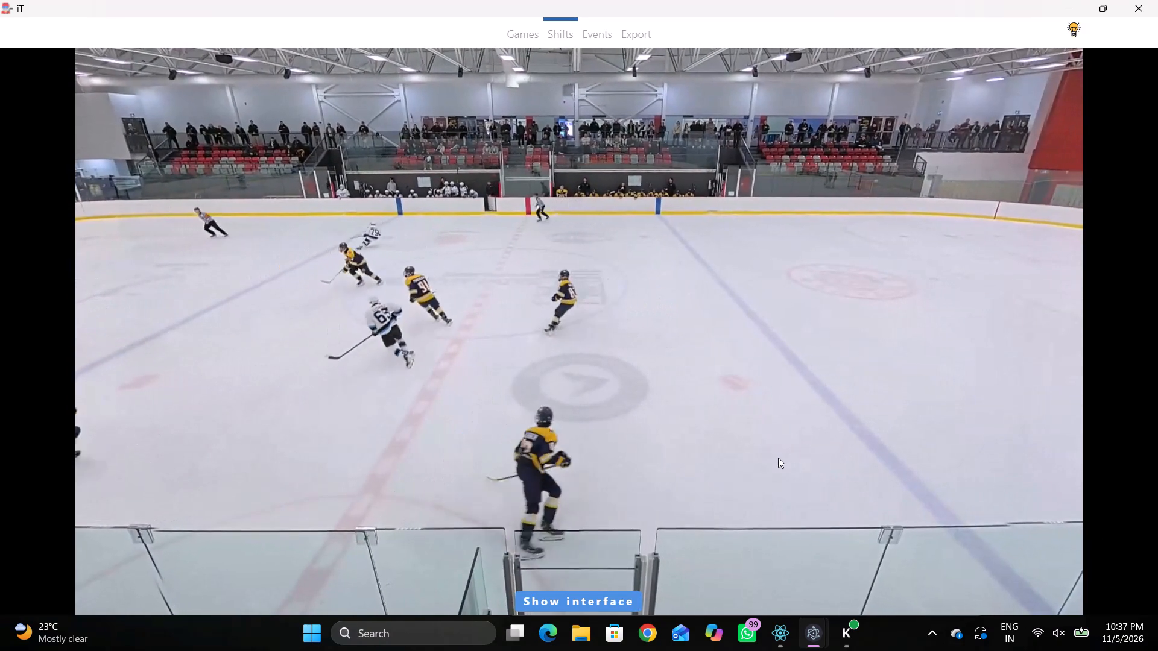
key(space)
key(shift+d)
key(shift+d)
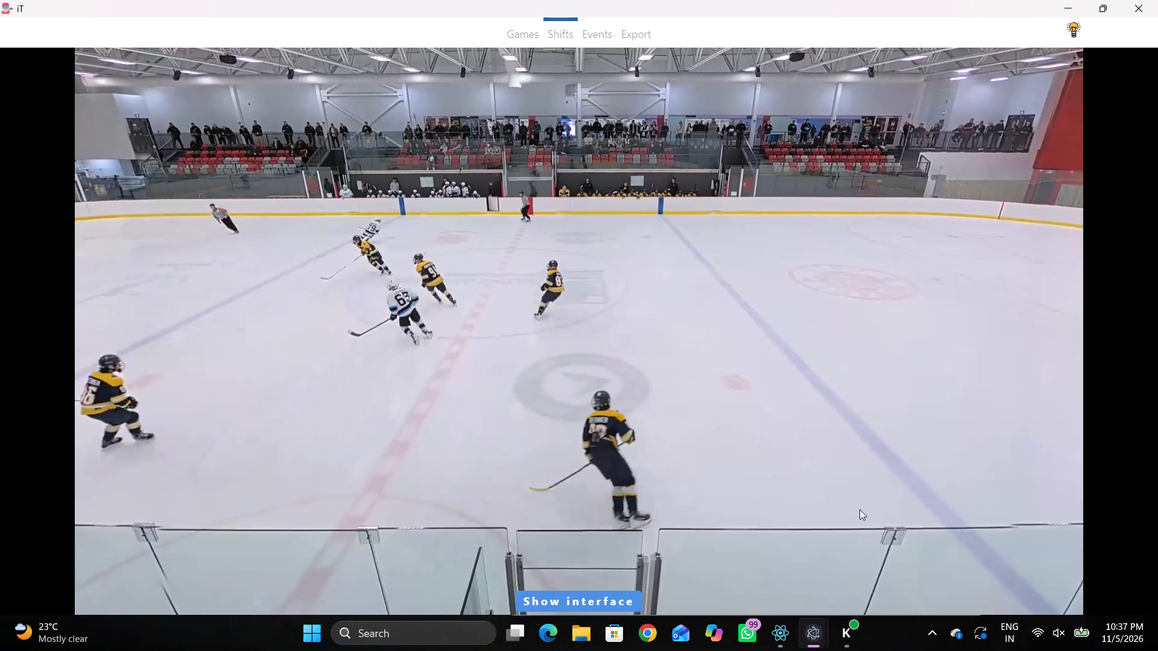
key(space)
key(space)
key(q)
key(shift+d)
key(q)
click(876, 502)
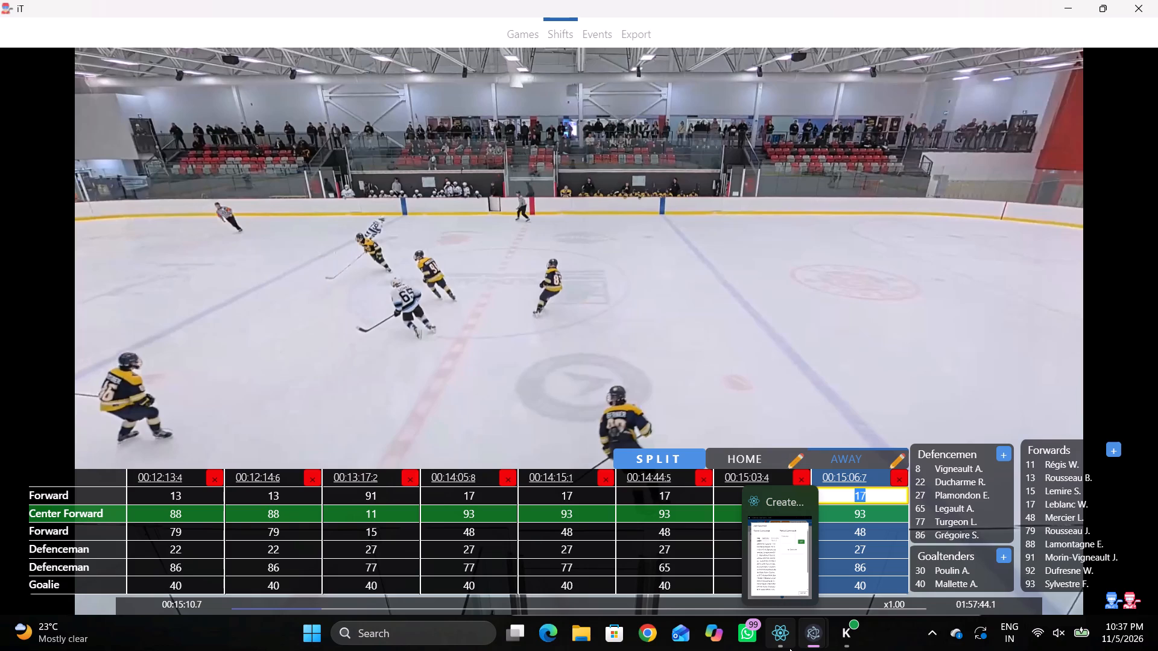
key(space)
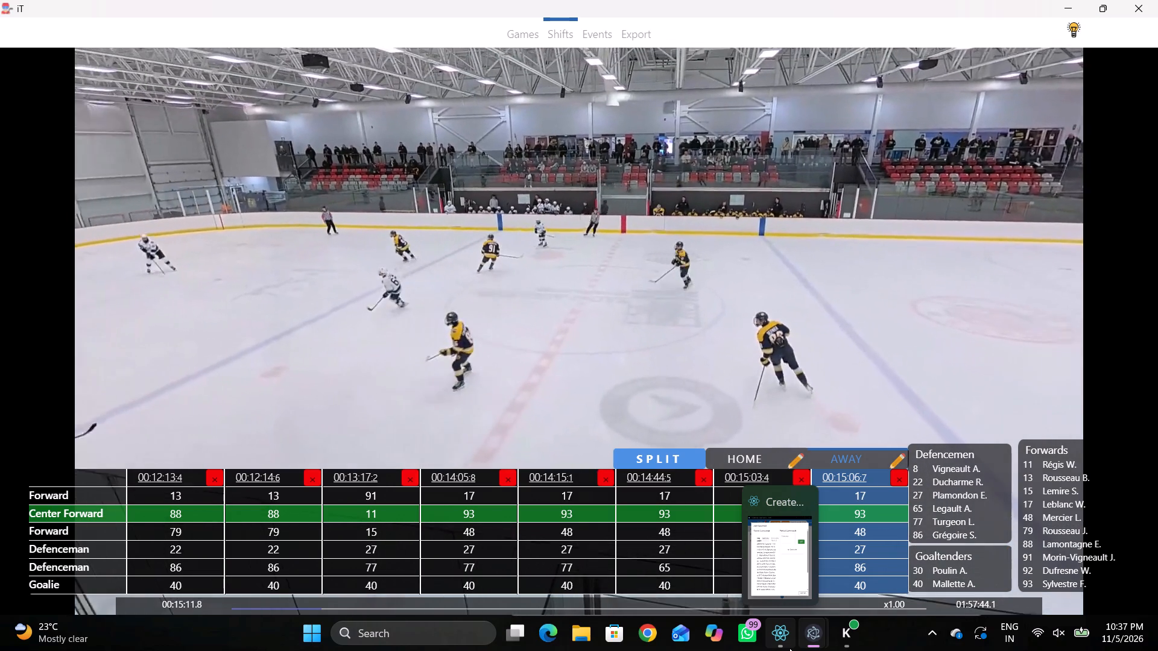
key(r)
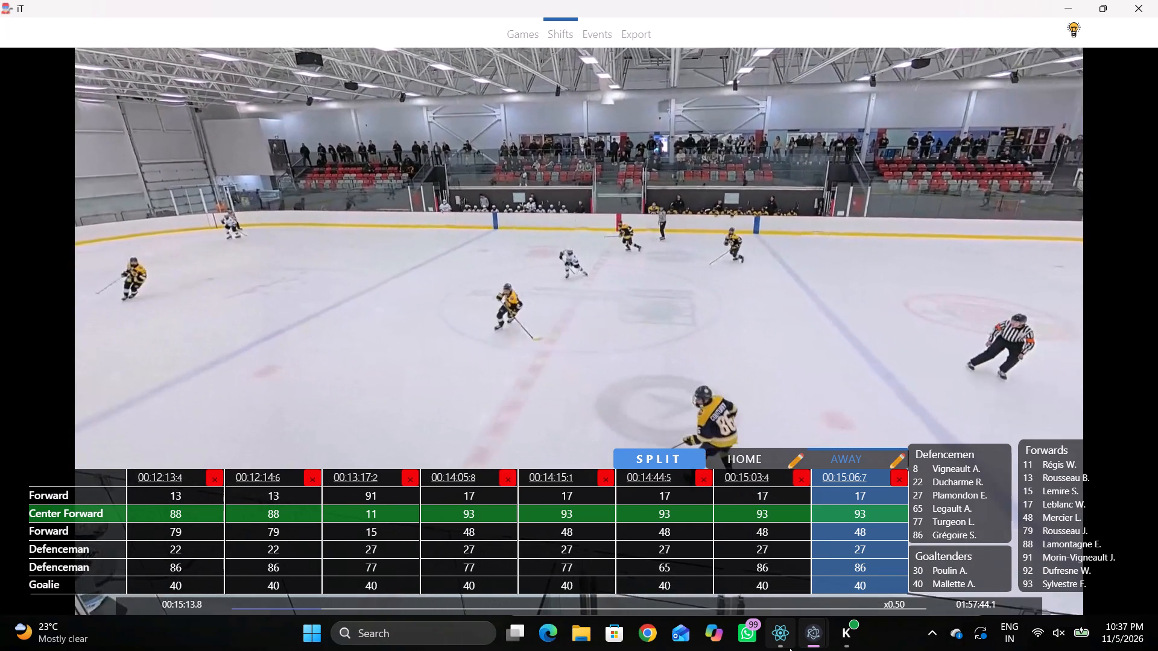
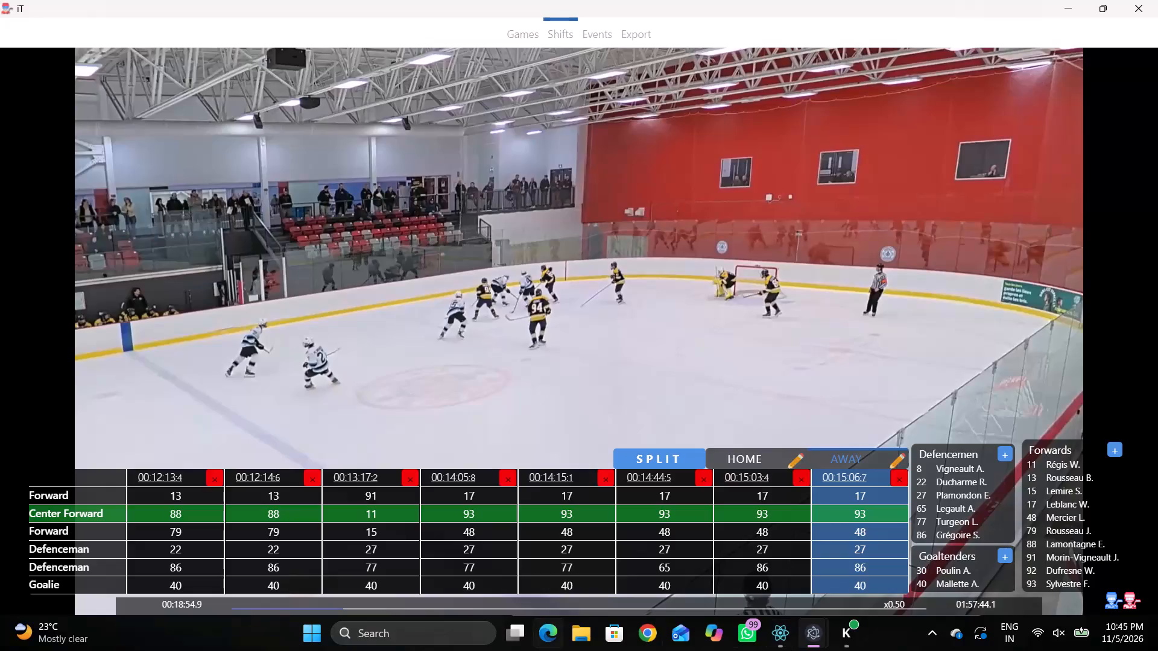
Review the footage backward from the 00:15:06.7 away shift to check which away players are on the ice.
click(849, 471)
click(847, 491)
key(q)
key(q)
key(q)
key(q)
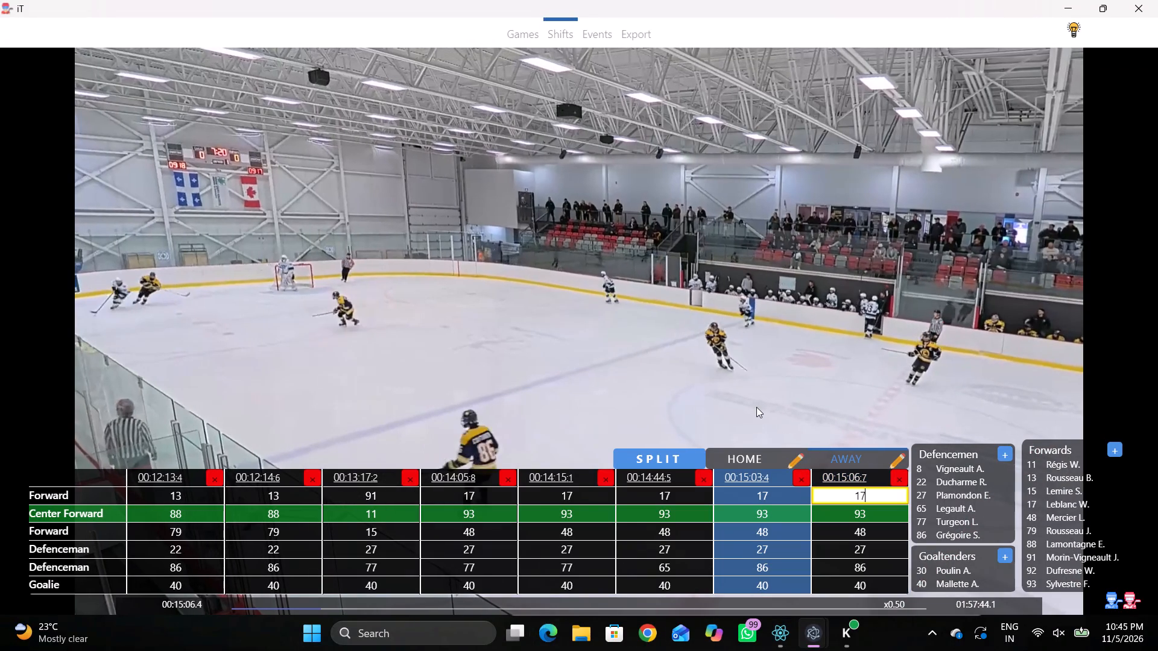
text(qq)
key(q)
key(q)
text(qq)
key(q)
key(q)
key(q)
key(q)
key(q)
key(q)
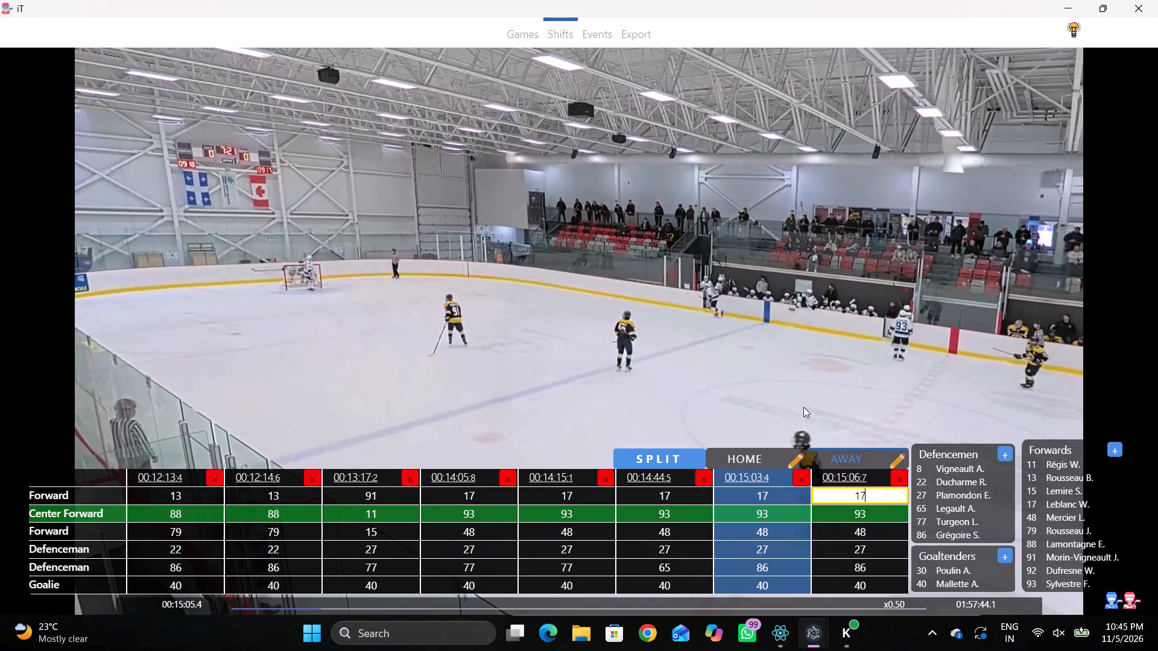
key(q)
key(q)
key(q)
key(q)
key(q)
key(q)
key(q)
key(q)
key(q)
key(q)
key(q)
key(q)
key(q)
key(q)
key(q)
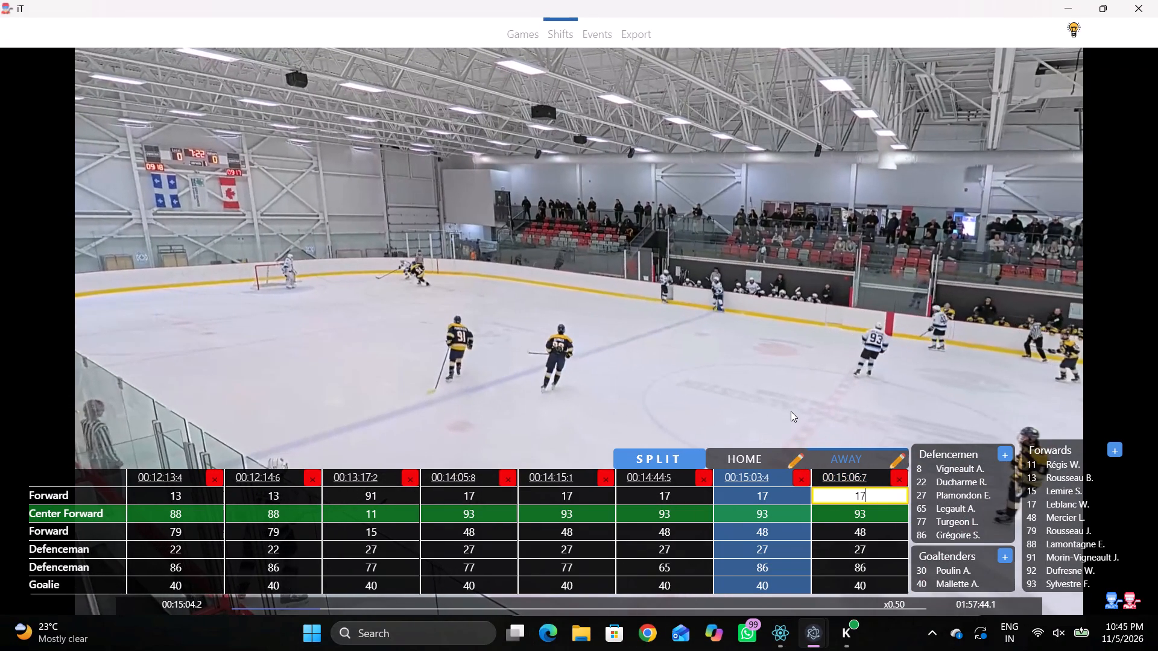
key(q)
Slow playback to x0.13 and examine the footage around the 00:15:03.4 away shift to check the line change.
text(rr)
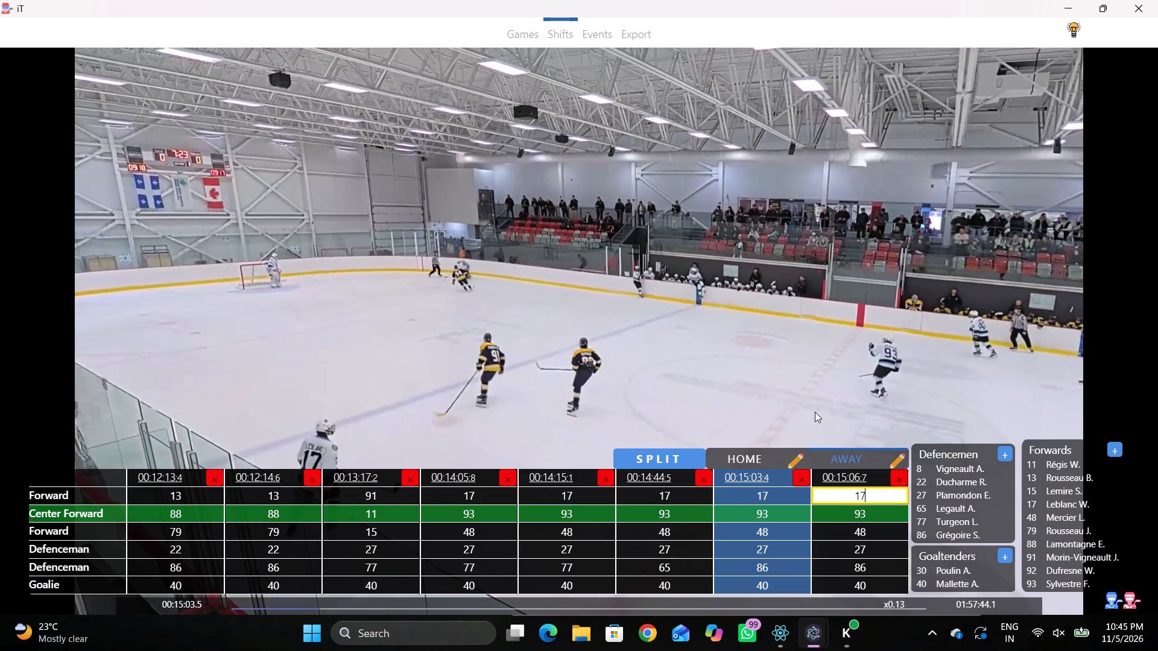
key(q)
key(q)
key(q)
key(q)
key(q)
key(q)
key(q)
key(q)
key(q)
key(q)
key(q)
key(q)
key(q)
key(q)
key(q)
key(q)
key(q)
key(q)
key(q)
key(q)
key(q)
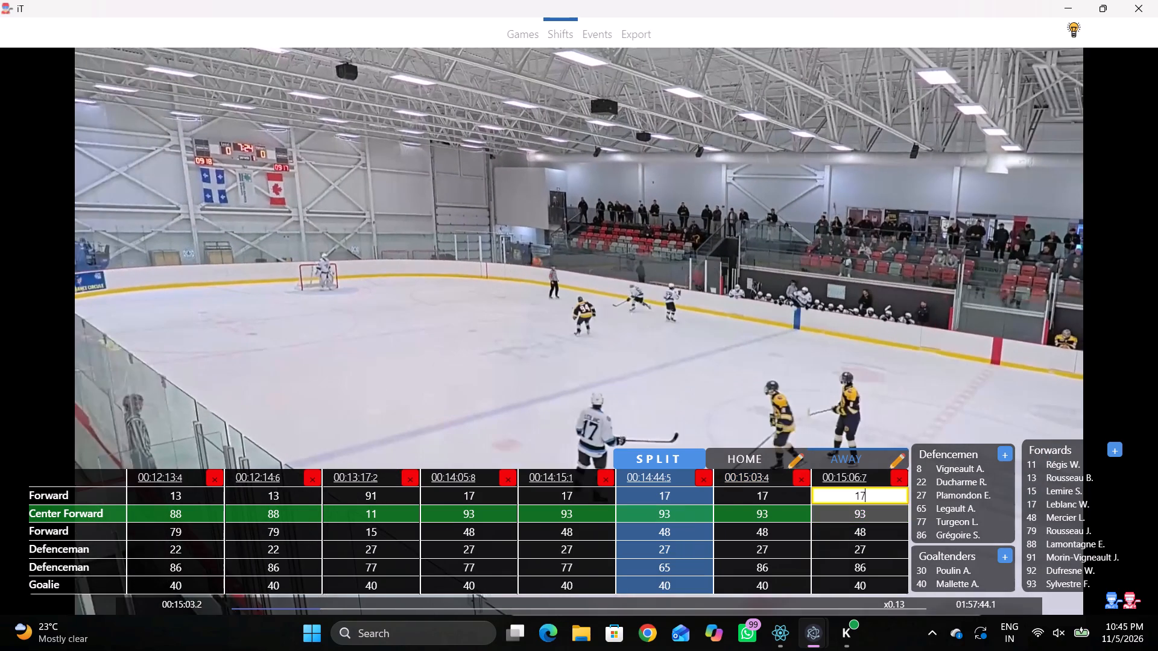
key(q)
key(q)
key(q)
key(q)
key(q)
key(q)
key(q)
key(q)
key(q)
key(q)
key(q)
key(q)
key(q)
key(q)
key(q)
key(q)
key(q)
key(q)
key(q)
key(q)
key(q)
key(q)
key(q)
key(q)
key(q)
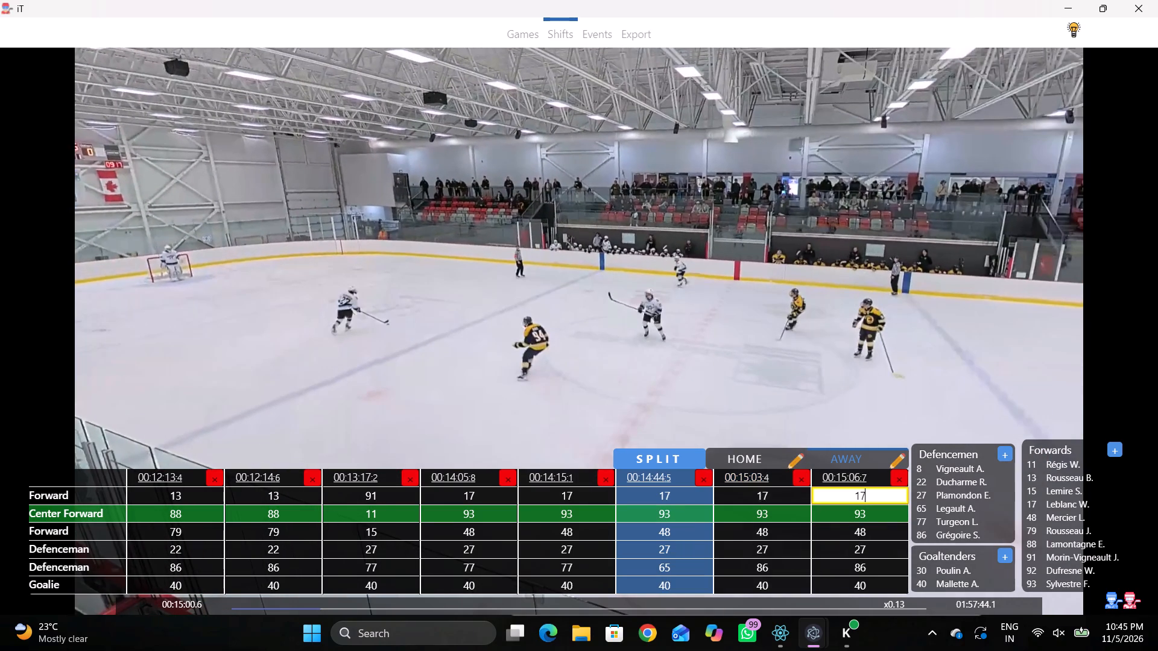
click(748, 482)
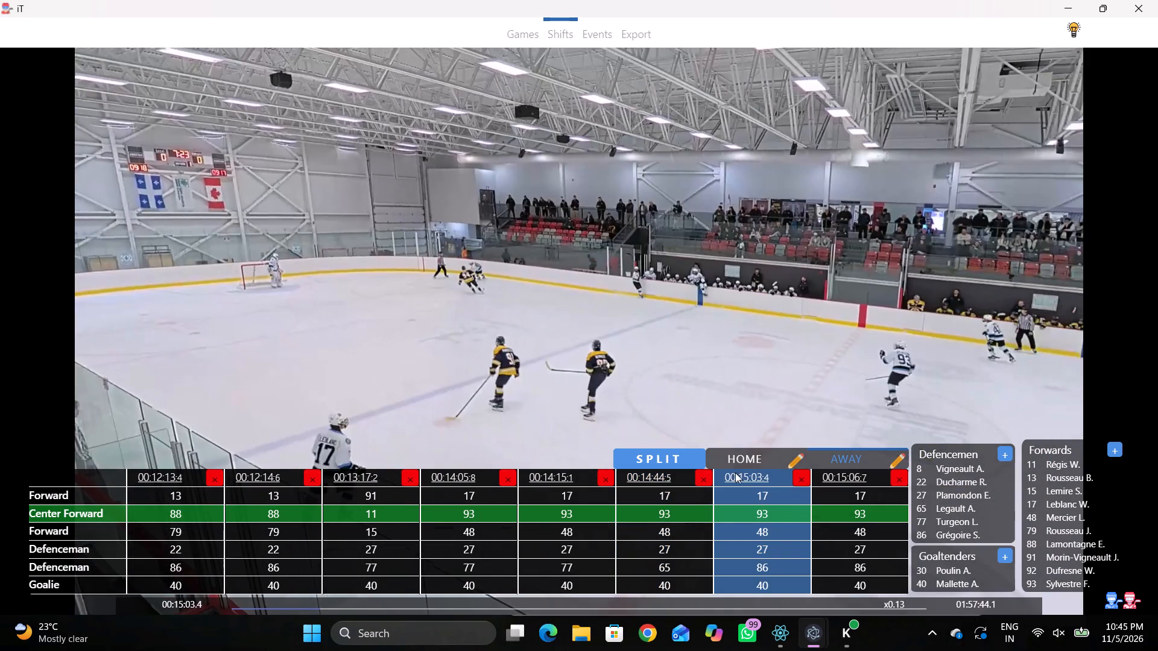
key(shift+d)
key(q)
key(shift+d)
click(668, 487)
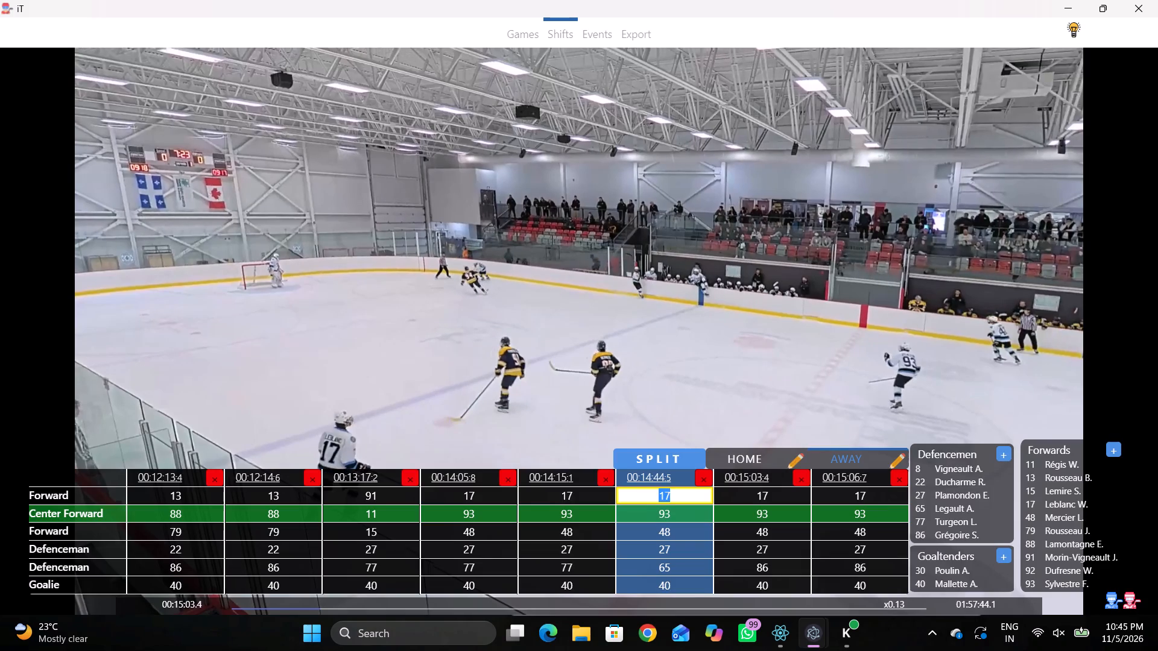
Return to the 00:14:15.1 away shift and delete the shifts at 00:14:44.5, 00:15:03.4 and 00:15:06.7.
click(566, 477)
click(700, 480)
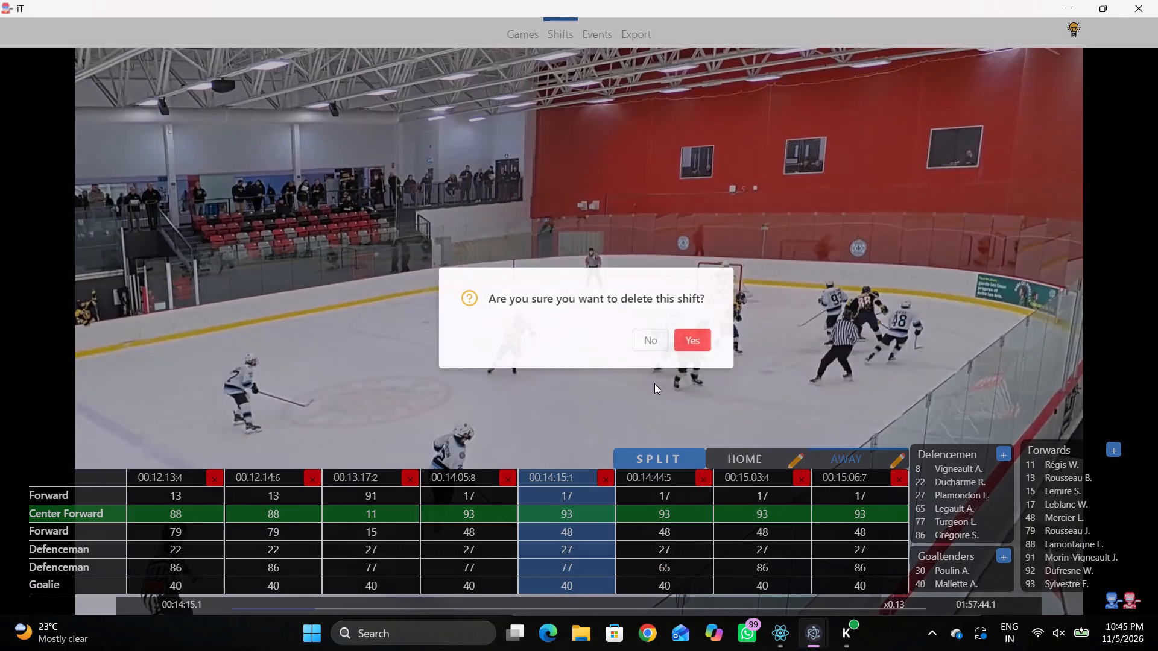
click(697, 346)
click(688, 324)
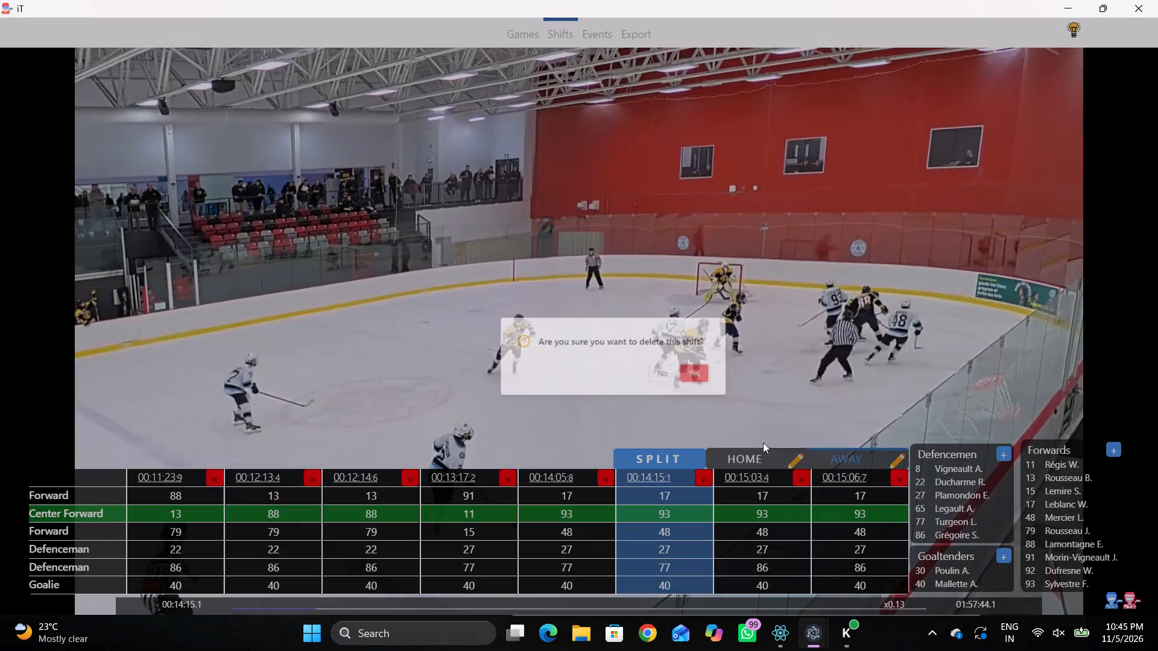
click(791, 473)
click(802, 488)
click(802, 485)
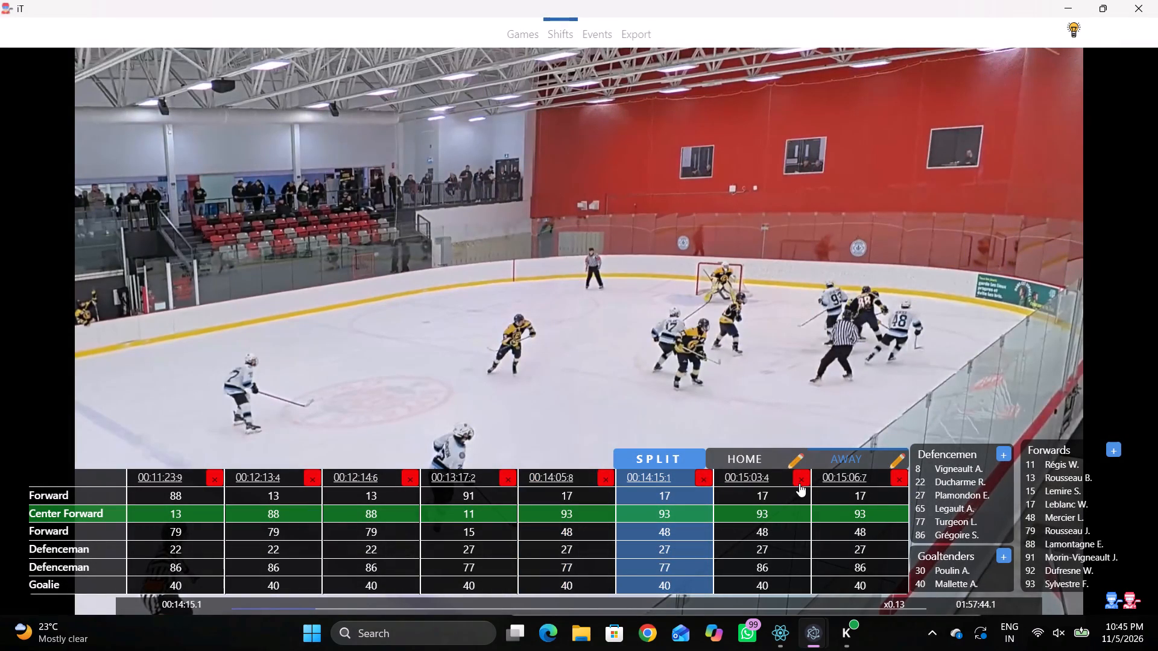
click(799, 476)
click(681, 330)
click(897, 485)
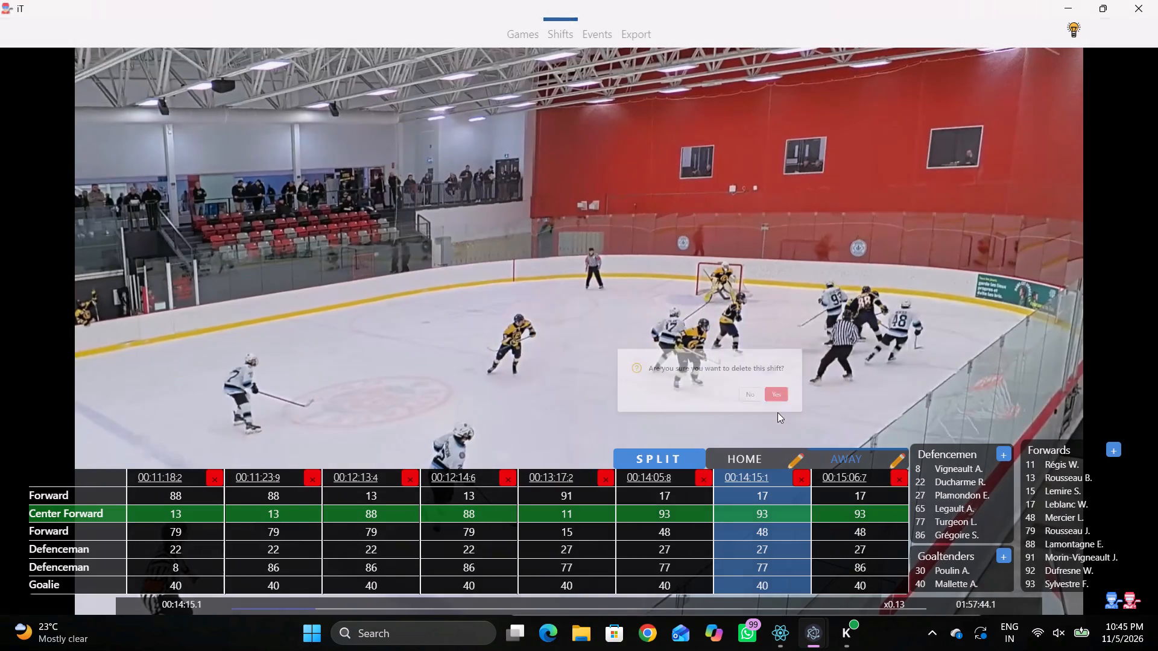
click(702, 331)
Raise playback speed to x2.00 and watch the footage onward from the 00:14:15.1 shift for the next away player change.
key(r)
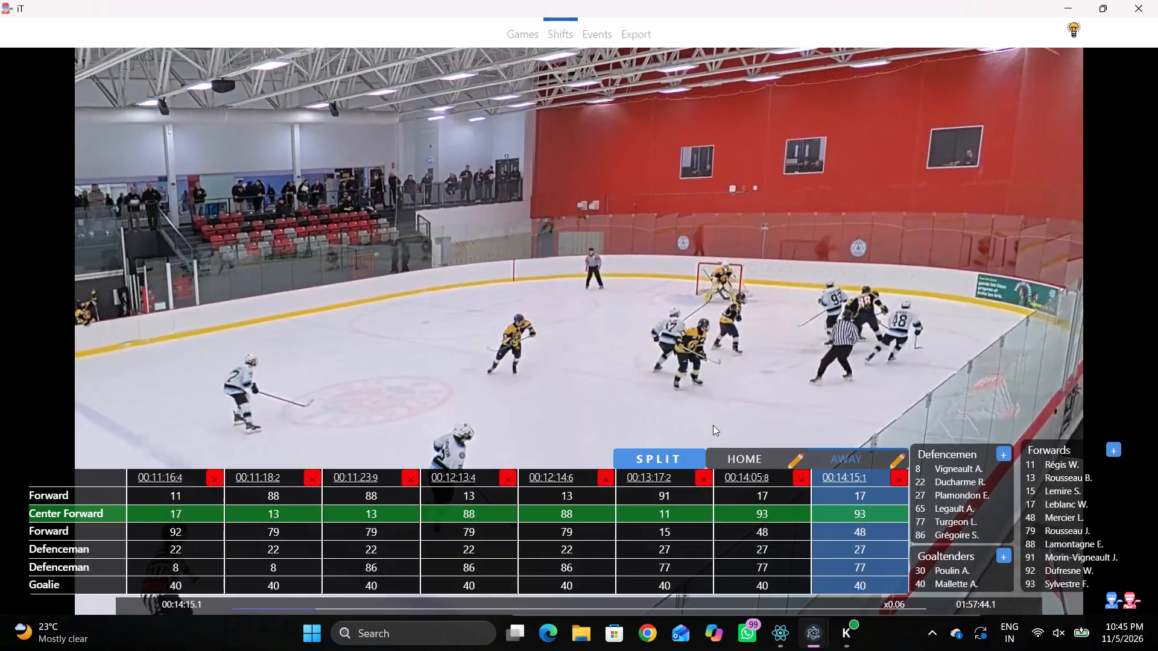
key(shift+d)
key(space)
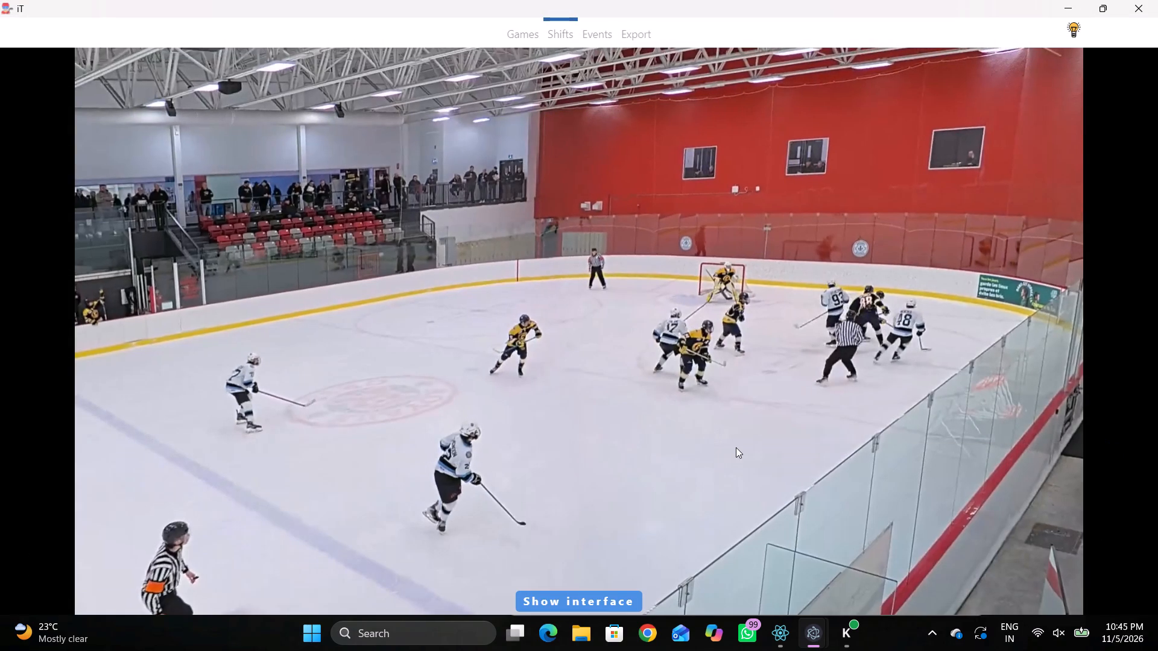
key(r)
key(space)
key(v)
key(shift+d)
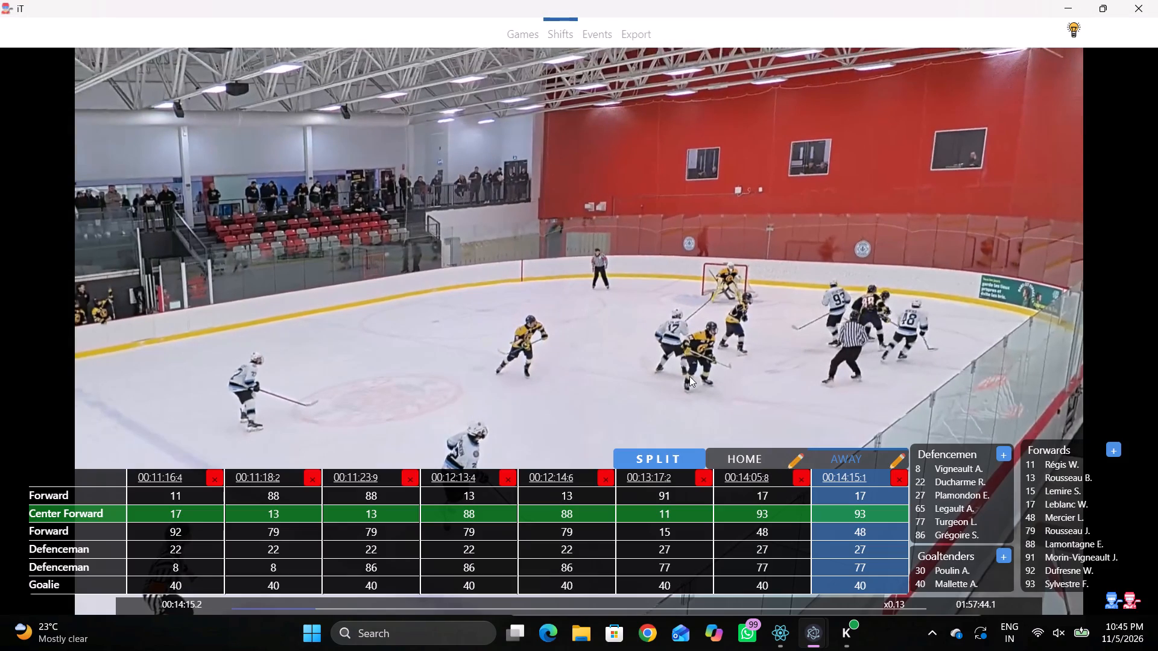
key(v)
text(vv)
text(Dv)
key(space)
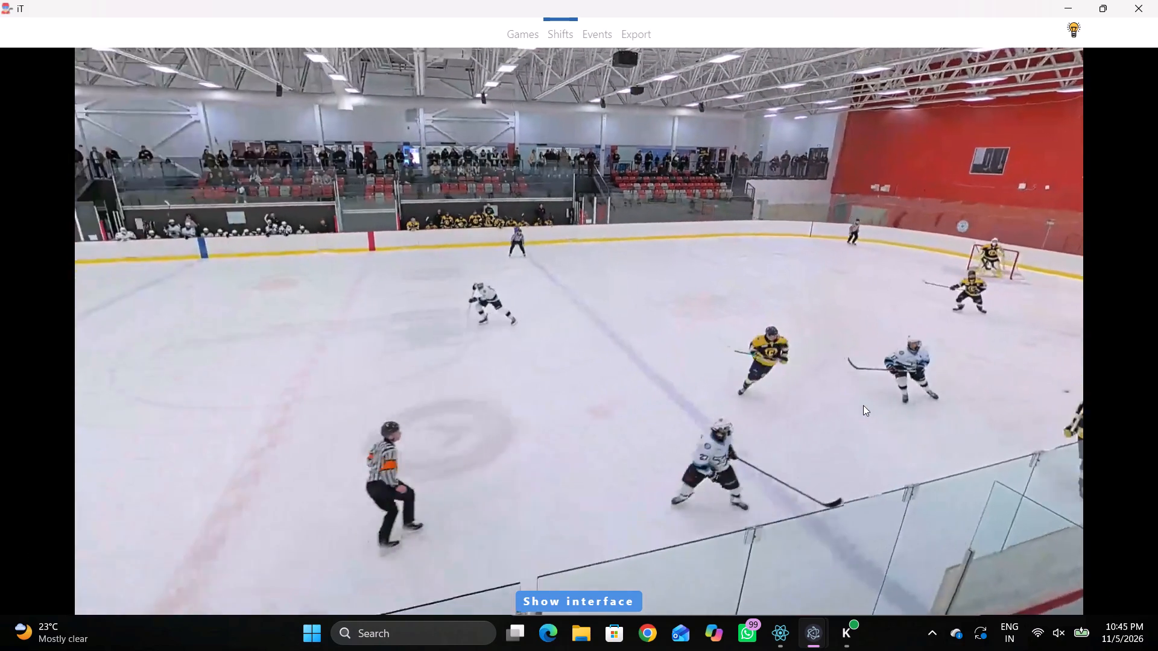
key(space)
key(space)
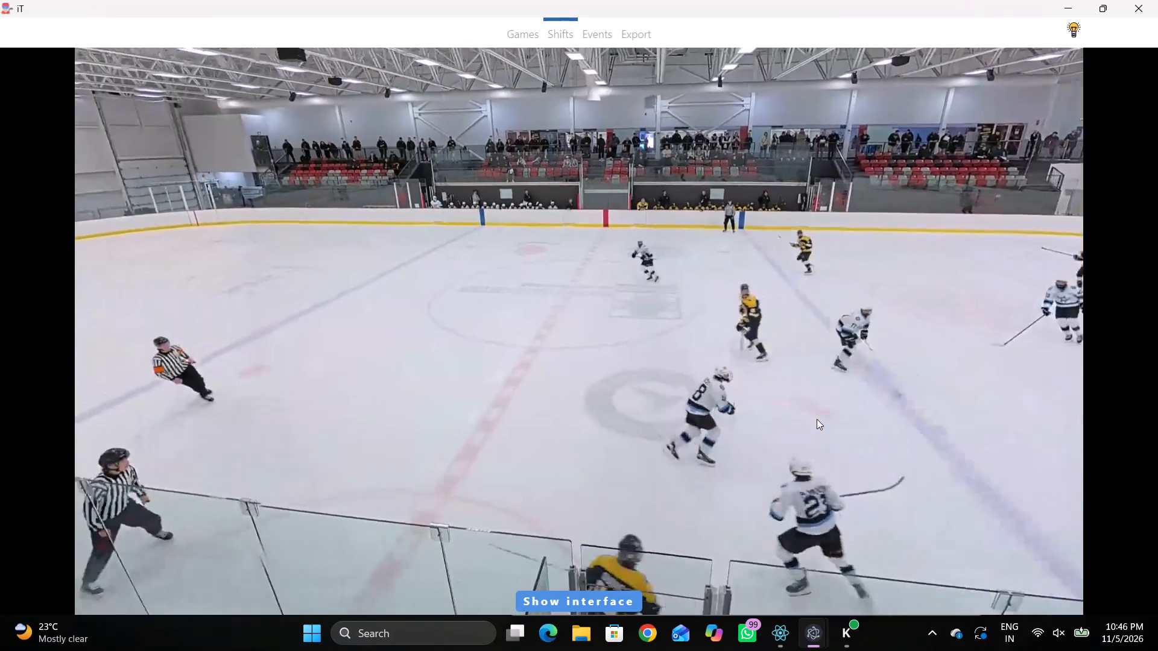
key(space)
key(space)
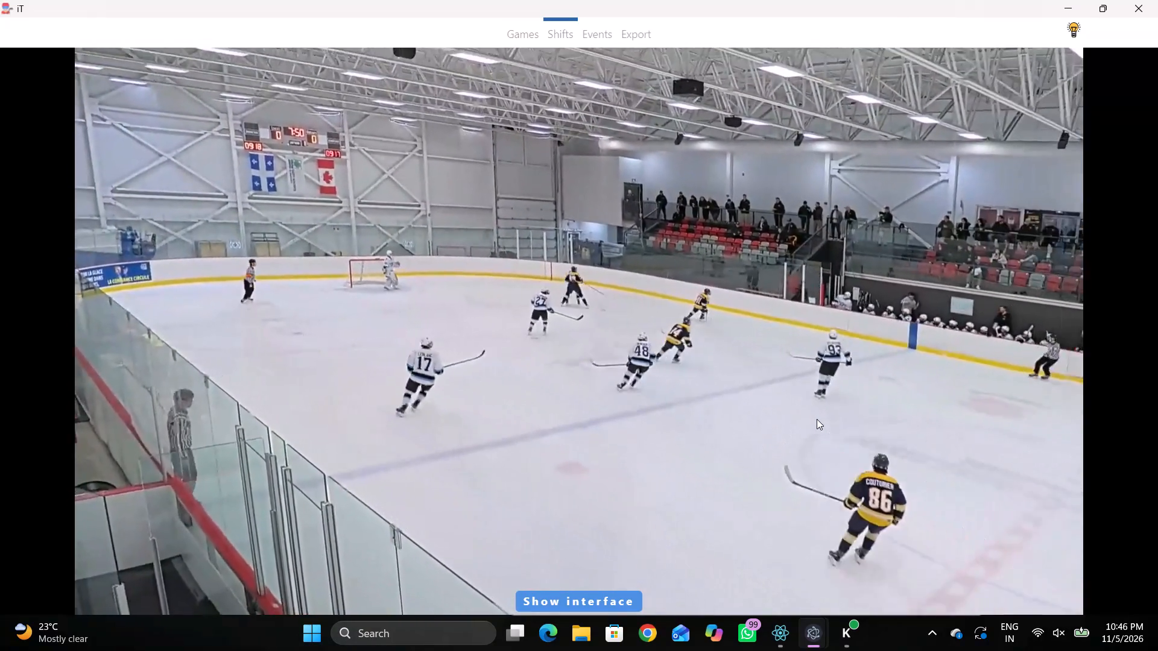
key(space)
key(space)
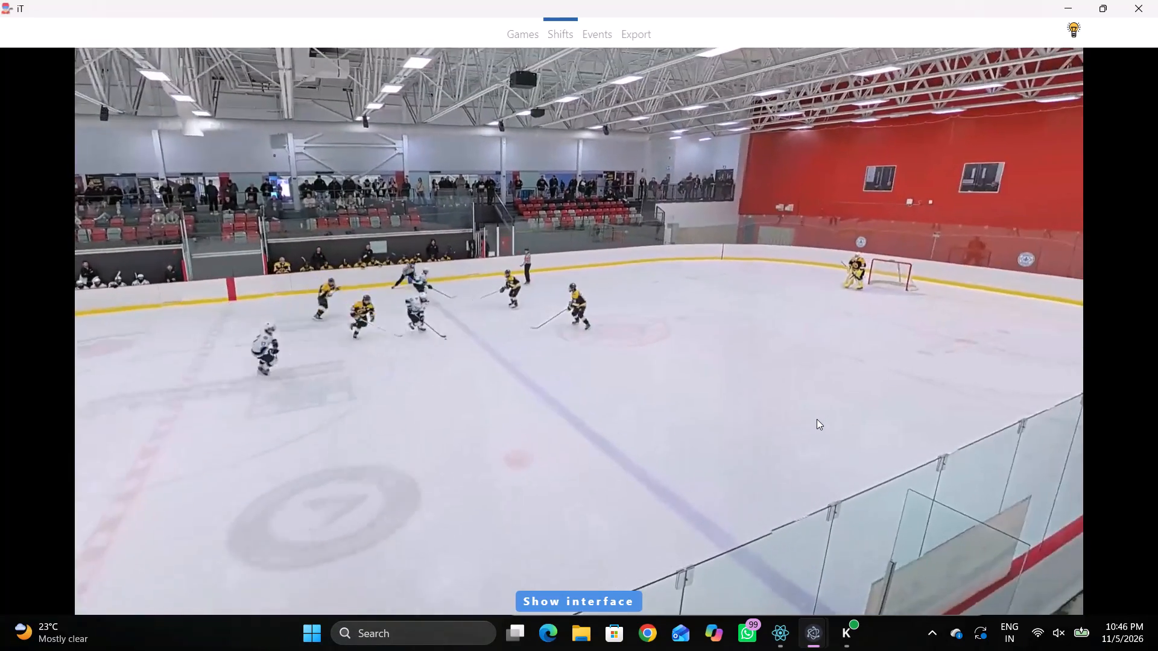
key(space)
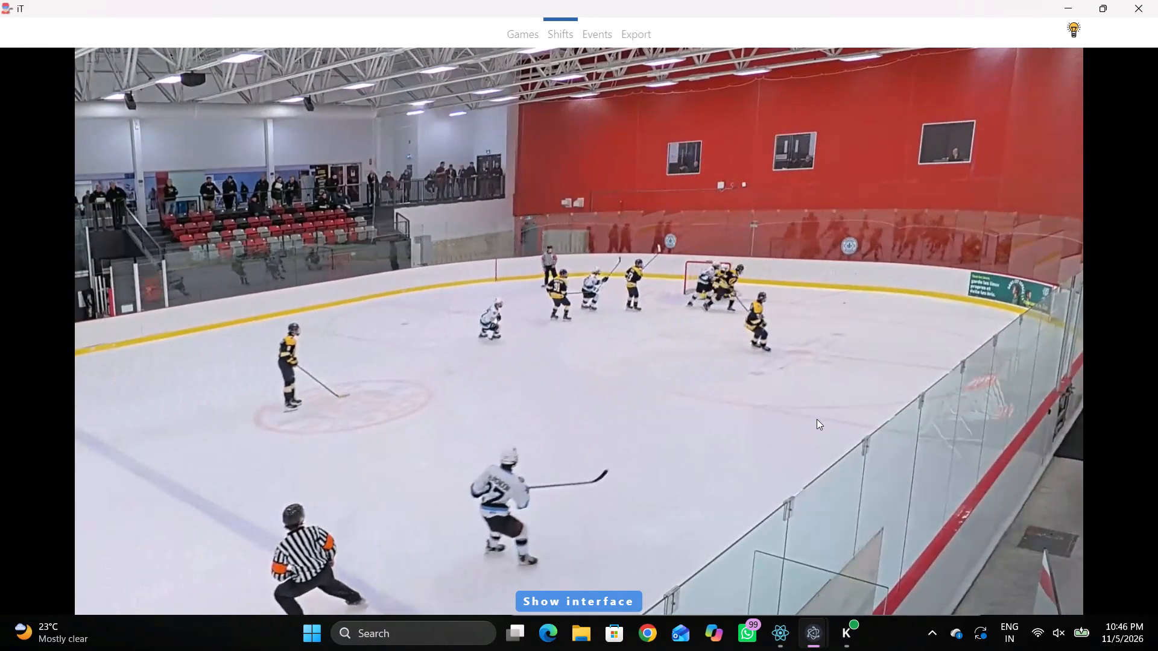
key(space)
key(space)
key(space)
key(space)
Add an away shift at 00:14:45.0 and replace defenceman 77 with number 65.
text(D)
key(q)
key(q)
key(q)
key(q)
key(q)
key(q)
key(q)
key(q)
key(q)
key(q)
key(q)
key(q)
key(q)
key(q)
key(q)
key(q)
key(q)
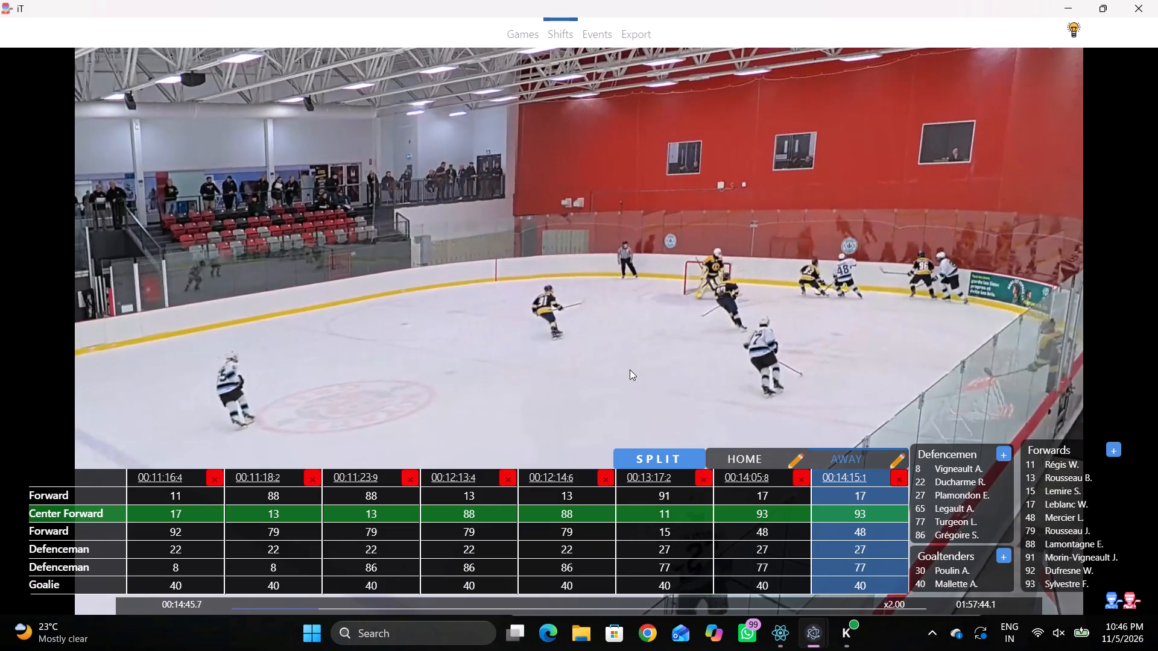
key(shift+s)
key(shift+d)
key(shift+d)
click(860, 564)
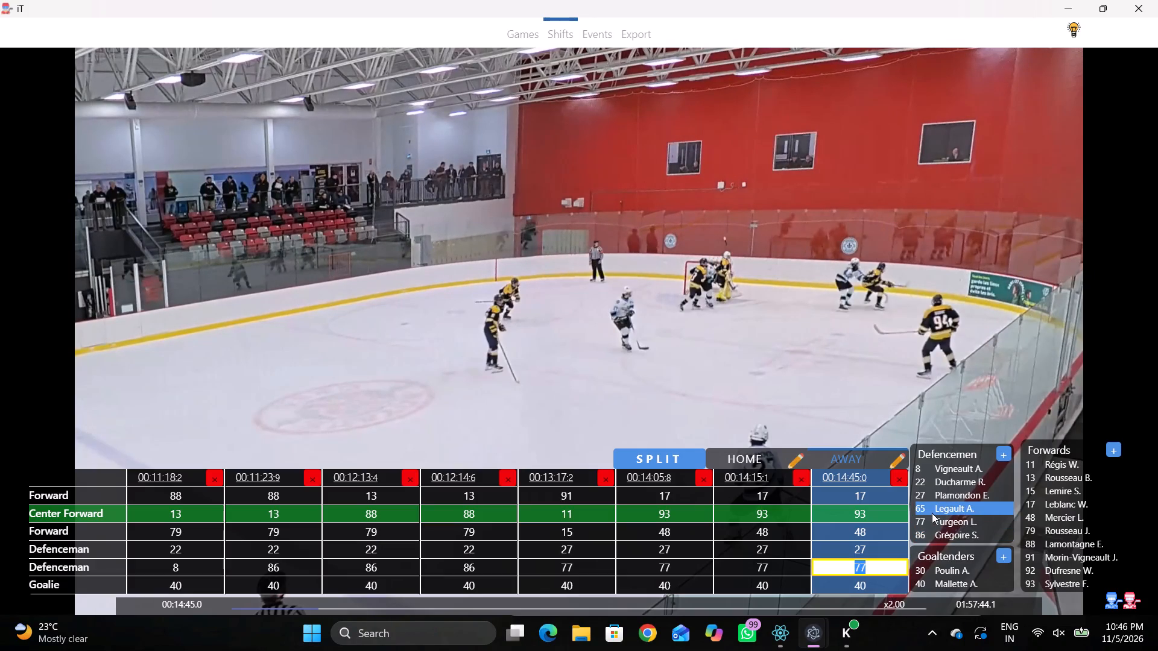
click(932, 513)
Watch the footage onward from the 00:14:45.0 shift to find the next away player change.
key(shift+d)
key(space)
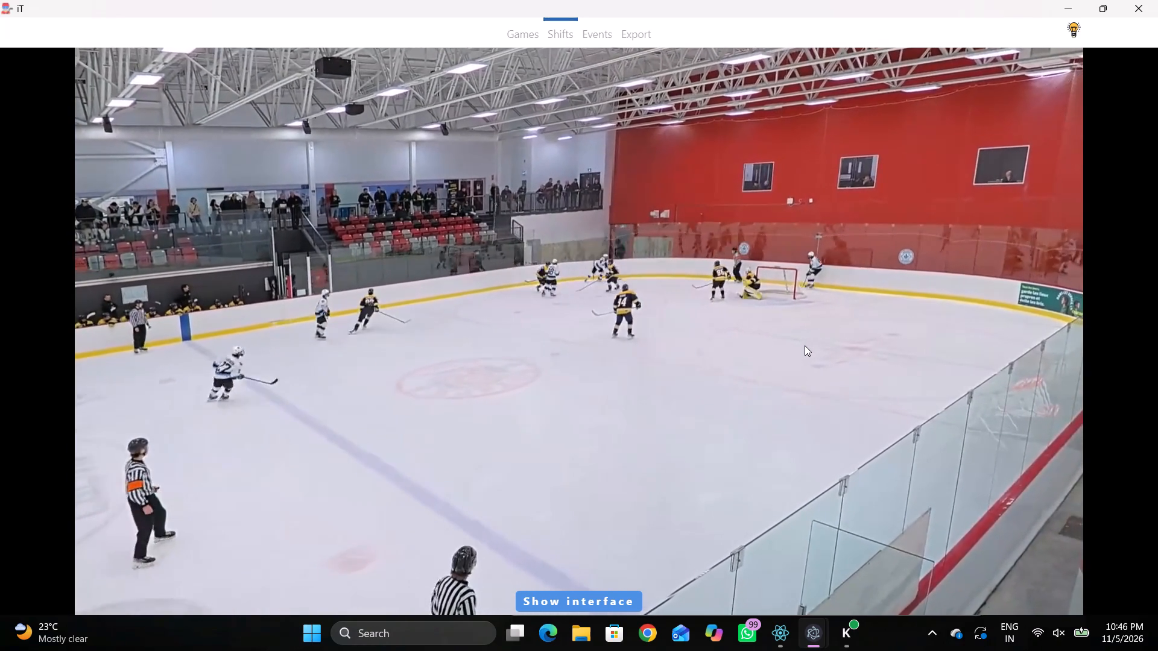
text(c q)
text(q)
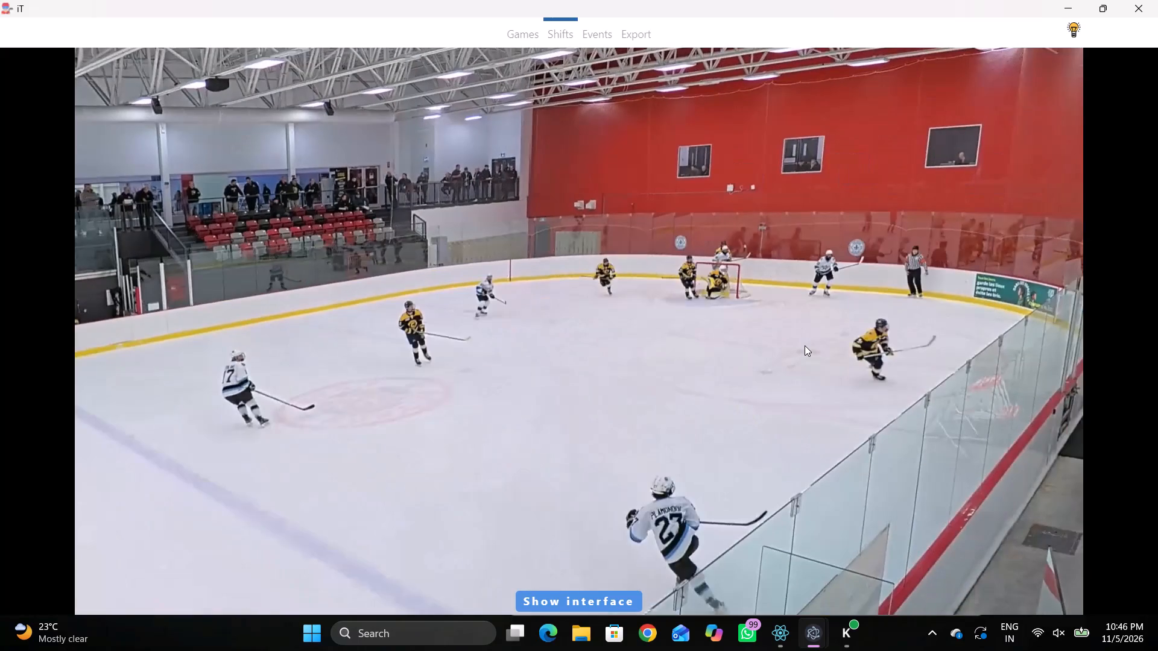
key(space)
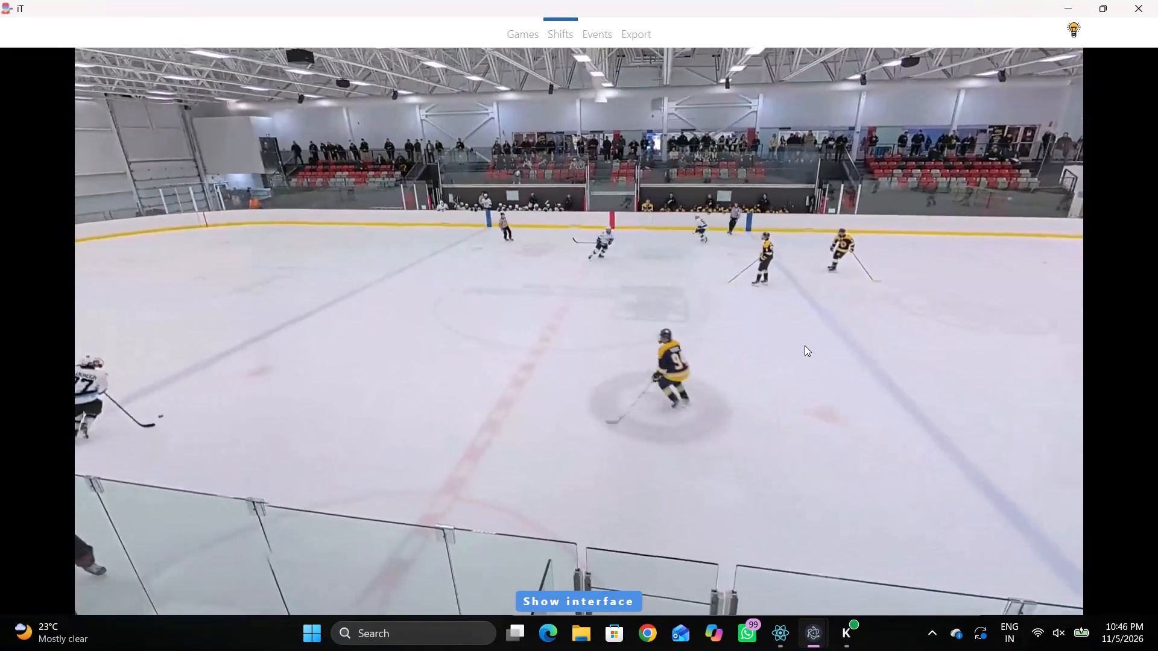
key(space)
key(space)
text(q)
text(qqqqq)
key(space)
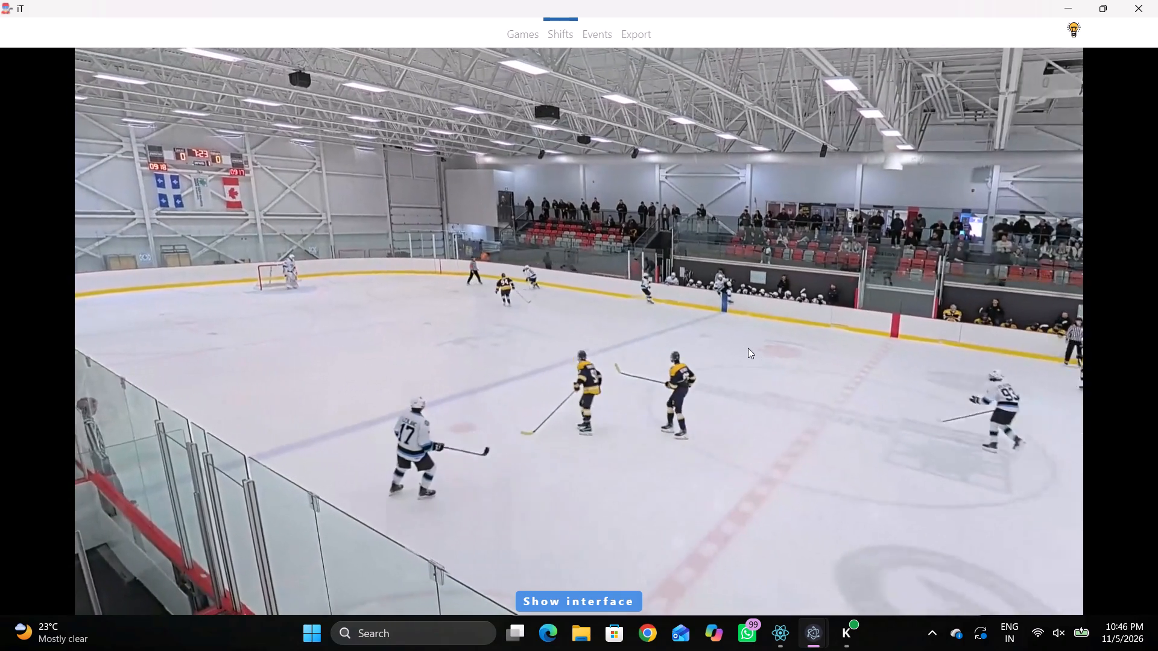
Add an away shift at 00:15:03.2, set playback speed to x1.00, and clear defenceman 27 from the new shift.
key(space)
key(shift+s)
key(shift+d)
click(862, 552)
key(r)
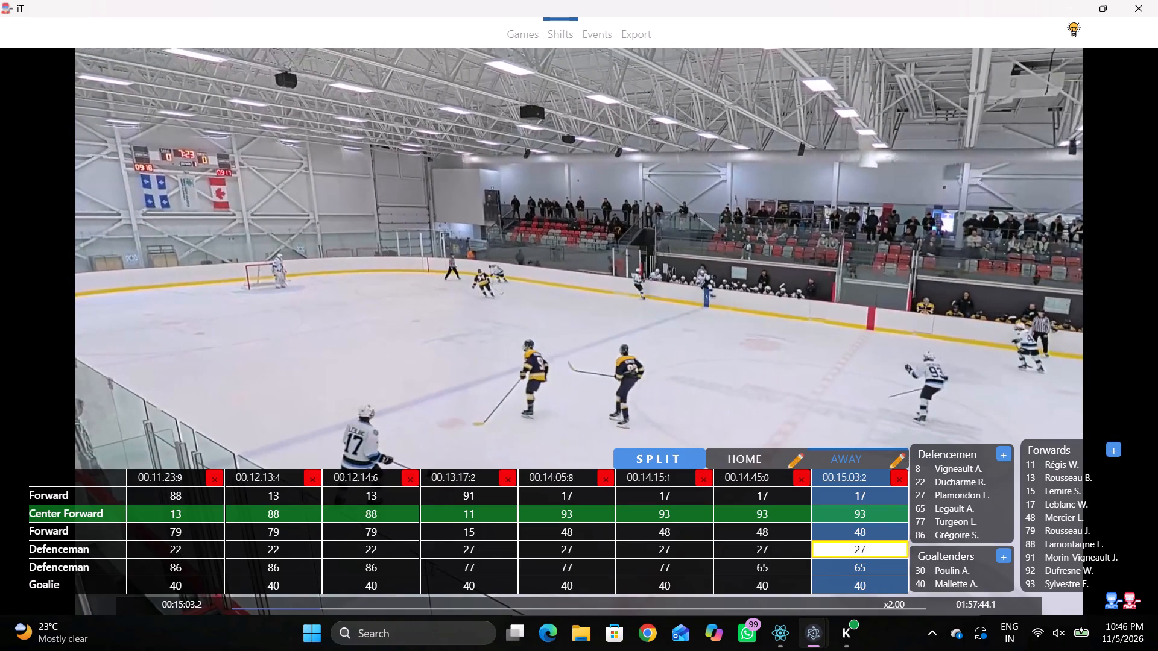
click(867, 544)
key(BackSpace)
Check the footage and assign number 86 to the empty defenceman slot of the 00:15:03.2 away shift.
click(865, 506)
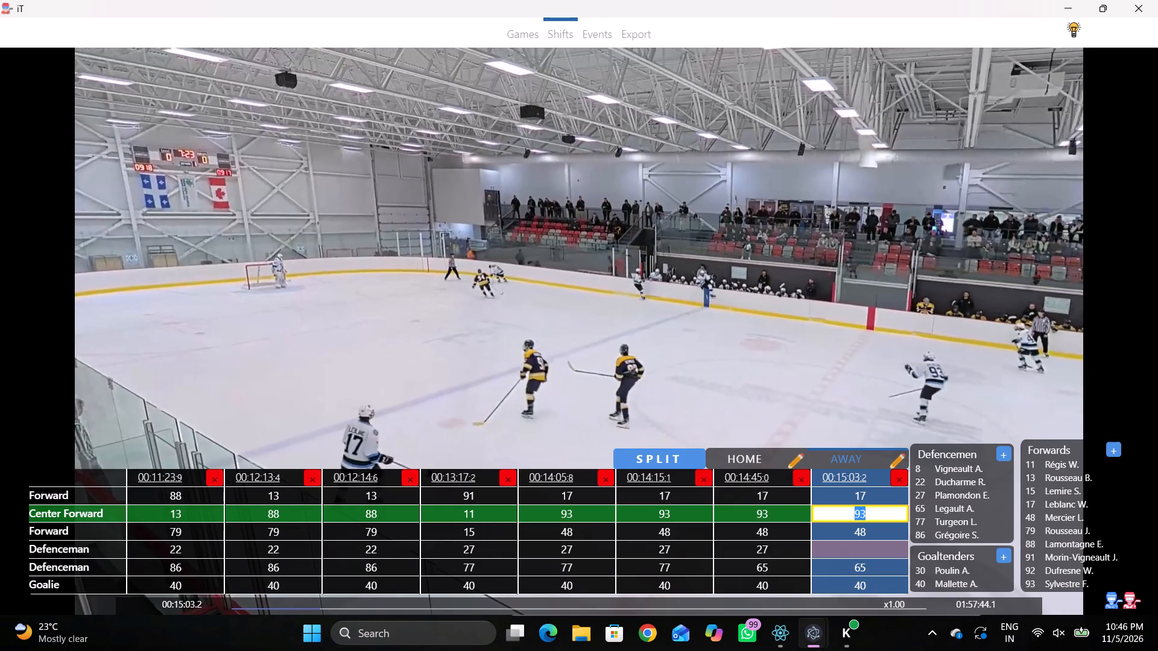
click(838, 371)
key(shift+d)
key(space)
key(space)
key(space)
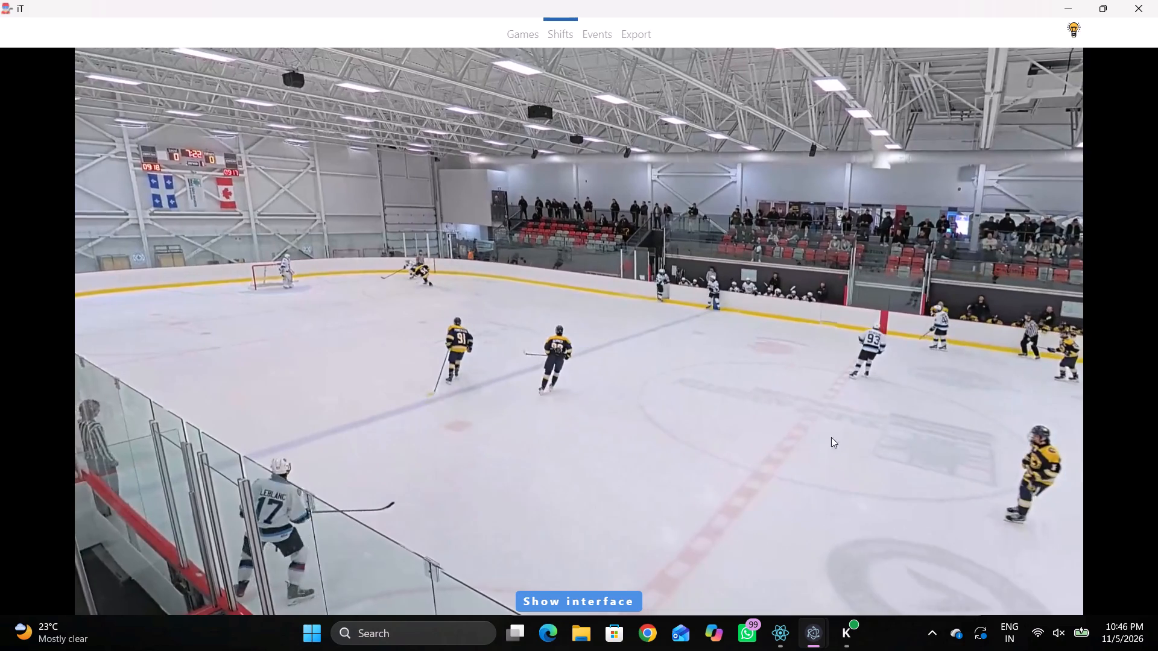
key(space)
key(shift+d)
drag(885, 547, 876, 548)
click(967, 535)
key(shift+d)
Add an away shift at 00:15:06.4 and replace its first forward, 17, with number 79.
key(space)
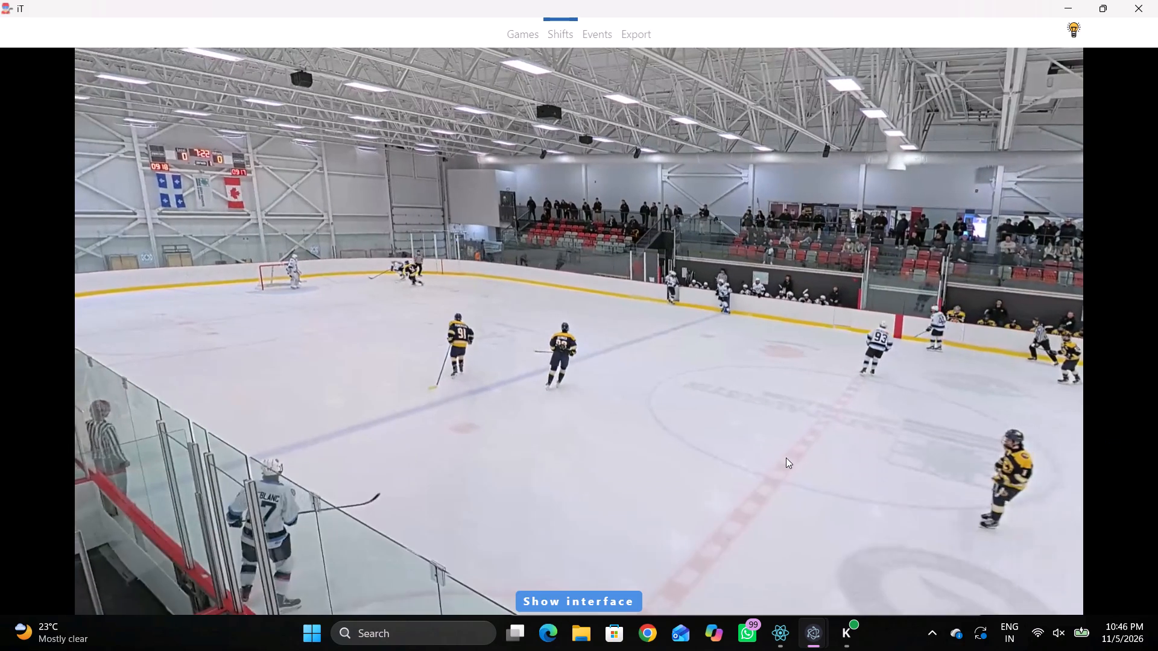
key(space)
key(space)
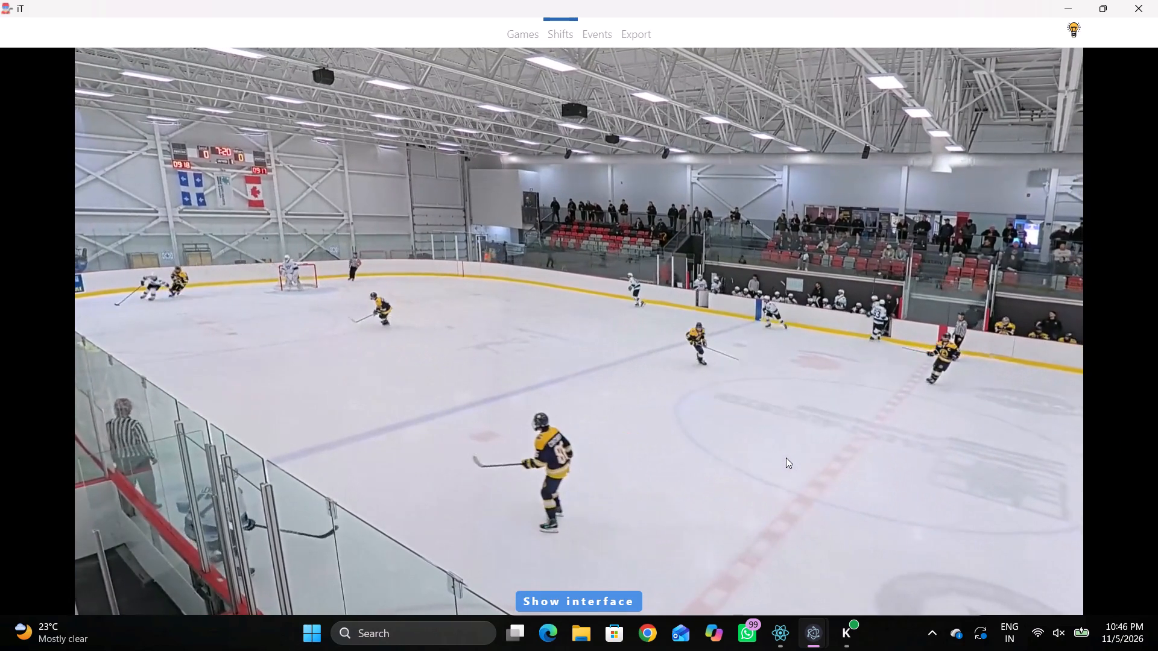
key(space)
key(shift+s)
key(shift+d)
key(shift+d)
key(space)
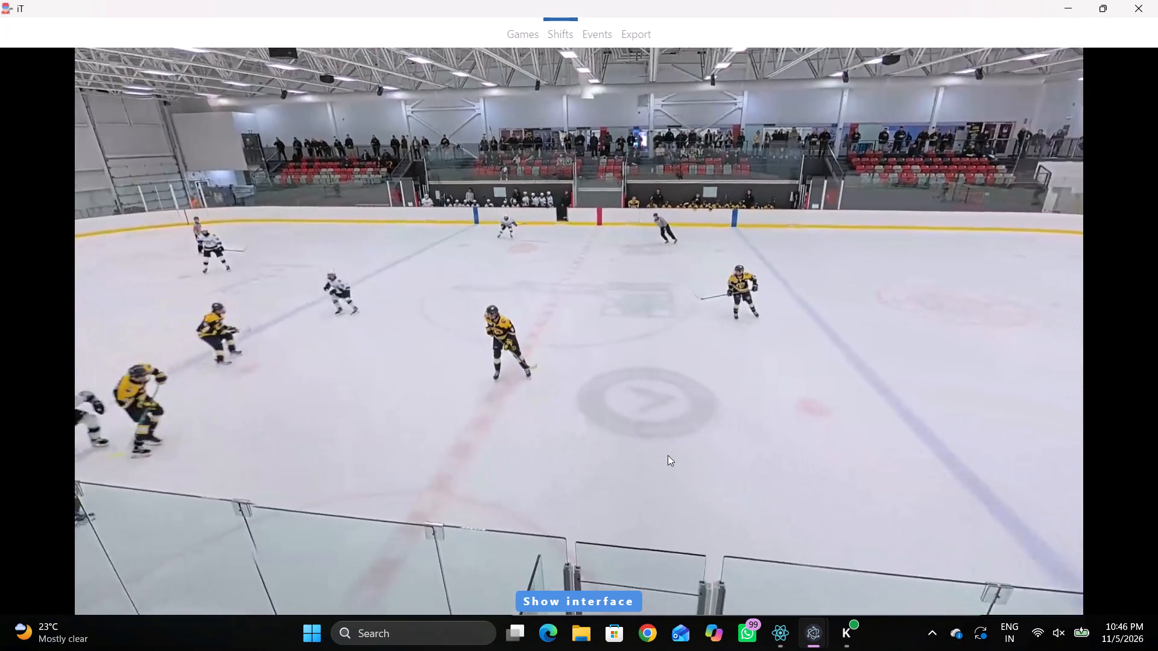
key(space)
key(space)
key(space)
key(q)
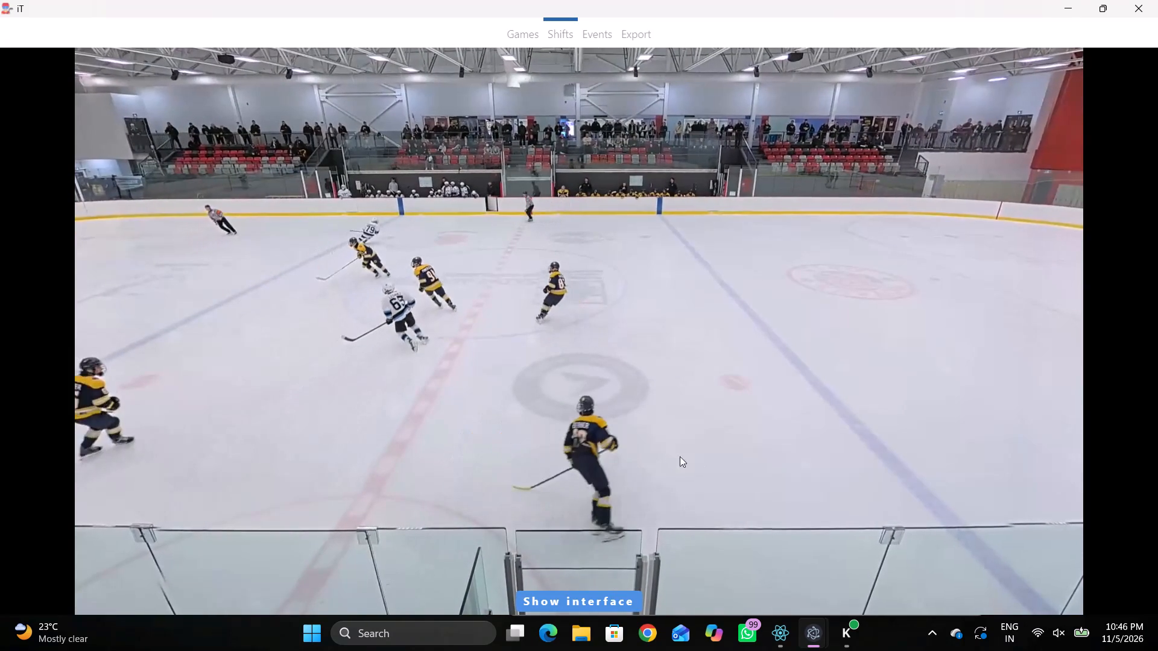
key(shift+d)
click(836, 488)
click(1056, 533)
Review the footage and, in the 00:15:06.4 away shift, set the centre forward to 88 and the last forward to 17.
key(q)
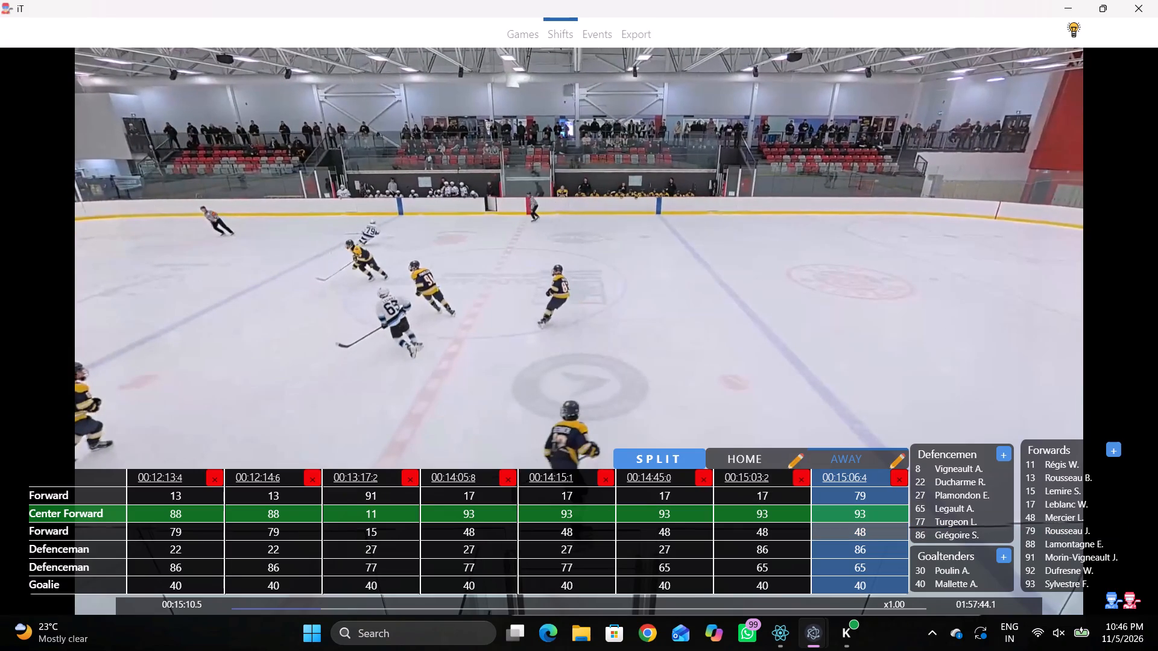
text(qq)
key(q)
key(q)
key(q)
text(qq)
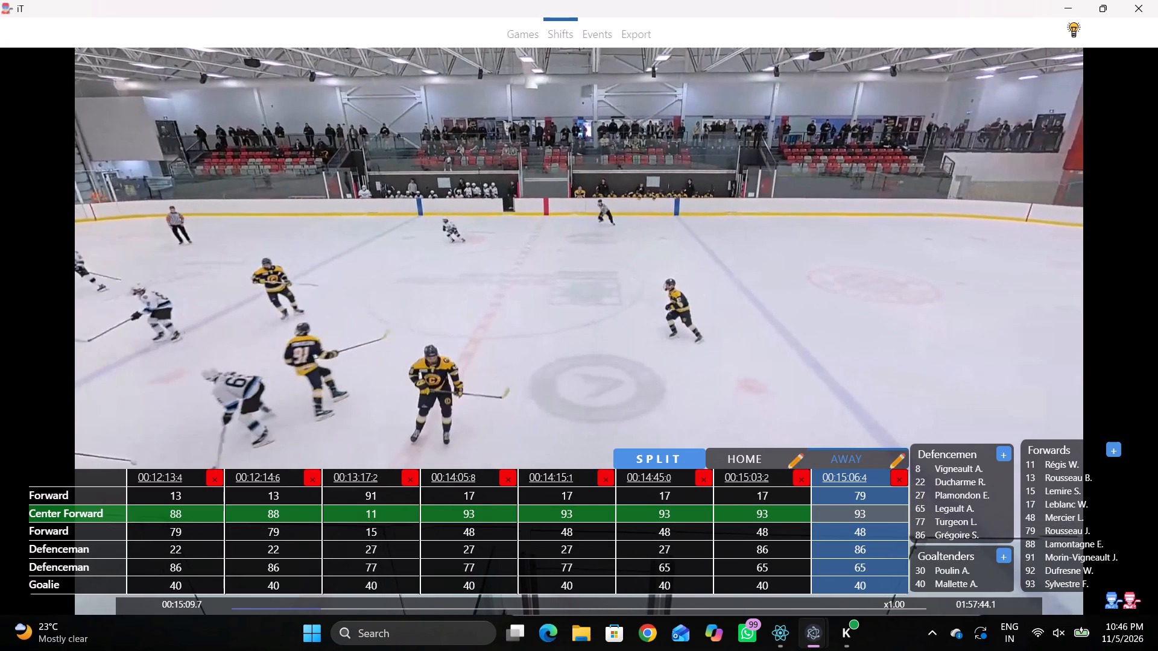
key(shift+d)
key(shift+d)
shift+click(842, 530)
click(878, 514)
click(1075, 587)
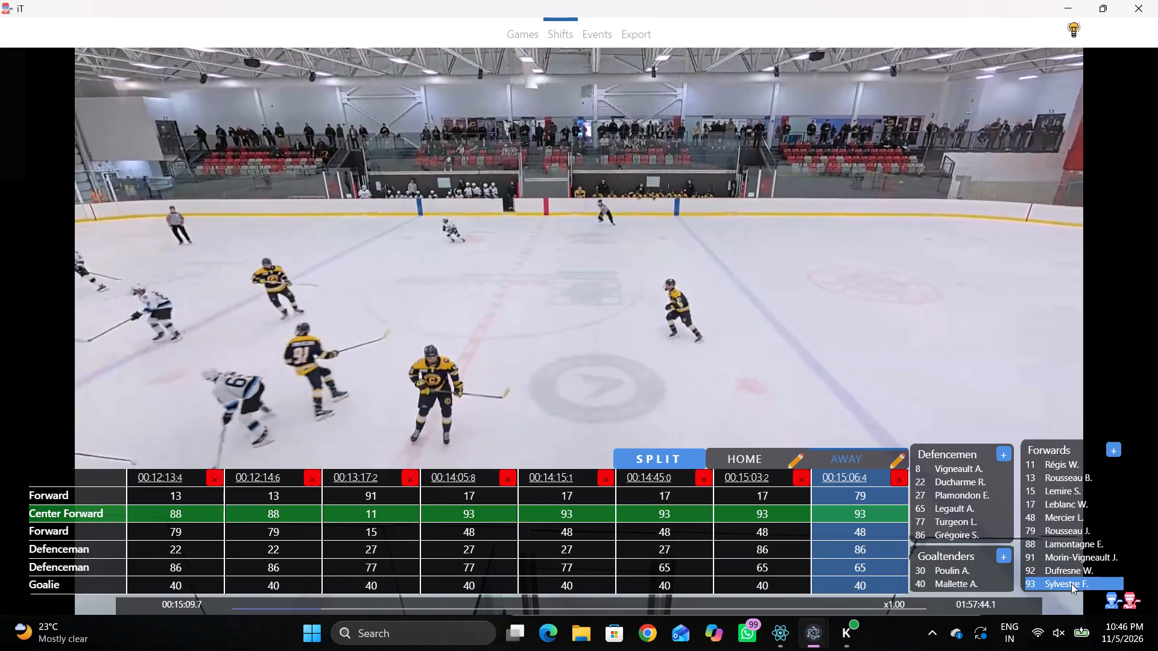
click(1042, 538)
click(881, 520)
click(877, 529)
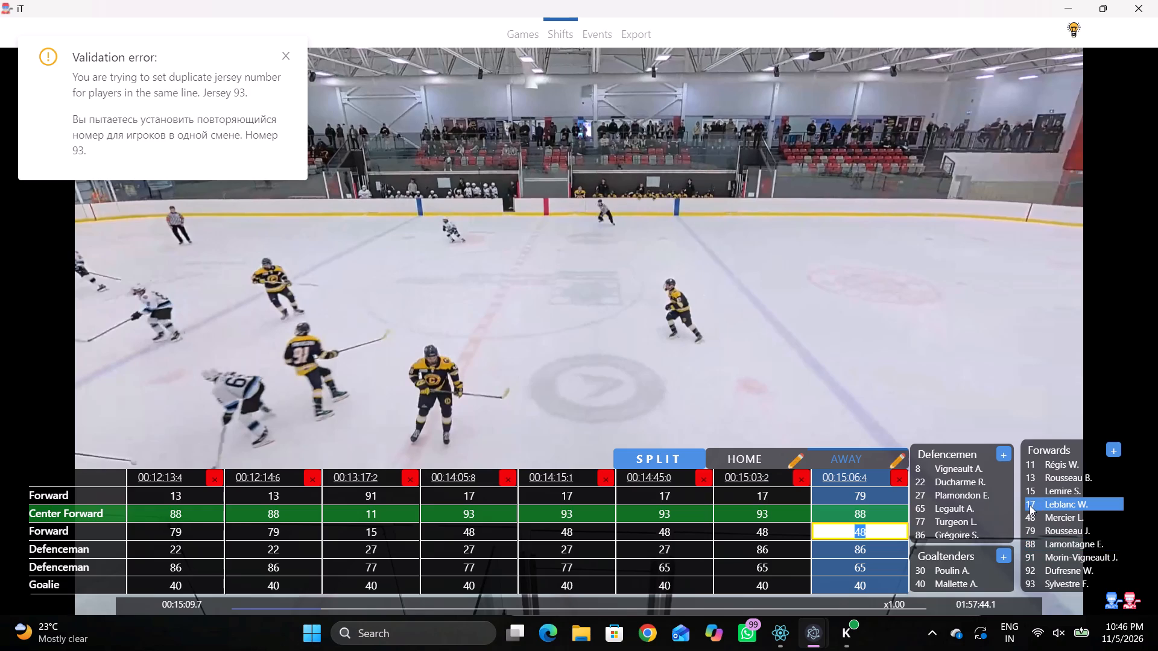
click(1030, 505)
key(shift+d)
Raise playback speed to x2.00, follow the play for the next change and add an away shift at 00:15:19.0.
key(space)
key(space)
key(shift+d)
key(shift+d)
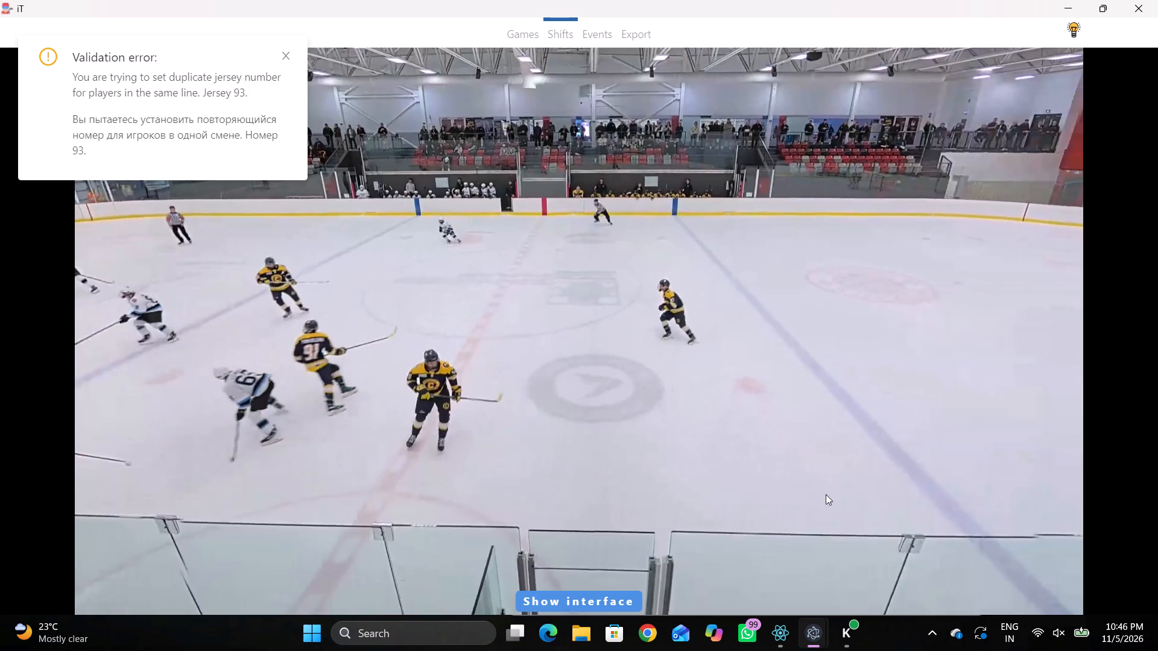
key(space)
key(v)
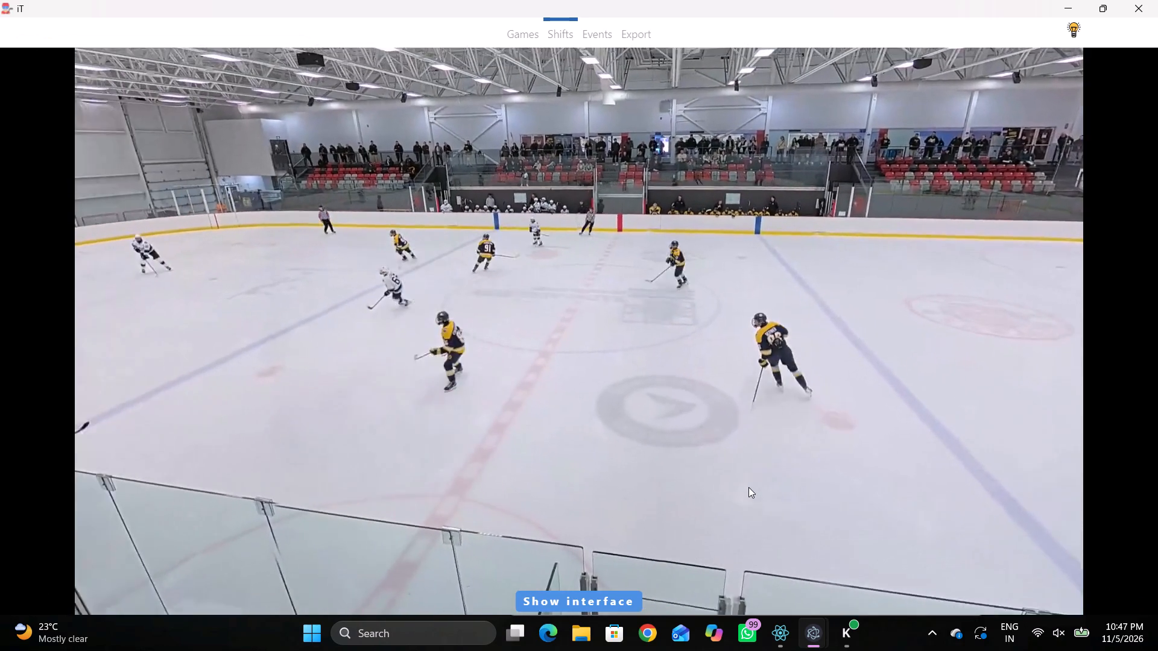
key(space)
key(space)
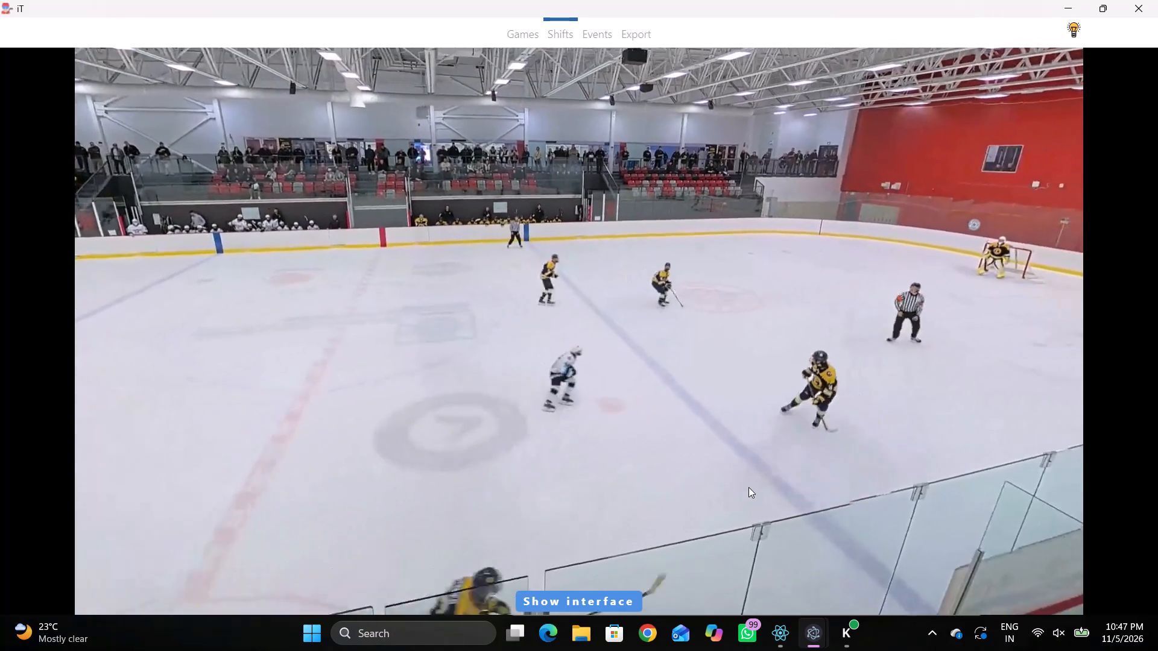
key(space)
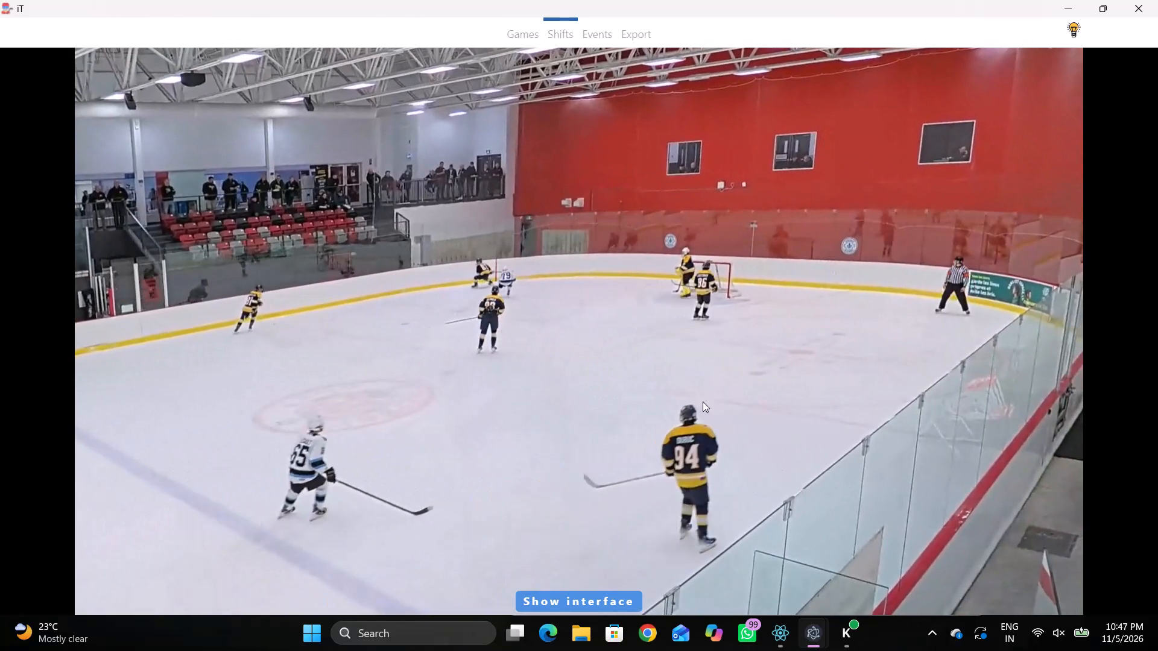
key(shift+s)
key(shift+d)
key(shift+d)
Review the footage after the 00:15:19.0 away shift and replace its forward 17 with number 92.
key(space)
key(space)
key(space)
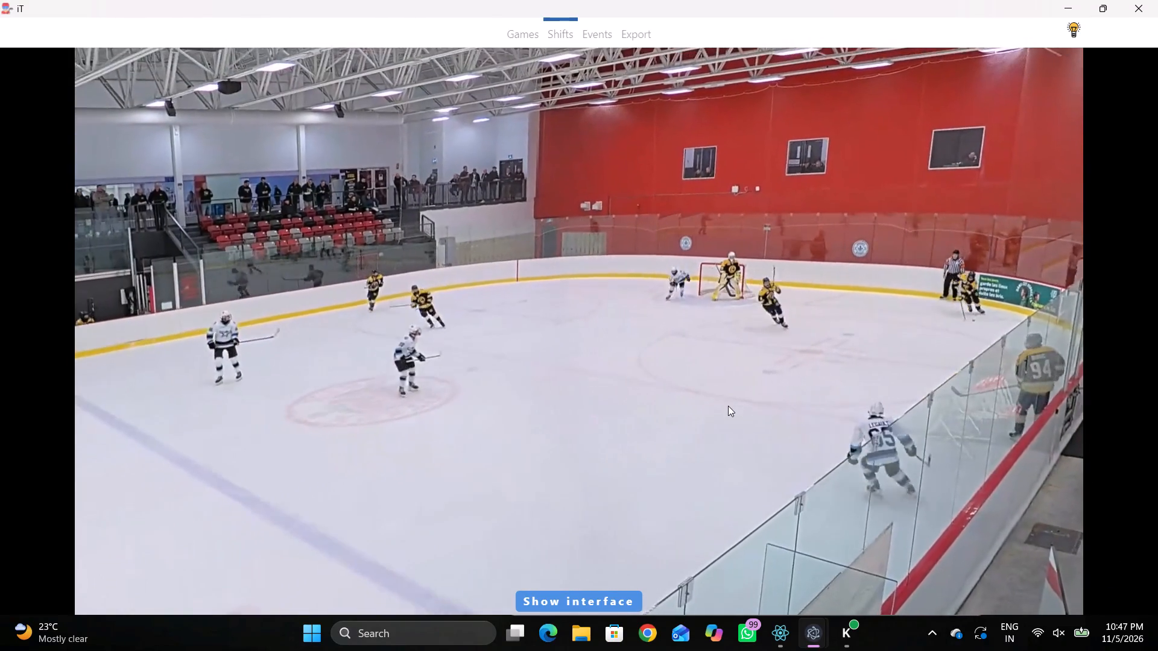
key(space)
key(space)
key(space)
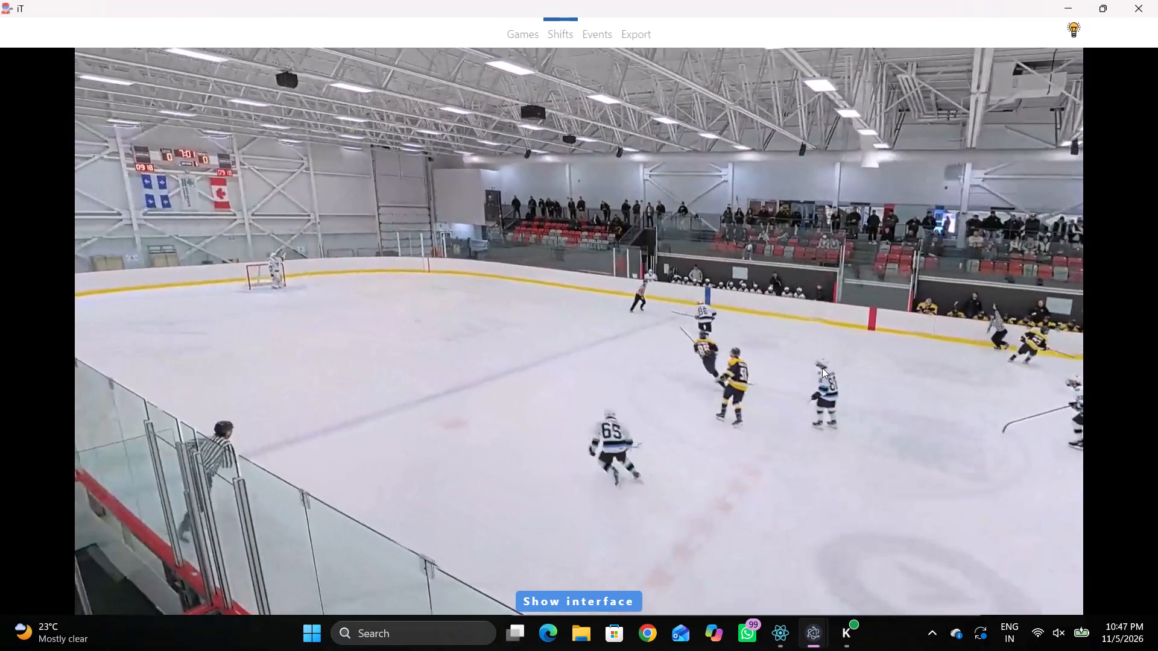
key(space)
key(space)
key(space)
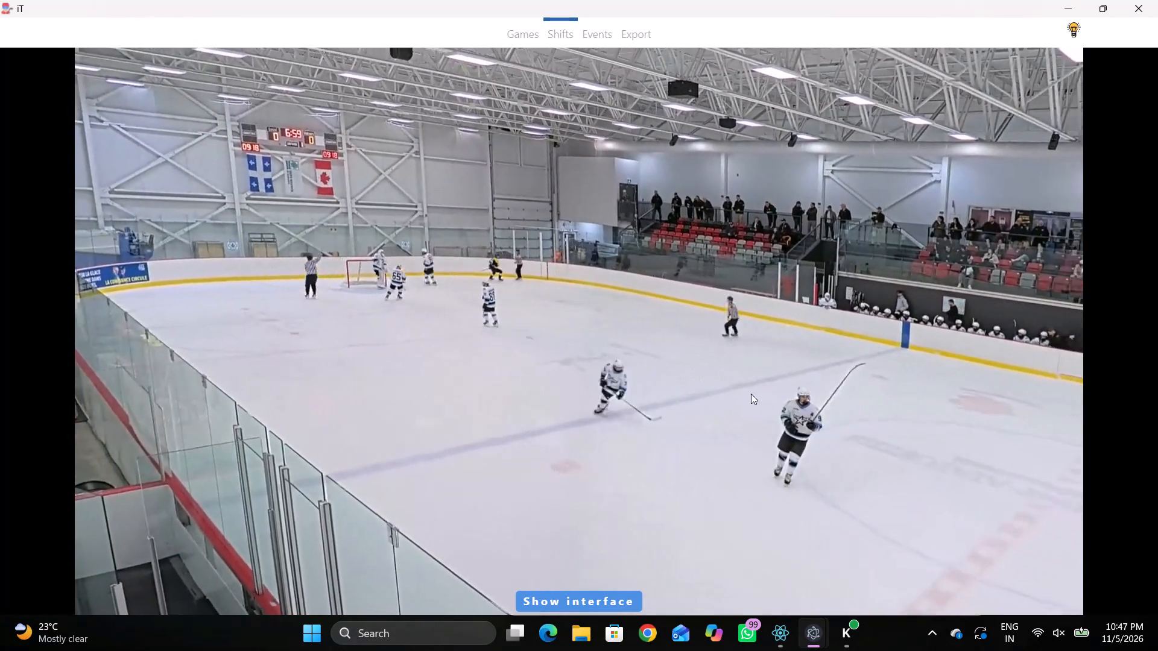
key(space)
key(shift+d)
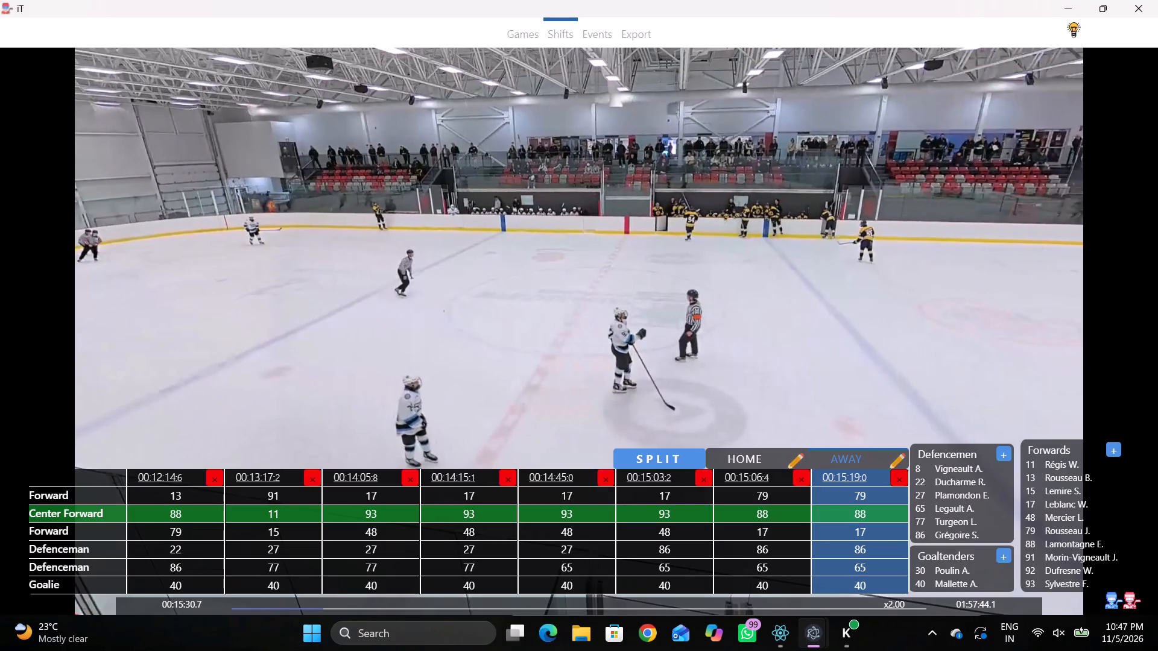
click(865, 526)
click(1040, 568)
key(shift+d)
Raise playback speed to x4.00 and add an away shift at 00:15:44.9.
key(space)
text(c v)
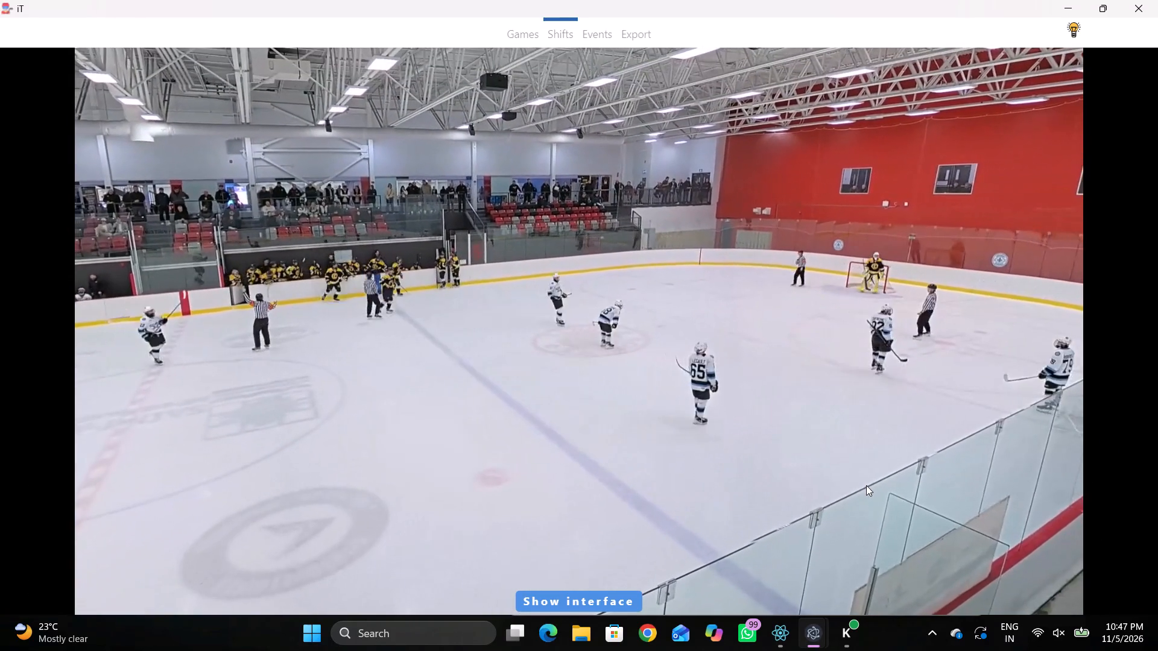
key(space)
key(space)
key(space)
key(shift+s)
key(shift+d)
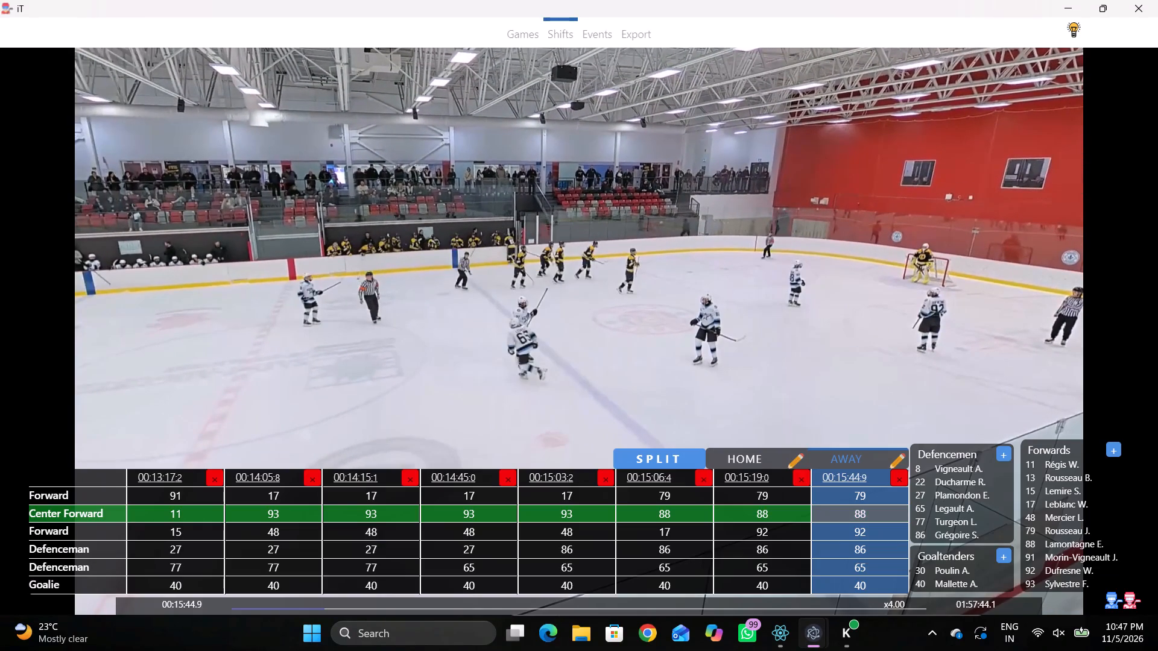
In the 00:15:44.9 away shift, set the centre forward to 92 and the forward below it to 88.
click(867, 517)
key(space)
key(space)
click(868, 505)
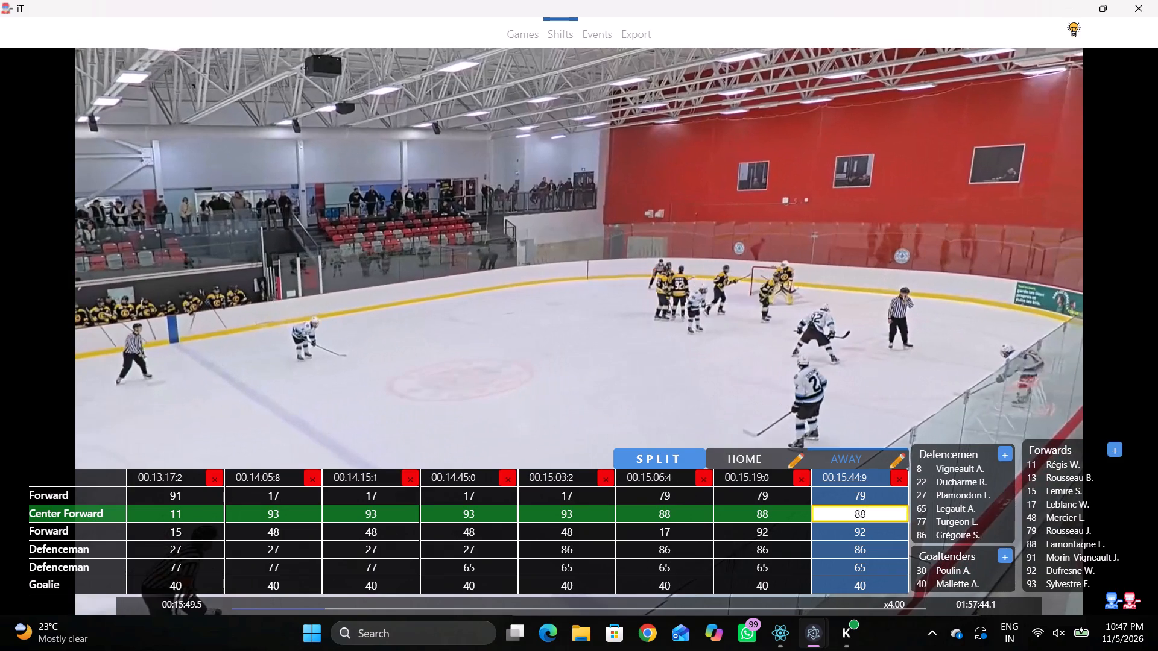
key(BackSpace)
key(Tab)
key(BackSpace)
click(868, 505)
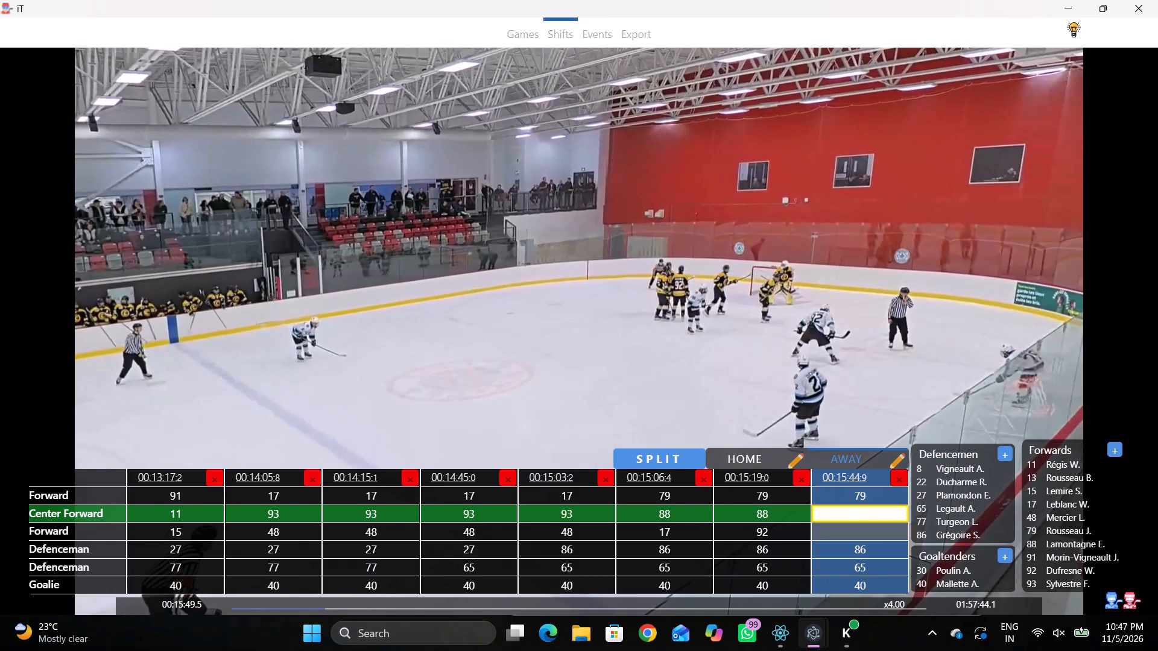
click(1037, 570)
drag(892, 532, 887, 533)
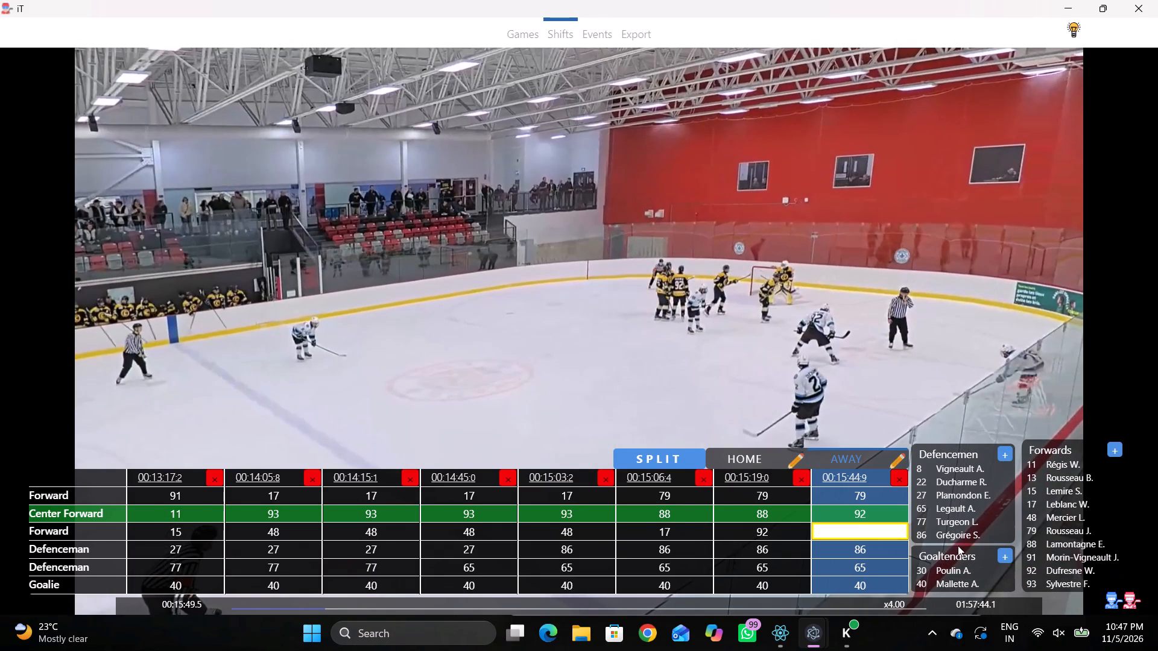
click(937, 532)
click(867, 530)
click(1059, 541)
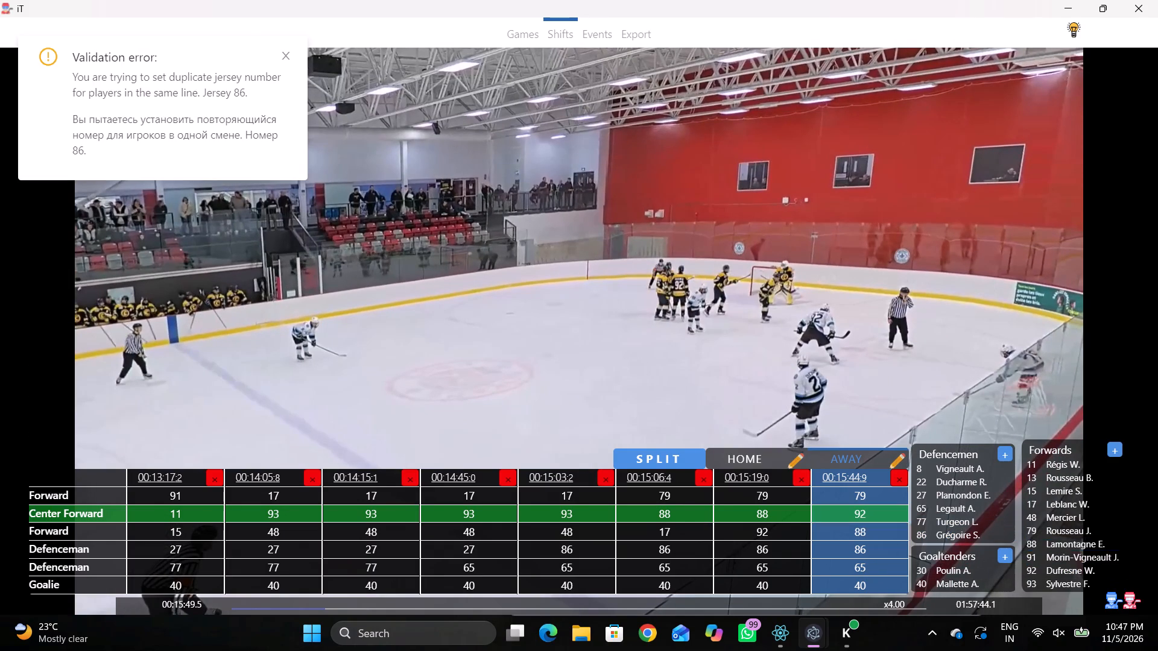
key(shift+d)
Set the two defencemen of the 00:15:44.9 away shift to numbers 22 and 8.
key(space)
key(space)
key(shift+d)
click(857, 547)
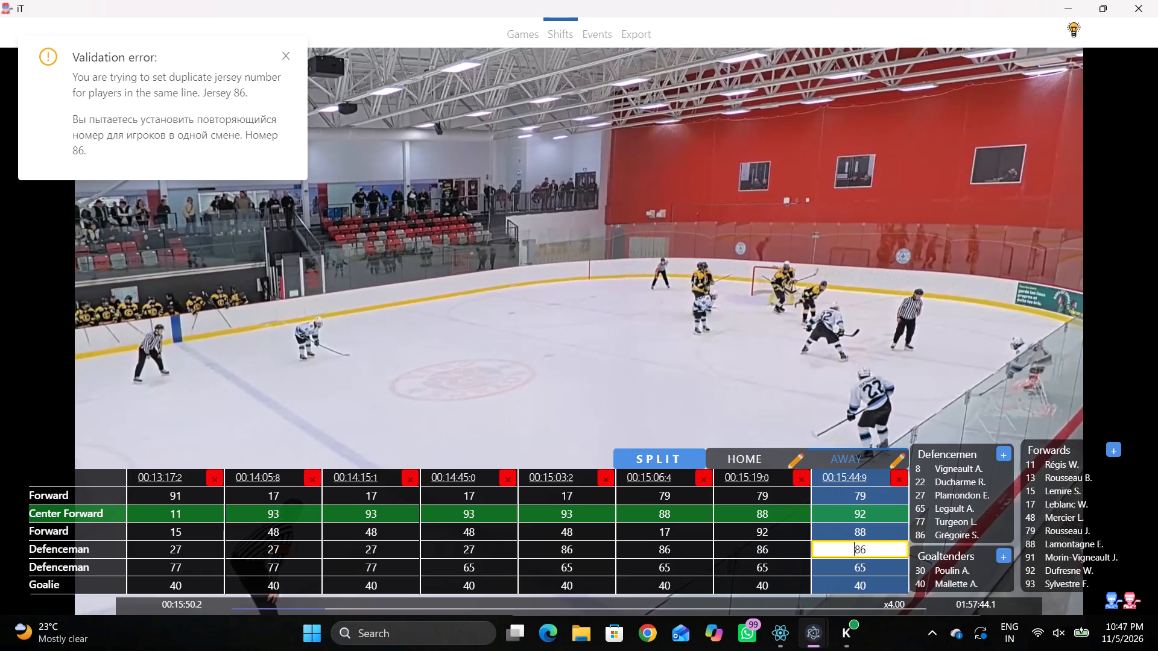
key(2)
key(2)
click(867, 564)
click(965, 467)
Add an away shift with the same line at 00:15:50.2.
key(shift+s)
key(shift+d)
text(DD)
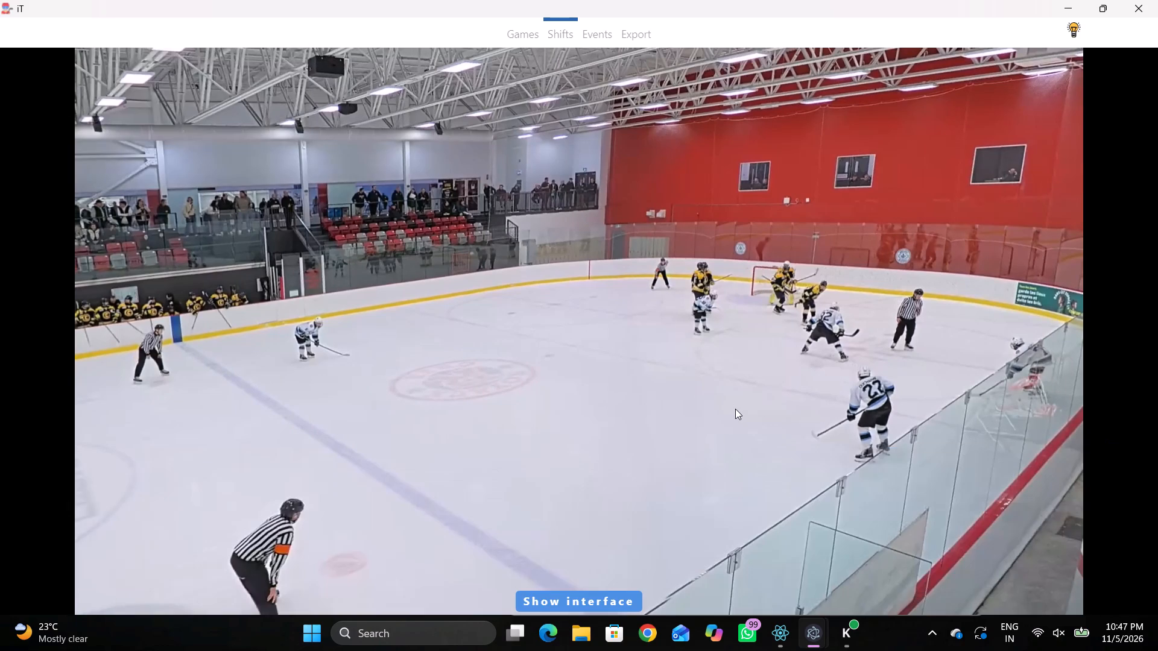
Follow the footage through the stoppage and add an away shift at 00:16:22.5 for the next faceoff.
key(space)
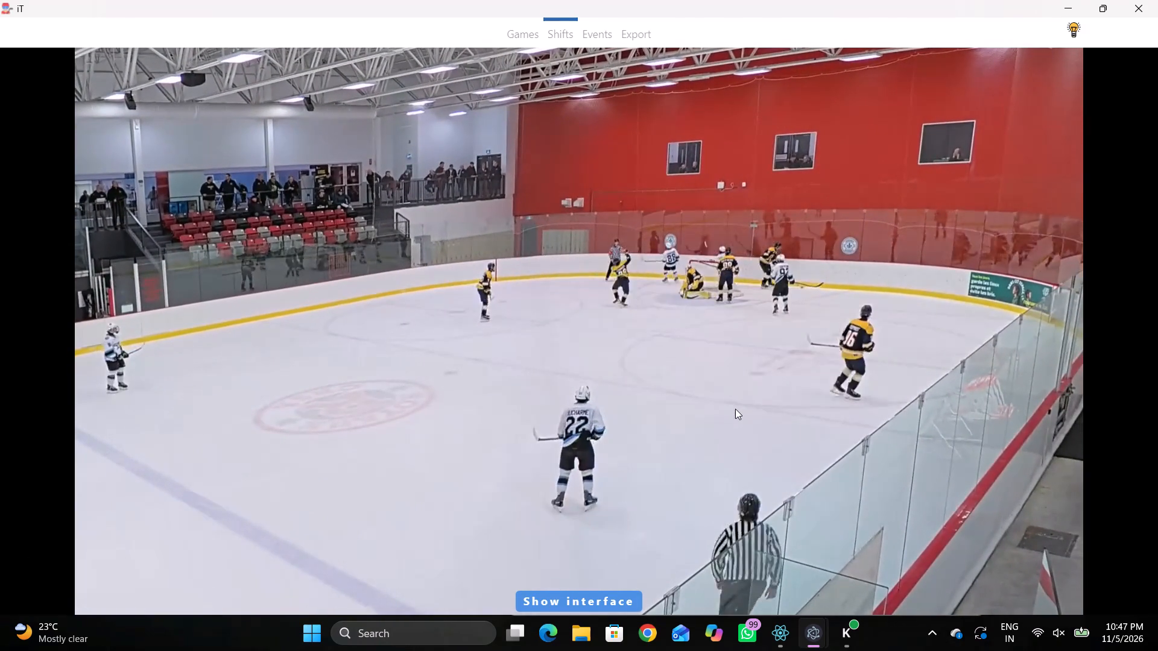
text(c)
key(space)
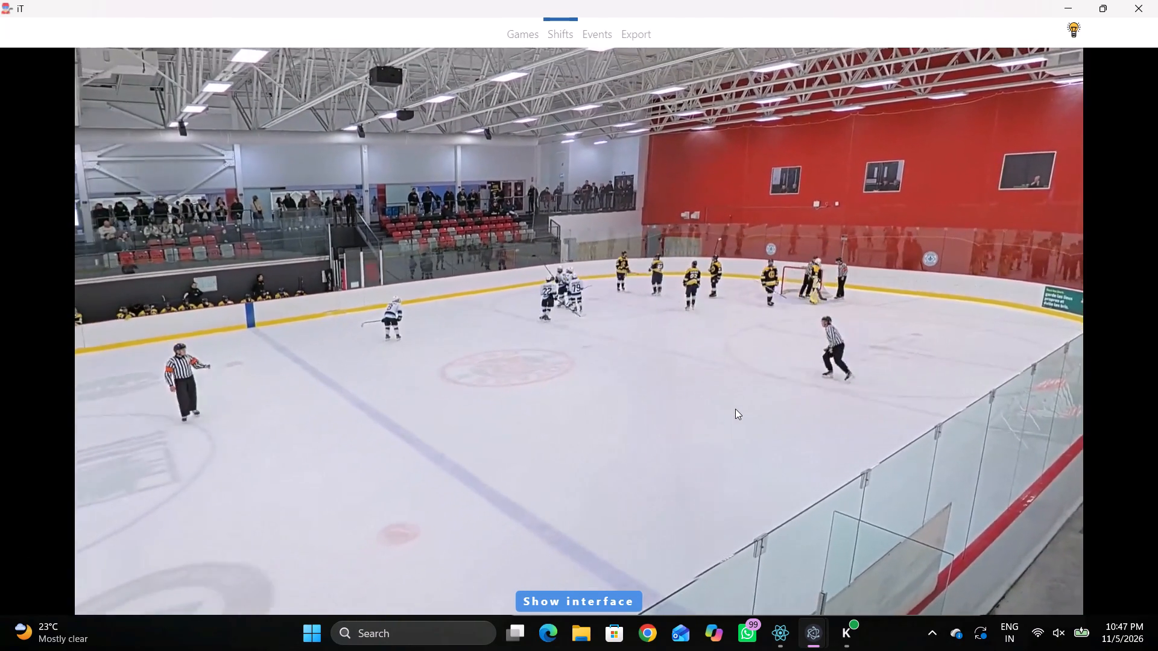
key(space)
key(shift+s)
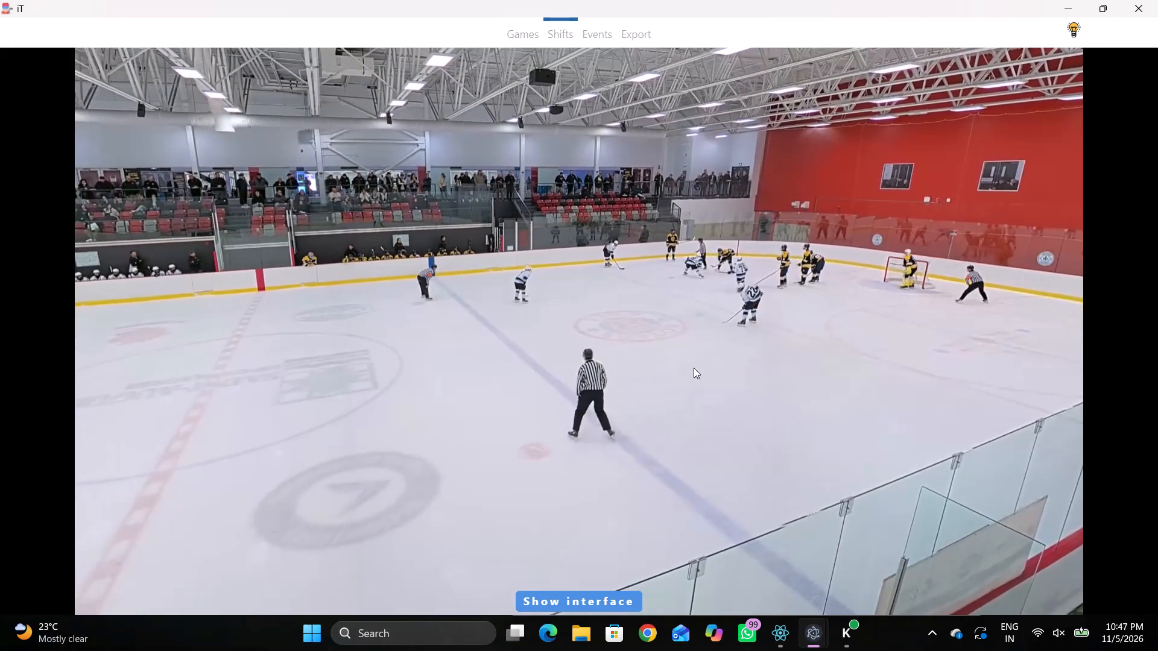
key(shift+d)
key(shift+d)
Lower playback speed to x2.00, follow the play and add an away shift at 00:16:48.6.
text(q)
key(space)
key(space)
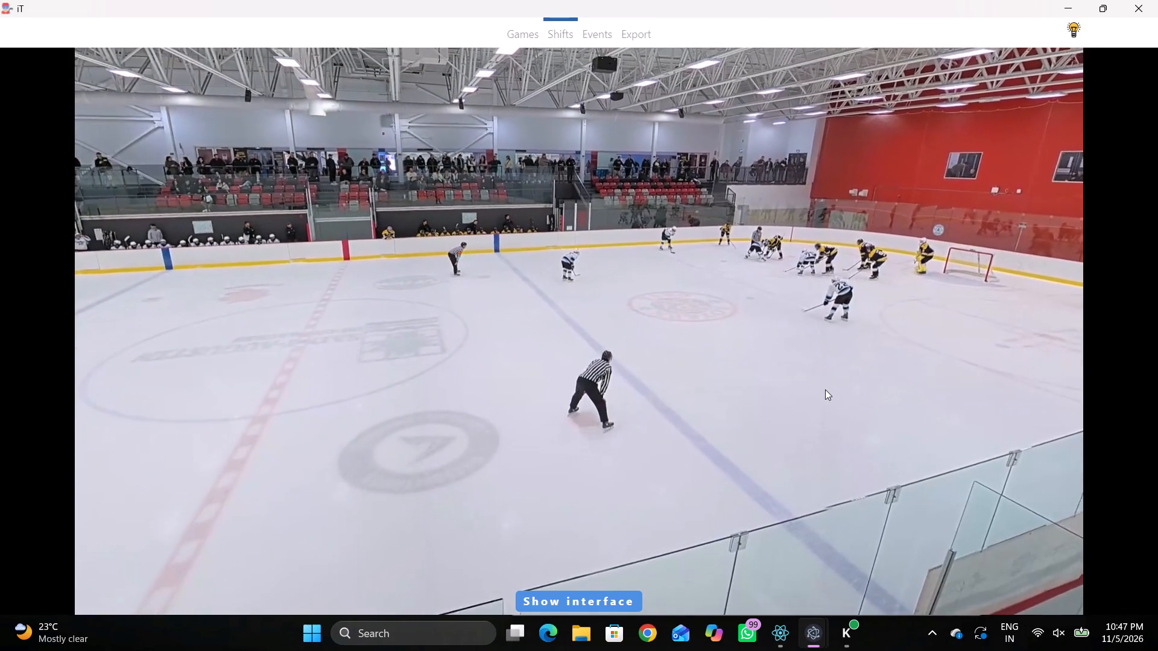
key(space)
key(space)
text(r)
key(space)
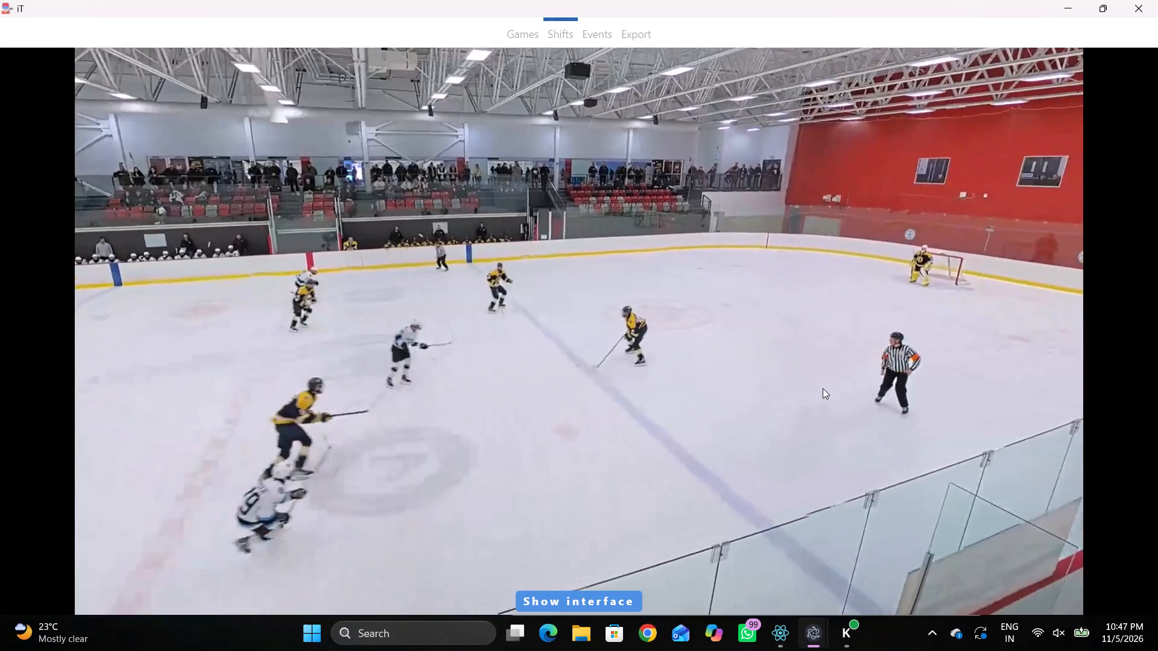
key(space)
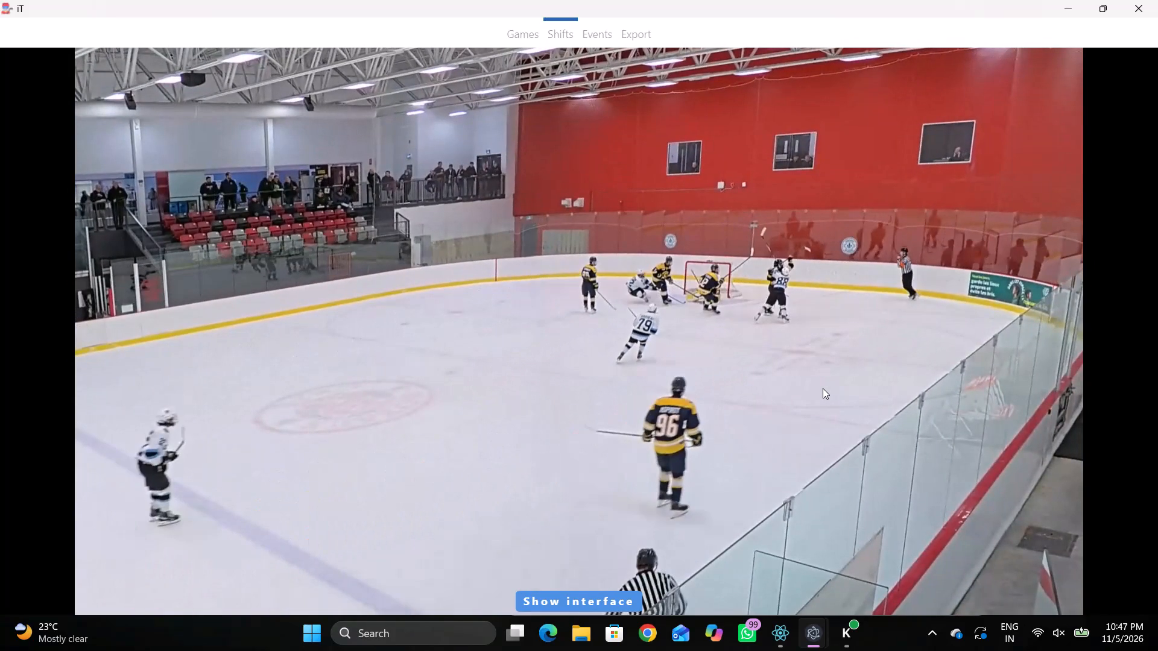
text(SDD)
Skip ahead through the stoppage to the next away line and add an away shift at 00:17:22.6.
key(space)
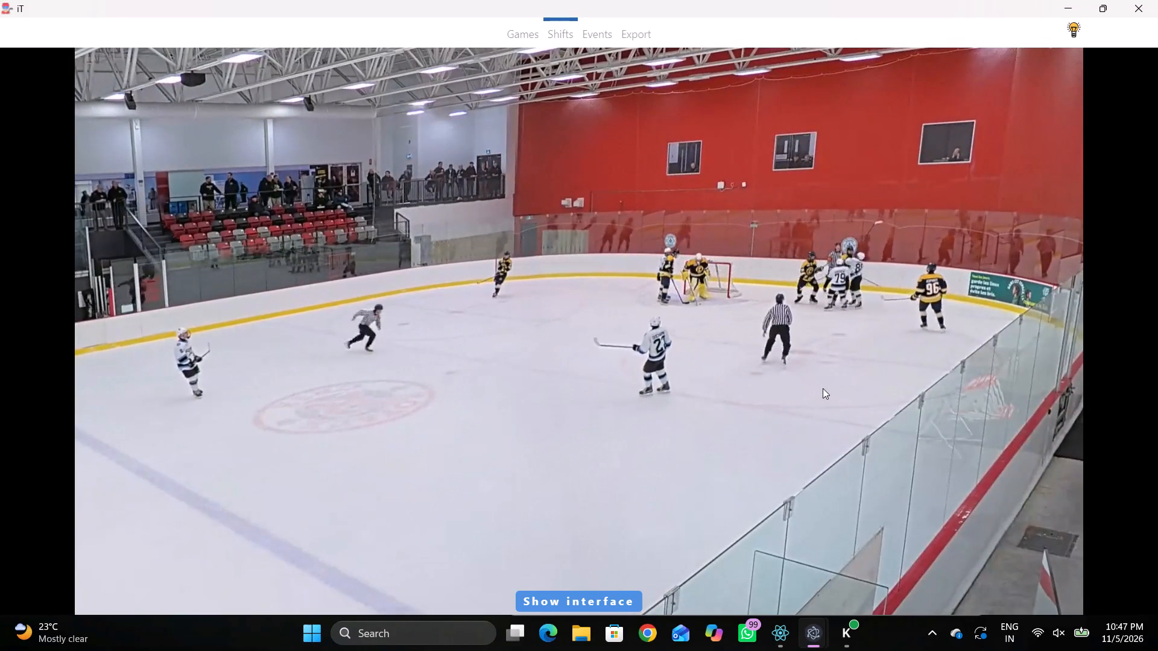
key(space)
key(space)
text(c c c c c)
key(space)
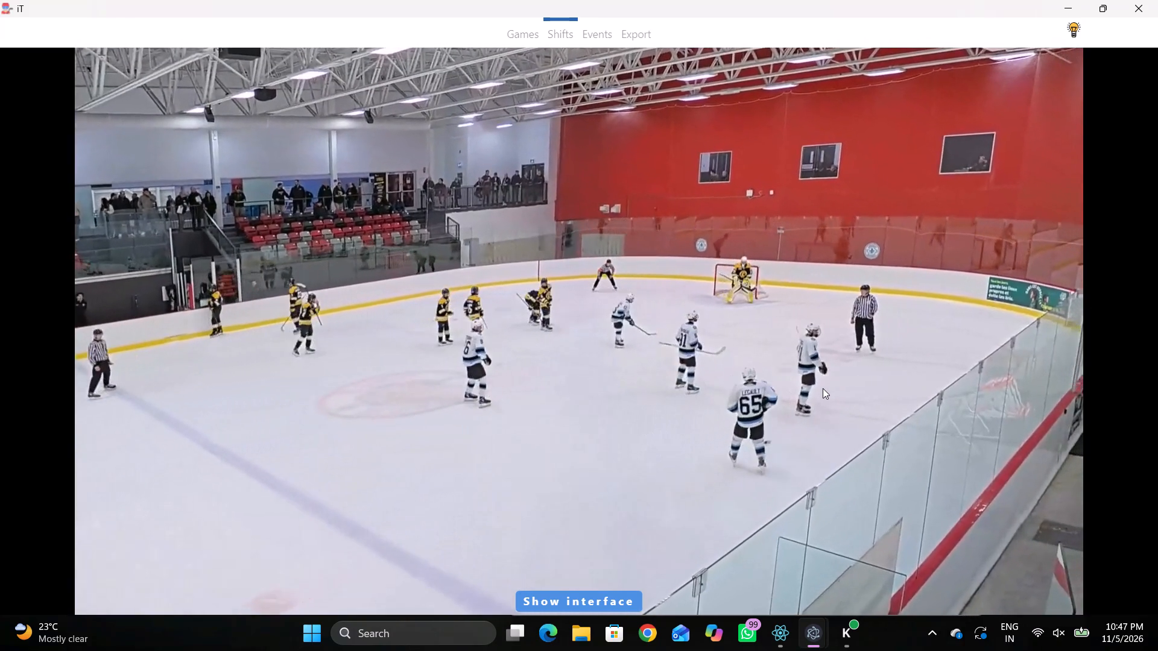
key(space)
key(shift+s)
key(shift+s)
key(shift+d)
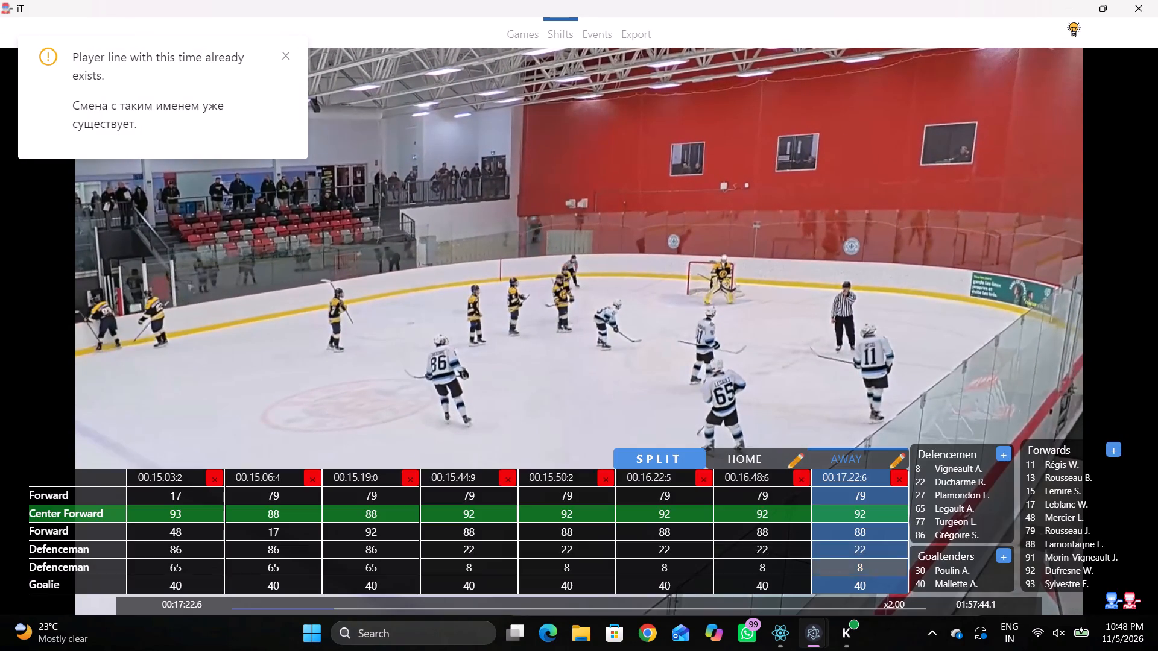
In the 00:17:22.6 away shift, set the defencemen to 86 and 65, the center forward to 91 and the last forward to 11.
key(shift+s)
key(shift+d)
key(shift+d)
click(870, 550)
click(941, 530)
click(866, 557)
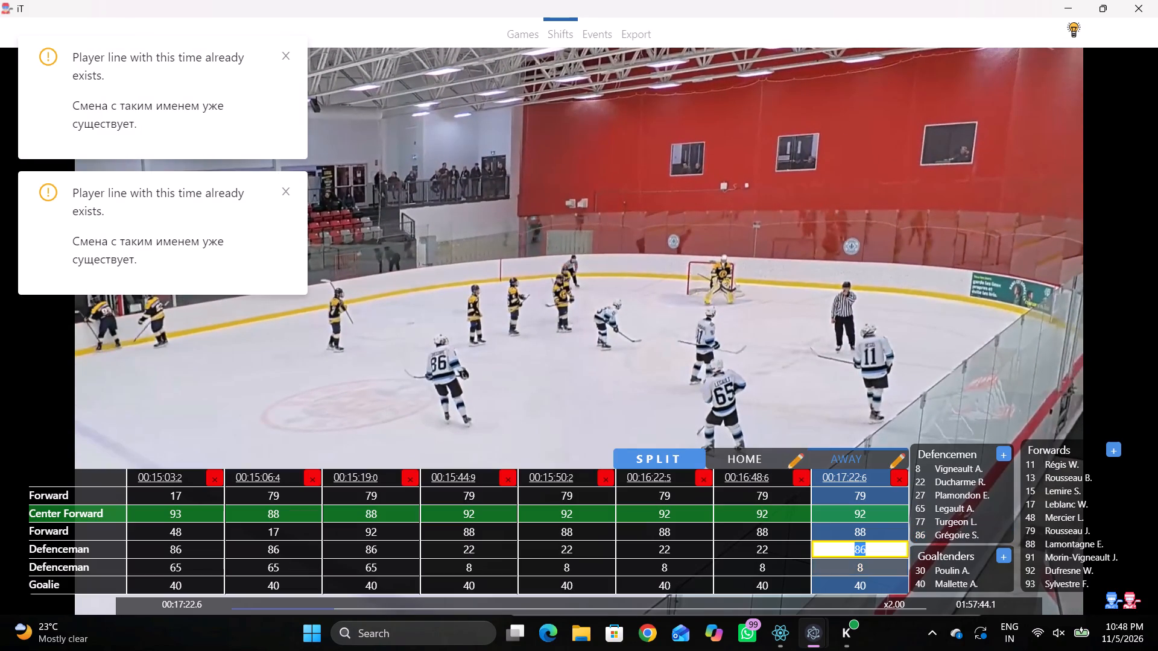
click(877, 561)
click(946, 506)
click(861, 532)
key(1)
key(1)
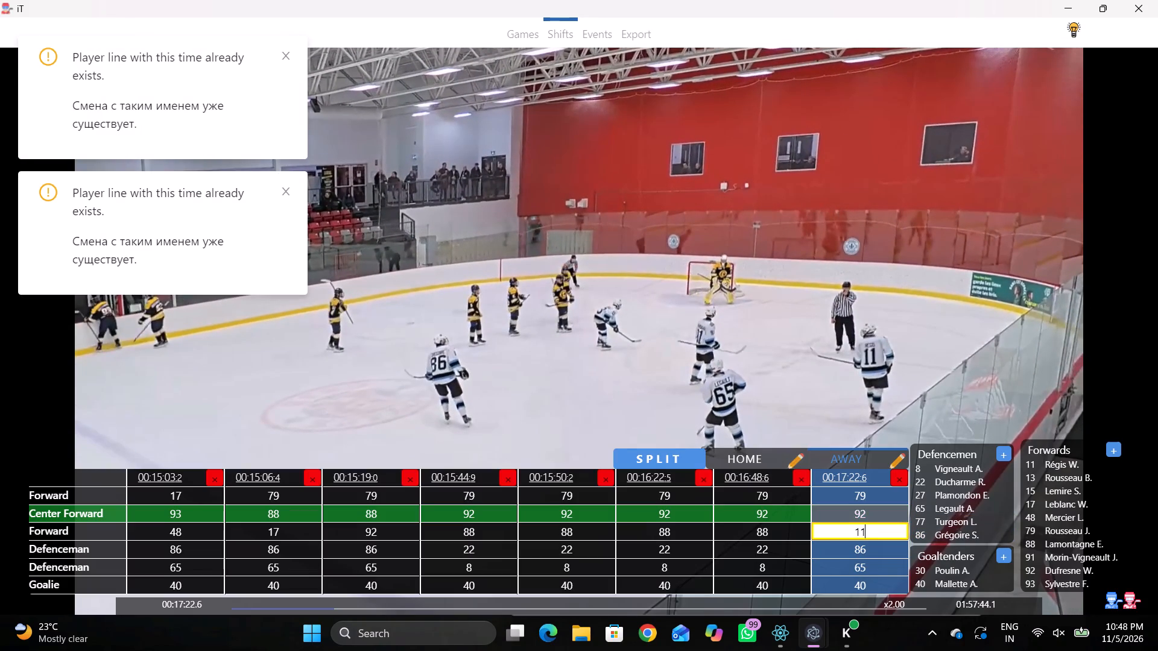
click(868, 512)
click(1036, 559)
Follow the footage to identify the remaining away forward and set the first forward of the 00:17:22.6 shift to 93.
key(shift+d)
key(space)
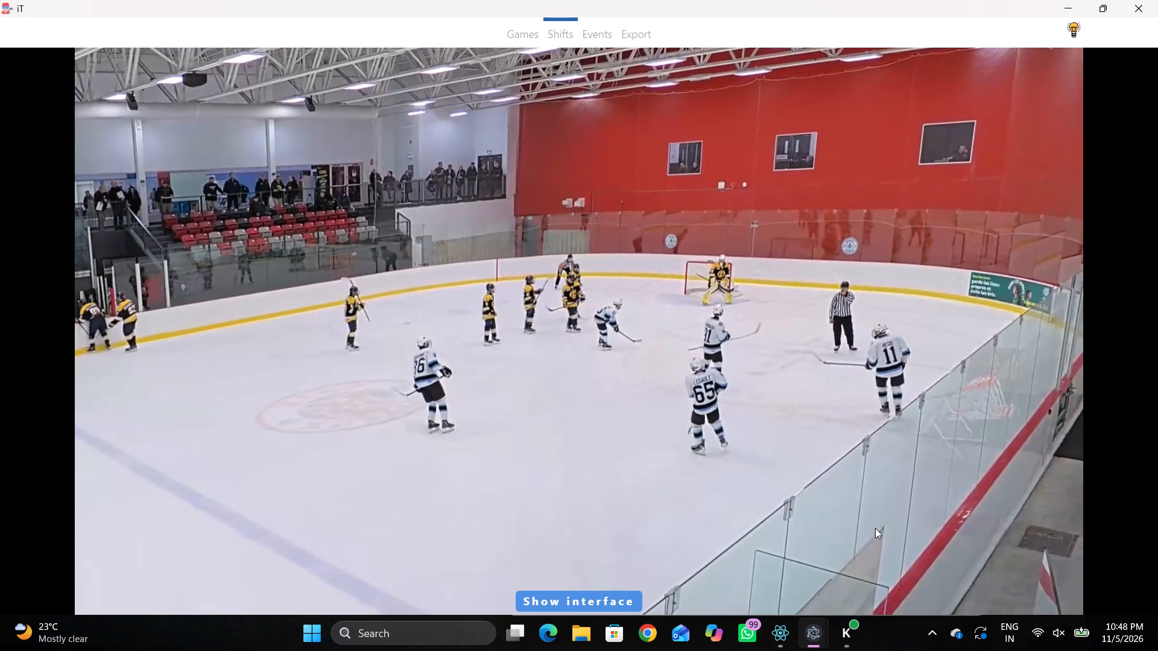
key(space)
key(shift+d)
key(shift+d)
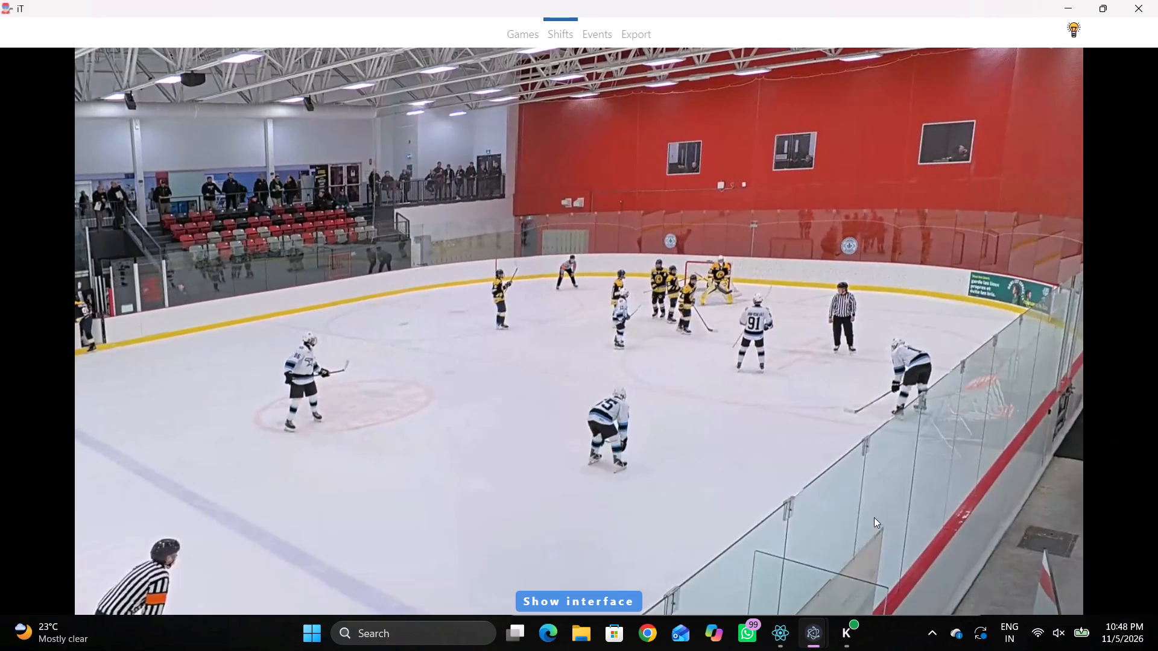
key(space)
key(space)
key(shift+d)
shift+click(871, 492)
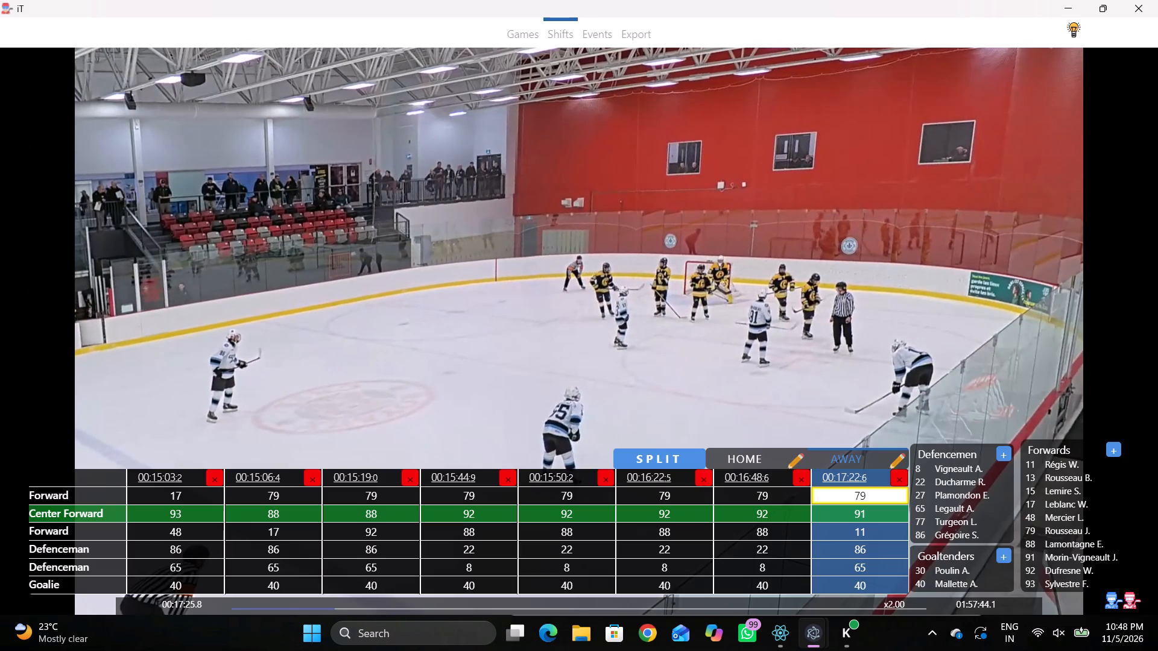
click(1049, 580)
Add an away shift with the same line at 00:17:25.8.
key(shift+s)
text(DDD)
Follow the play to the next away line change and add an away shift at 00:18:11.7.
key(space)
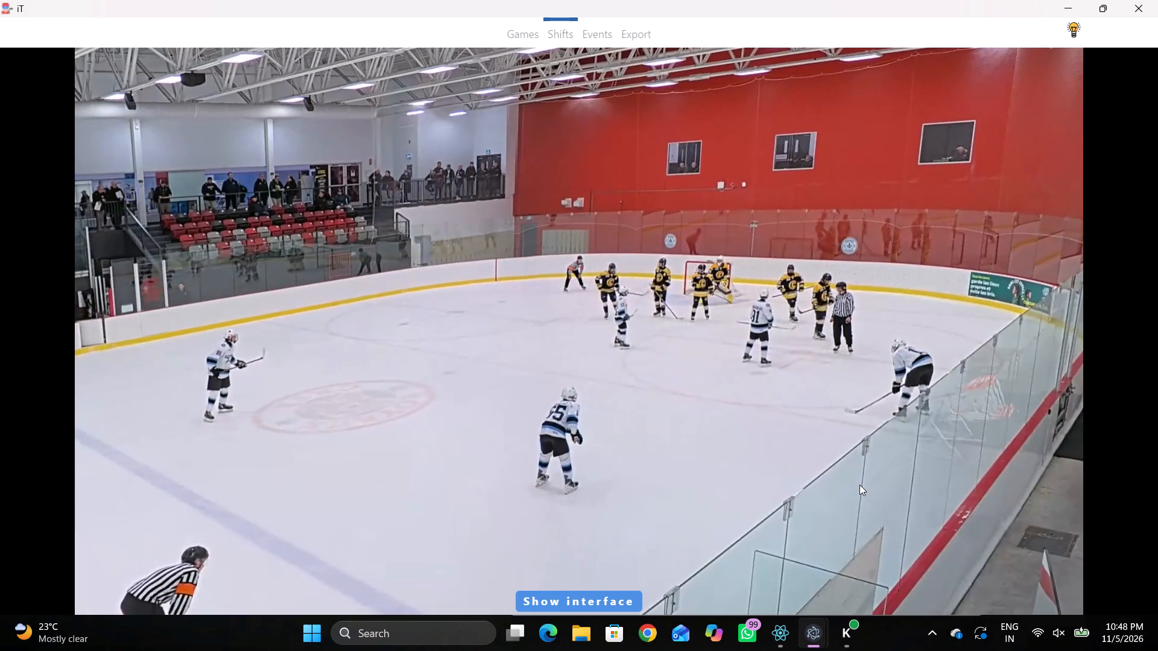
text(c)
key(space)
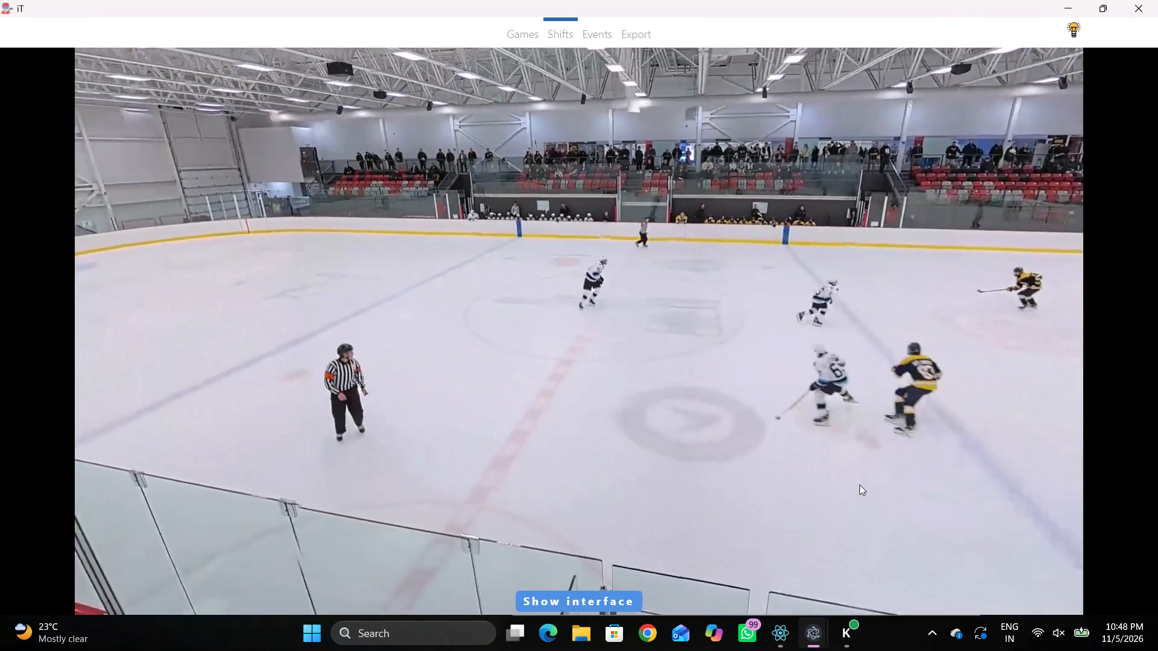
key(space)
key(space)
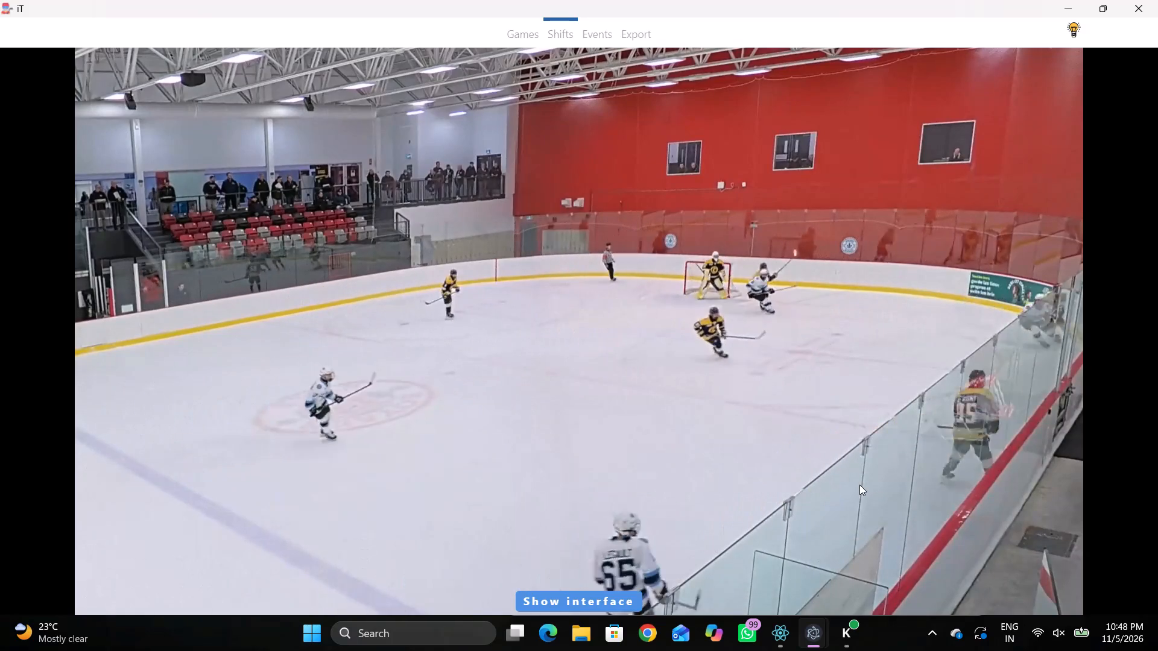
key(space)
key(space)
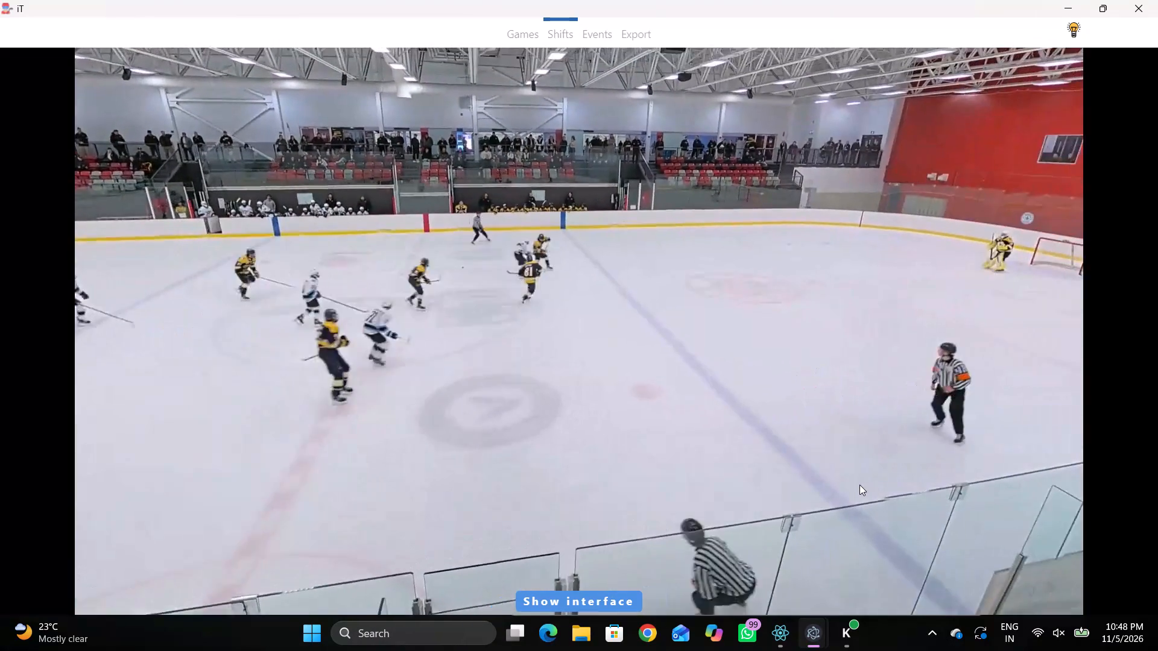
key(space)
key(space)
key(space)
text(qqqqqqqqqSD)
text(D)
Identify the substituted away defenceman in the footage and replace 86 with 27 in the 00:18:11.7 shift.
key(space)
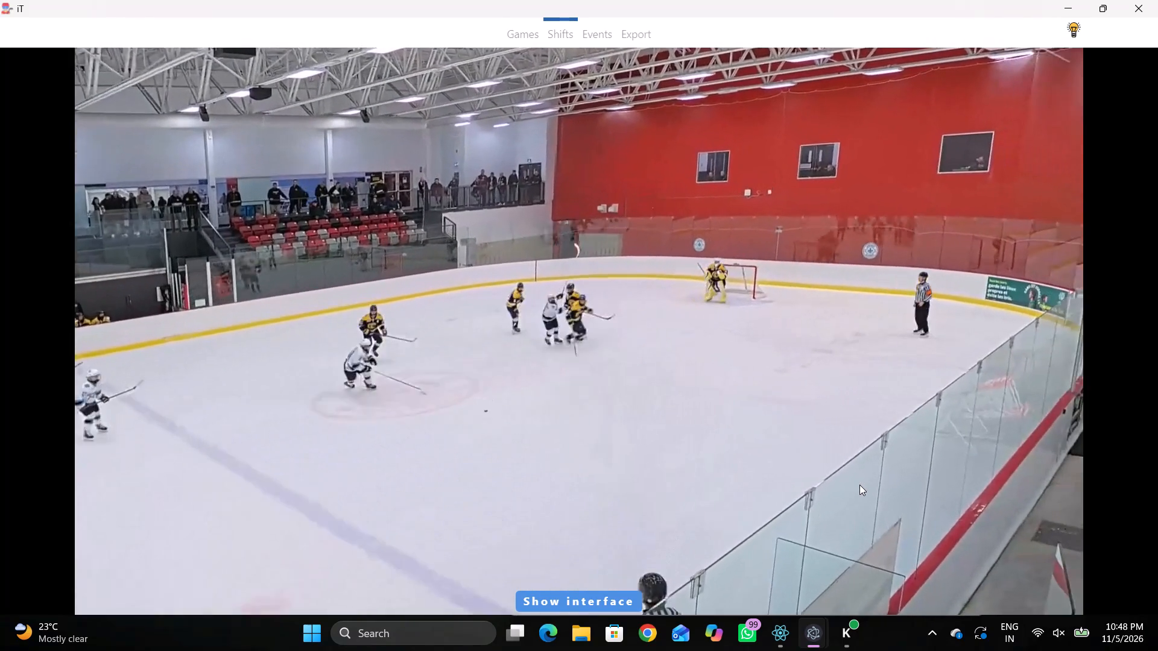
key(space)
key(space)
key(space)
key(q)
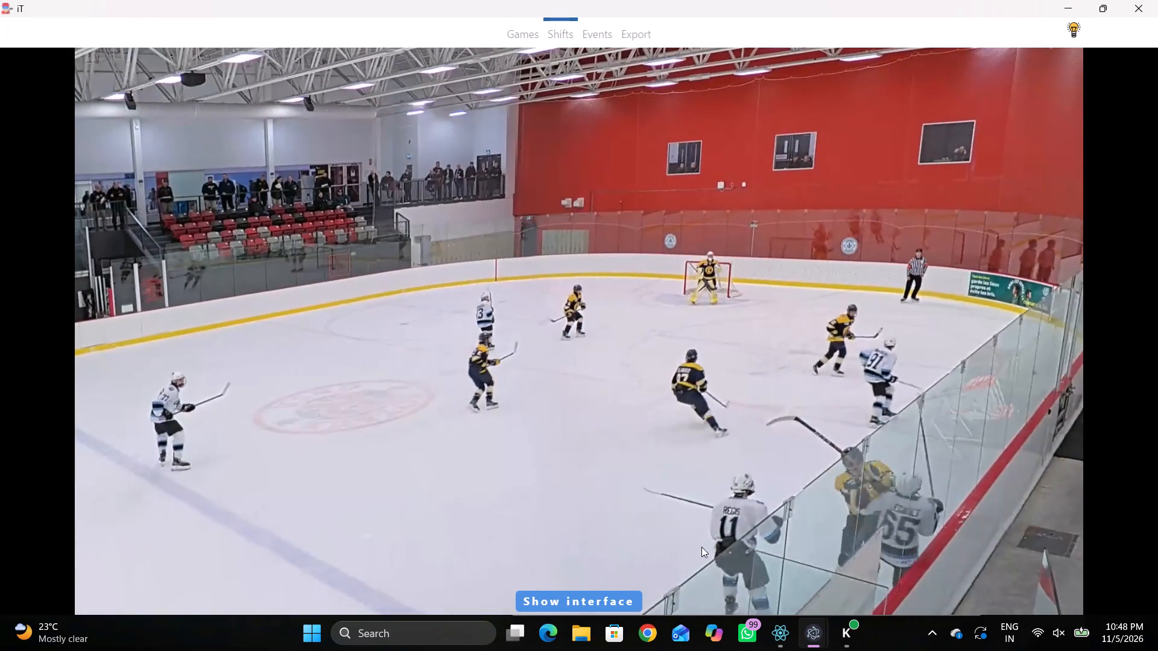
key(shift+d)
click(838, 551)
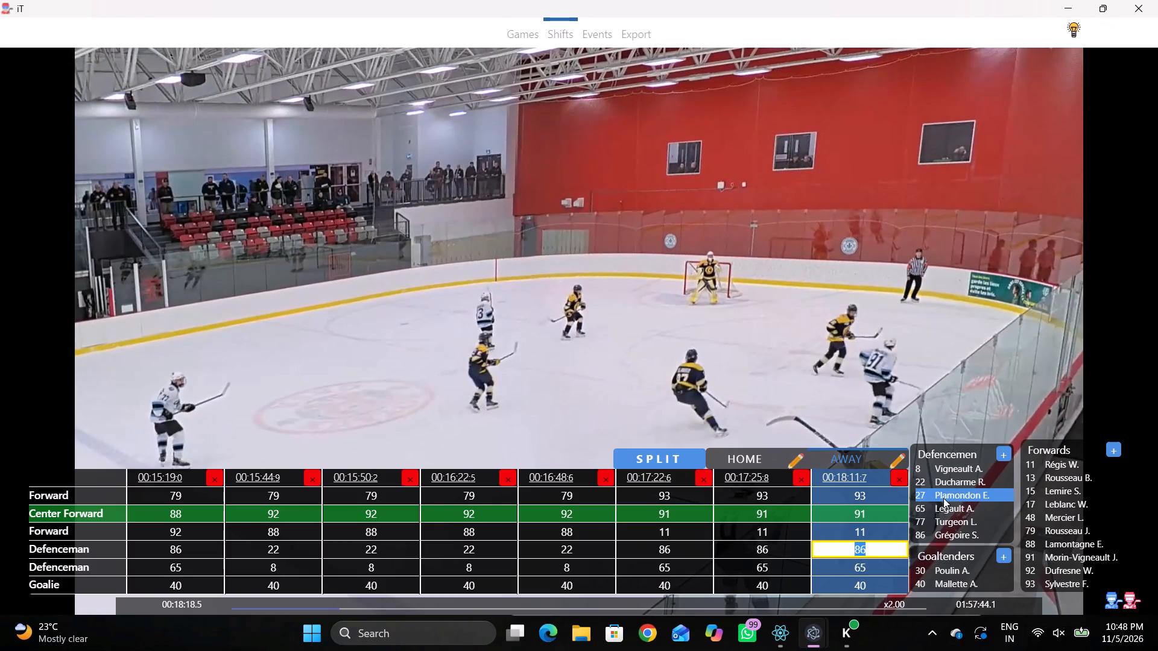
click(938, 484)
click(942, 490)
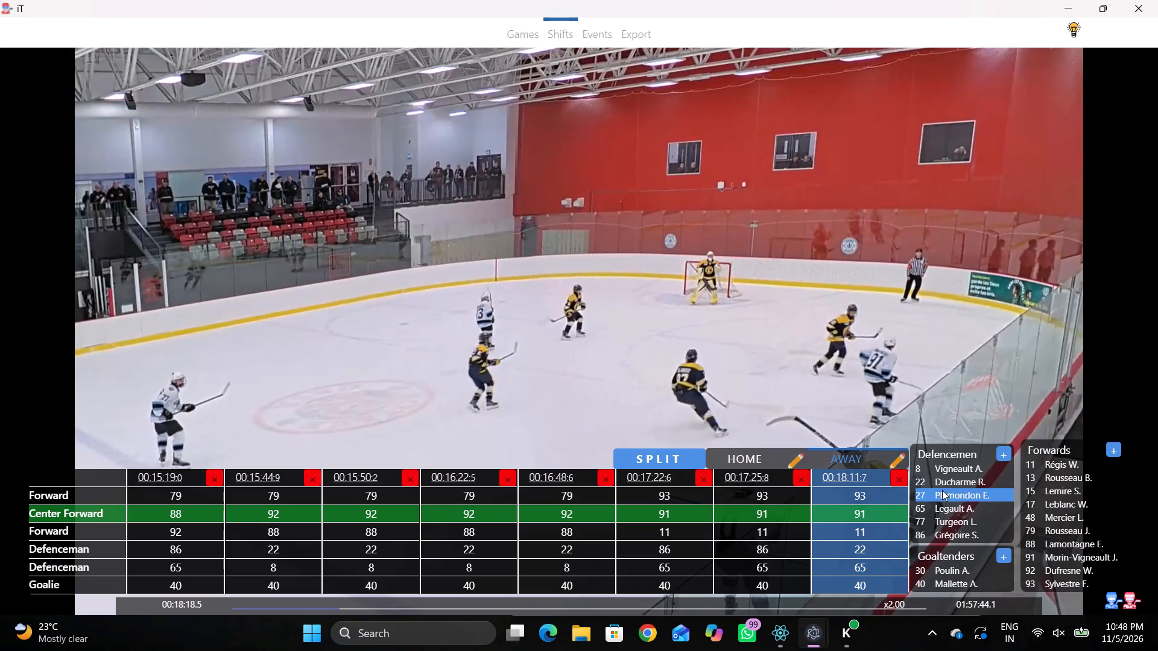
click(876, 547)
Follow the play to the next away line change and add an away shift at 00:18:33.3.
key(shift+d)
key(space)
key(space)
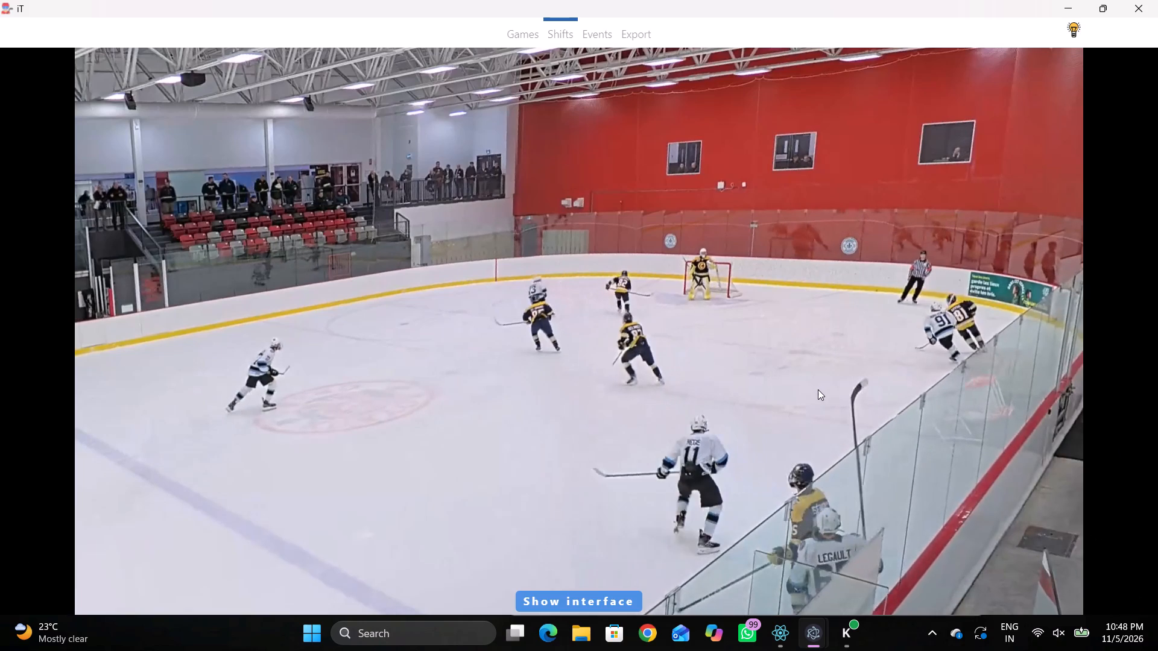
key(shift+d)
key(shift+d)
key(space)
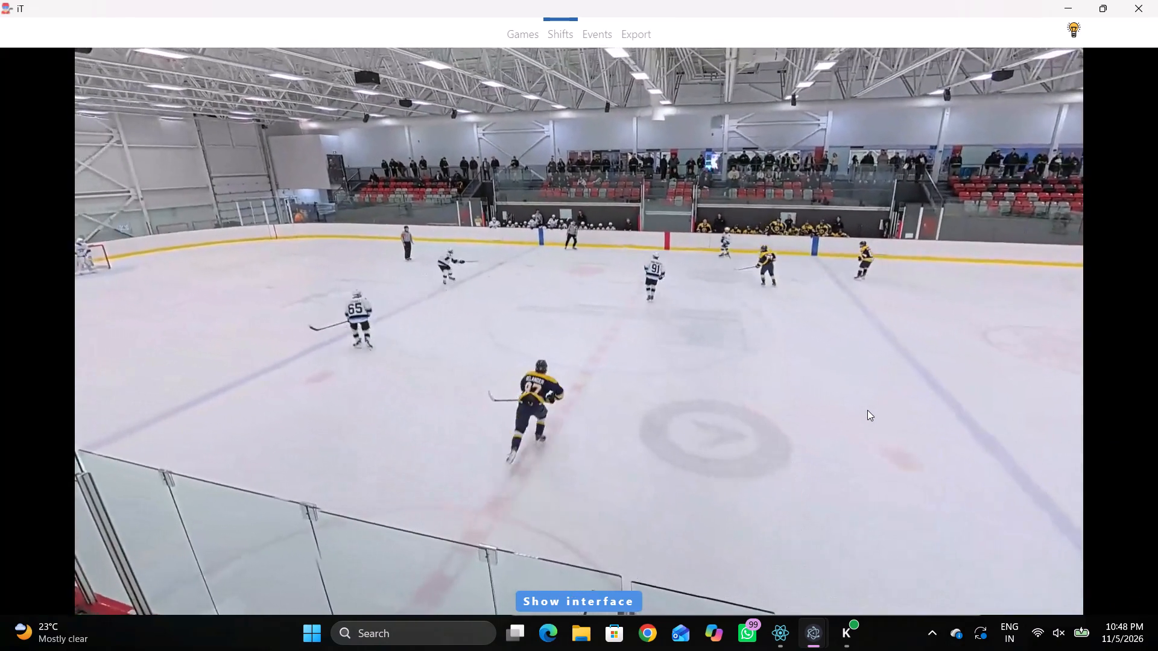
key(space)
key(space)
key(space)
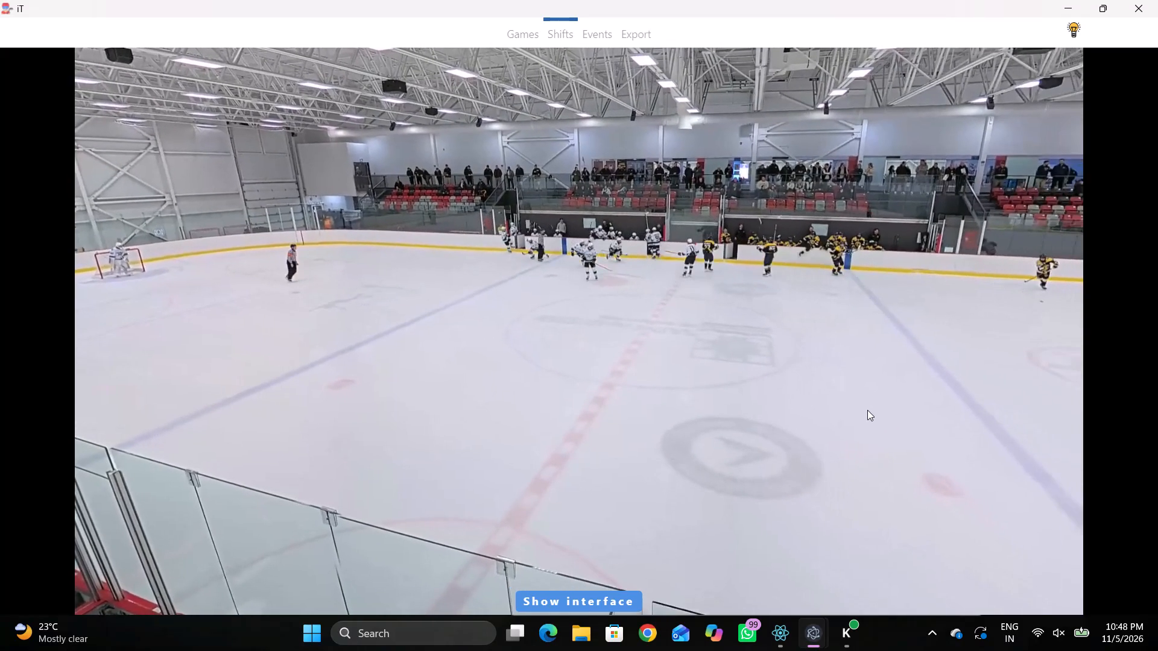
text(S)
Identify the new away defenceman in the footage and replace 65 with 77 in the 00:18:33.3 shift.
key(shift+d)
key(shift+d)
key(space)
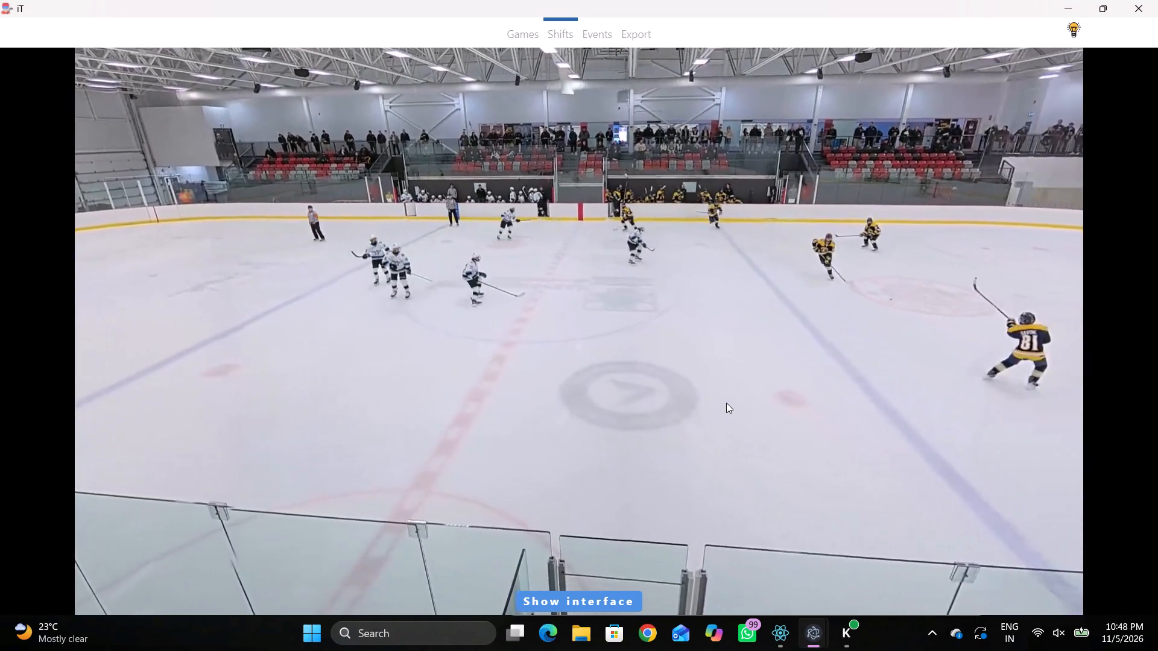
key(space)
key(space)
key(space)
key(shift+d)
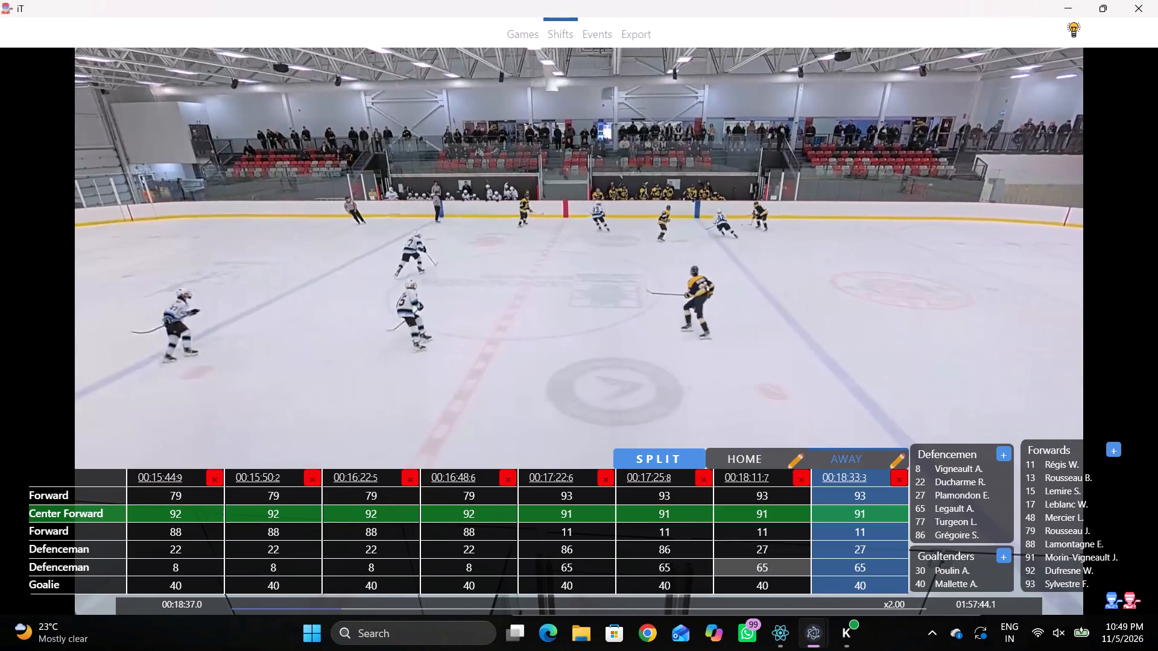
key(q)
key(q)
drag(902, 544, 849, 549)
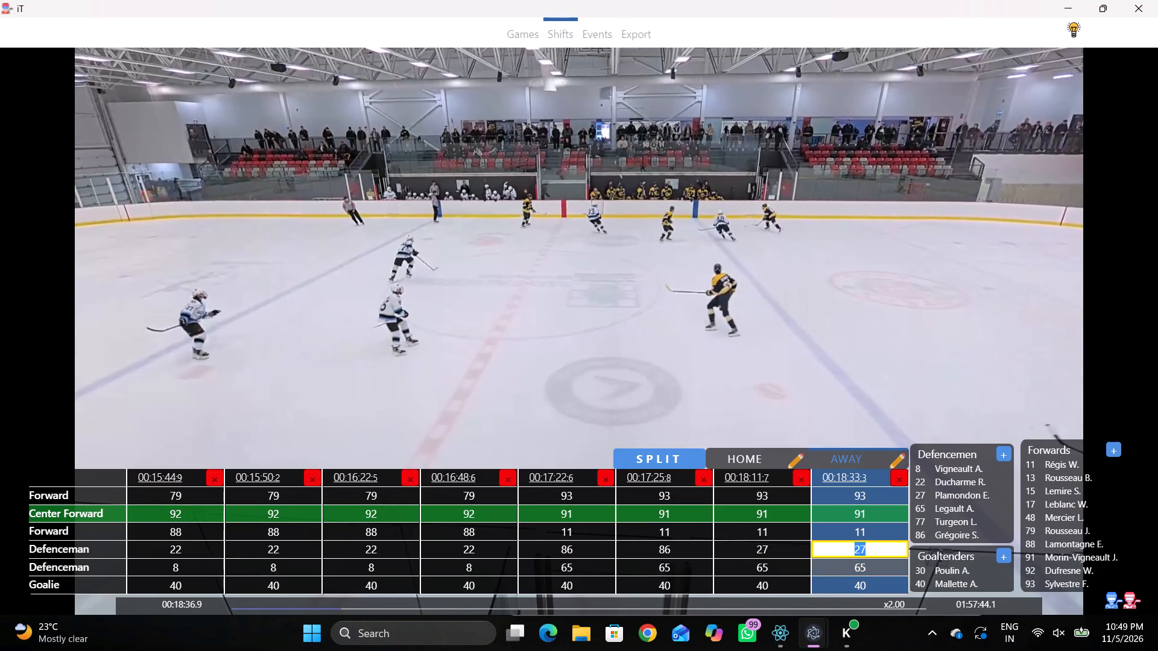
drag(886, 560, 873, 561)
triple_click(941, 525)
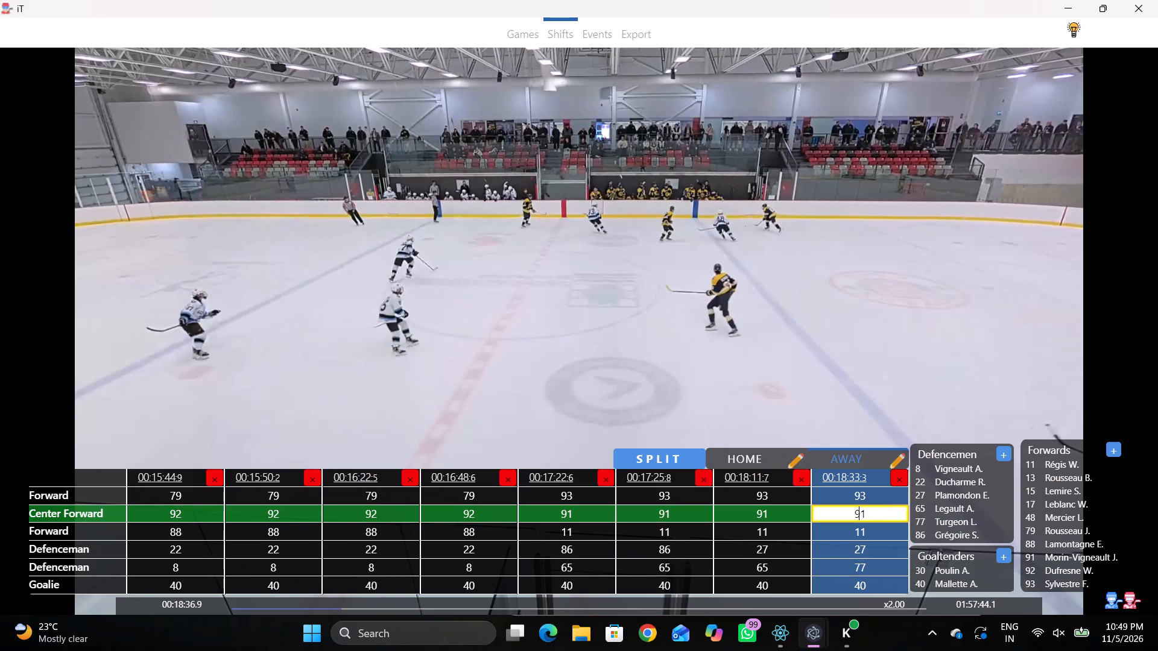
Check the away forwards in the footage and replace forward 11 with 48 in the 00:18:33.3 shift.
click(862, 515)
key(space)
key(space)
key(space)
key(space)
text(q)
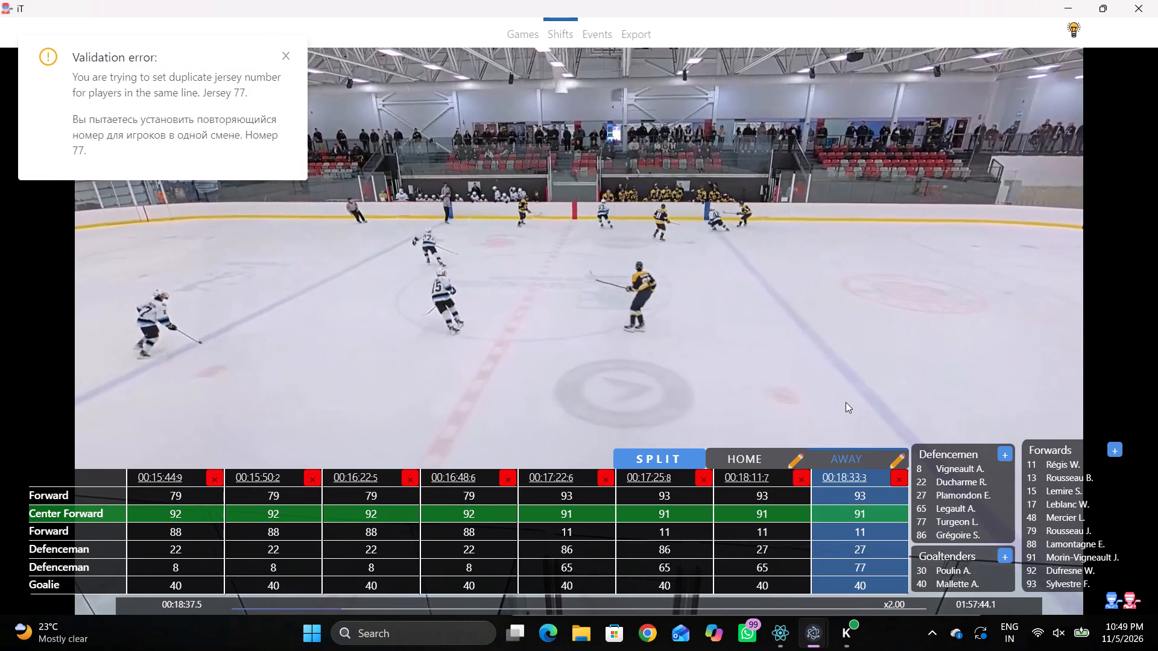
key(space)
key(space)
click(885, 533)
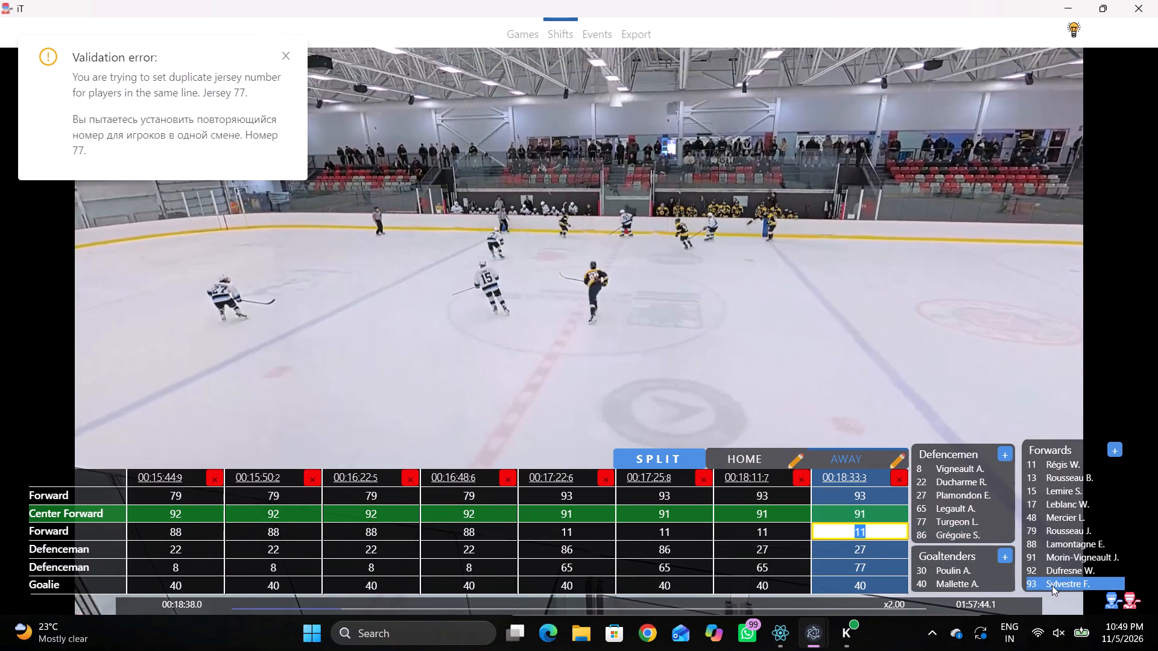
click(1032, 539)
click(1036, 529)
click(1036, 520)
click(890, 530)
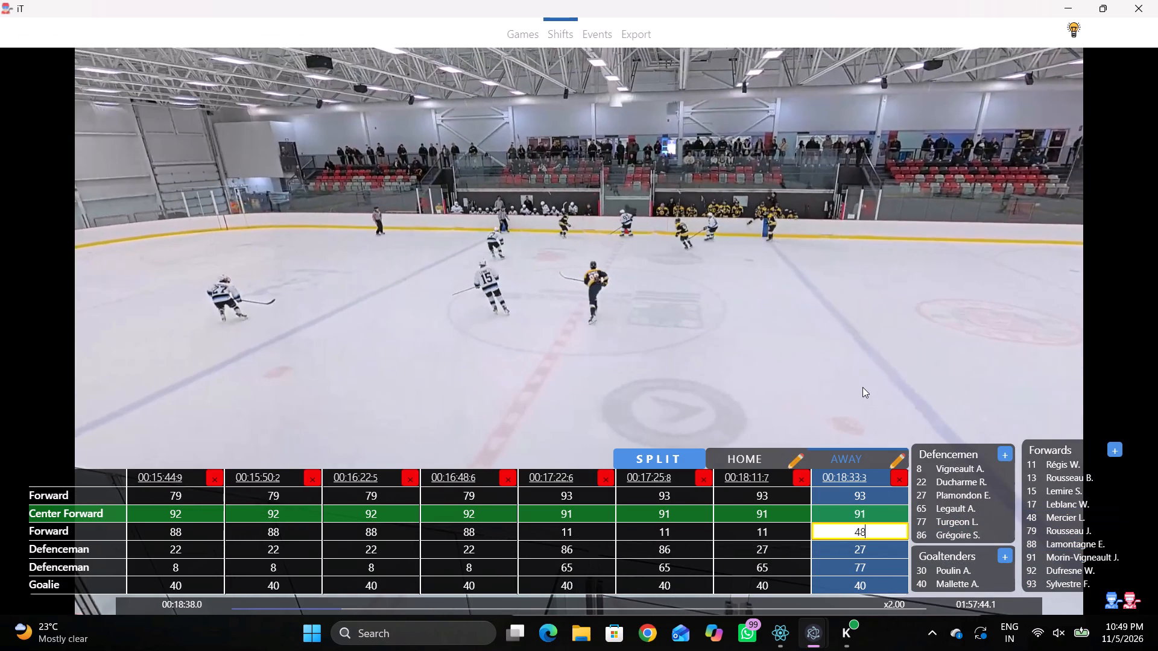
Set the center forward of the 00:18:33.3 away shift to 15.
click(862, 387)
key(space)
key(space)
click(863, 501)
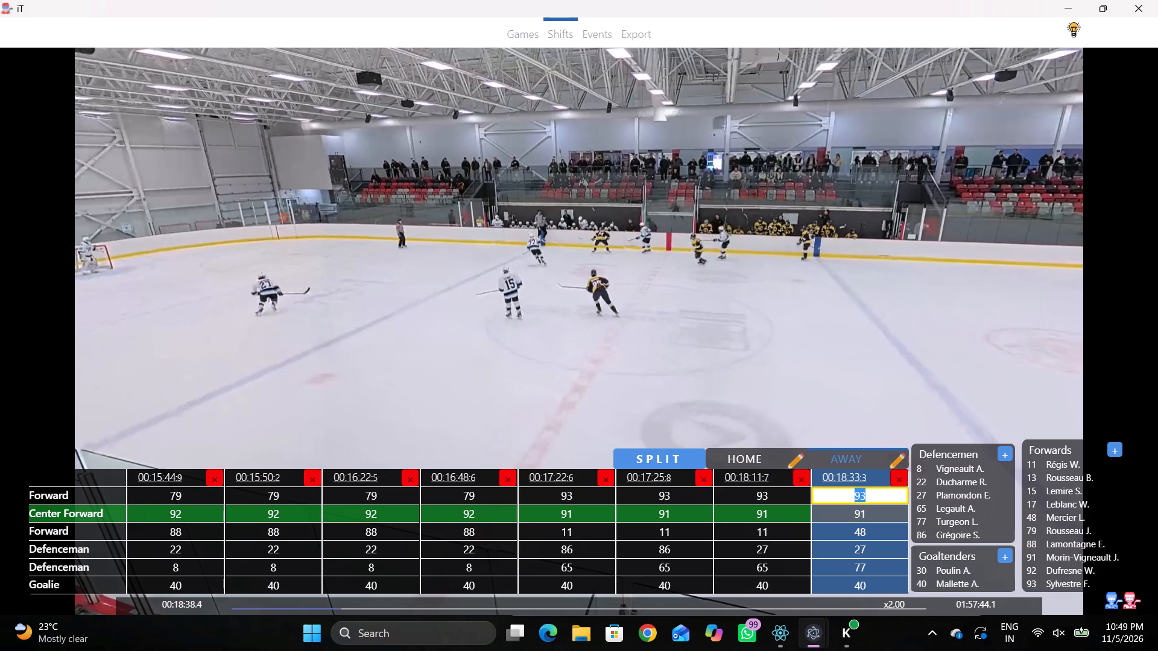
click(868, 509)
click(1036, 485)
key(shift+d)
Follow the play with the new away line and add an away shift at 00:18:52.6.
key(space)
key(space)
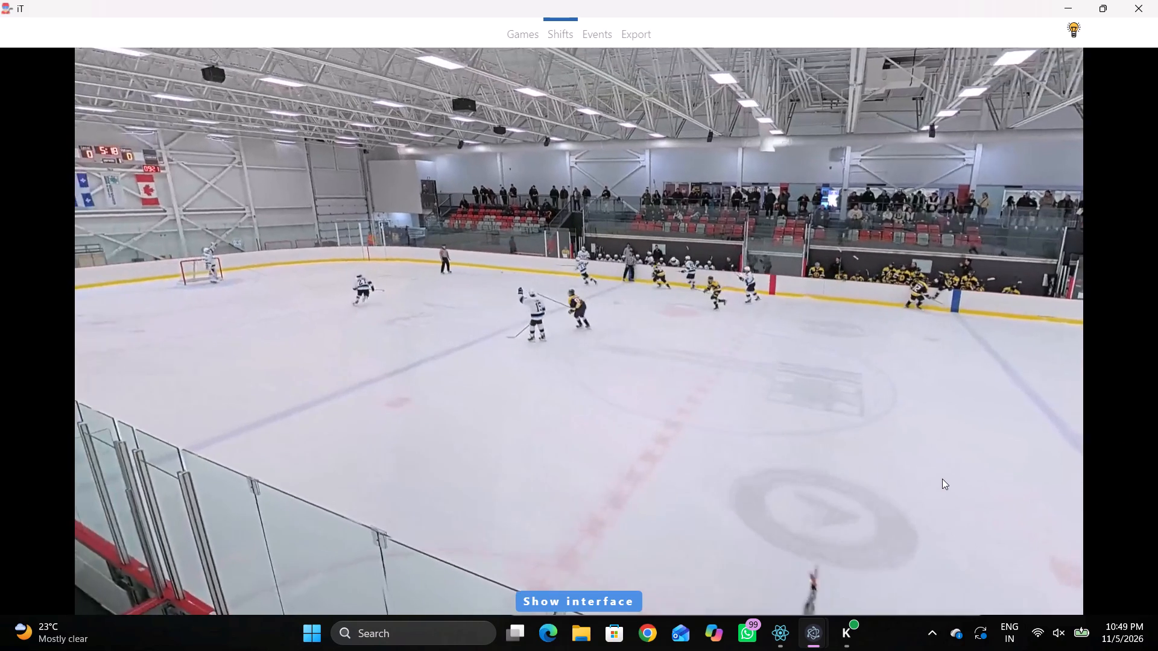
key(space)
key(space)
key(shift+d)
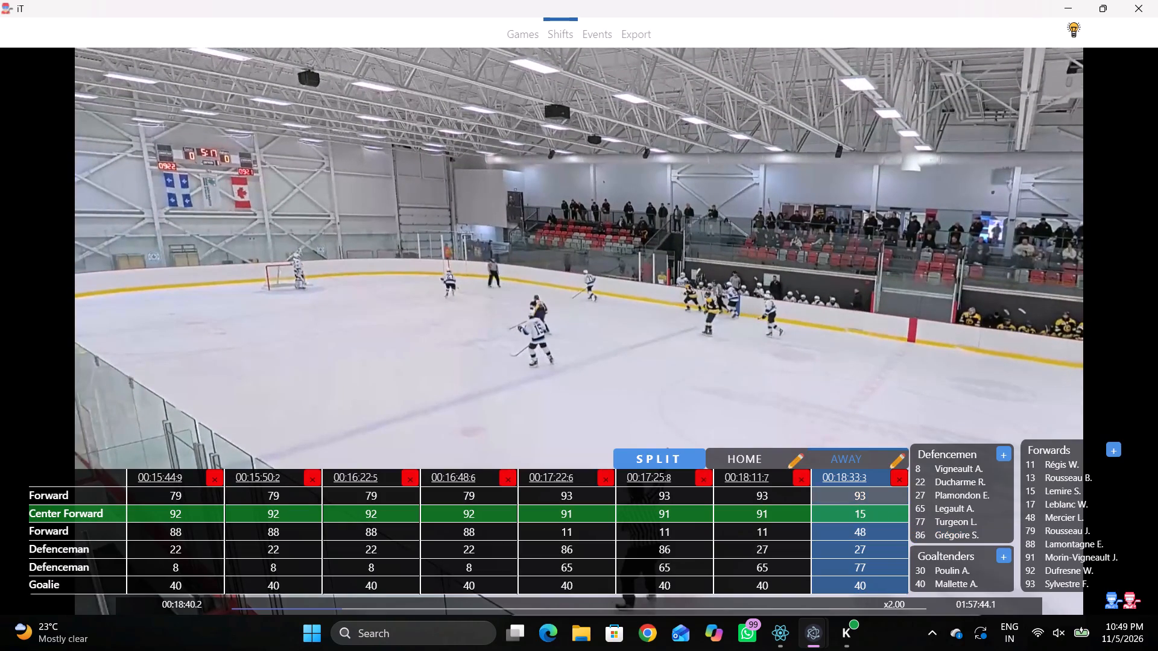
key(shift+d)
key(space)
key(space)
key(space)
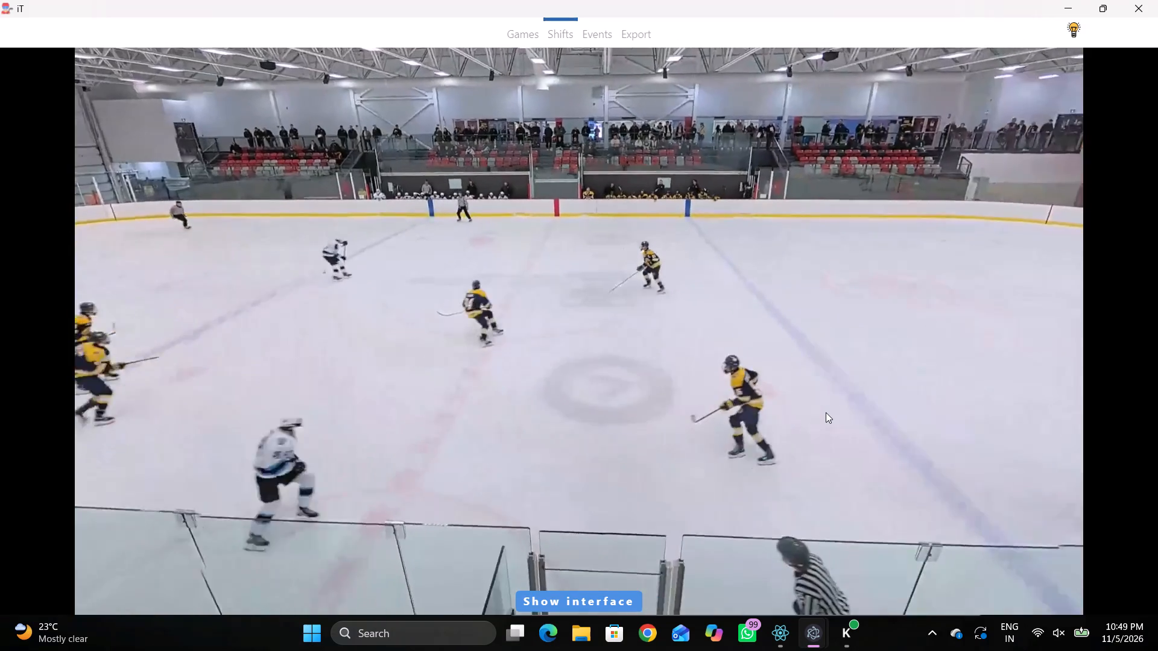
key(space)
key(space)
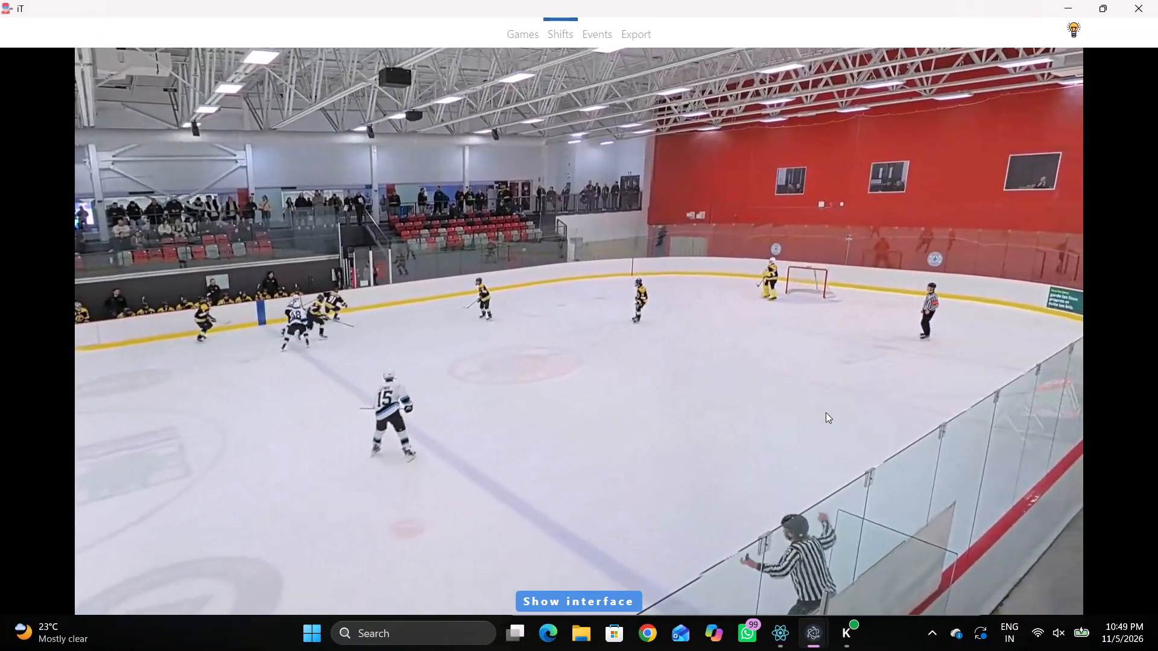
key(space)
key(shift+s)
text(DD)
Continue through the play to the next stoppage and add an away shift with the same line at 00:19:08.7.
key(space)
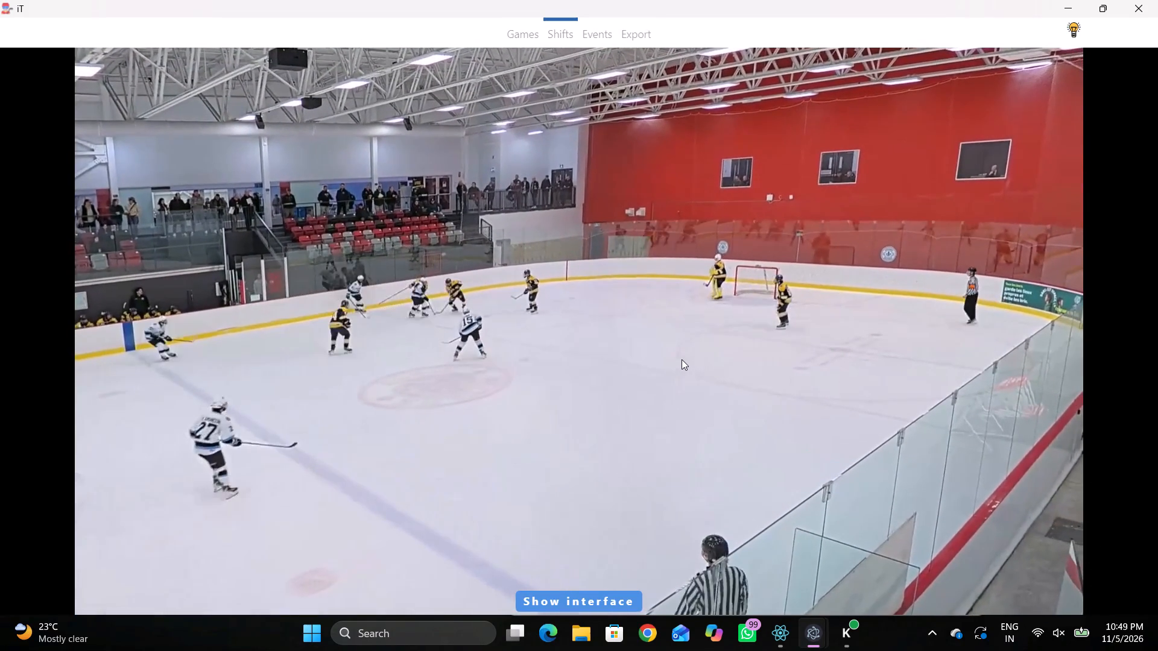
key(space)
key(space)
key(space)
key(shift+d)
key(shift+d)
key(space)
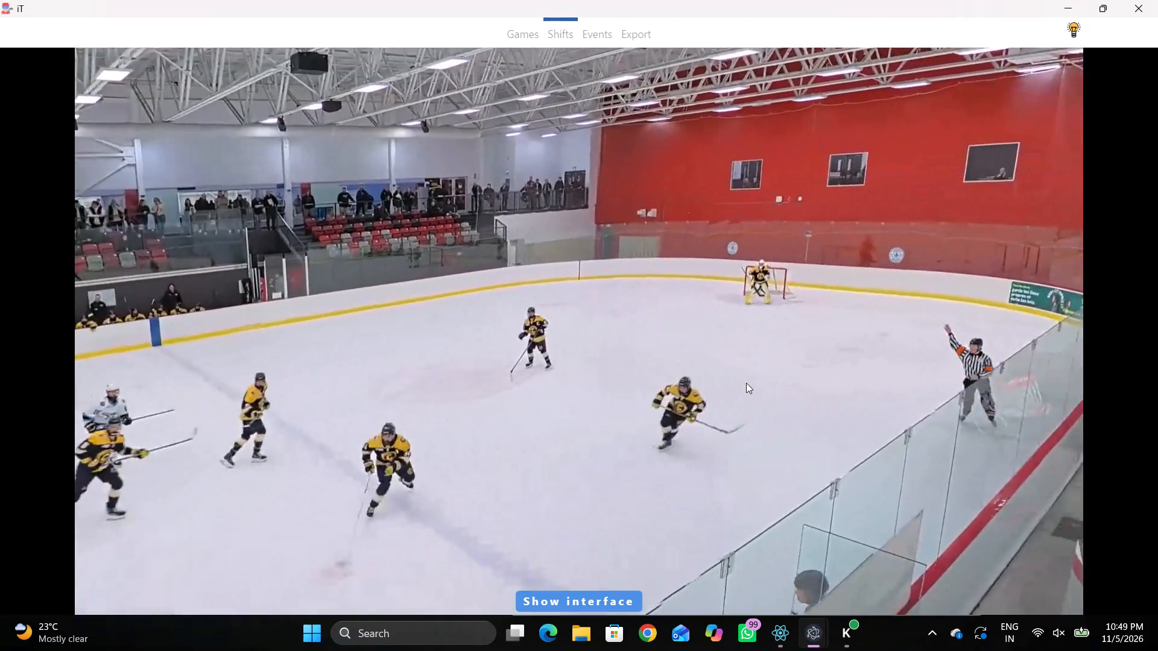
key(space)
key(space)
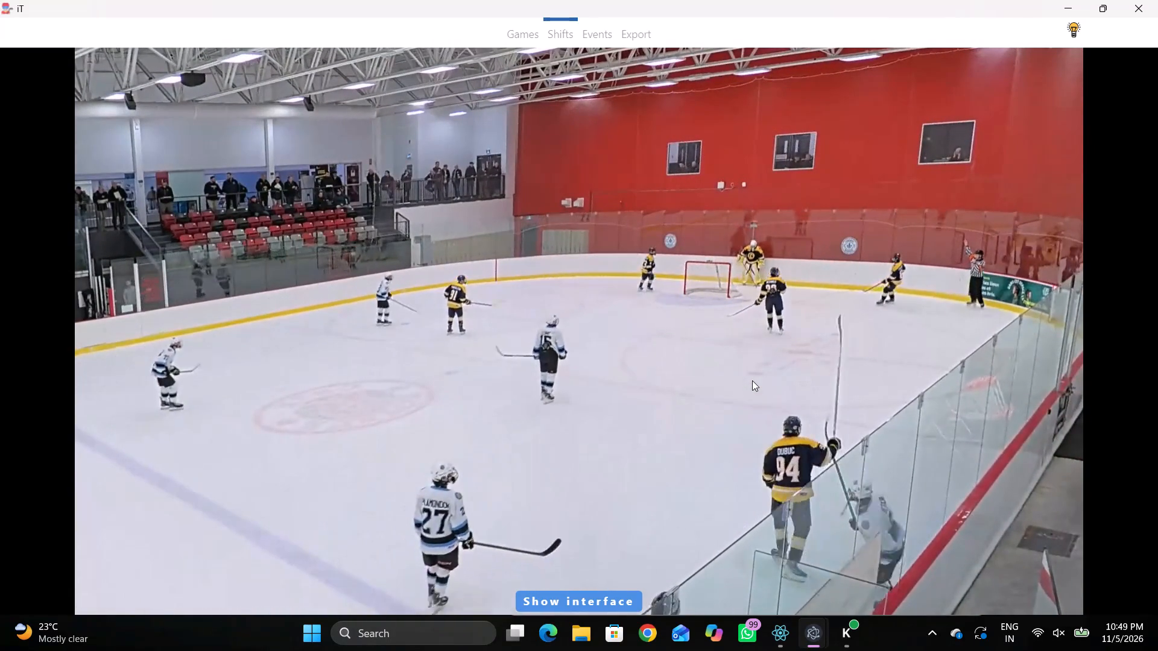
key(space)
key(shift+s)
key(shift+d)
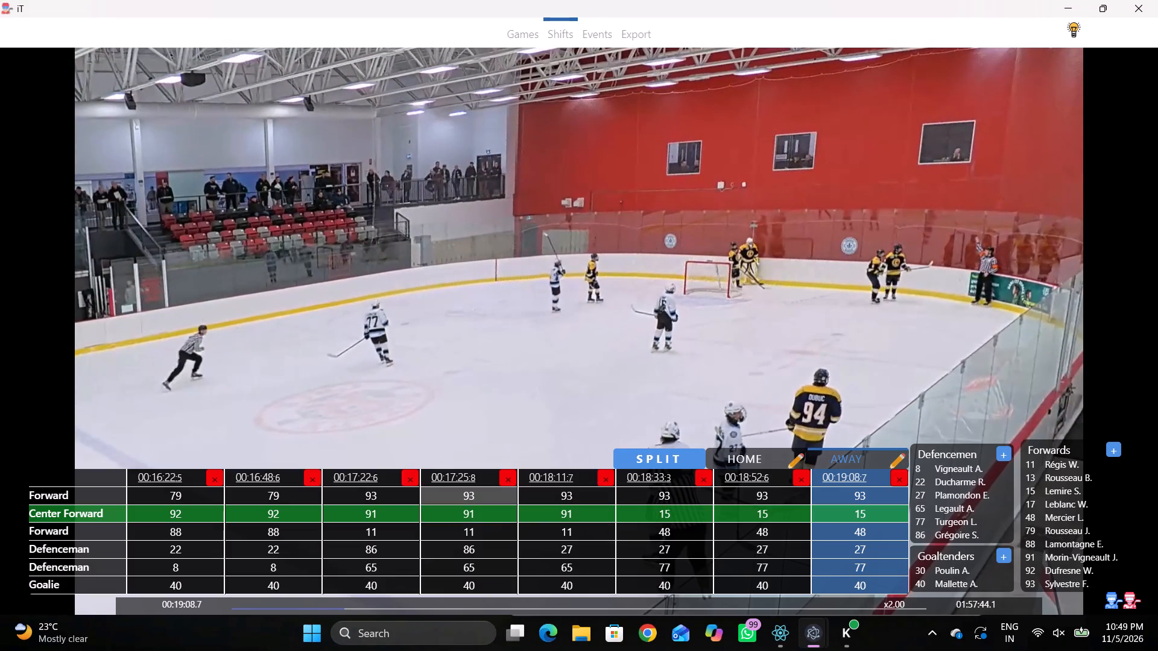
Examine the footage around the 00:18:11.7 away shift to identify the away players on the ice.
click(686, 484)
click(568, 476)
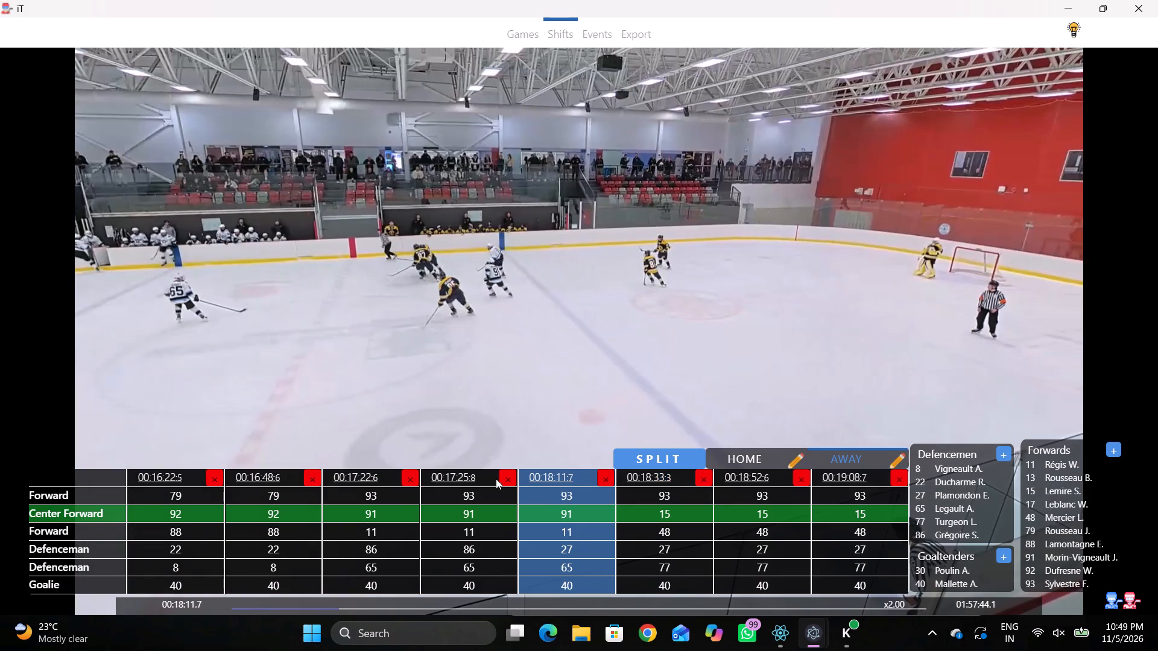
key(q)
key(q)
key(q)
key(q)
key(q)
key(q)
key(q)
key(q)
key(q)
key(q)
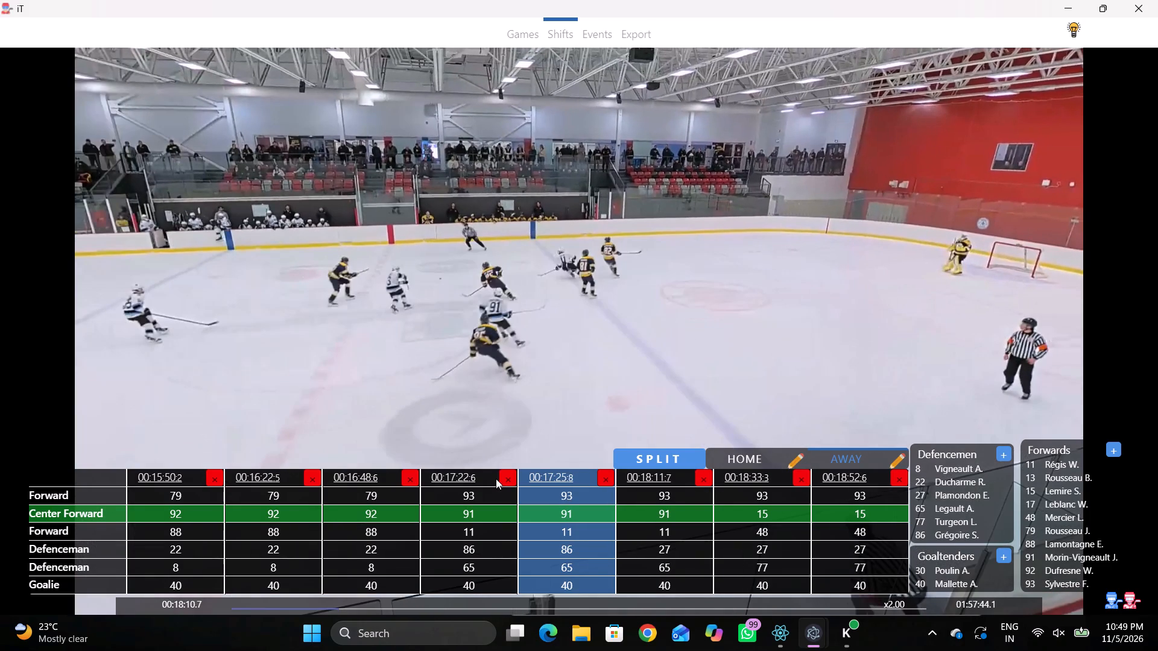
key(space)
key(space)
key(space)
key(space)
key(space)
key(space)
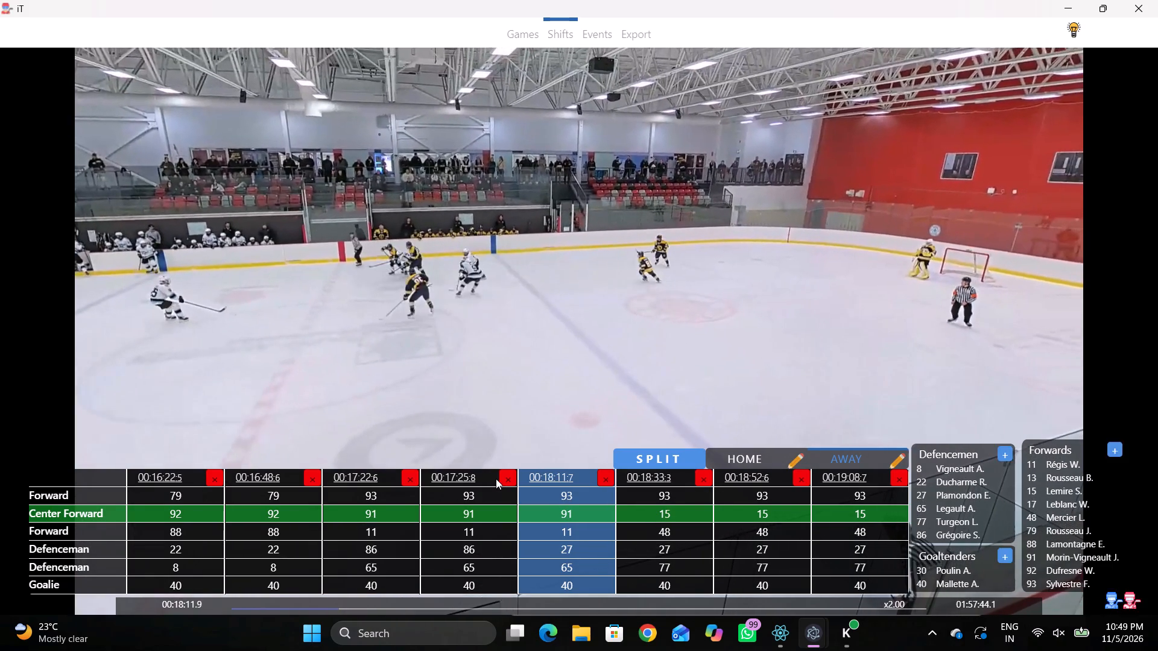
key(space)
key(space)
text(qq)
key(q)
key(q)
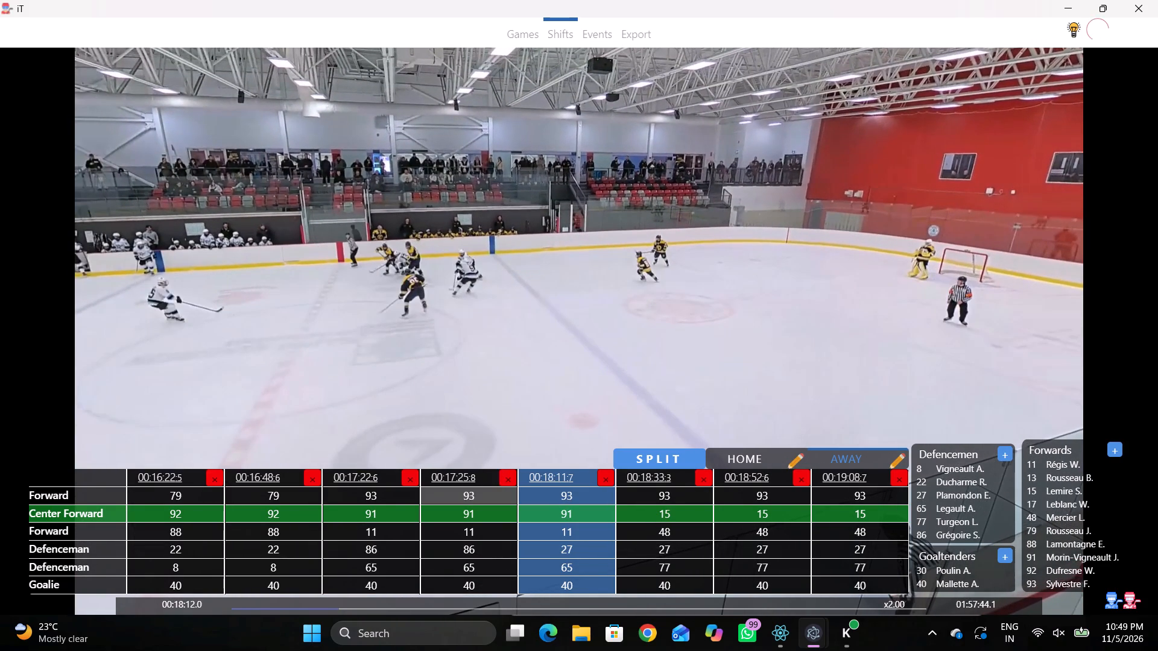
Check the play from 00:17:25.8 and set the first forward to 13 in the 00:17:22.6, 00:17:25.8 and 00:18:11.7 away shifts.
click(460, 475)
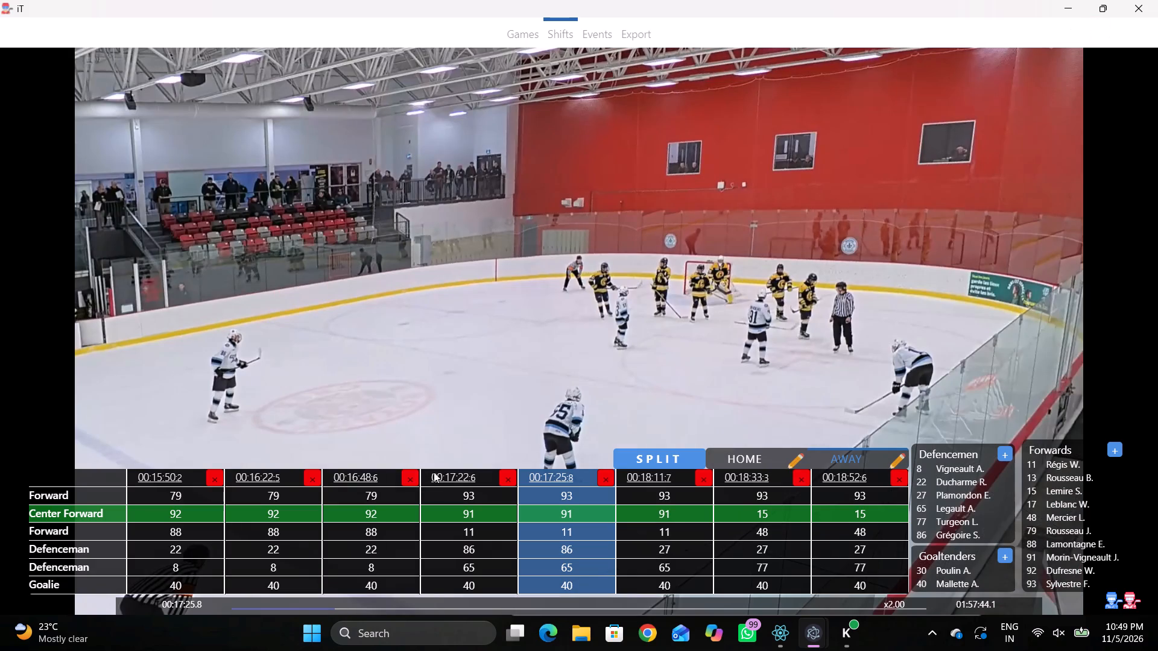
text(D)
key(space)
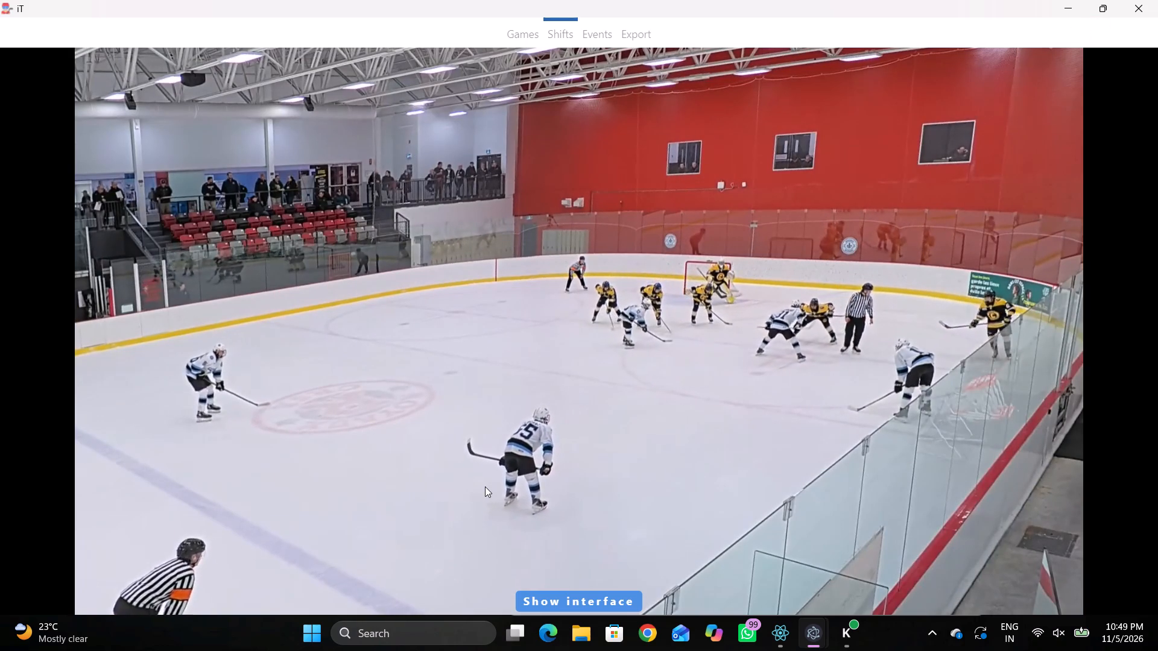
key(space)
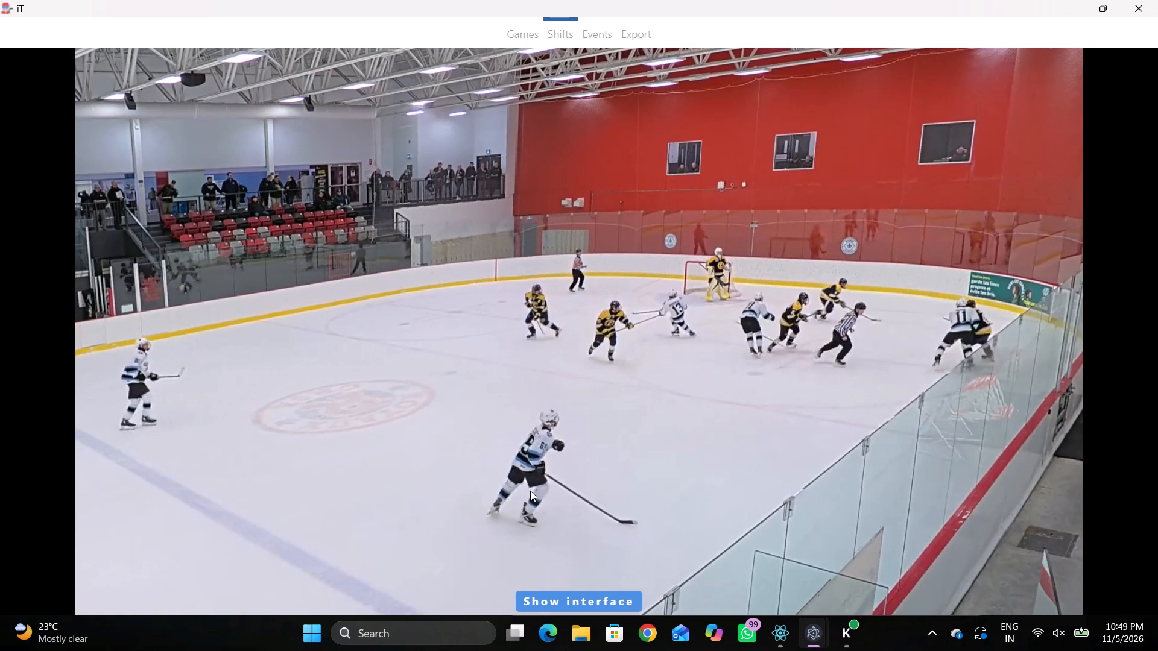
key(shift+d)
click(547, 500)
click(498, 492)
key(1)
key(3)
click(581, 498)
key(1)
key(3)
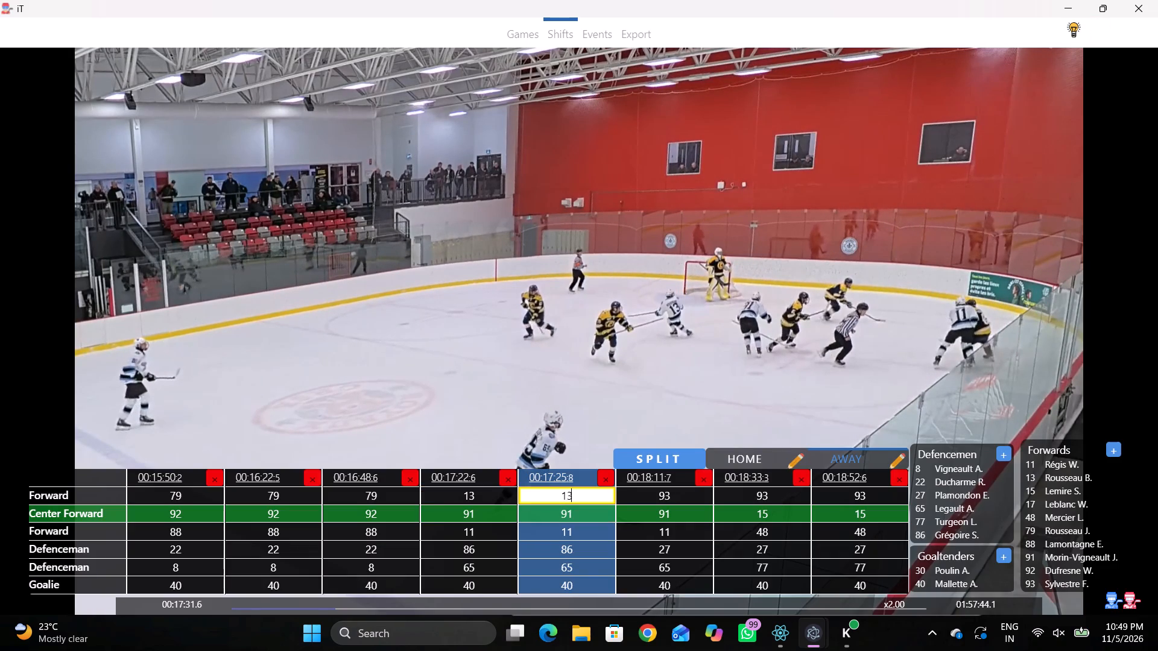
click(671, 496)
key(1)
key(3)
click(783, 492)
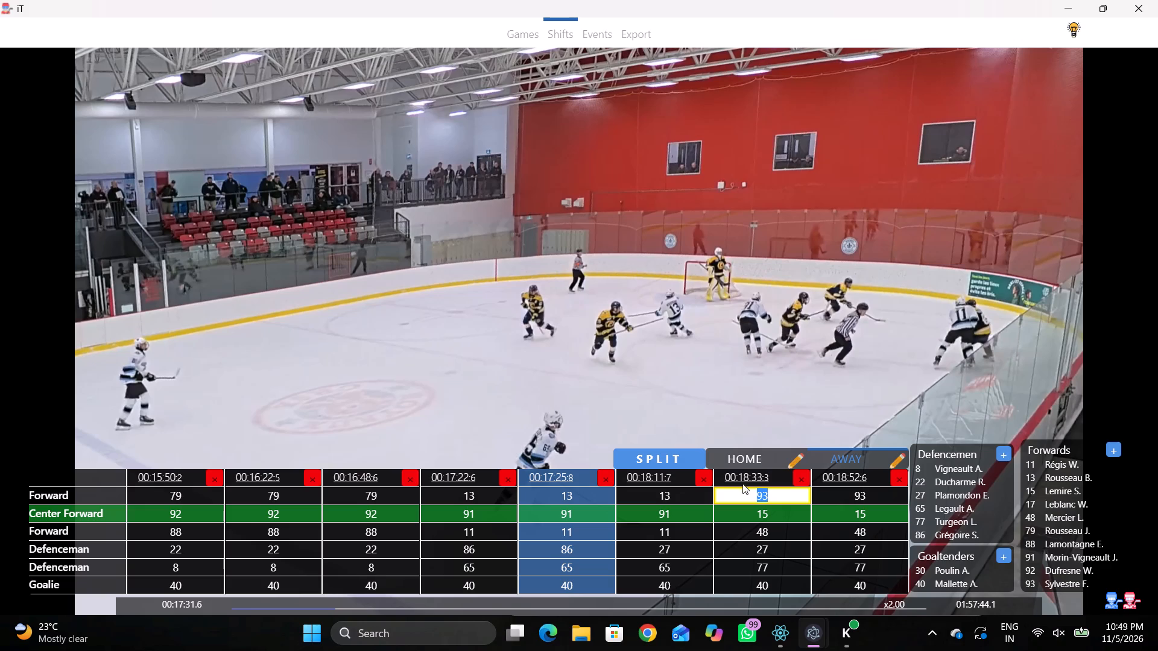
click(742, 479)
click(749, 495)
Review the footage from 00:19:08.7 to the next faceoff and add an away shift at 00:19:36.6.
double_click(859, 482)
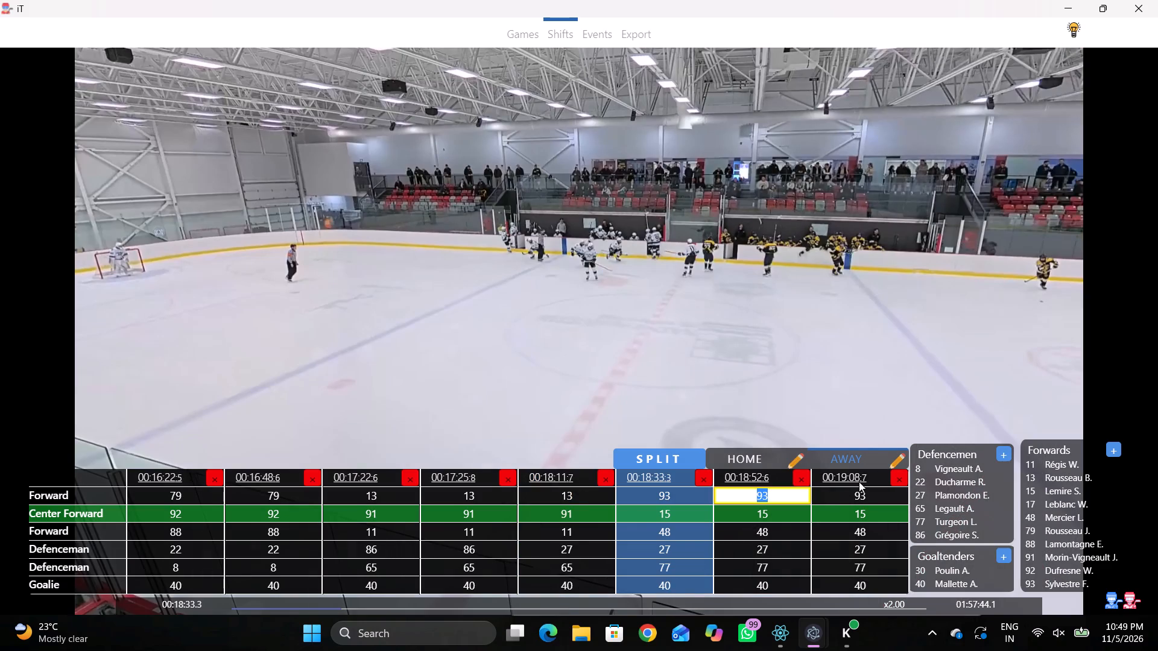
key(shift+d)
key(space)
key(space)
key(space)
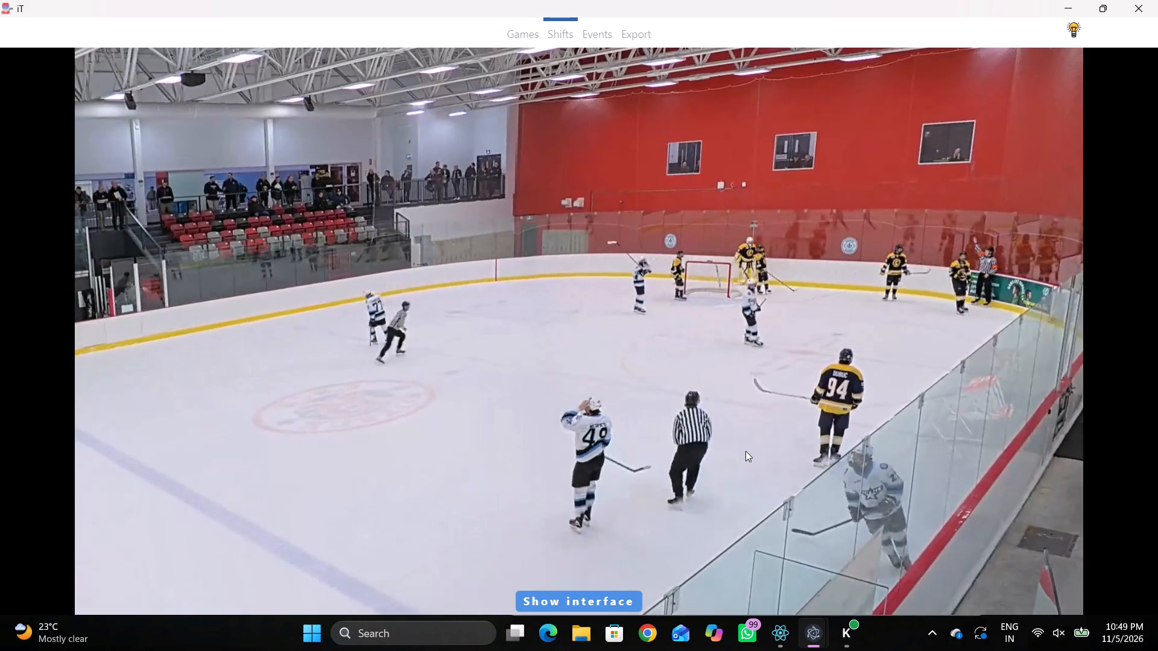
text(c)
key(space)
text(c)
key(space)
key(v)
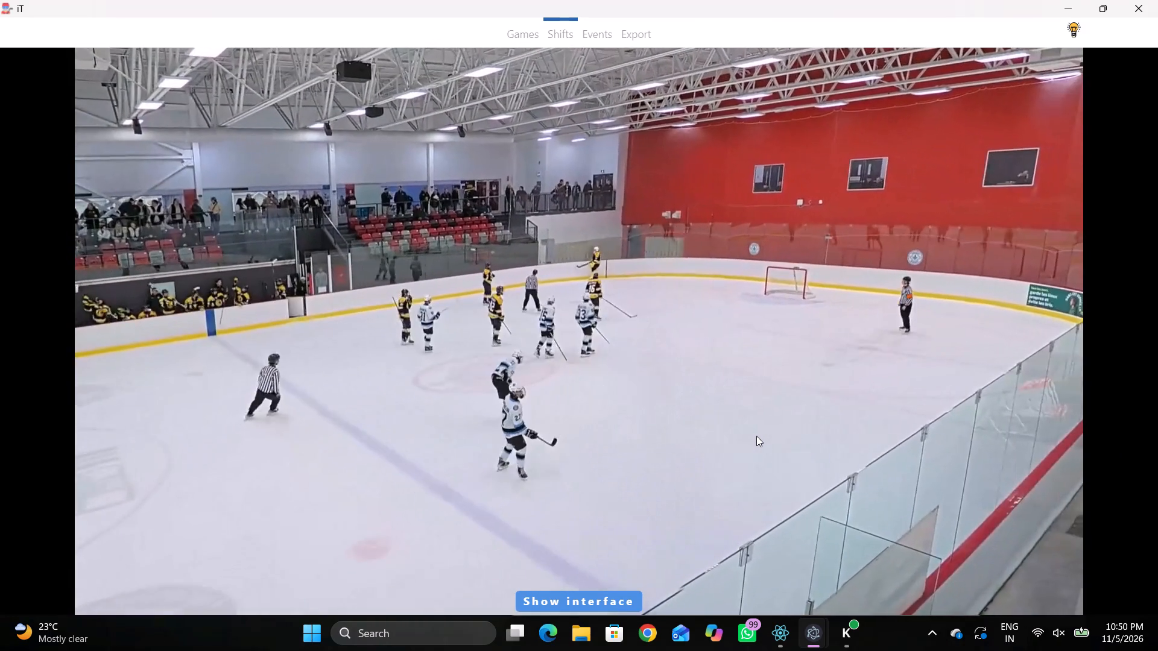
key(space)
key(space)
key(space)
key(space)
key(space)
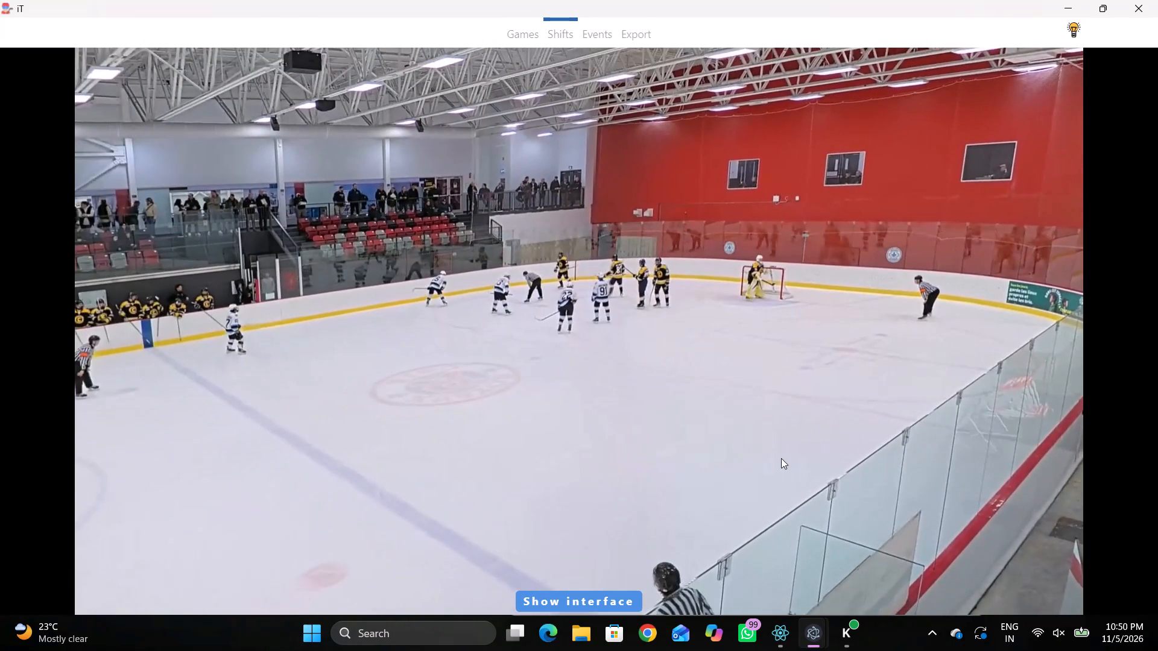
key(shift+s)
key(shift+d)
Set the 00:19:36.6 away shift's forwards to 15 and 91, with 93 as center forward.
click(866, 495)
key(BackSpace)
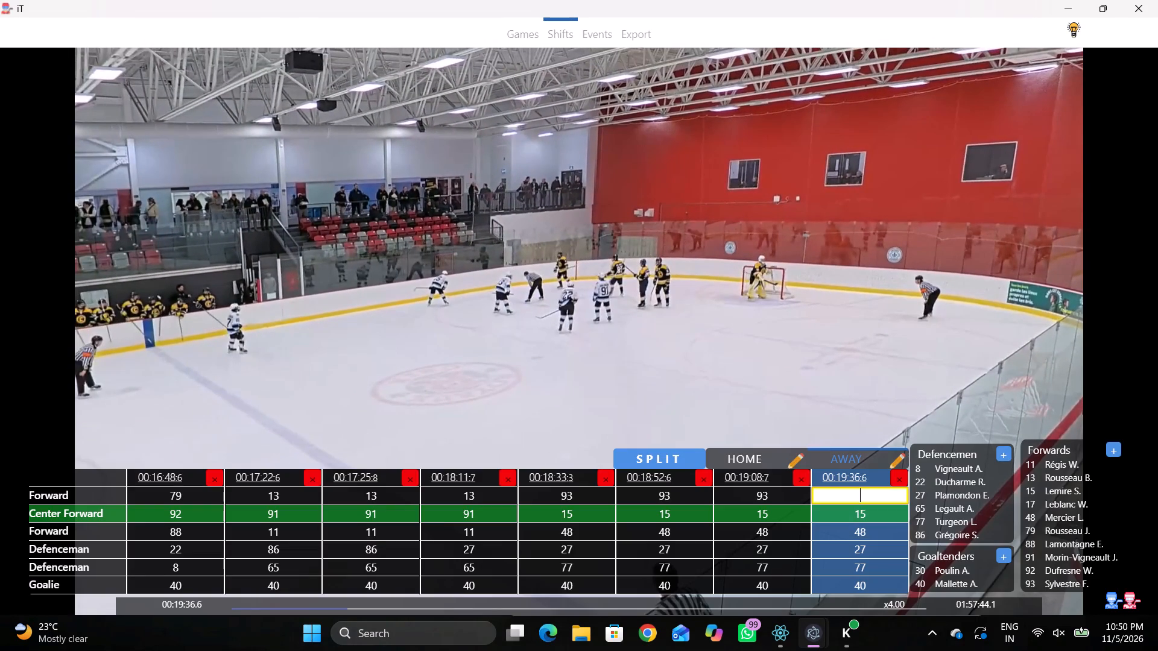
key(Tab)
key(BackSpace)
click(876, 520)
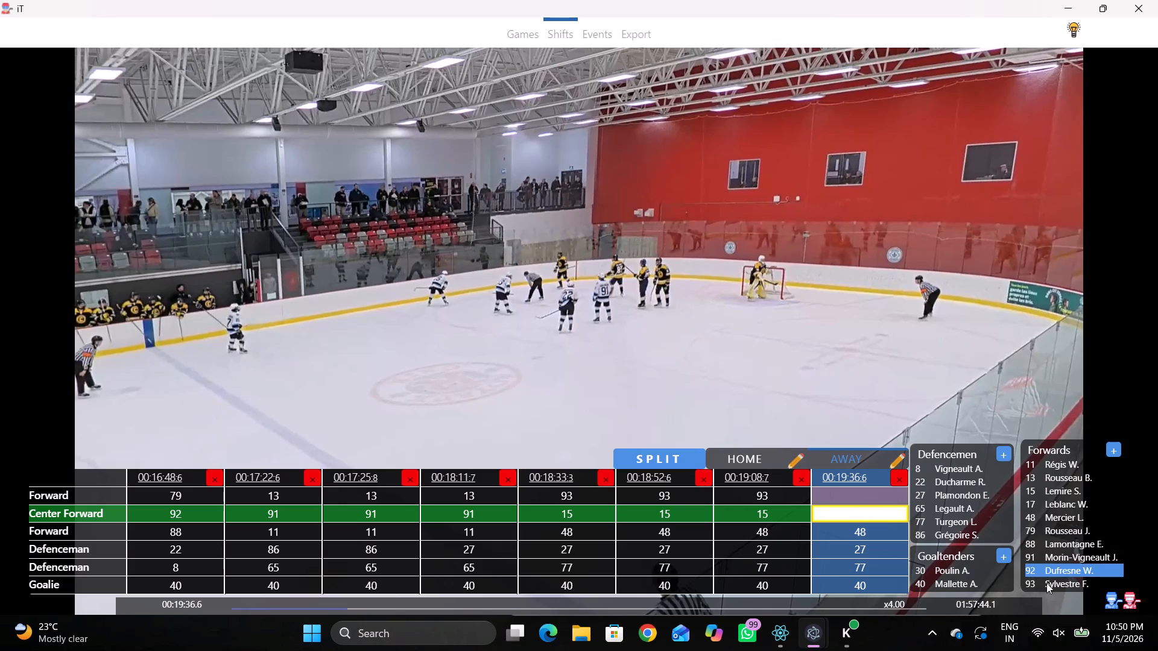
click(1046, 583)
click(884, 503)
click(1031, 485)
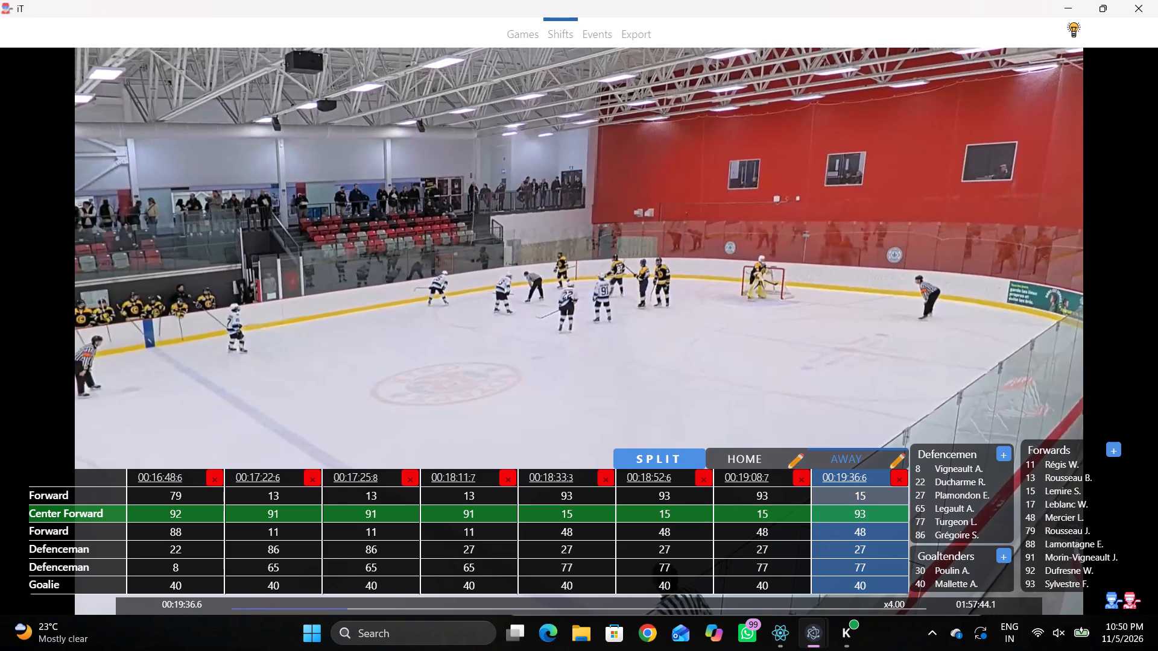
click(861, 532)
click(1043, 556)
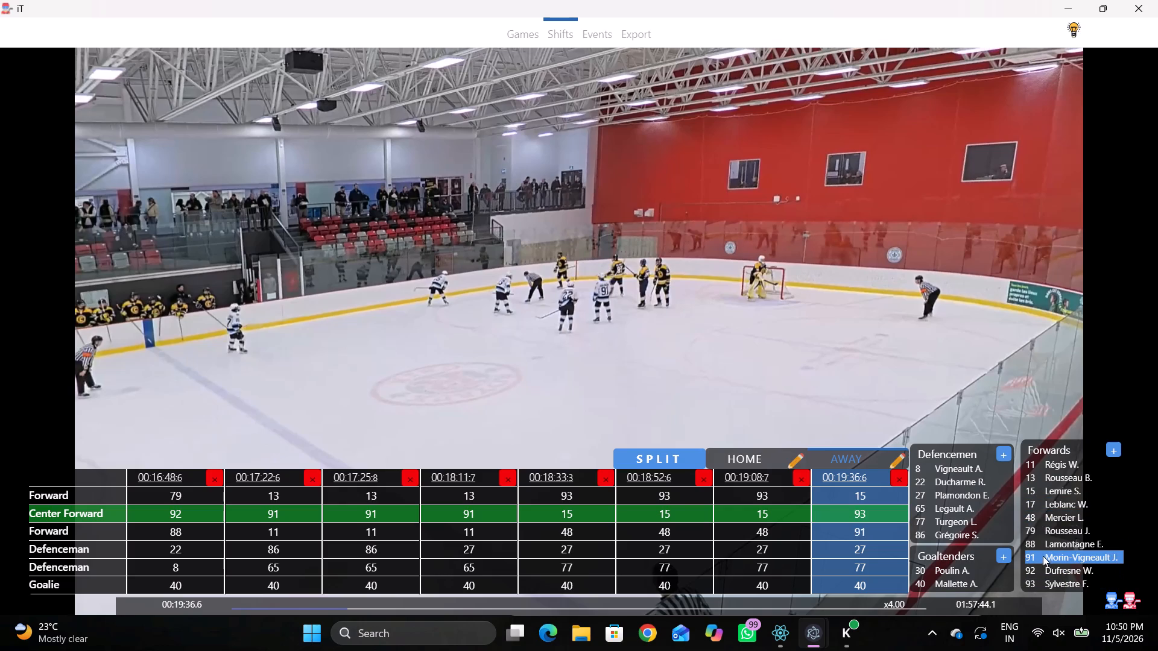
Check the away defencemen in the footage before the faceoff and set them to 22 and 27 in the 00:19:36.6 shift.
key(shift+d)
key(q)
key(shift+d)
click(858, 548)
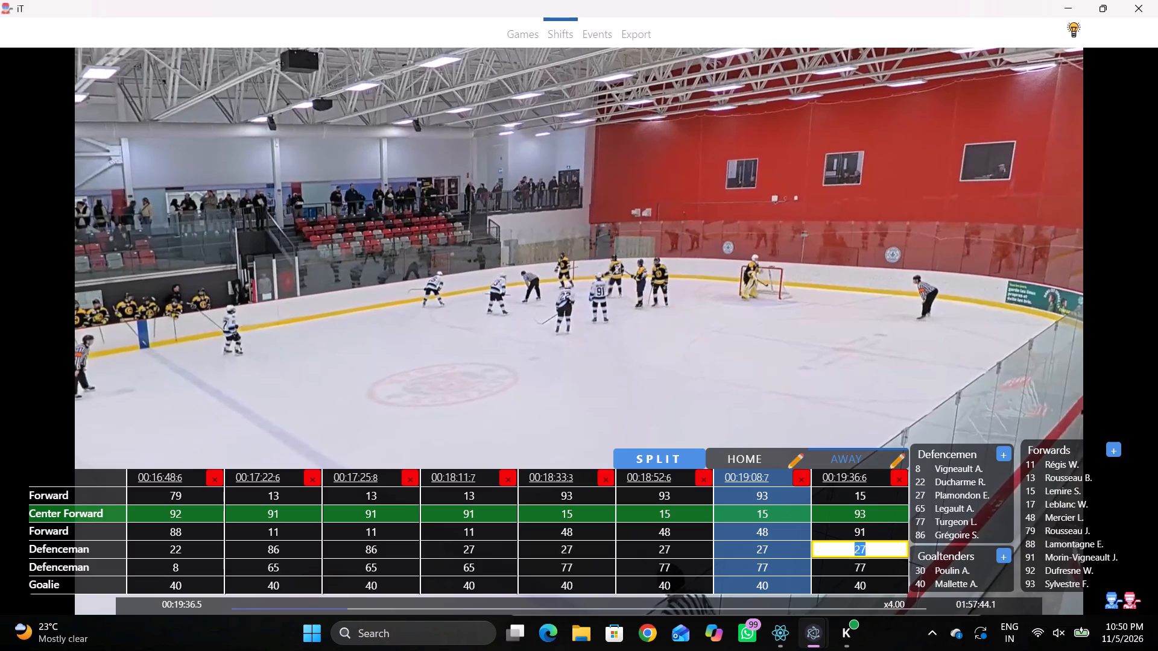
key(2)
key(2)
click(868, 567)
key(q)
key(q)
key(q)
key(q)
key(q)
key(q)
key(q)
key(q)
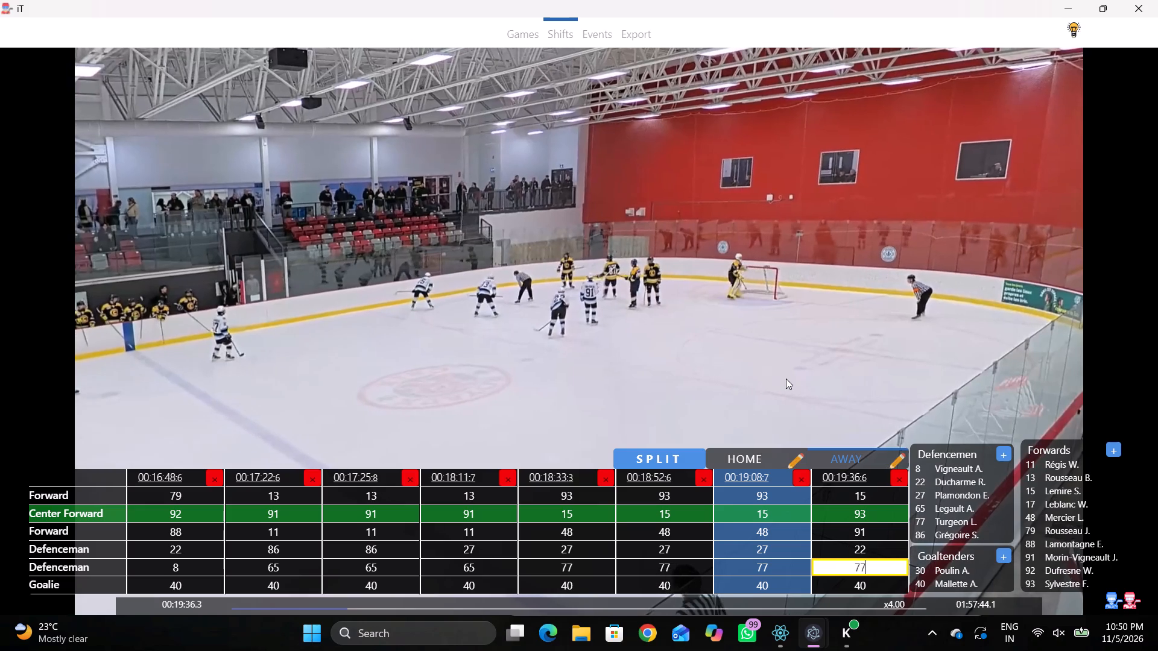
click(847, 556)
click(865, 564)
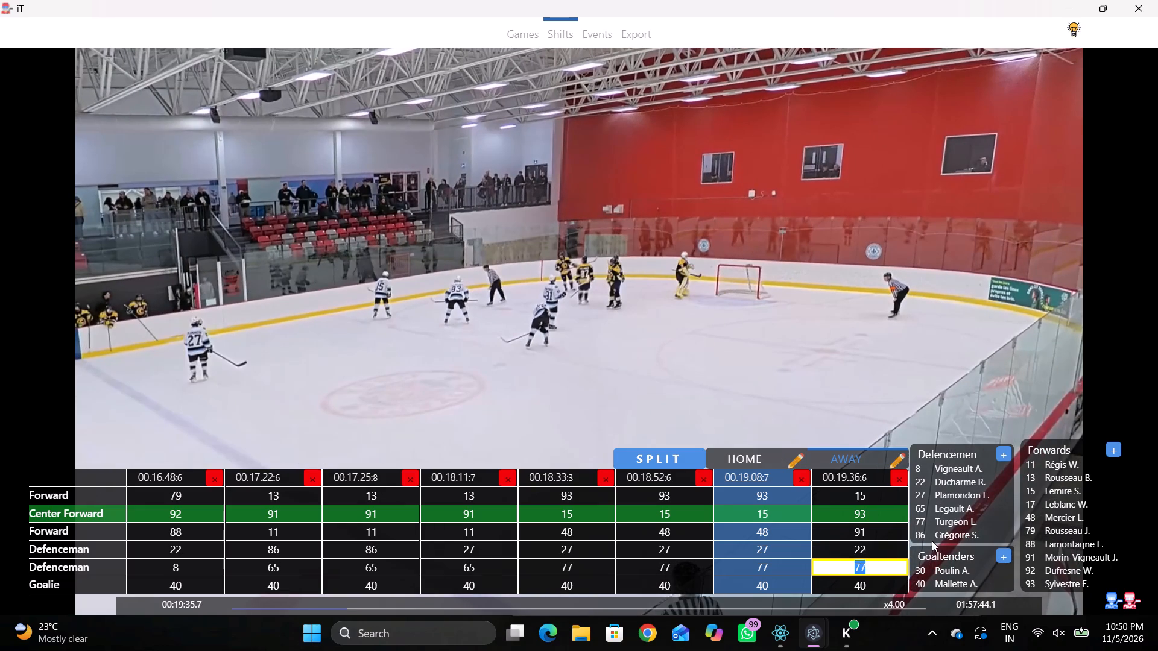
click(938, 490)
Examine the footage from 00:19:08.7 to check which away players are on the ice after the whistle.
click(750, 480)
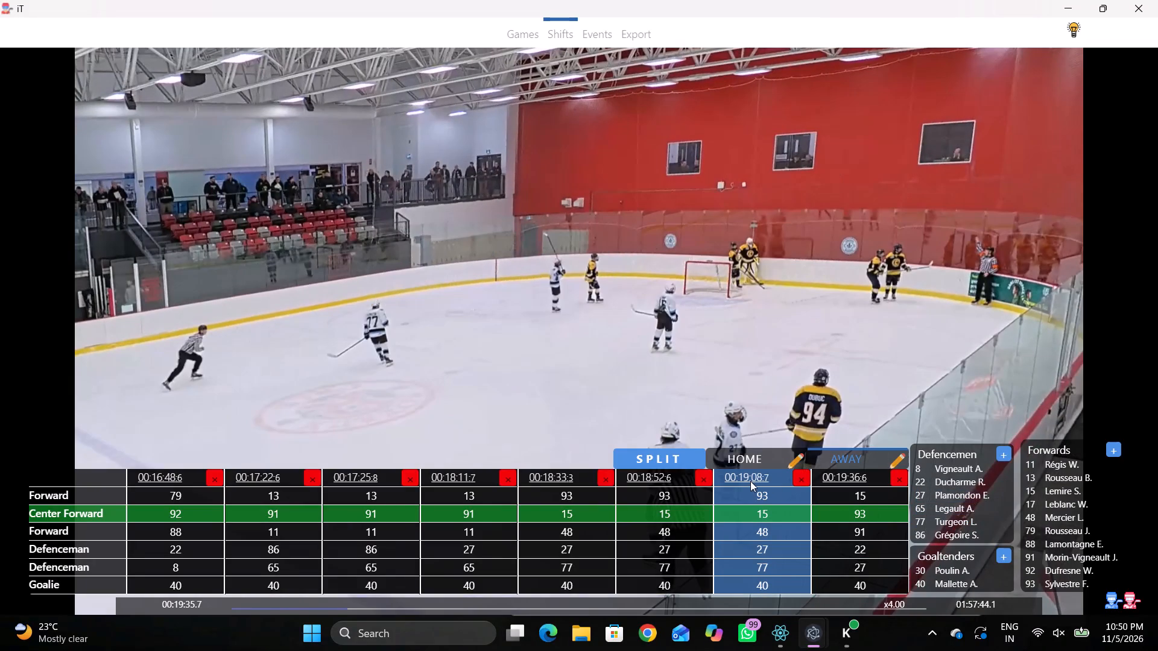
text(D)
key(space)
key(space)
key(space)
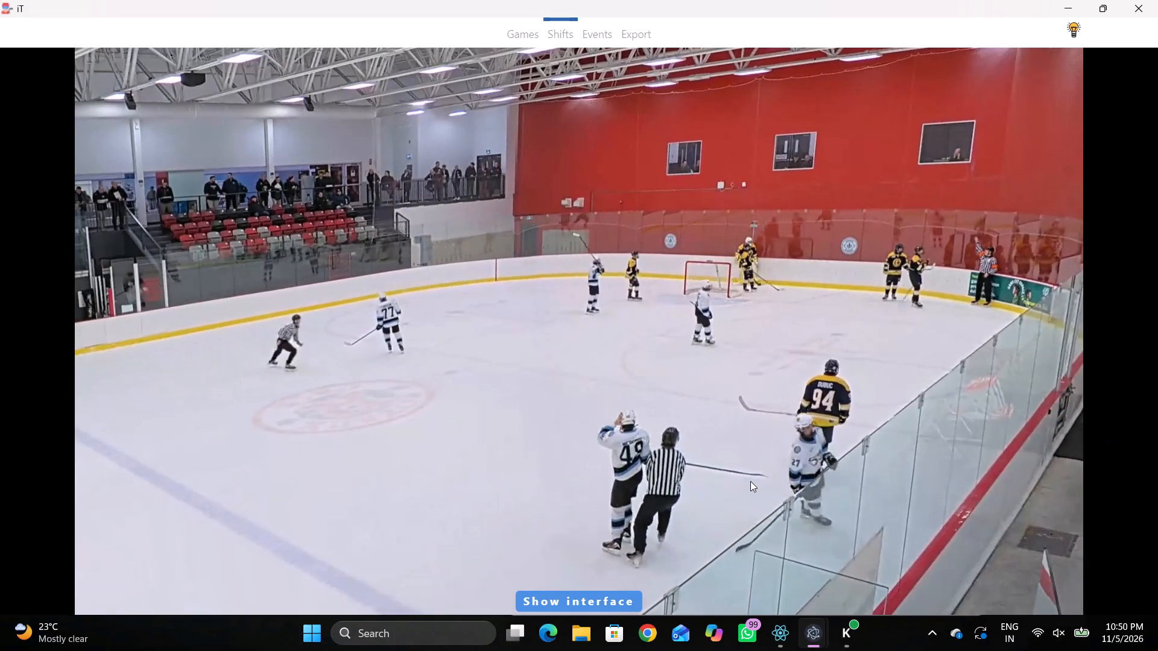
key(space)
key(space)
key(space)
key(shift+d)
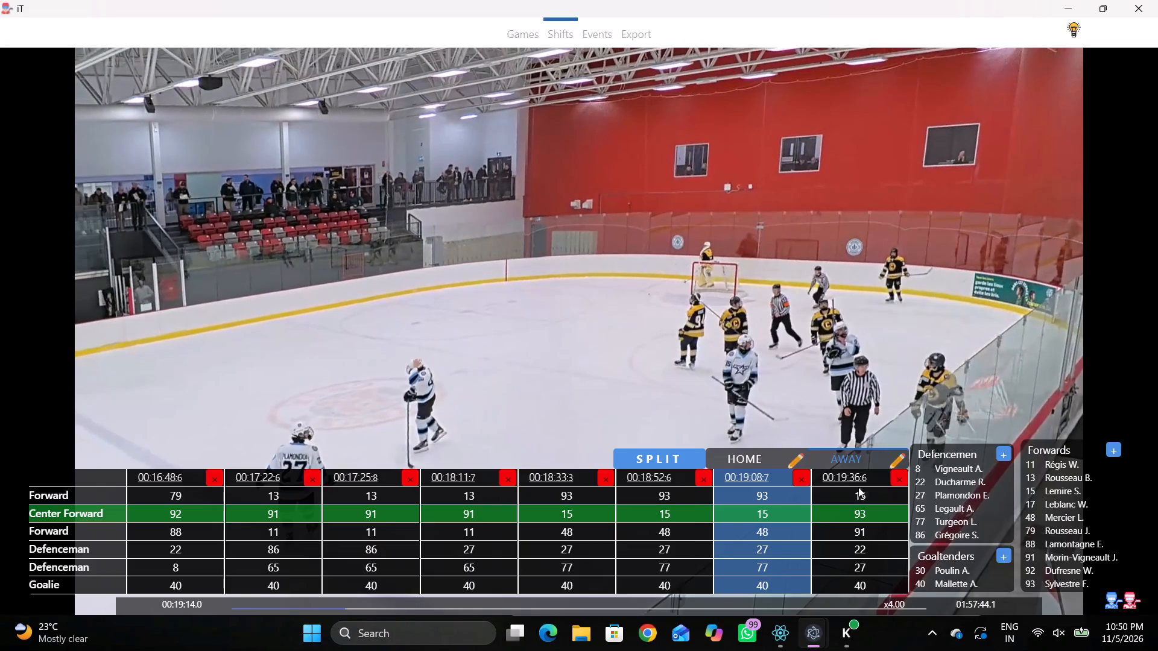
Follow the play from the 00:19:36.6 faceoff and watch the away players for line changes.
click(853, 485)
text(D c)
key(space)
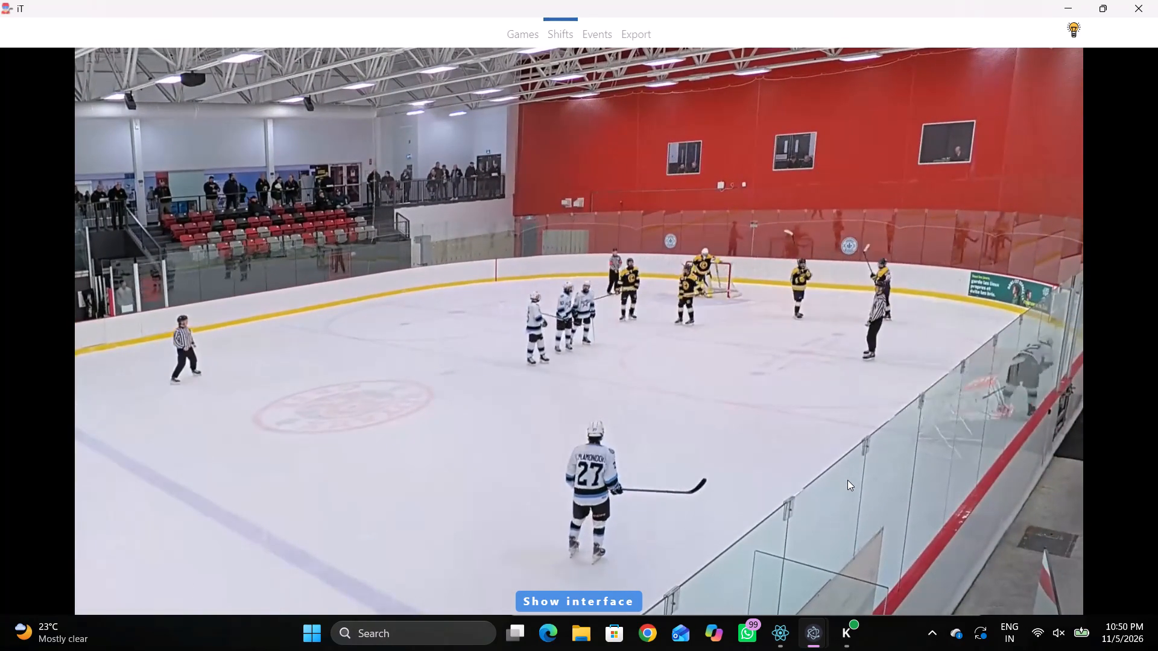
key(space)
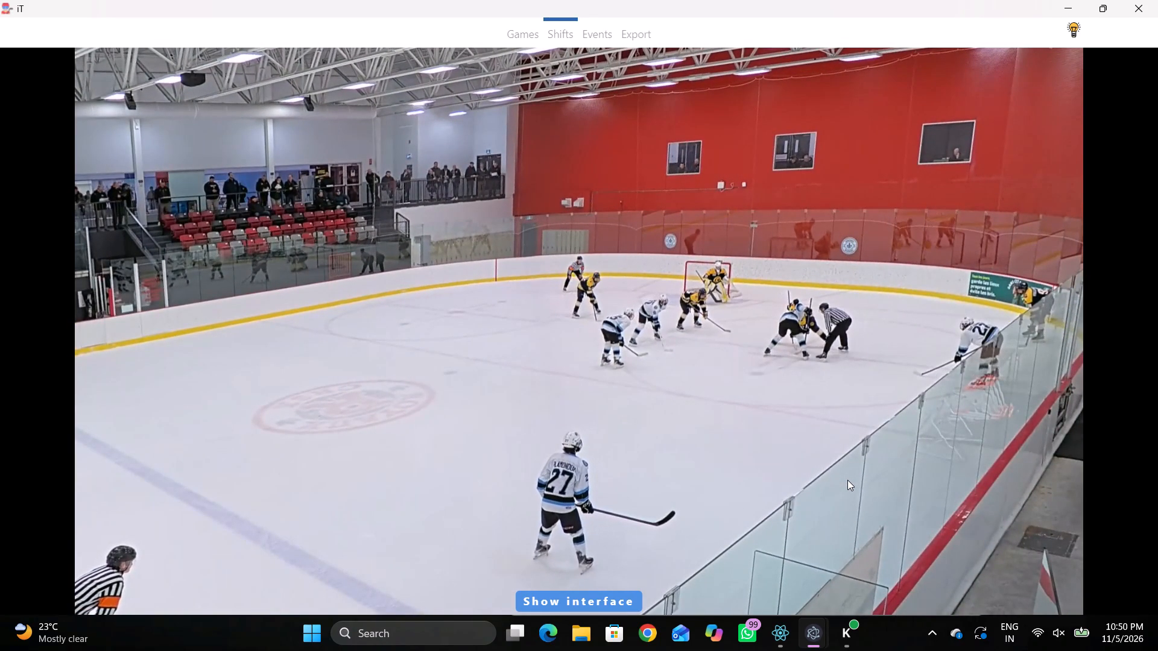
key(space)
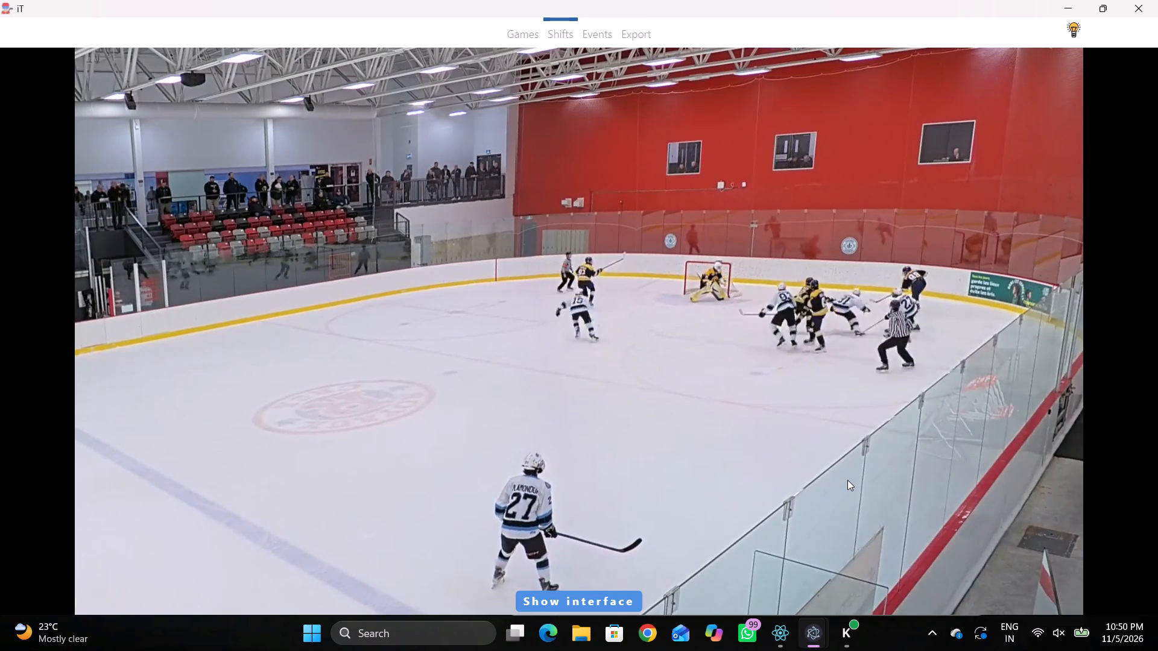
key(space)
key(space)
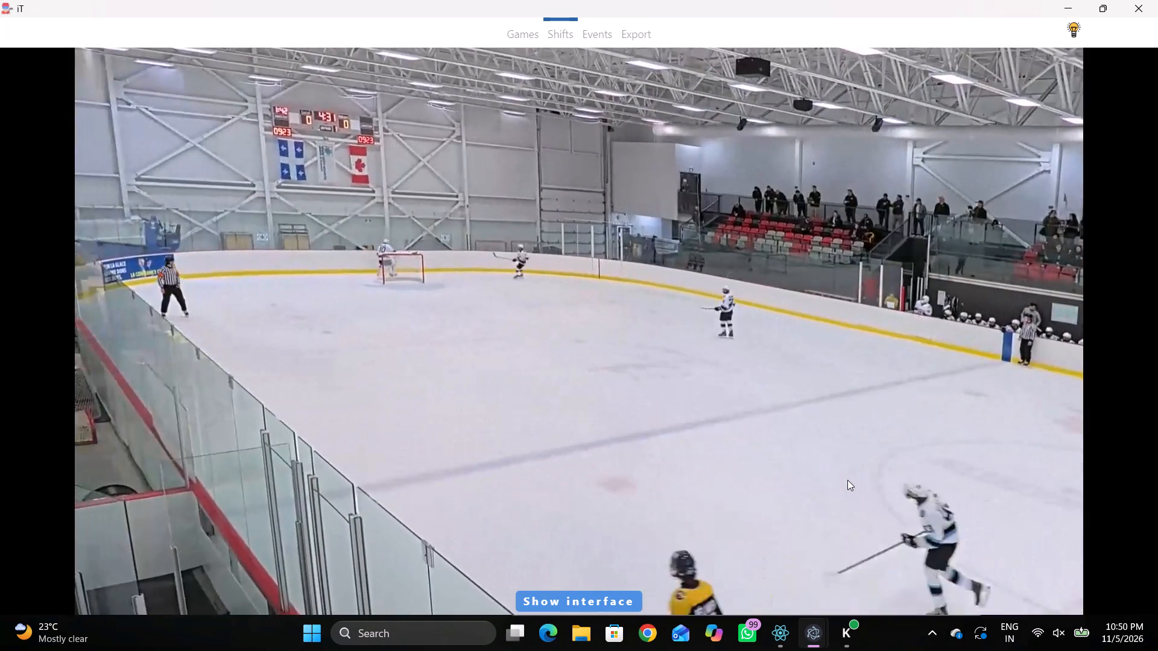
key(space)
key(space)
key(space)
key(space)
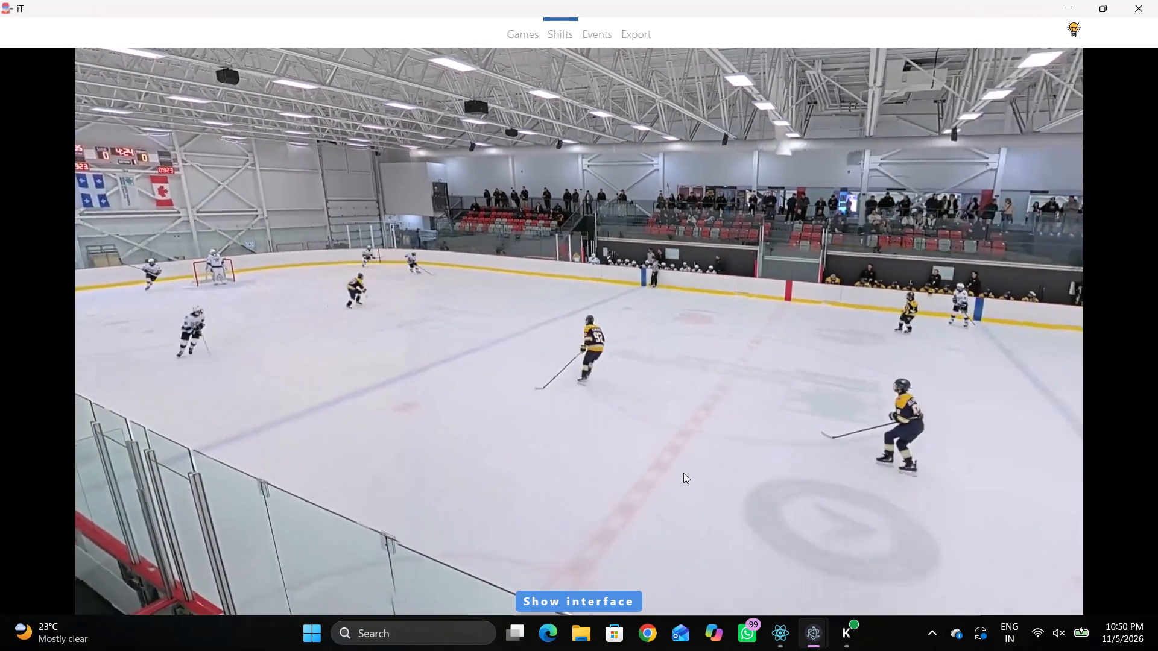
key(space)
key(space)
key(space)
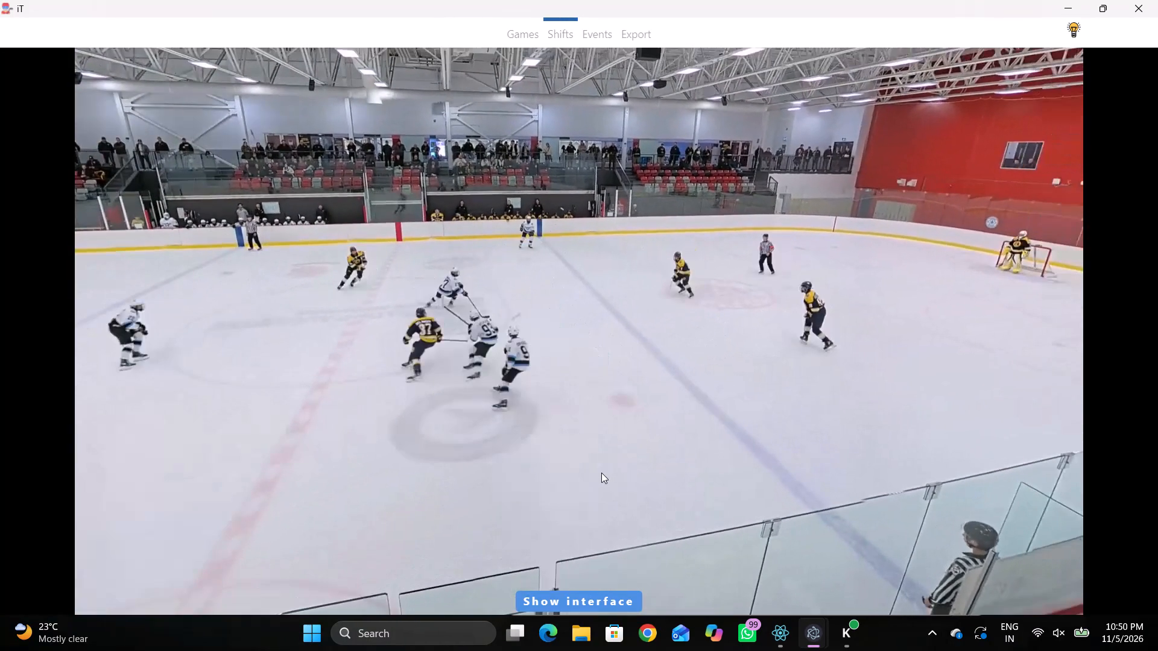
text(r)
key(space)
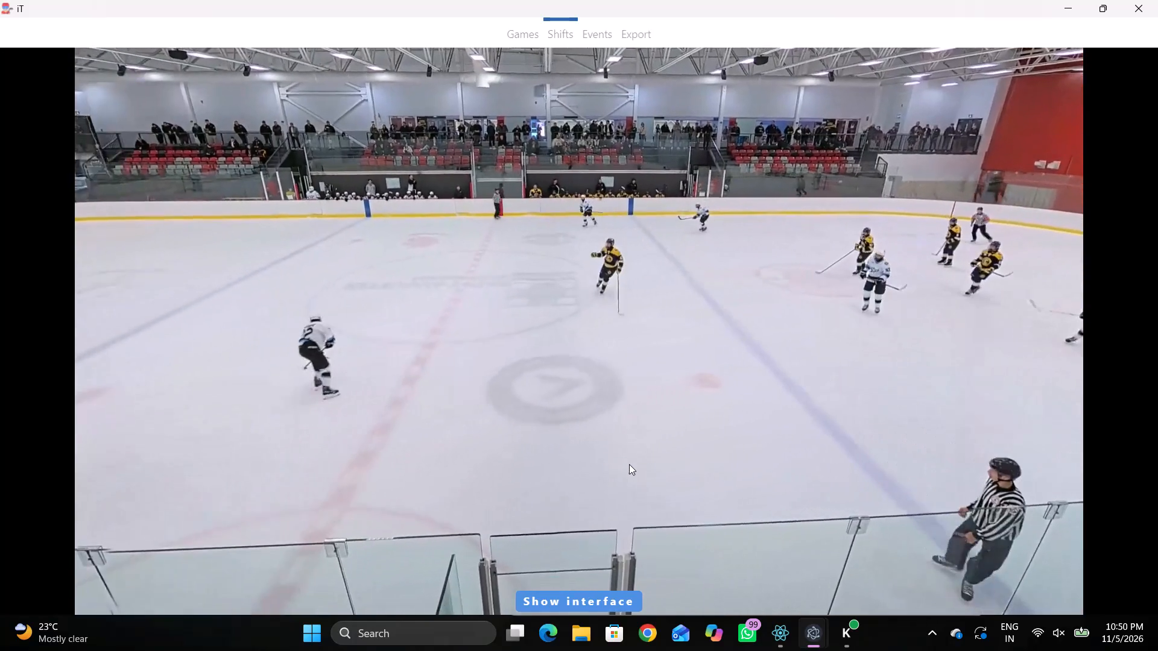
key(space)
key(space)
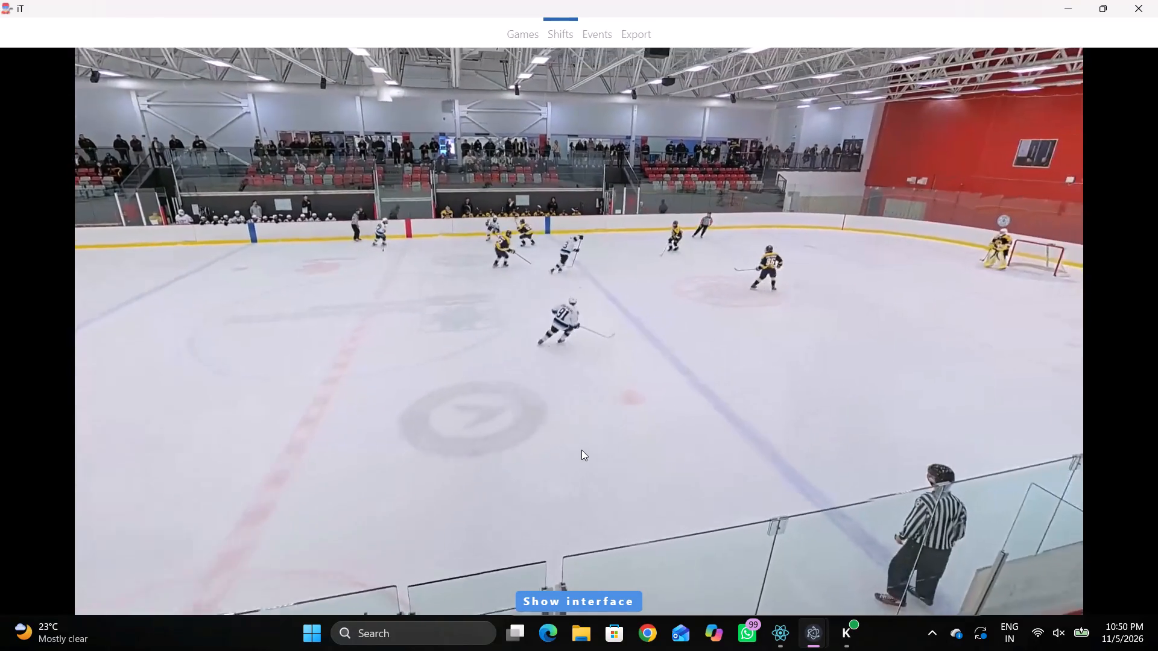
key(space)
key(space)
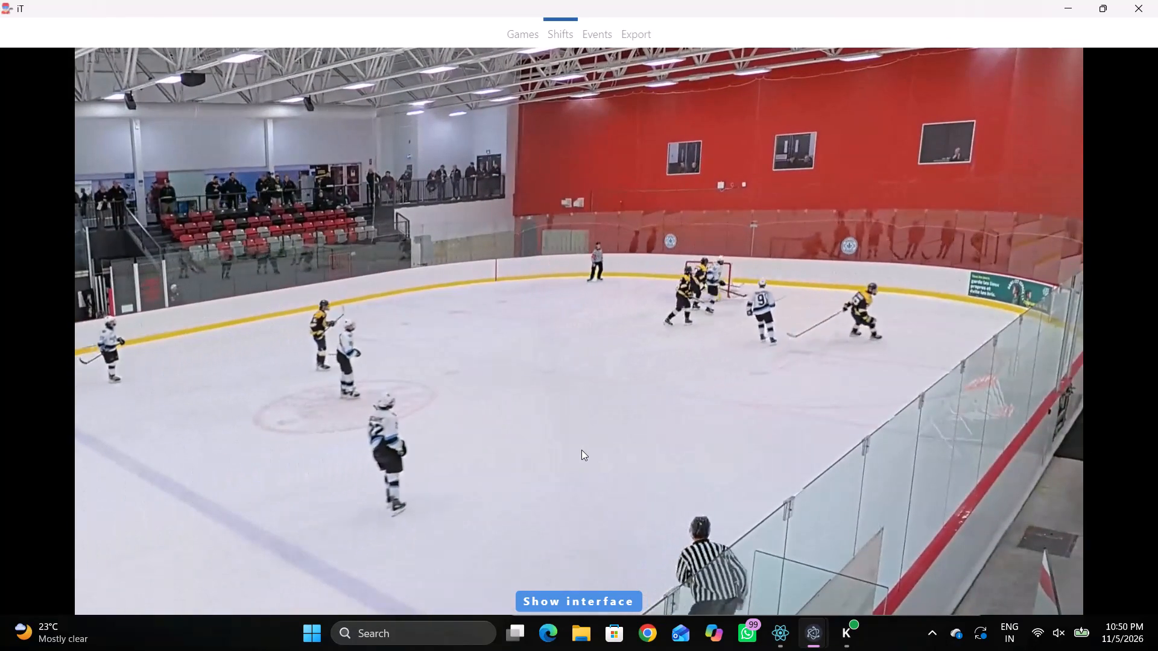
Continue past the stoppage to the next faceoff and add an away shift at 00:21:28.0.
key(space)
key(space)
text(c)
key(space)
text(c)
key(space)
text(c)
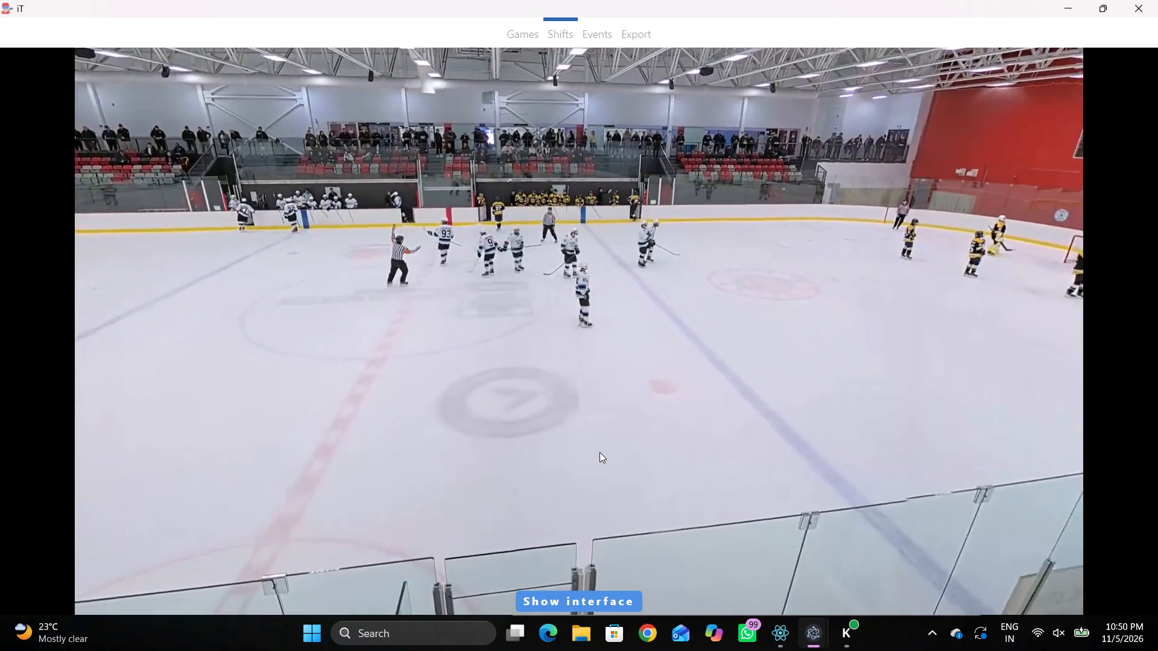
key(space)
key(space)
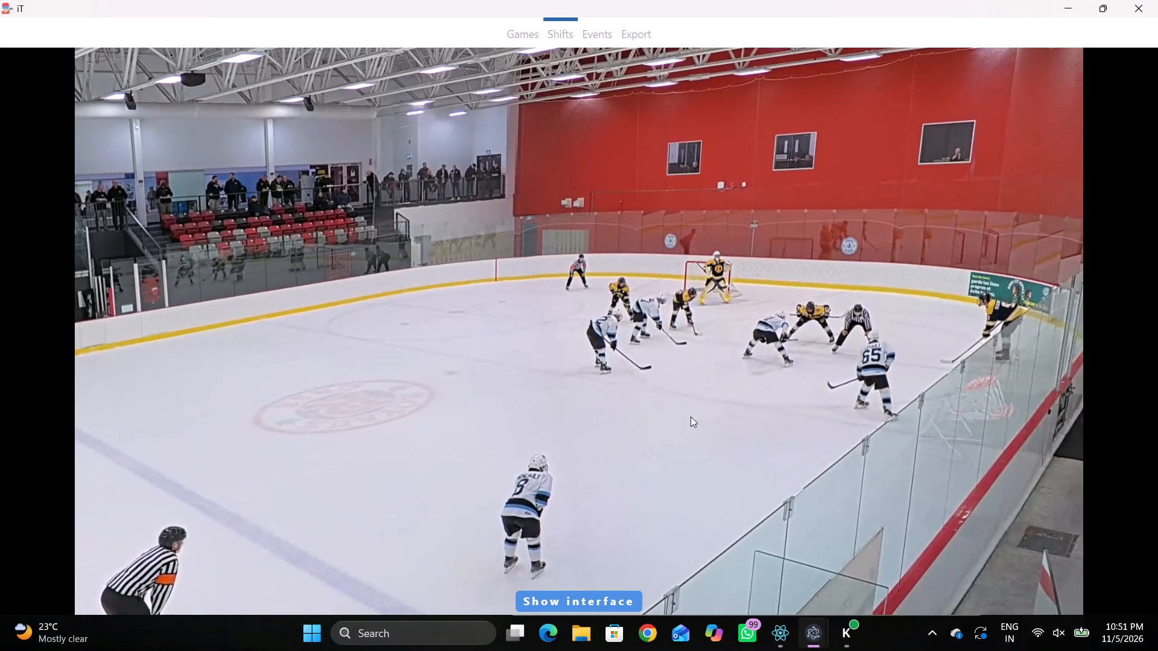
key(shift+s)
key(shift+d)
Clear the three forwards and two defencemen from the away shift at 00:21:28.0.
click(873, 490)
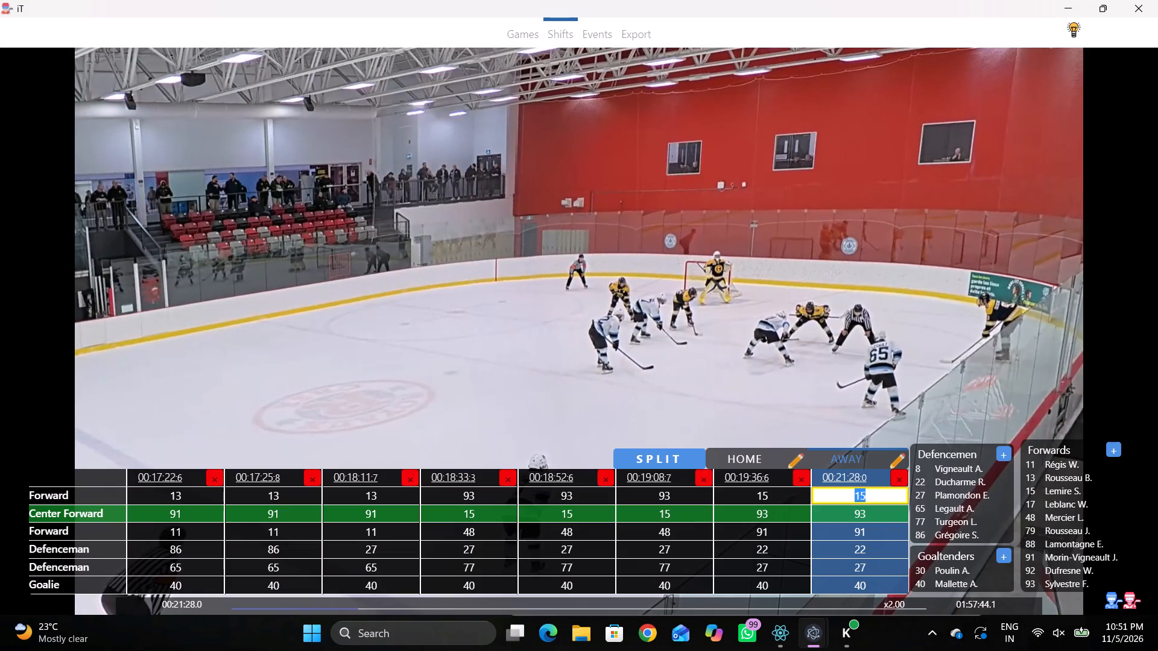
key(BackSpace)
key(BackSpace)
key(Tab)
key(BackSpace)
key(Tab)
key(BackSpace)
key(BackSpace)
key(Tab)
key(BackSpace)
key(Tab)
key(BackSpace)
text(D)
key(space)
key(space)
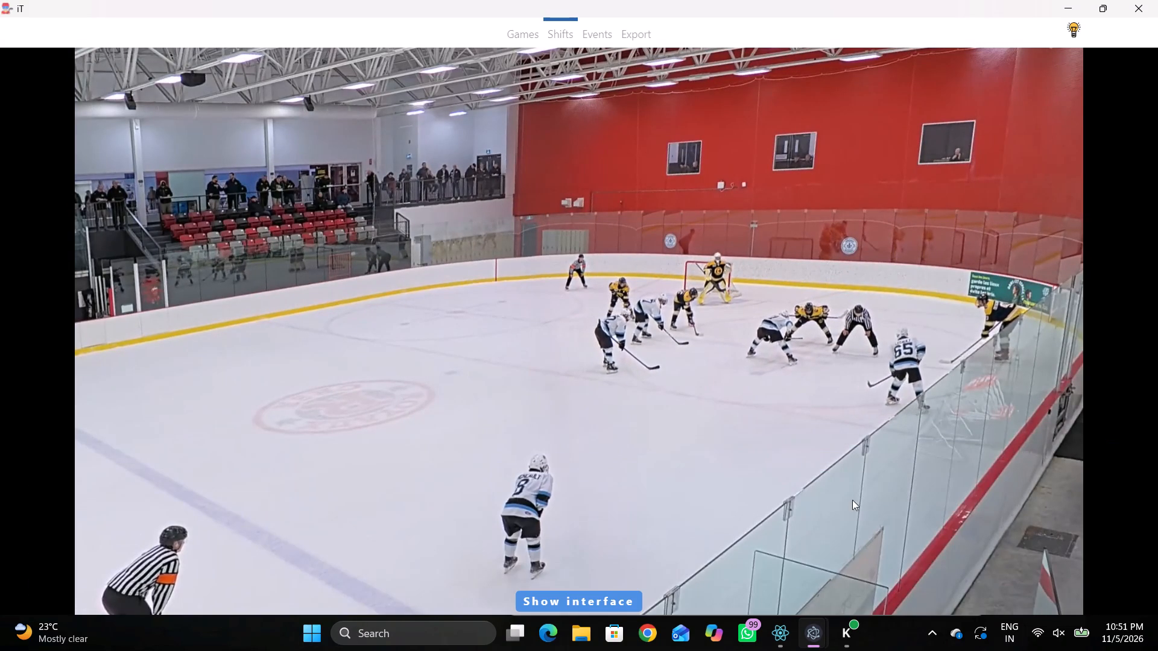
Check the away defencemen at the faceoff and set them to 8 and 65 in the 00:21:28.0 shift.
key(shift+d)
drag(901, 556, 880, 556)
drag(876, 561, 864, 565)
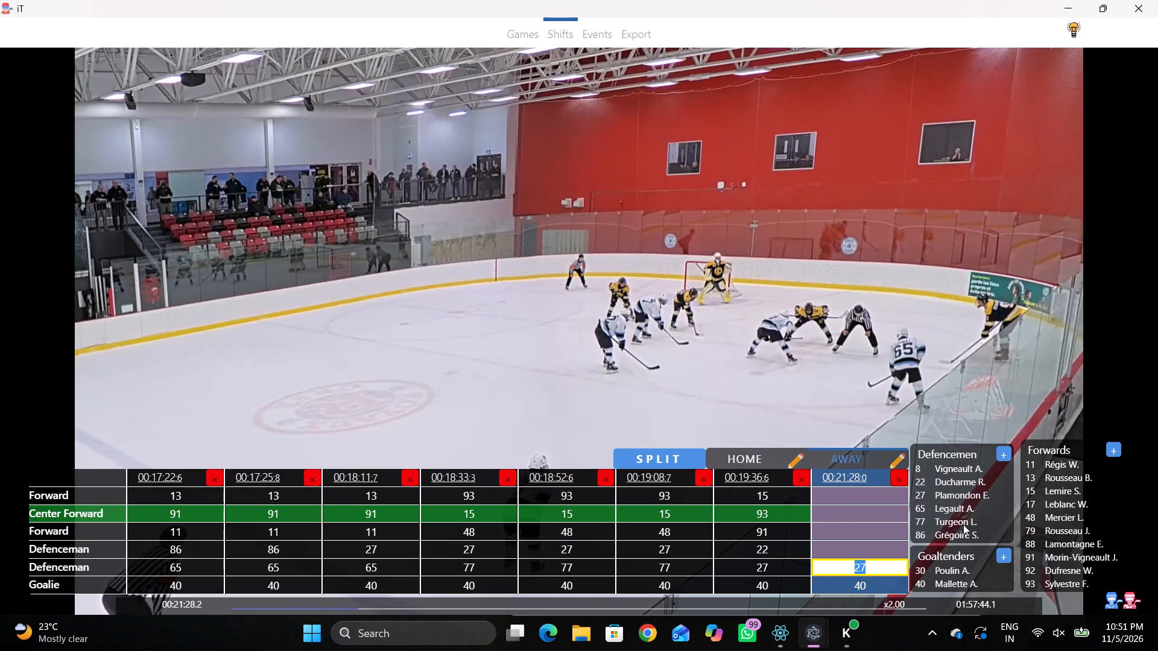
click(926, 506)
key(shift+d)
key(space)
key(space)
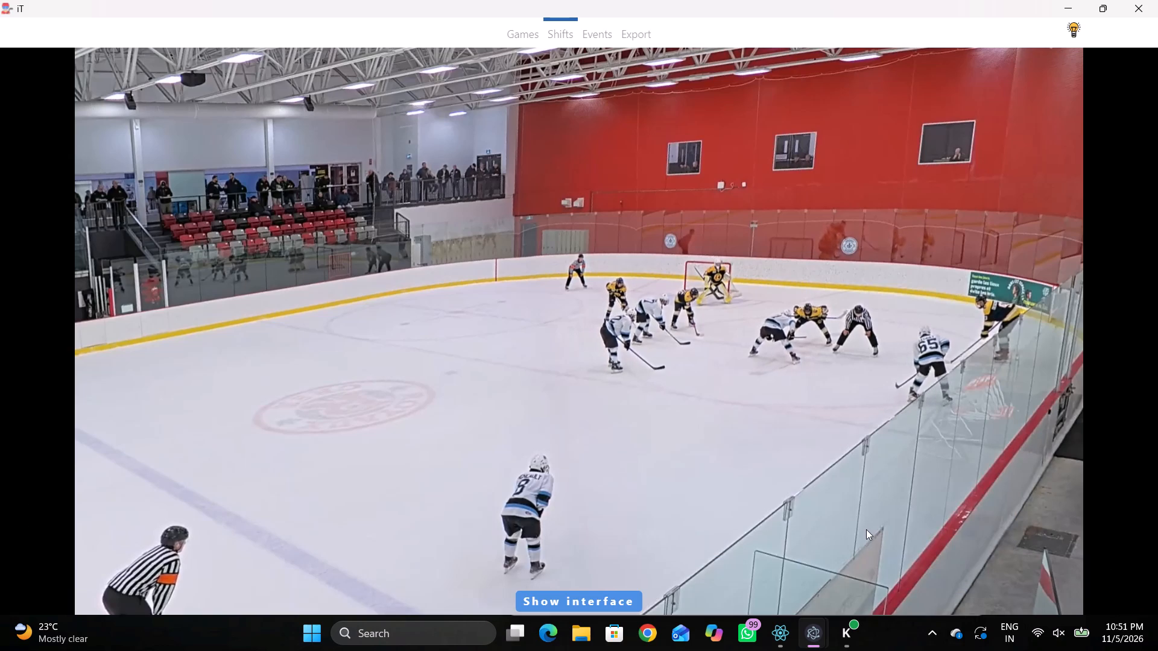
key(shift+d)
shift+click(886, 536)
click(879, 552)
click(934, 469)
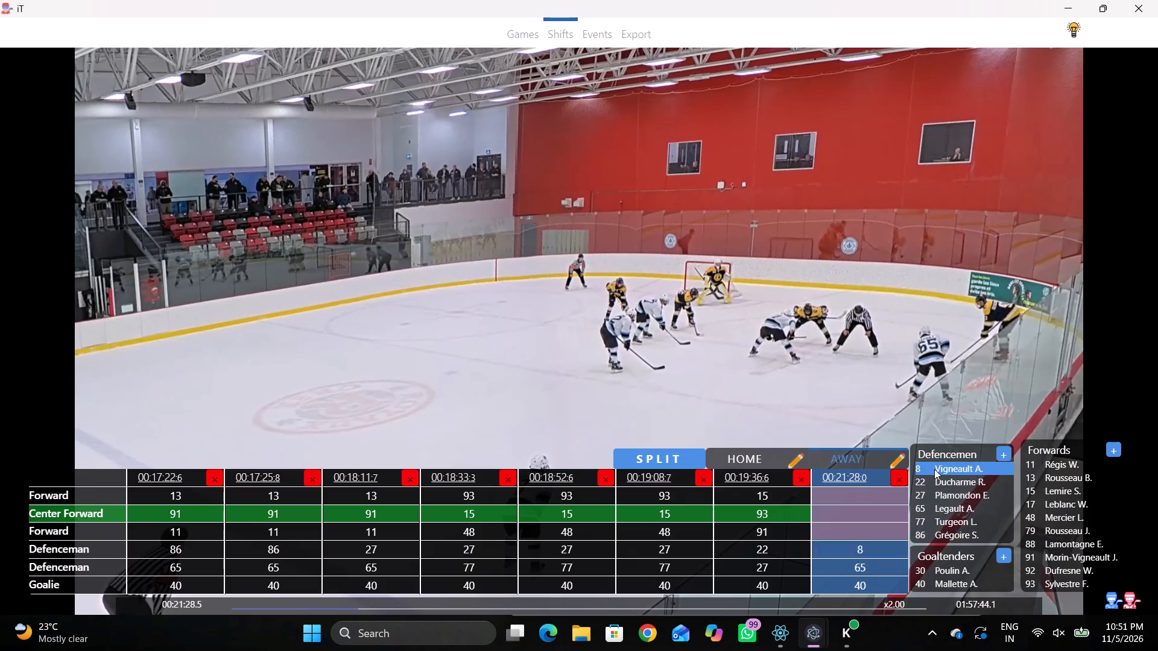
Follow the play to identify the away forwards and enter 92, 11 as centre and 17 in the 00:21:28.0 shift.
key(shift+d)
key(space)
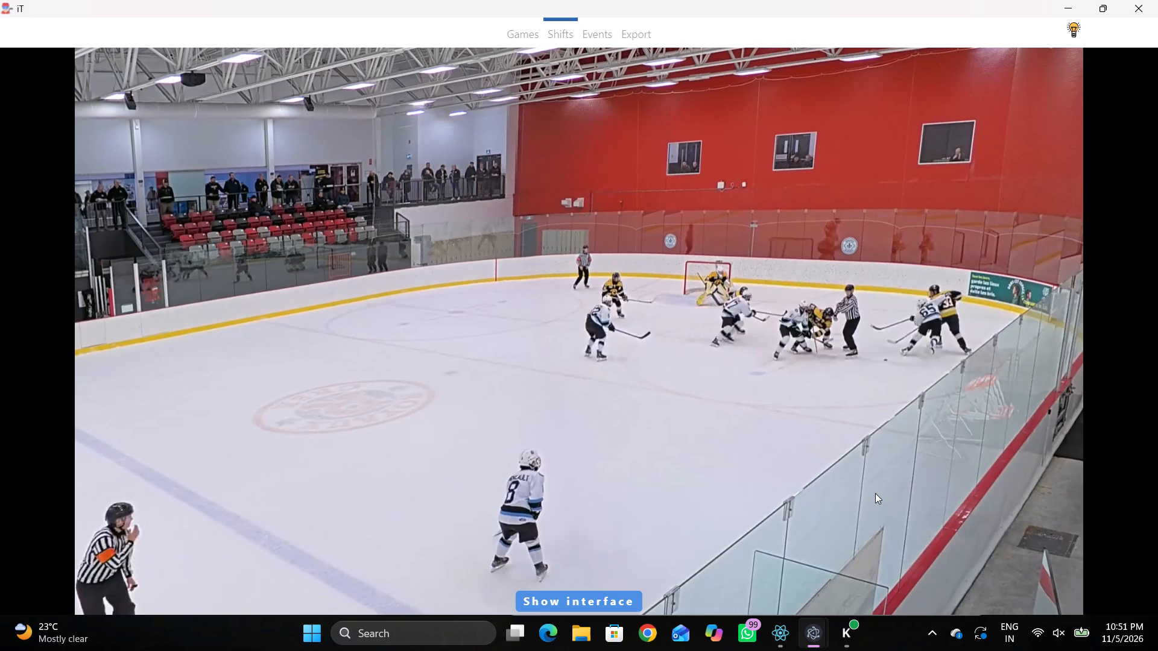
key(space)
key(space)
key(space)
key(space)
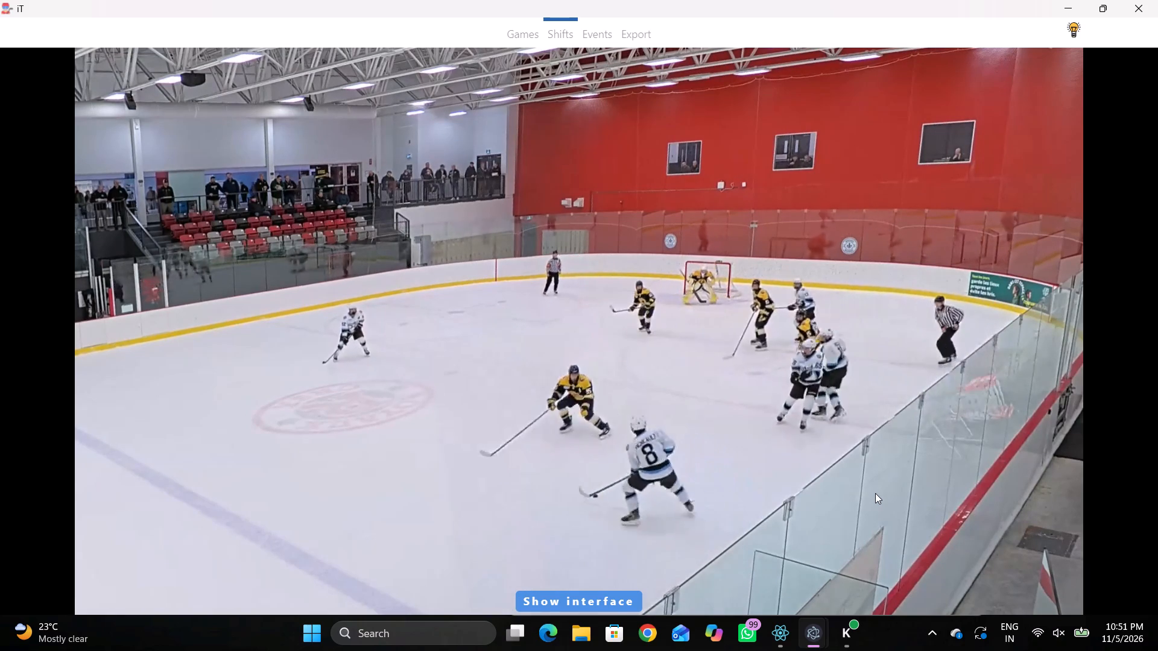
key(space)
key(space)
key(space)
key(shift+d)
click(898, 508)
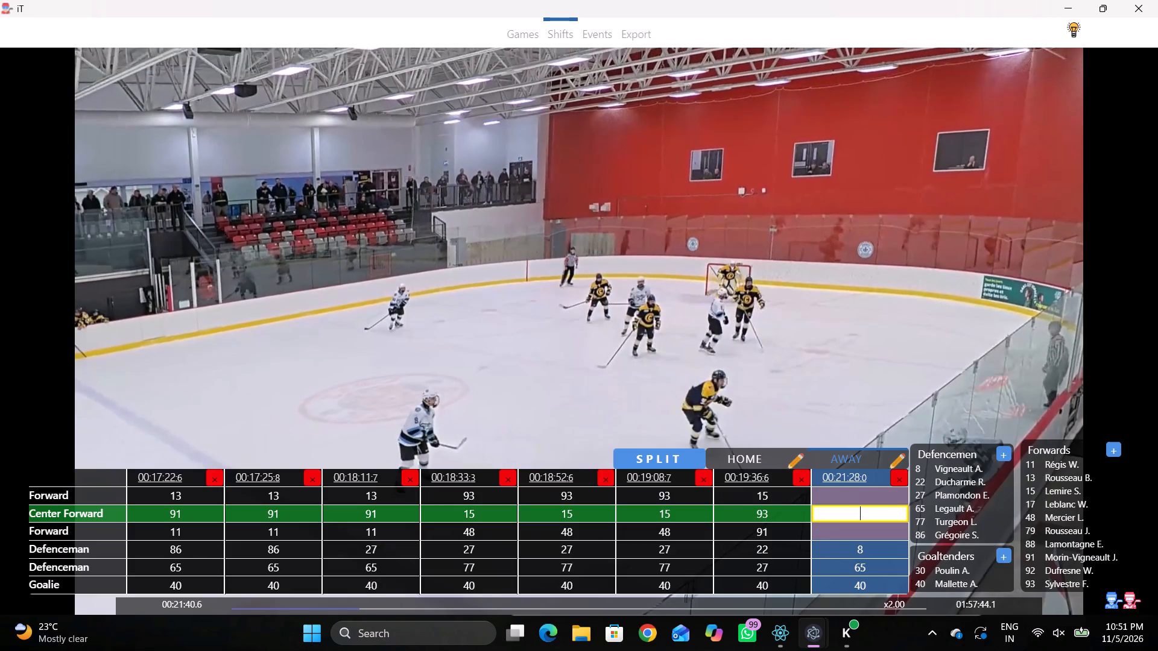
key(1)
key(1)
click(880, 530)
click(1075, 505)
click(862, 505)
click(866, 502)
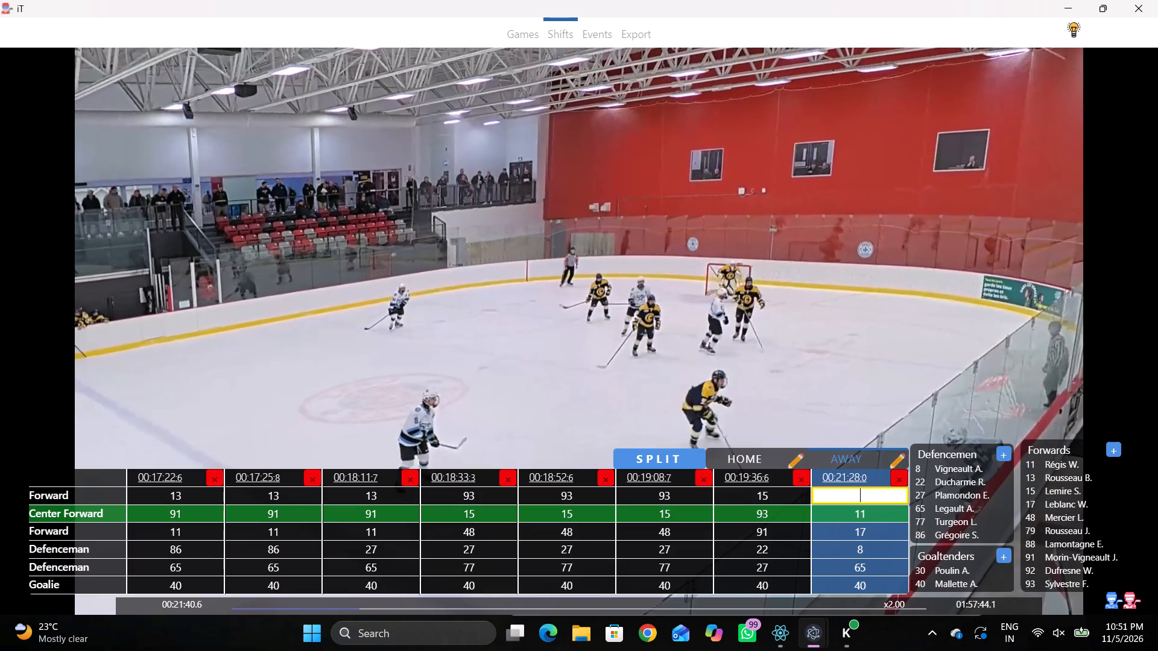
click(1078, 574)
Continue through the footage to the next stoppage, find the line change and add an away shift at 00:22:46.8.
key(shift+d)
key(space)
text(c)
key(space)
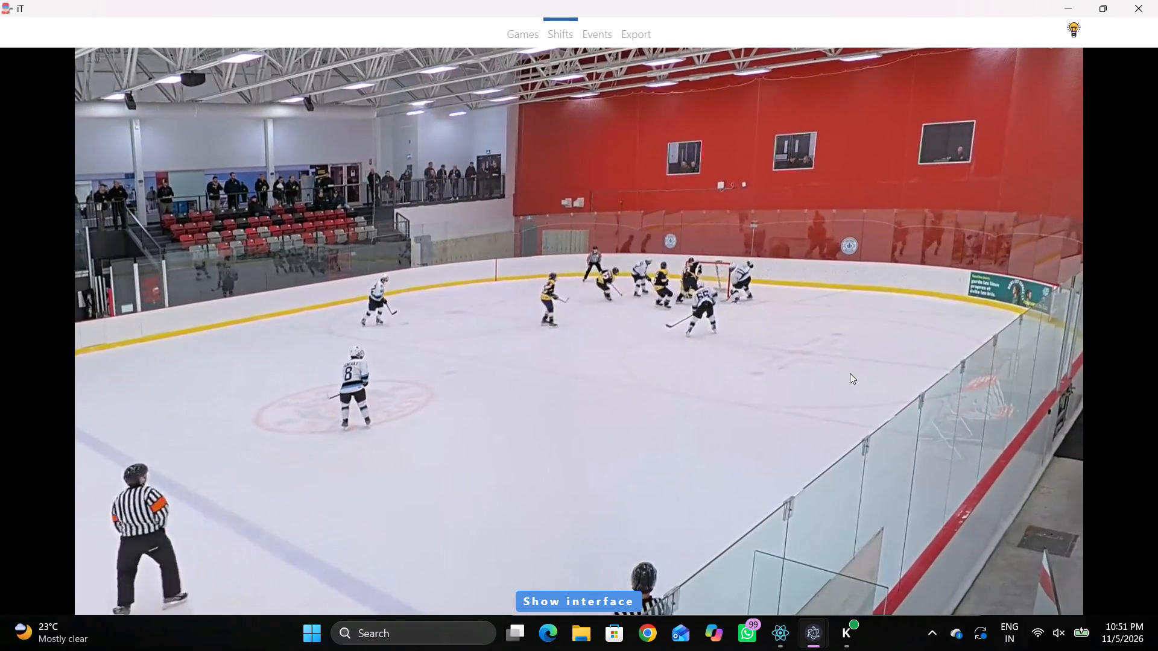
text(c c c)
key(space)
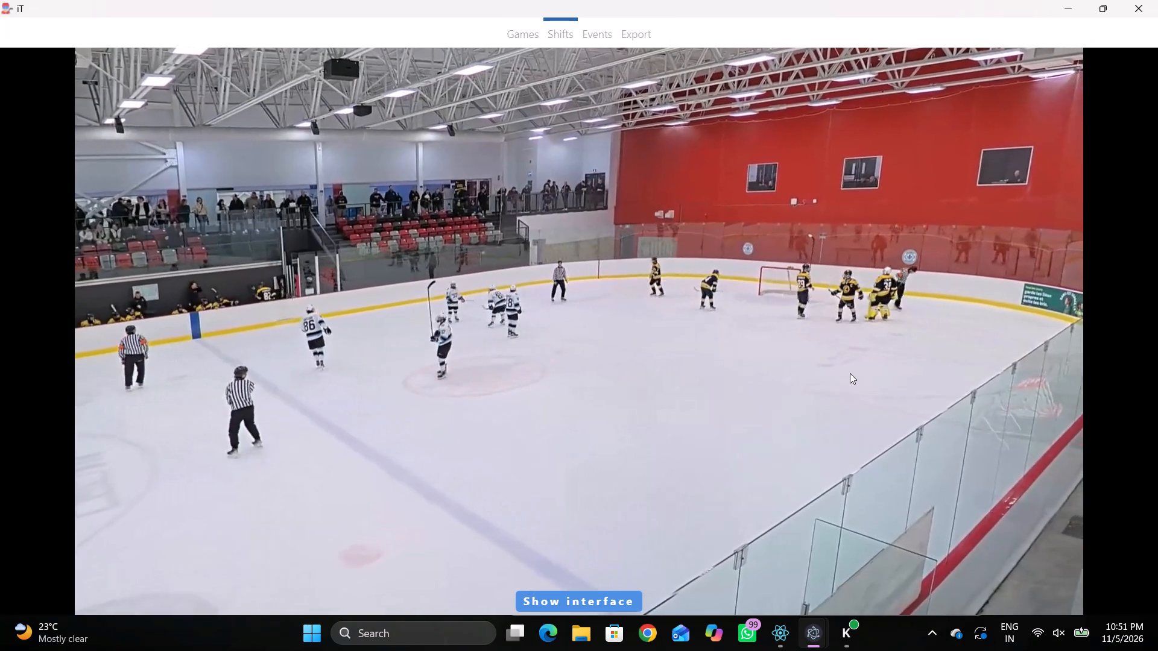
key(q)
key(q)
key(q)
key(q)
key(q)
key(q)
key(q)
key(q)
key(q)
key(q)
key(q)
key(q)
key(q)
key(q)
key(q)
key(q)
key(q)
key(q)
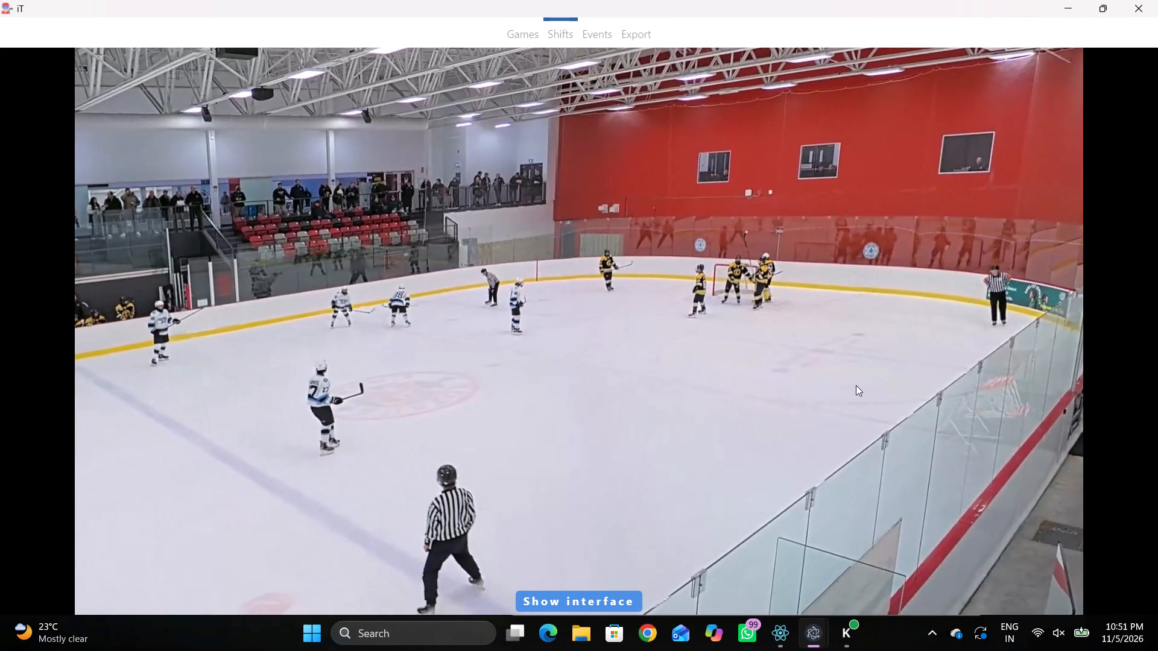
key(q)
key(q)
key(q)
key(q)
text(qqqqqq)
key(q)
text(qqqq)
key(q)
key(q)
key(q)
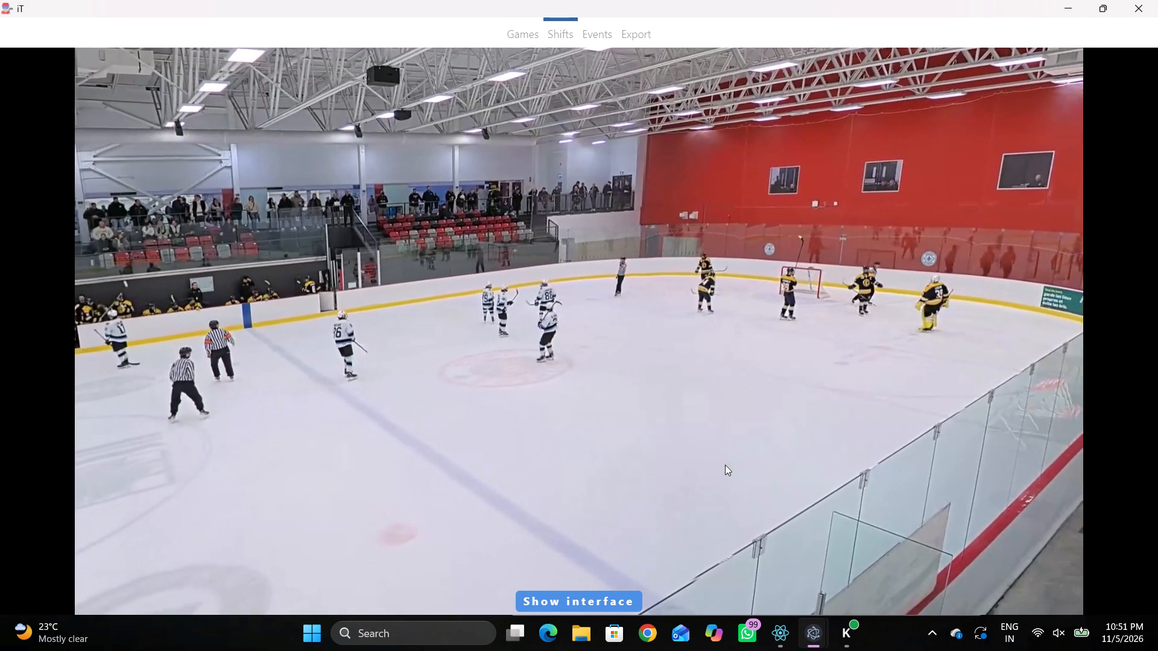
key(shift+s)
Identify the new away forwards and set them to 79, 88 as centre and 48 in the 00:22:46.8 shift.
key(shift+d)
key(q)
click(868, 498)
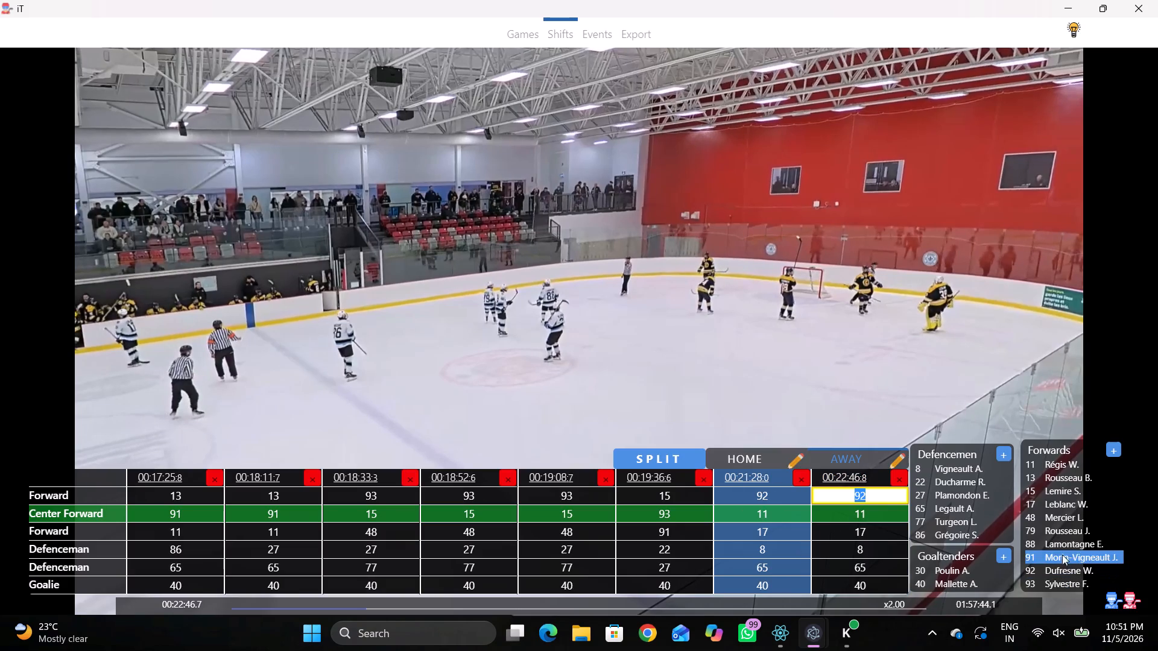
click(1040, 528)
click(877, 512)
click(1040, 542)
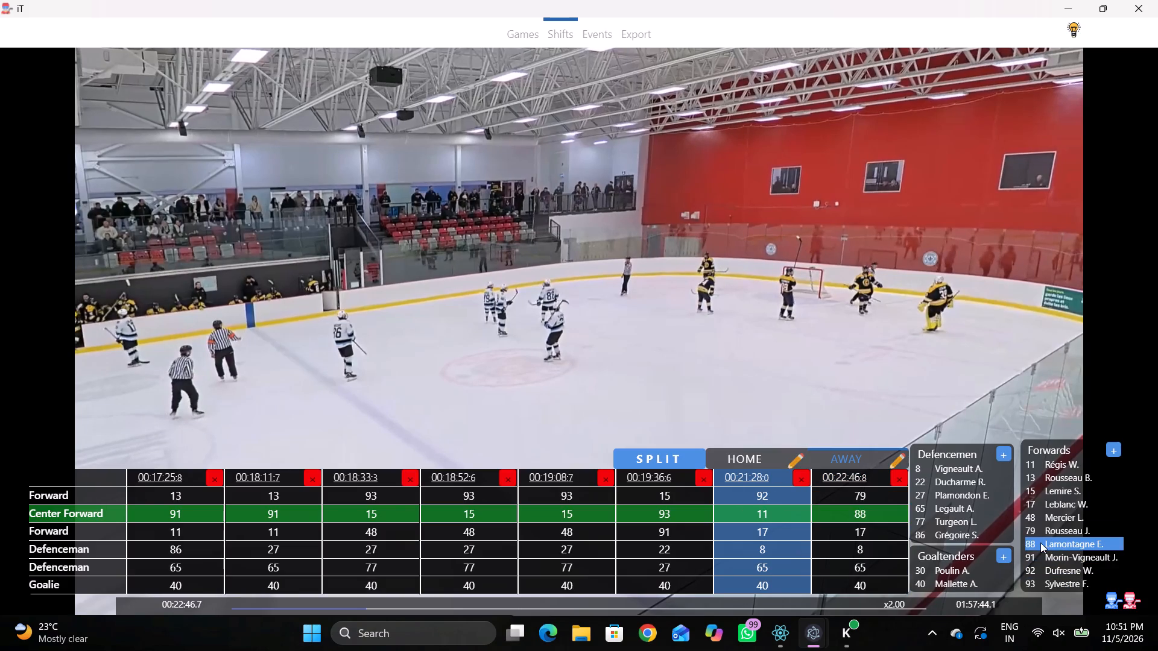
key(shift+d)
key(space)
key(space)
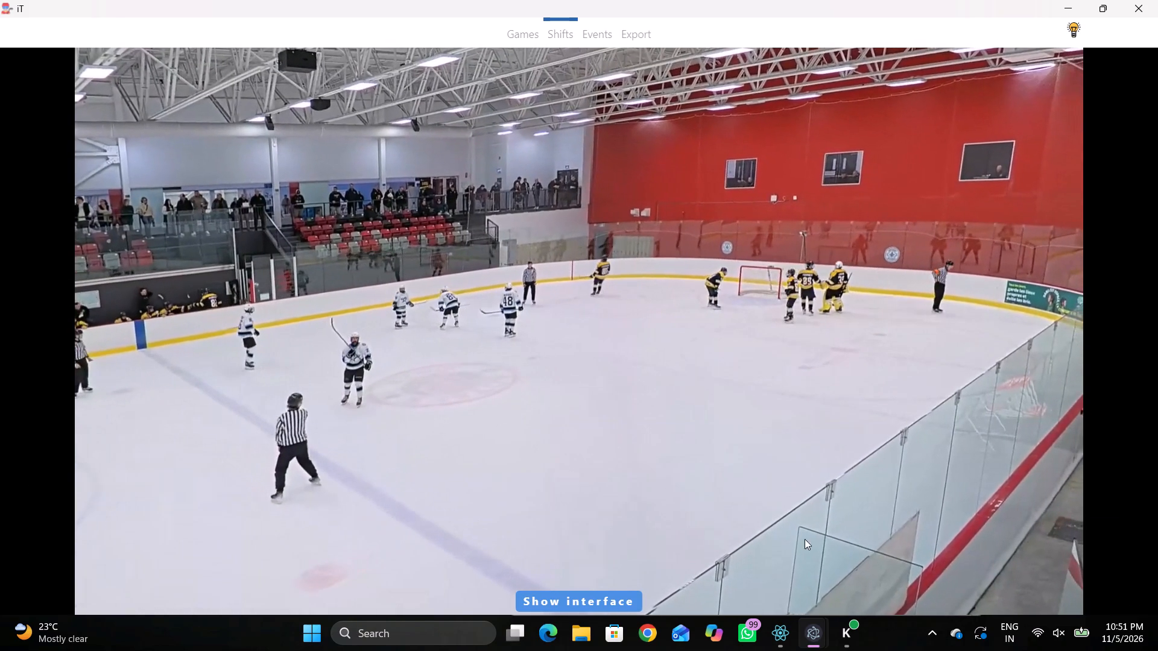
key(shift+d)
click(849, 539)
click(1052, 524)
double_click(1052, 520)
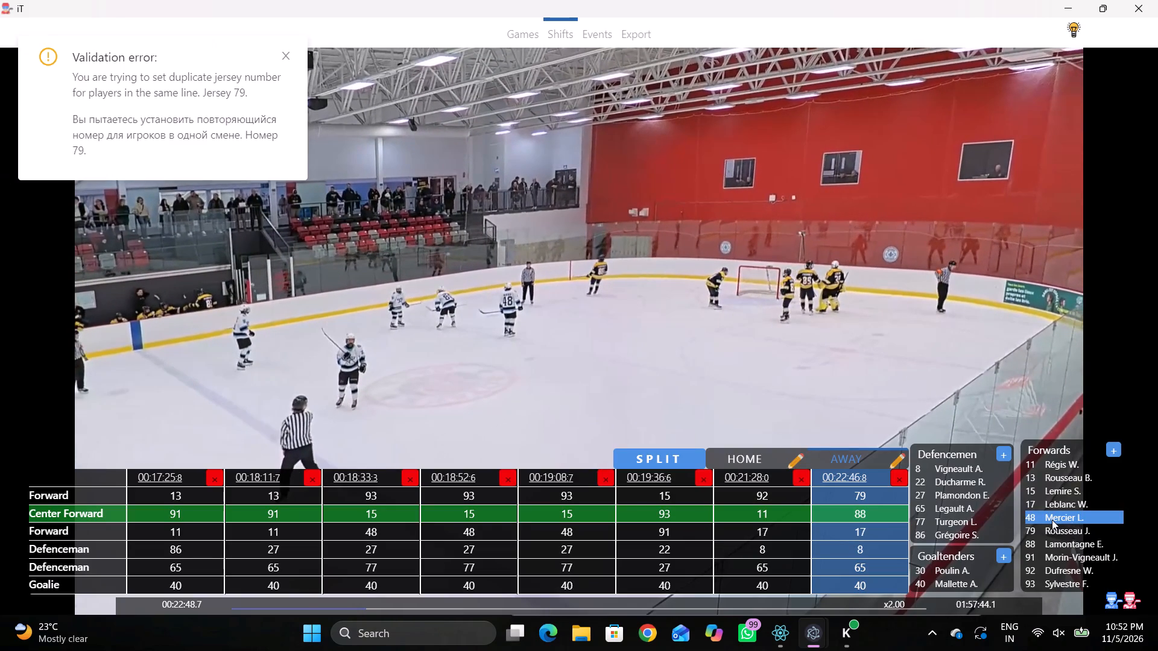
click(882, 532)
Check the away defencemen in the footage around the stoppage and set them to 86 and 27 in the 00:22:46.8 shift.
key(q)
key(q)
text(qq)
click(868, 550)
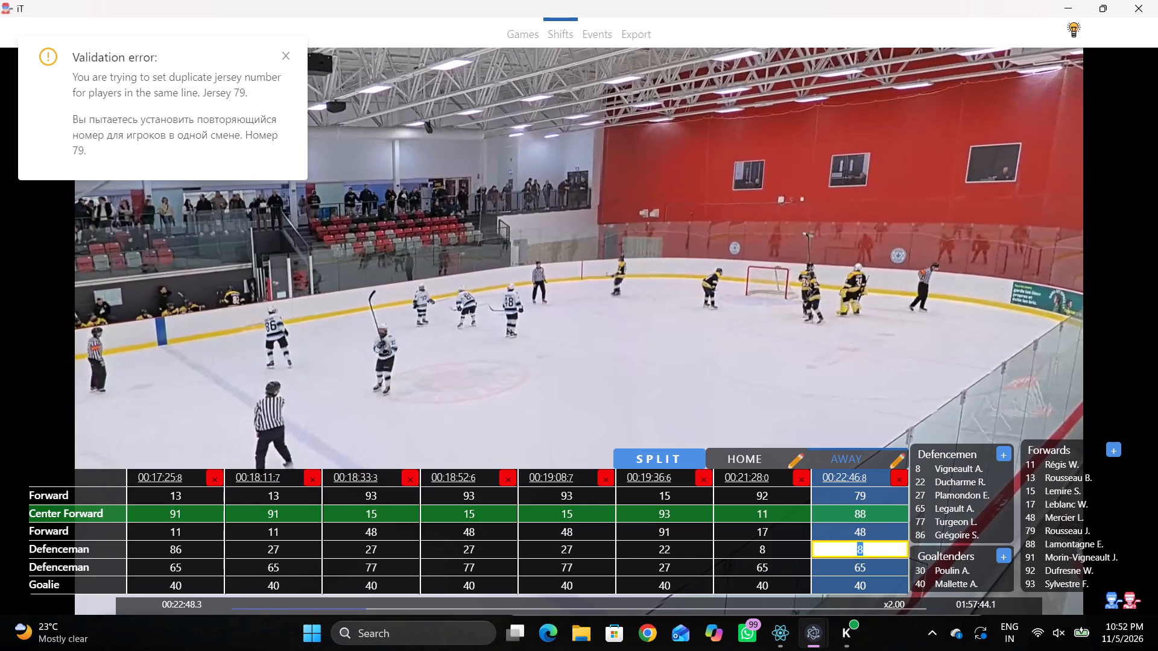
click(941, 530)
key(shift+d)
key(space)
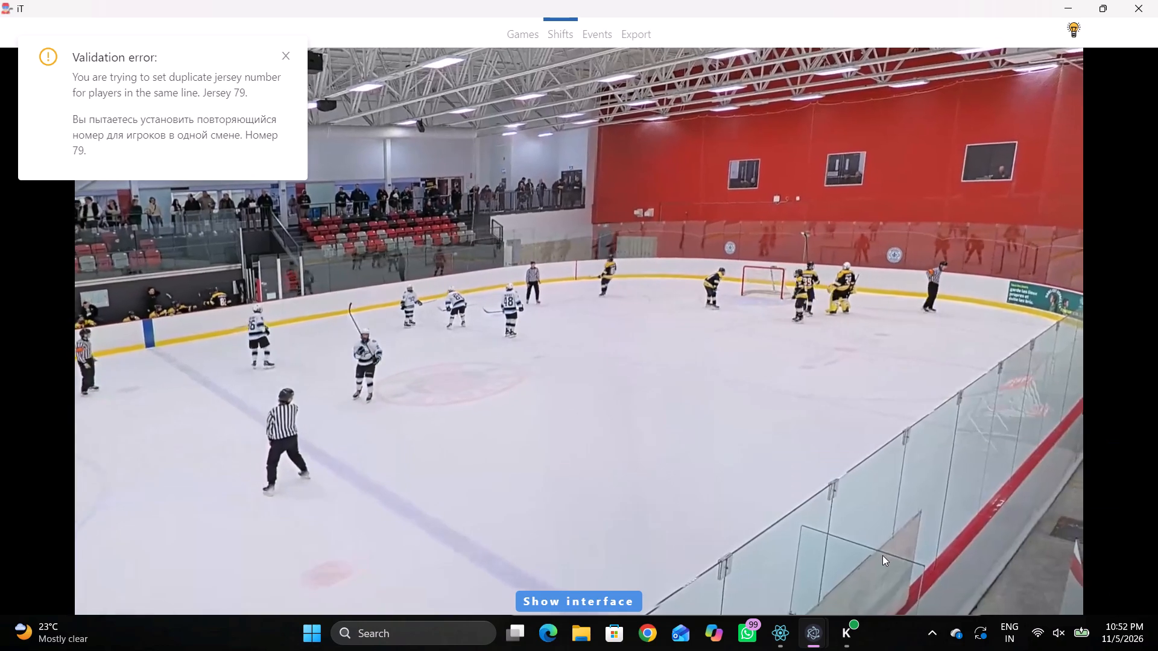
key(space)
key(shift+d)
shift+click(875, 564)
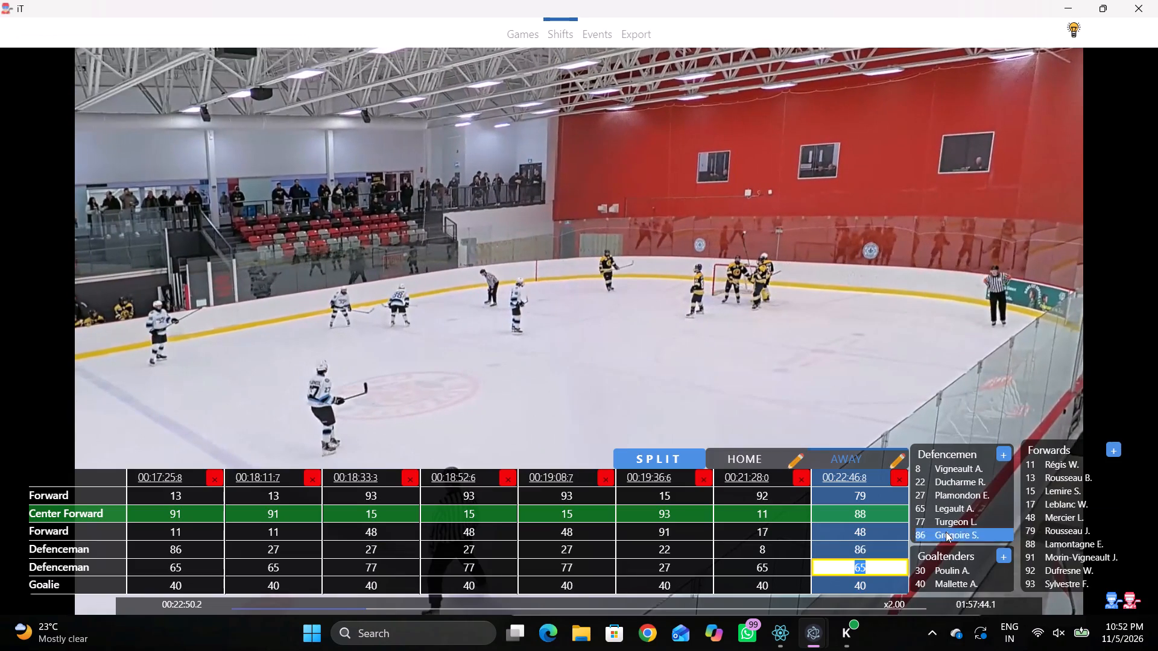
click(937, 514)
click(936, 489)
click(879, 572)
Add away shifts at 00:22:50.2 and 00:22:52.0 with the same lineup.
key(shift+s)
text(DD)
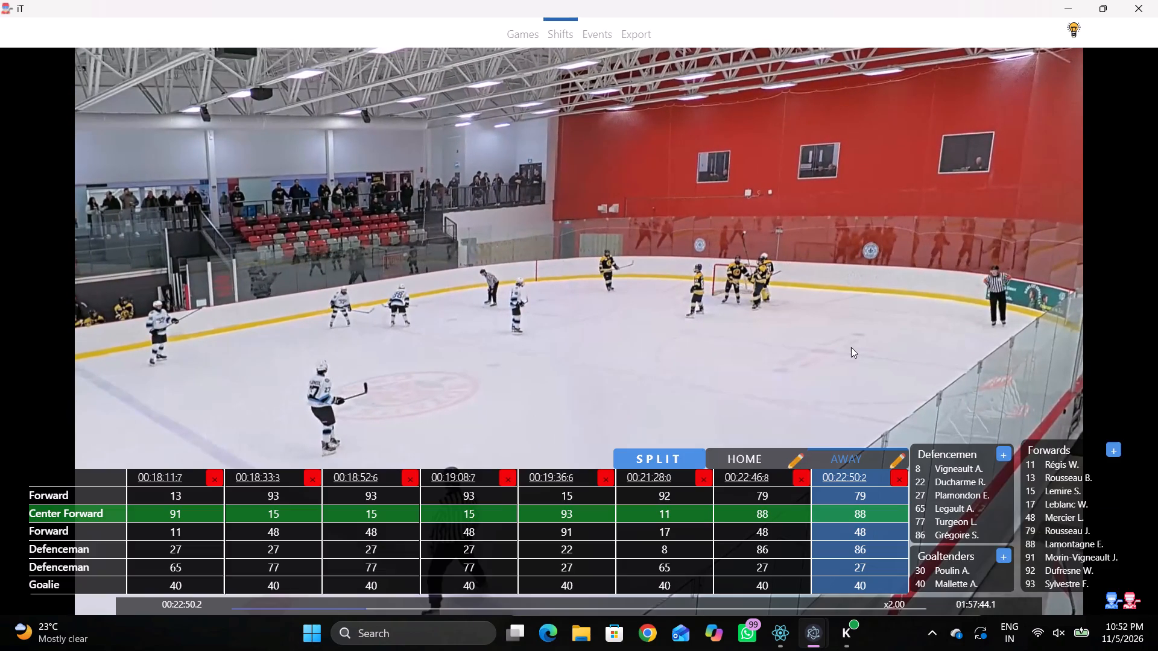
key(space)
key(space)
text(SDDD)
Follow the play after the faceoff, watching for away line changes, and add an away shift at 00:23:49.0.
key(space)
text(c)
key(space)
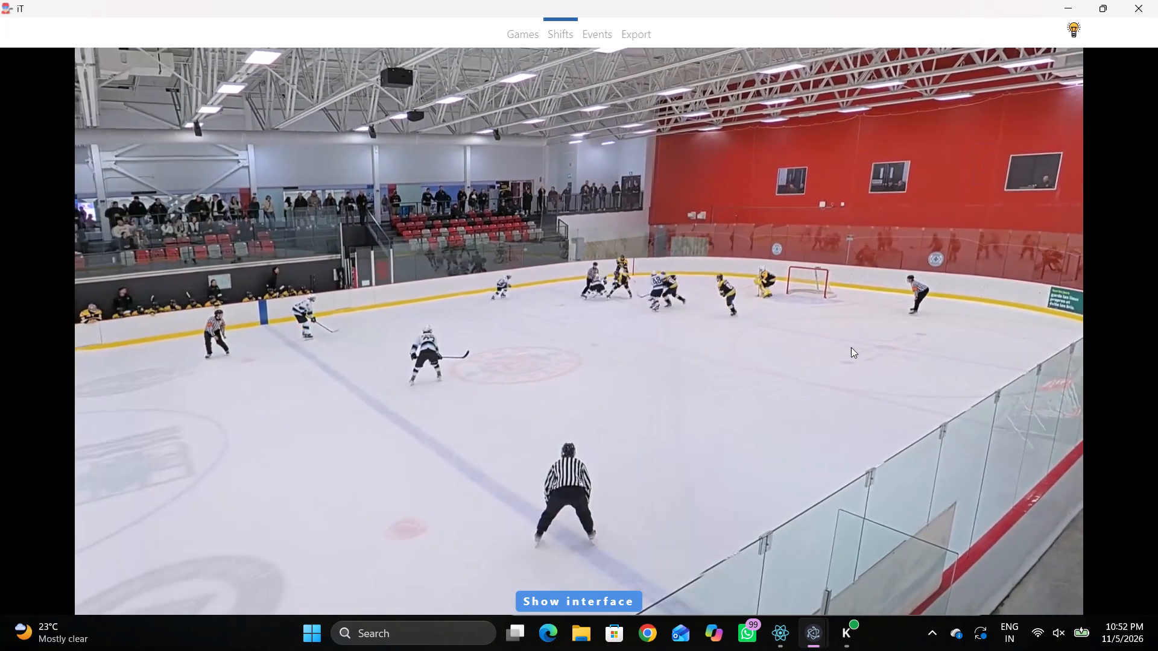
text(c)
key(space)
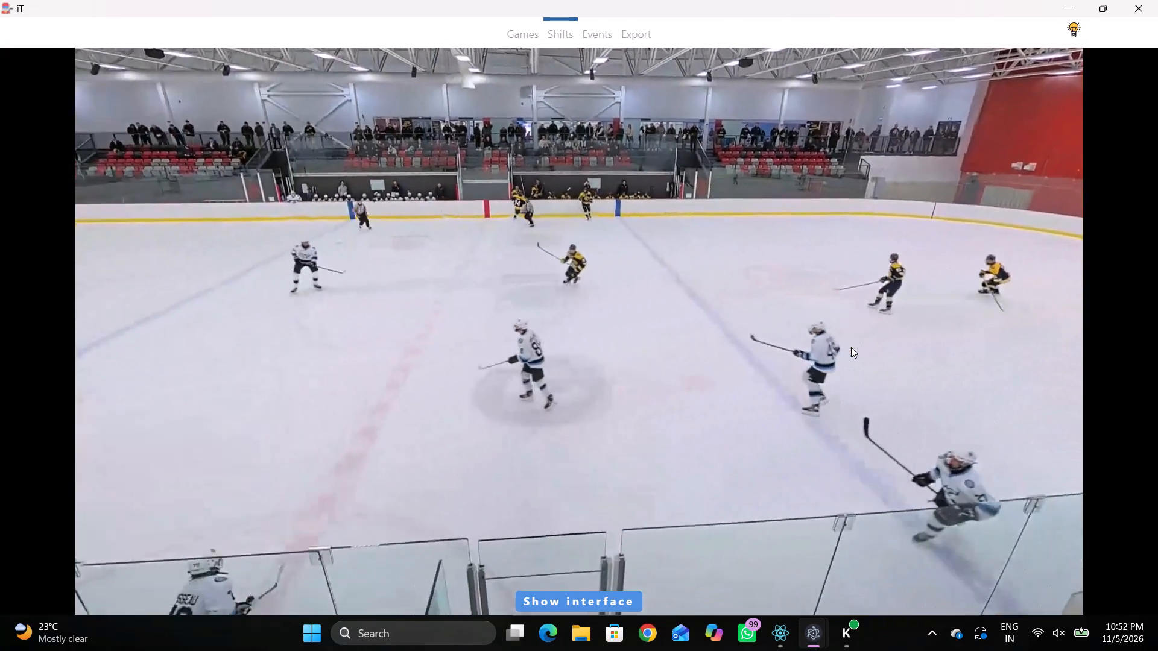
key(space)
key(space)
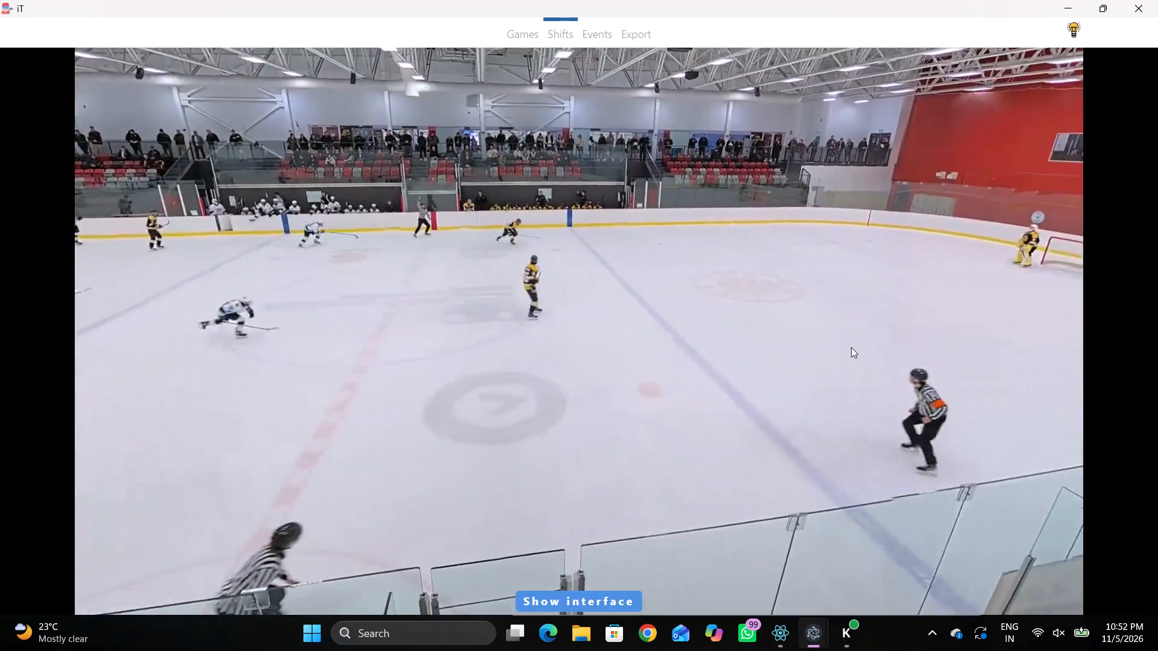
key(space)
key(space)
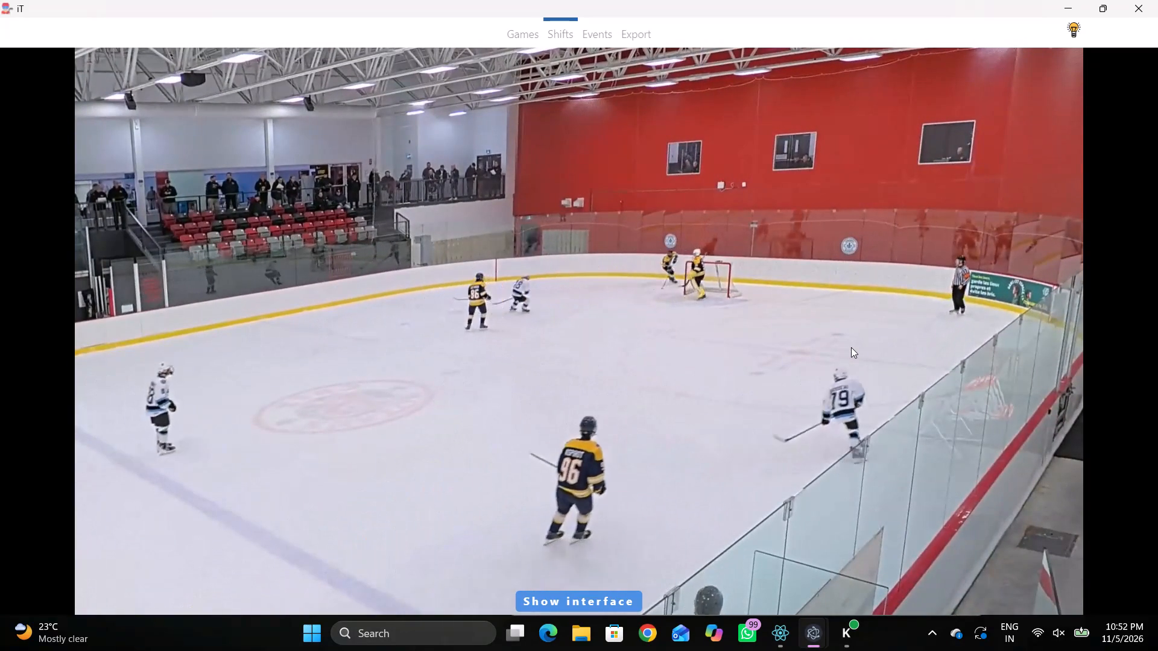
key(space)
text(SDD)
Follow the play to identify the away defencemen and set them to 22 and 77 in the 00:23:49.0 shift.
key(space)
key(space)
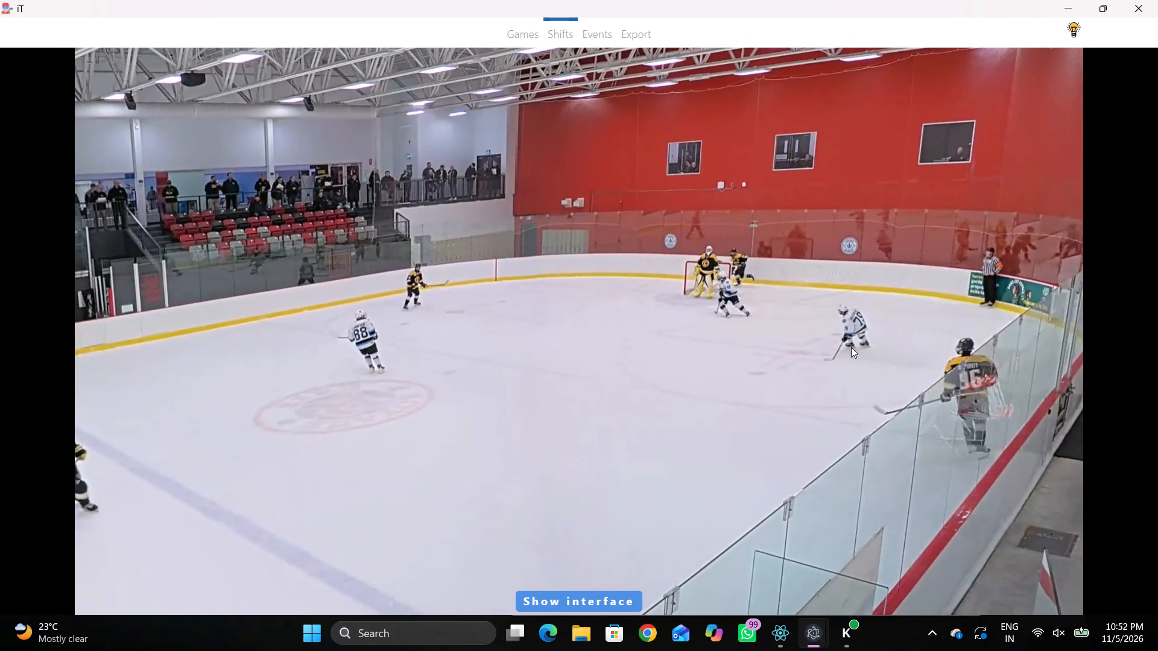
key(space)
key(space)
key(space)
key(space)
key(space)
key(space)
key(space)
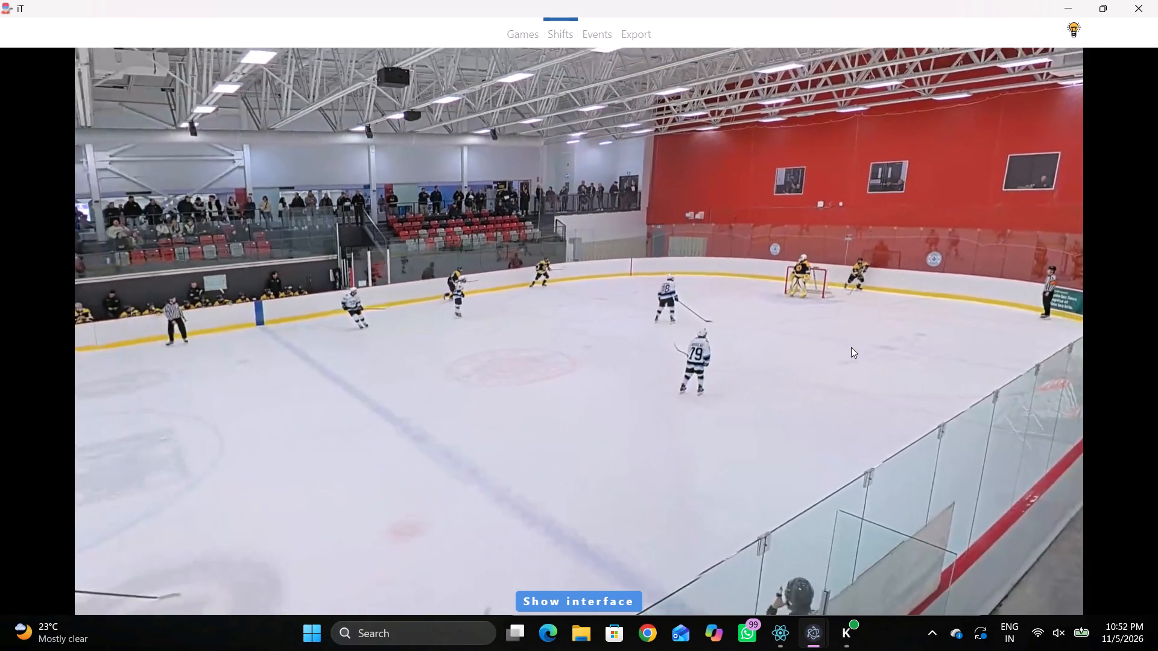
key(space)
scroll(851, 347, up, 1)
key(space)
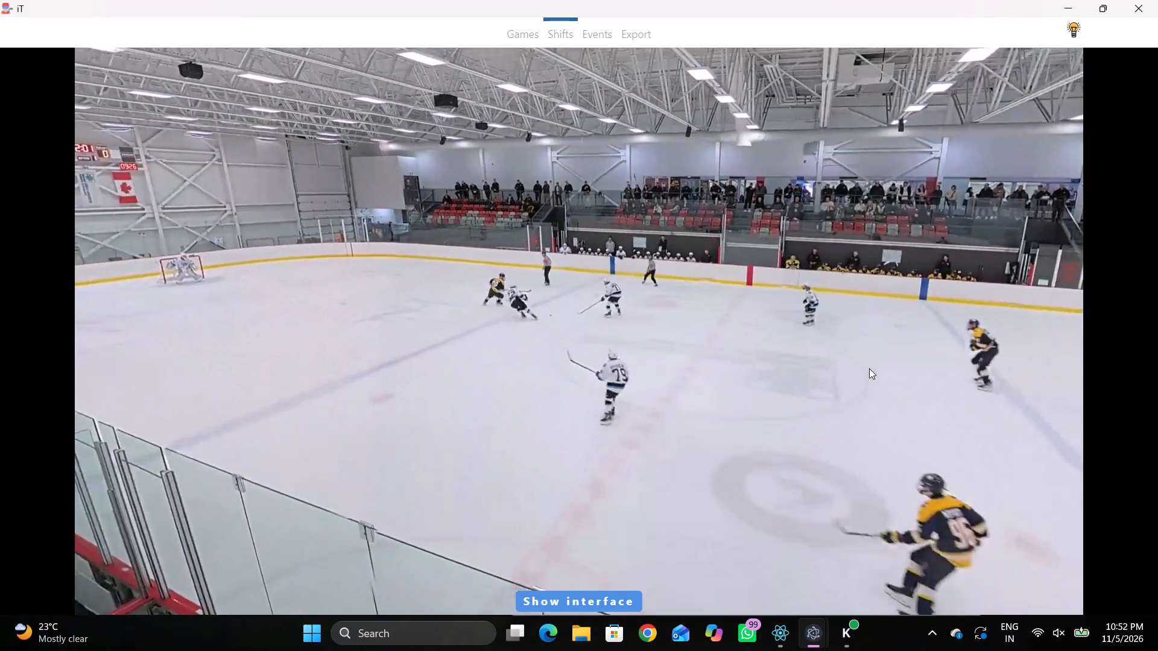
key(space)
key(q)
key(shift+d)
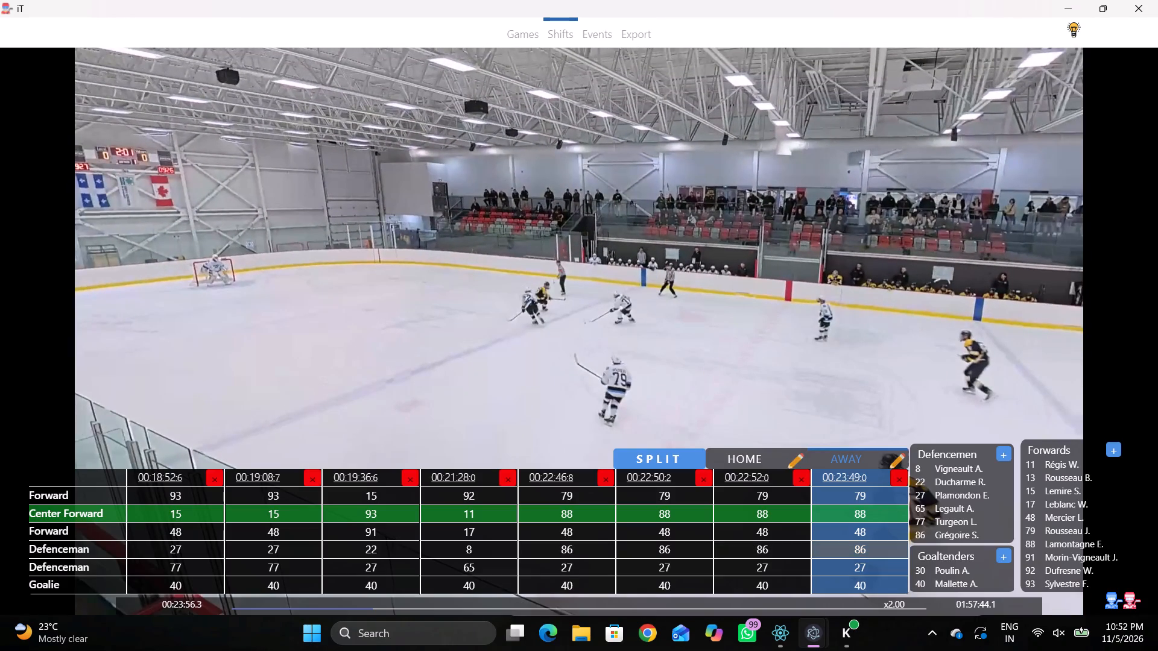
click(850, 544)
key(2)
key(2)
click(876, 571)
click(937, 492)
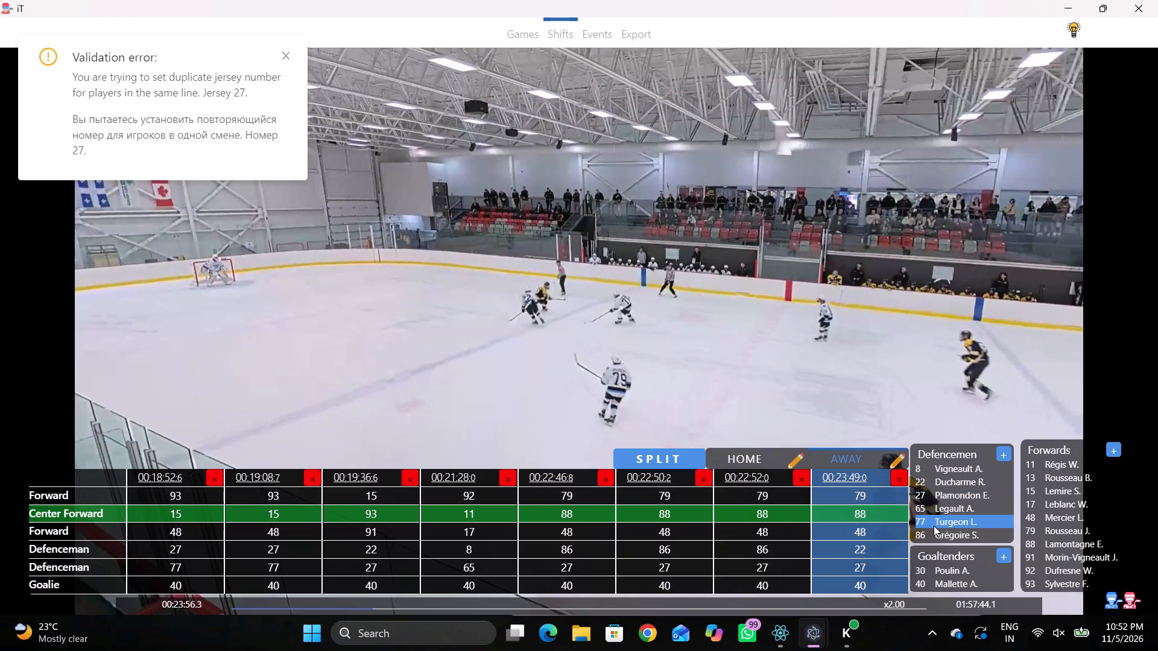
click(934, 526)
click(879, 565)
Follow the play to the stoppage, watching for the away line change, and add an away shift at 00:24:29.2.
key(shift+d)
key(space)
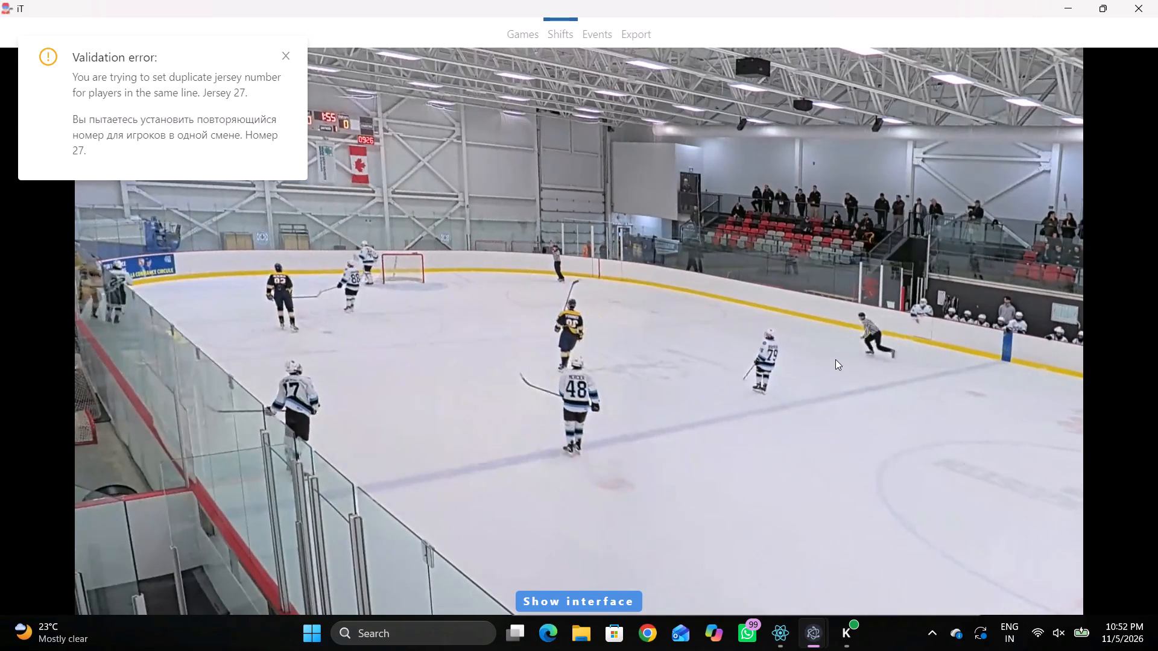
key(space)
key(space)
text(c c c c)
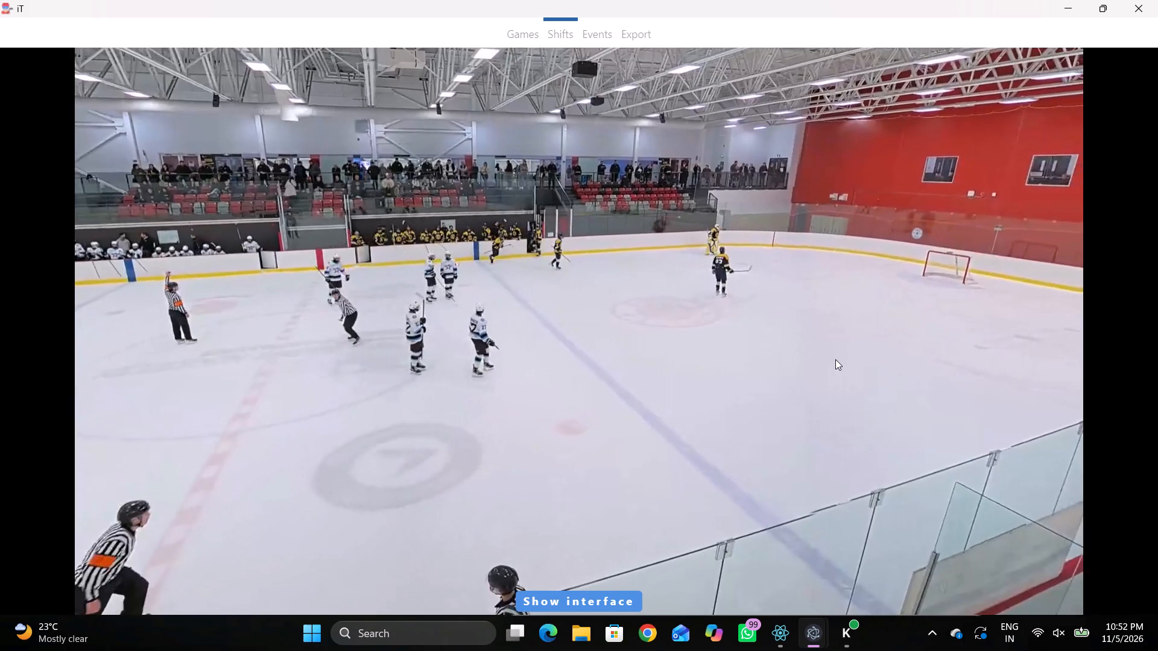
key(space)
key(v)
key(space)
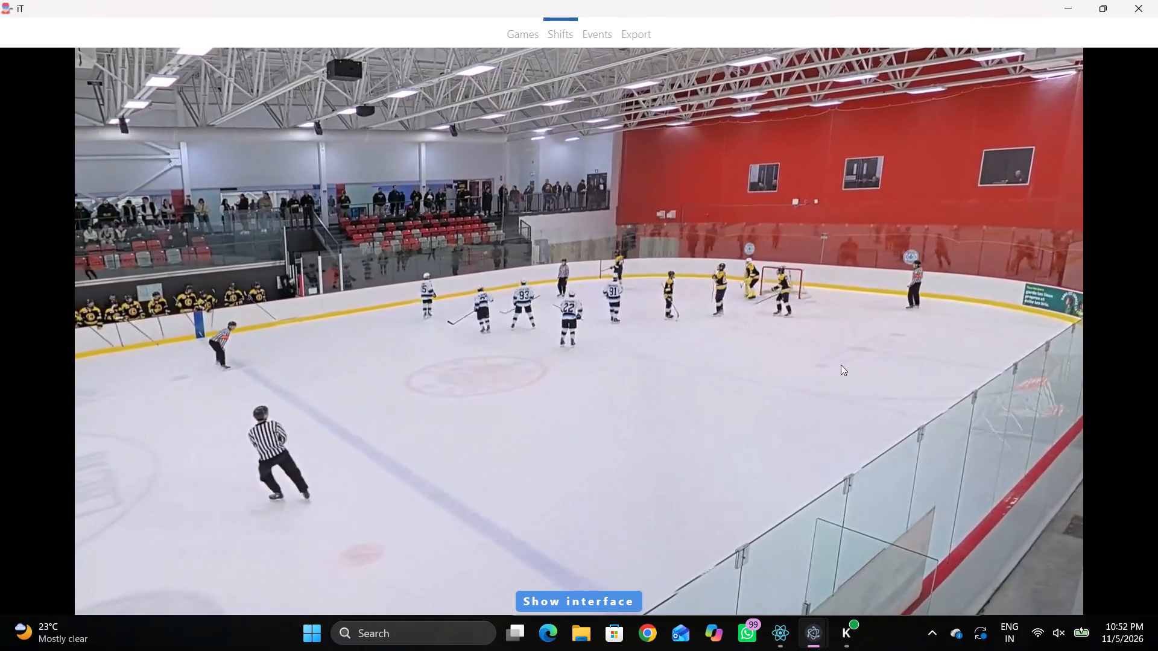
key(space)
key(space)
text(q)
key(q)
text(qq)
key(q)
key(shift+s)
key(shift+d)
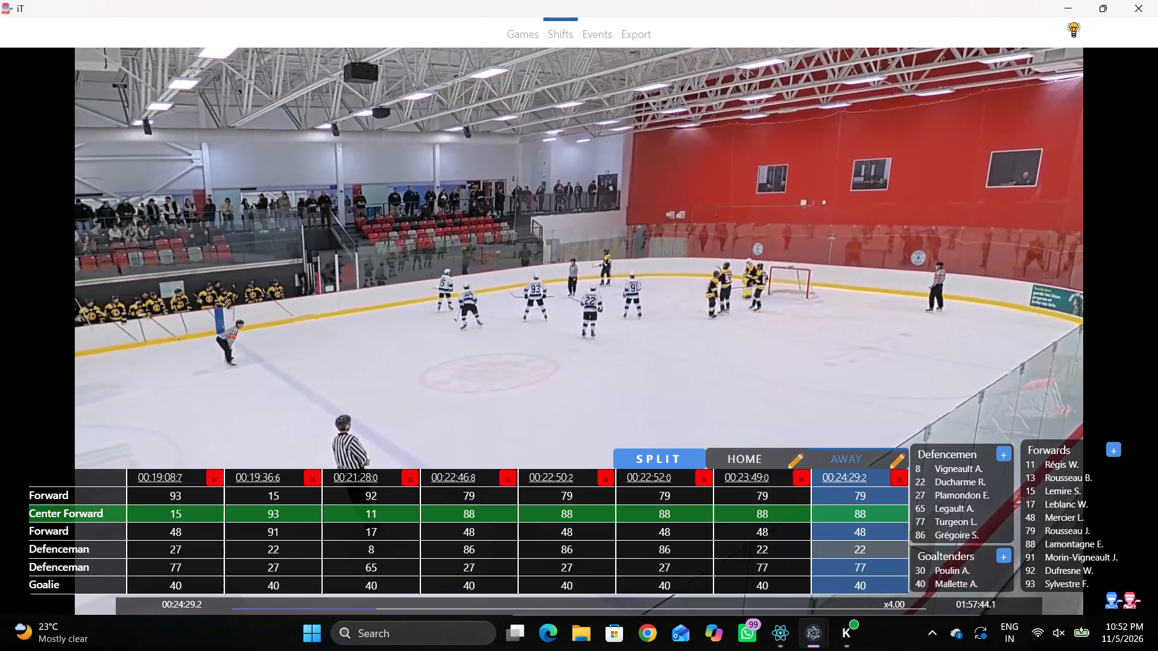
Set the away forwards in the 00:24:29.2 shift to 15, 93 and 91, with 93 as center forward.
click(872, 500)
click(1039, 488)
click(872, 517)
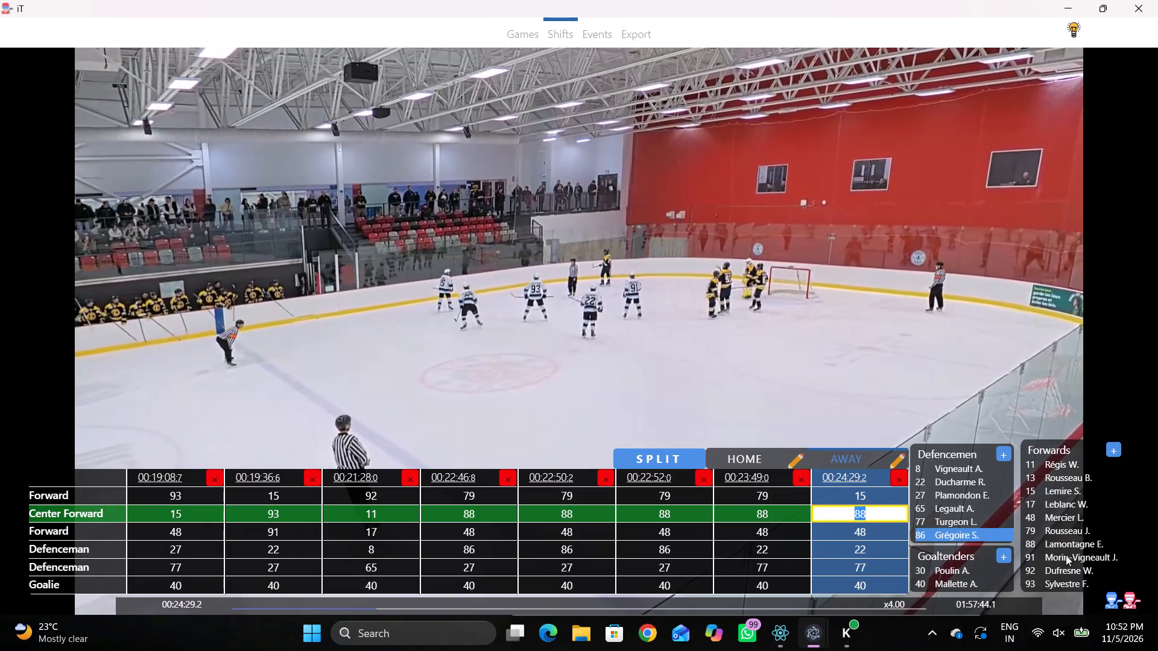
click(1045, 560)
click(869, 535)
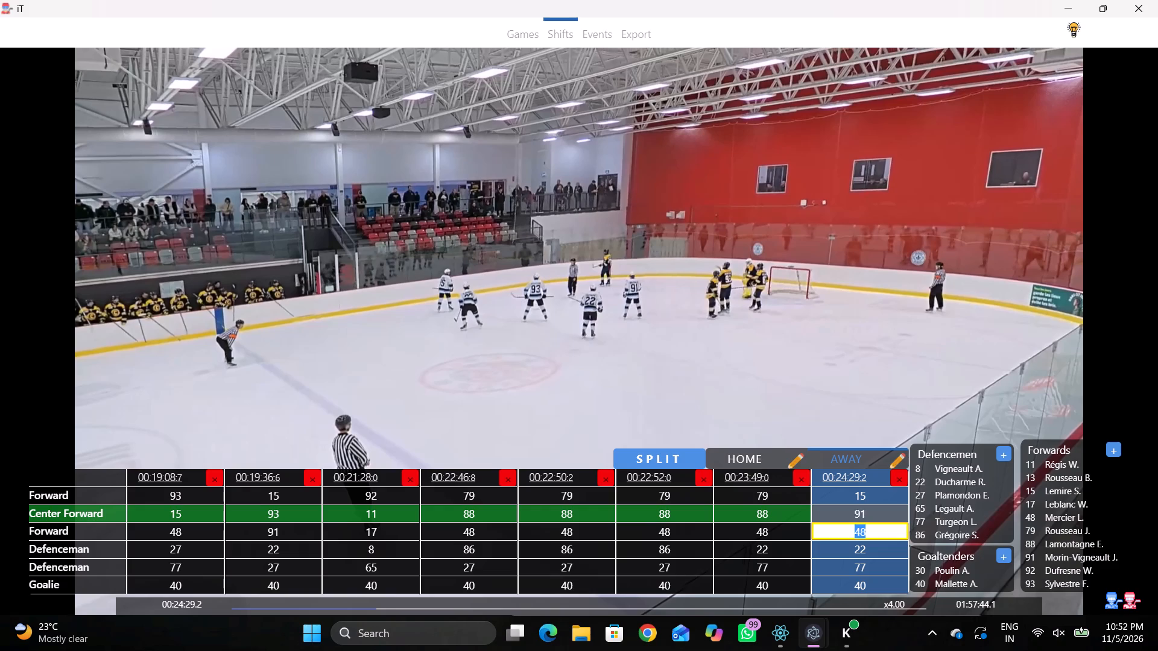
click(880, 511)
click(1036, 580)
drag(892, 521, 887, 521)
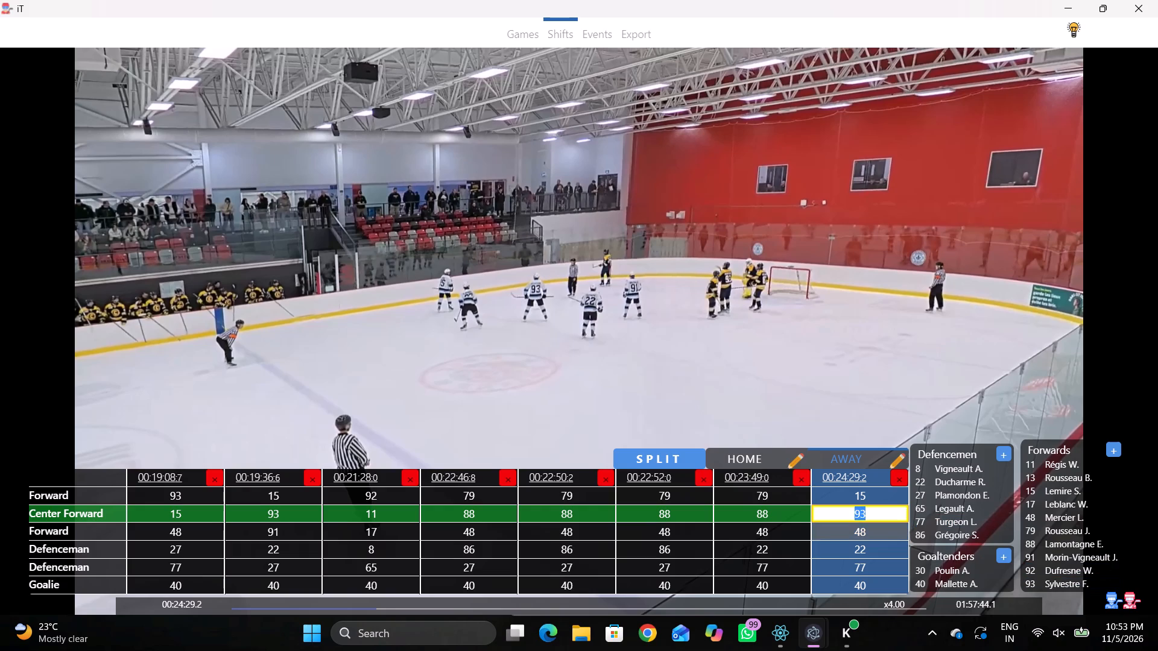
click(881, 532)
click(1042, 558)
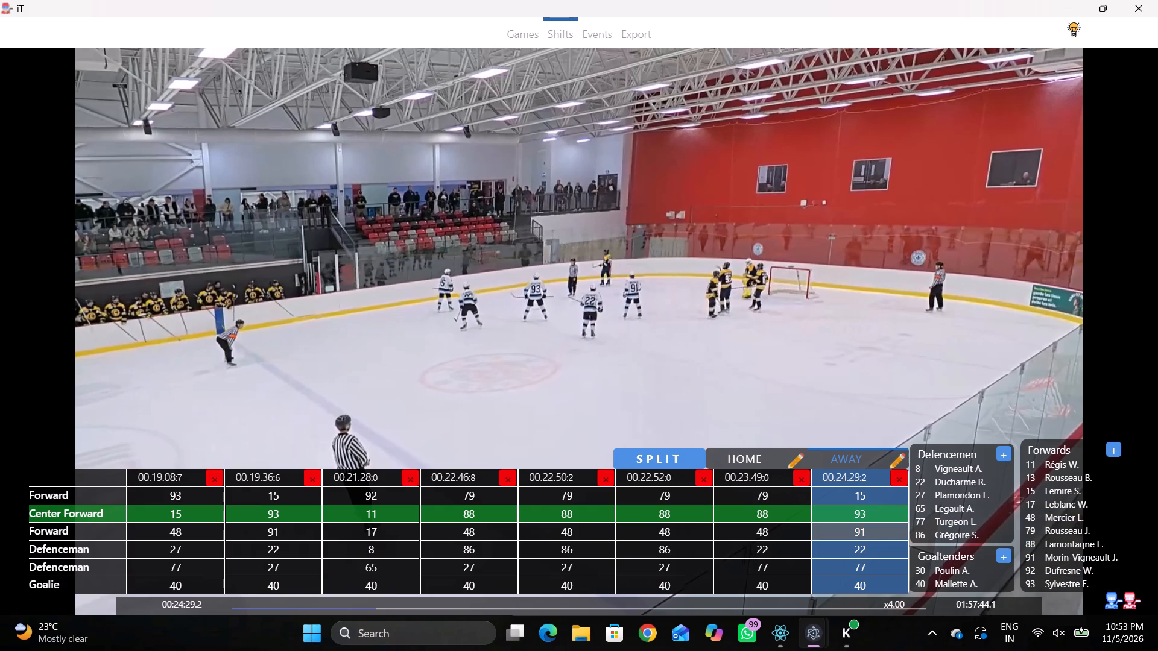
Check the footage around the faceoff, add an away shift at 00:24:32.6 and set its second defenceman to 27.
text(qqqqqq)
key(q)
text(qqq)
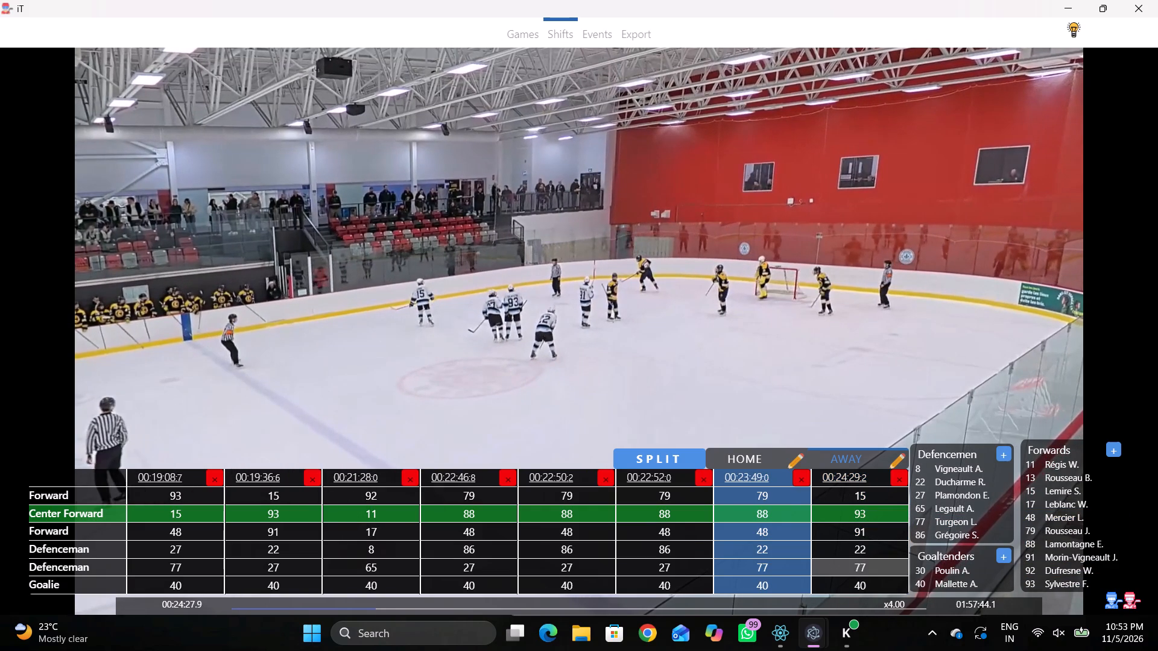
key(space)
key(space)
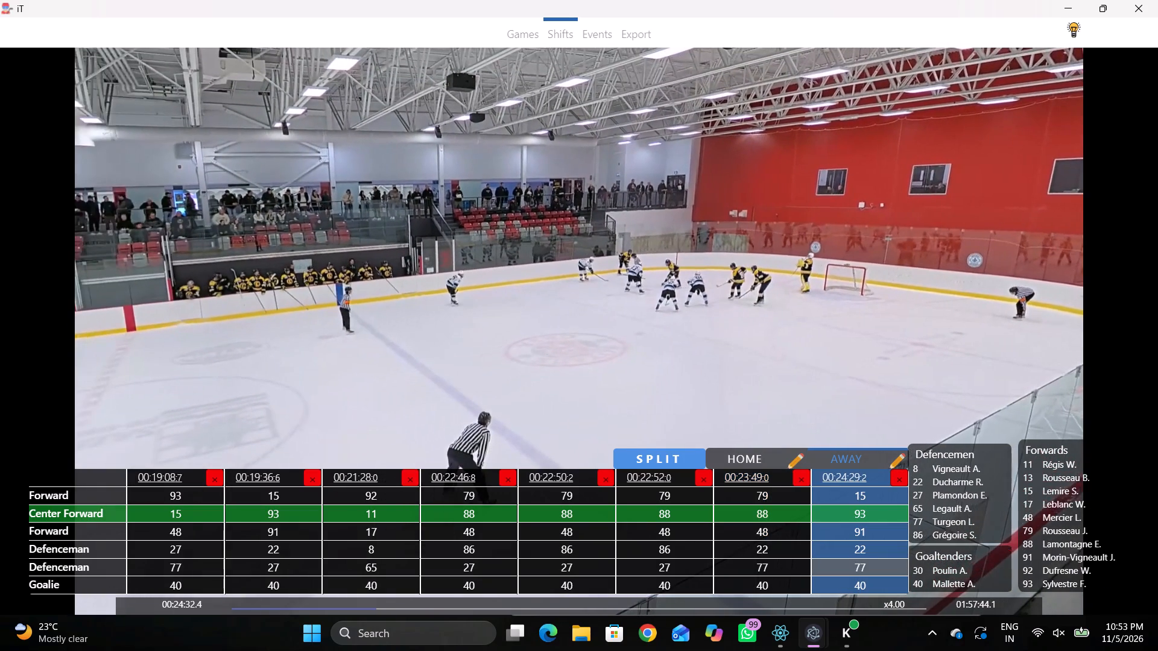
key(shift+s)
key(shift+d)
key(shift+d)
click(860, 562)
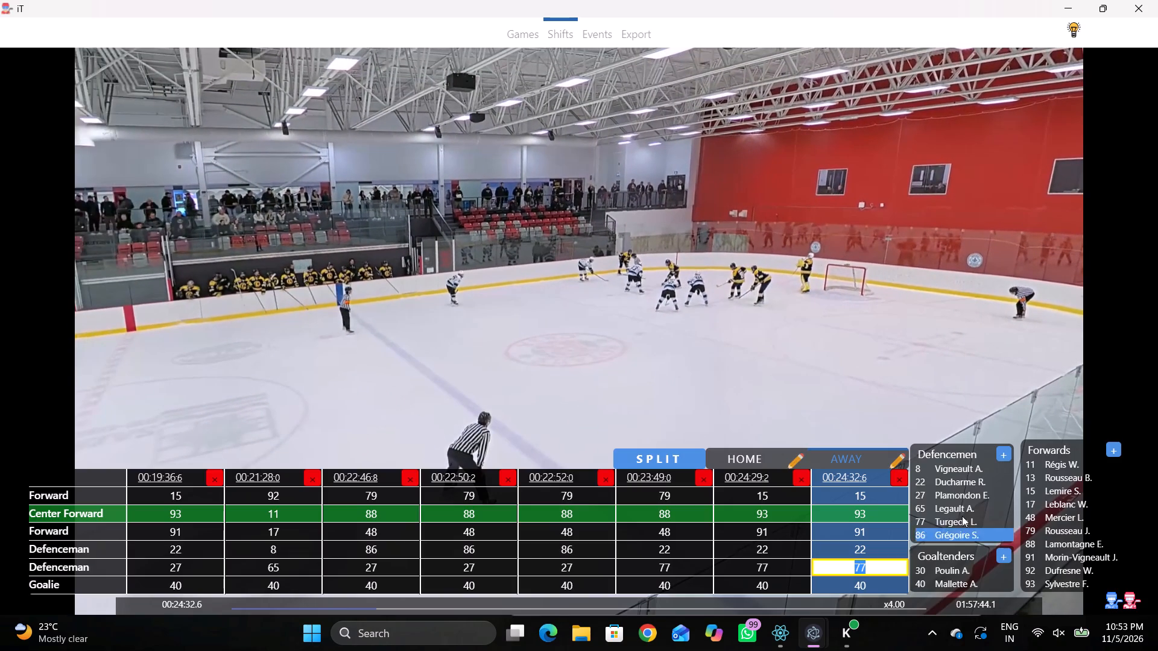
click(932, 496)
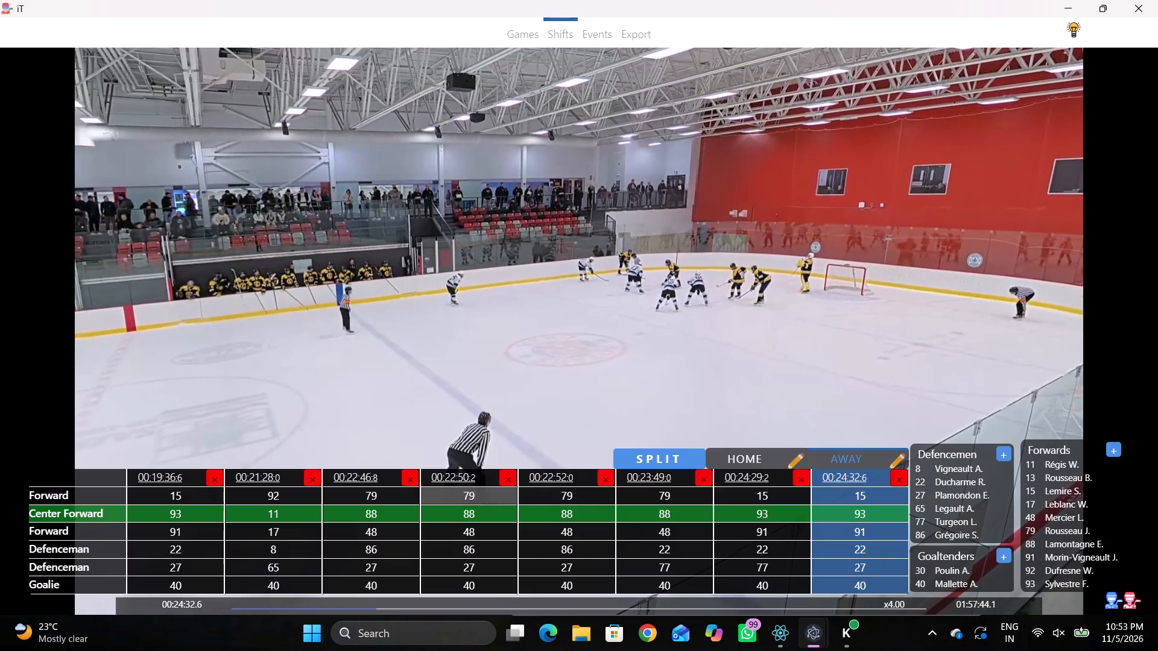
Replay the footage from the 00:22:50.2 away shift to check its faceoff and the players on the ice.
click(449, 489)
click(448, 474)
text(q)
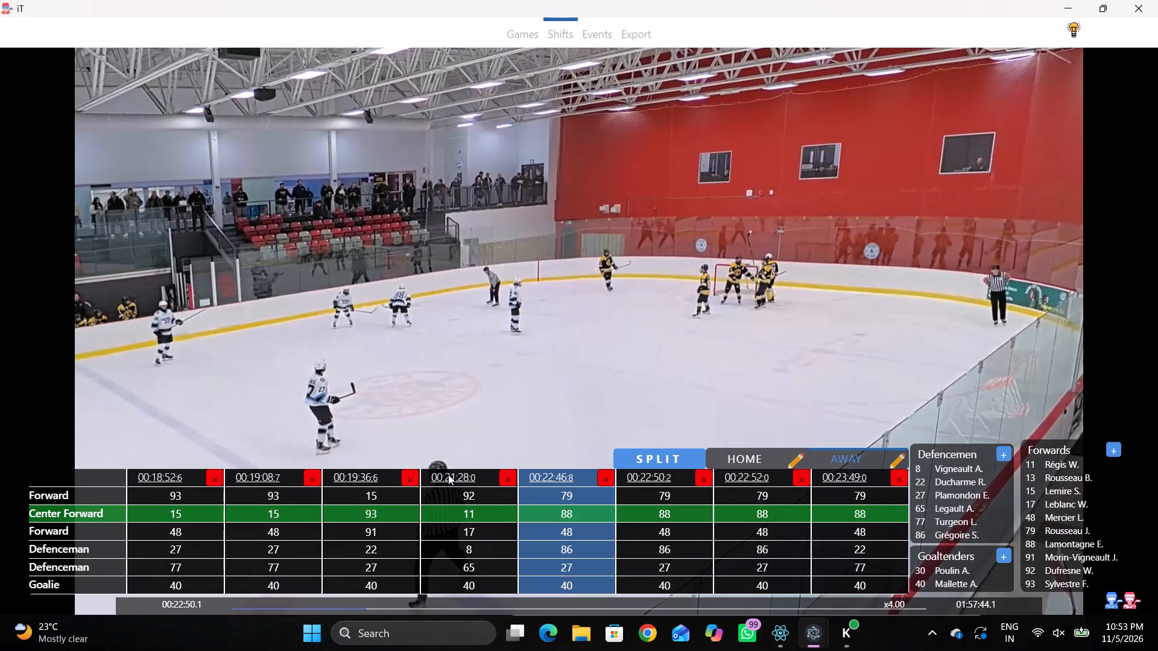
key(space)
key(space)
key(space)
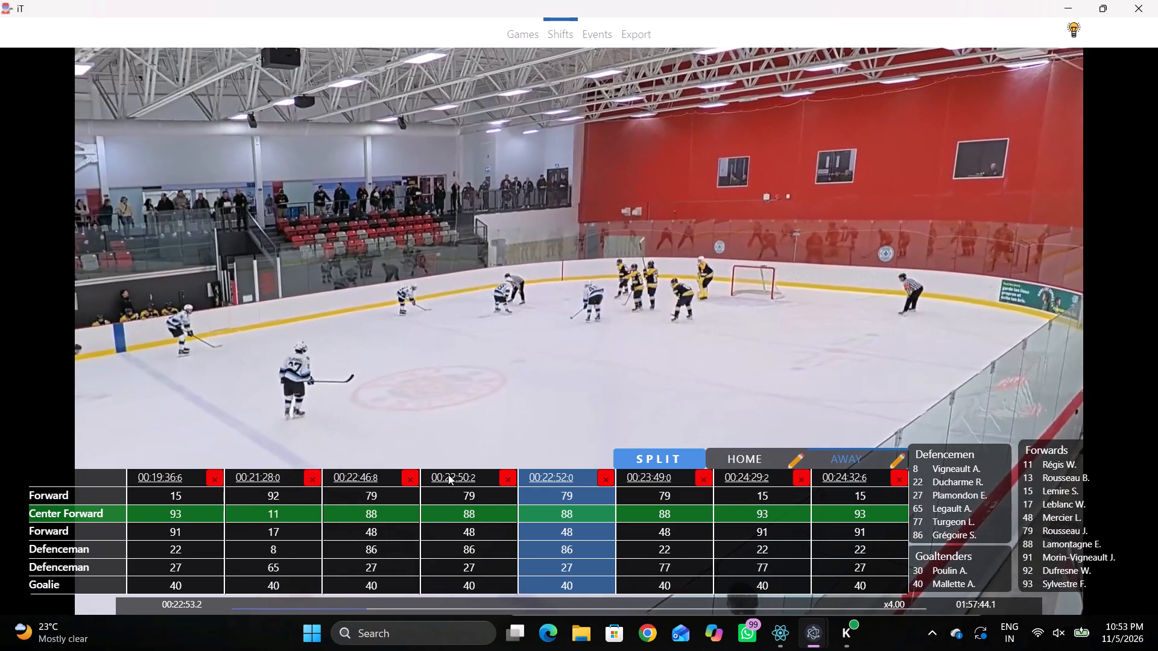
key(space)
key(space)
key(space)
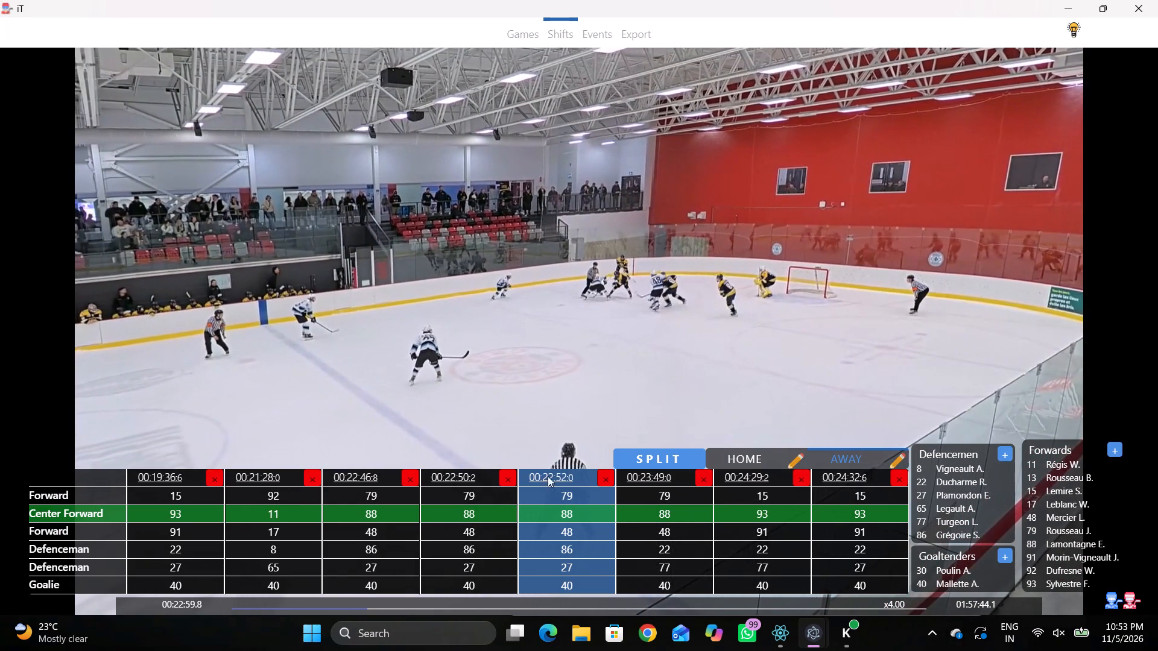
Replay the footage from the 00:24:29.2 away shift through the faceoff to check the away defencemen.
click(675, 475)
click(738, 477)
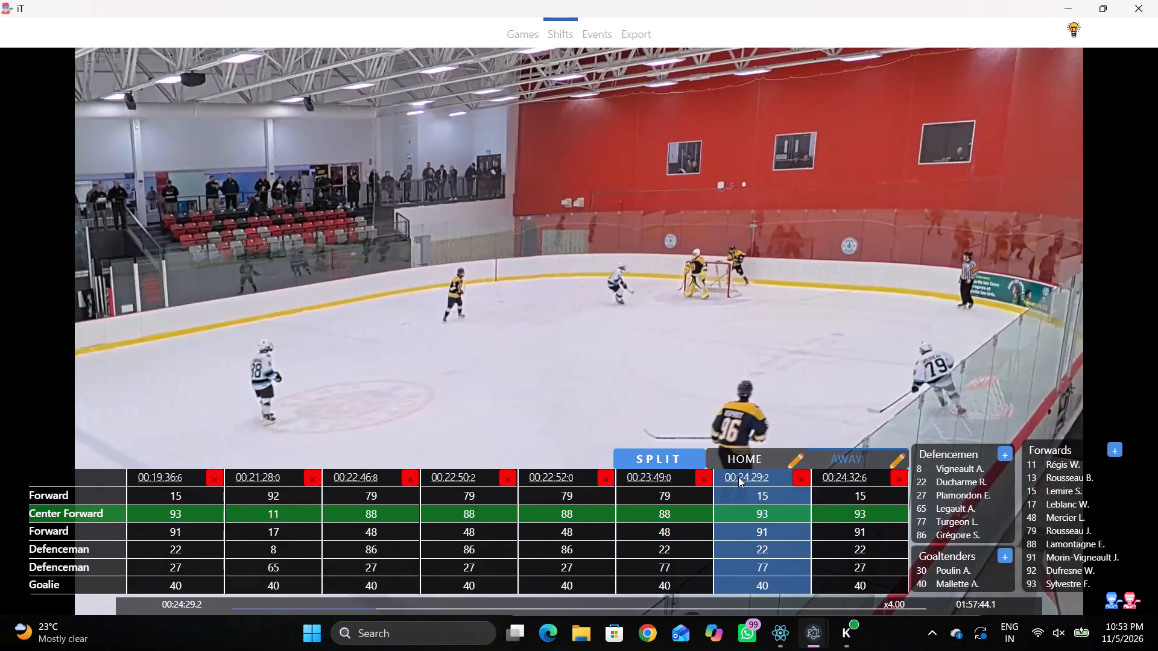
text(D)
key(space)
key(space)
key(space)
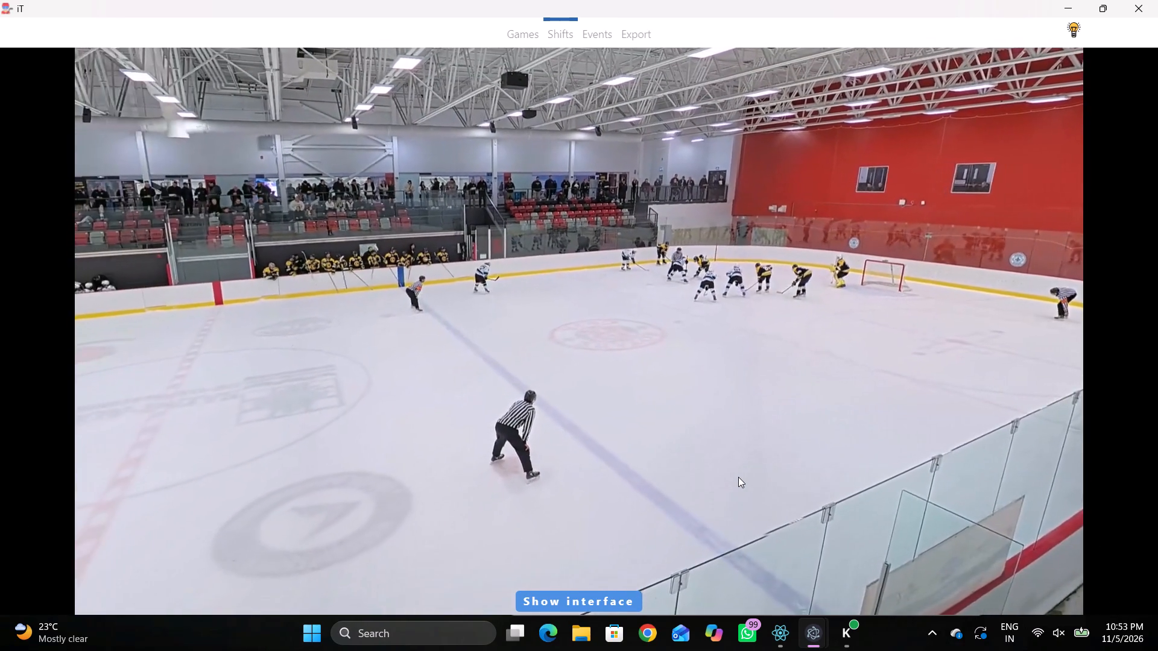
key(space)
key(space)
key(space)
key(space)
key(space)
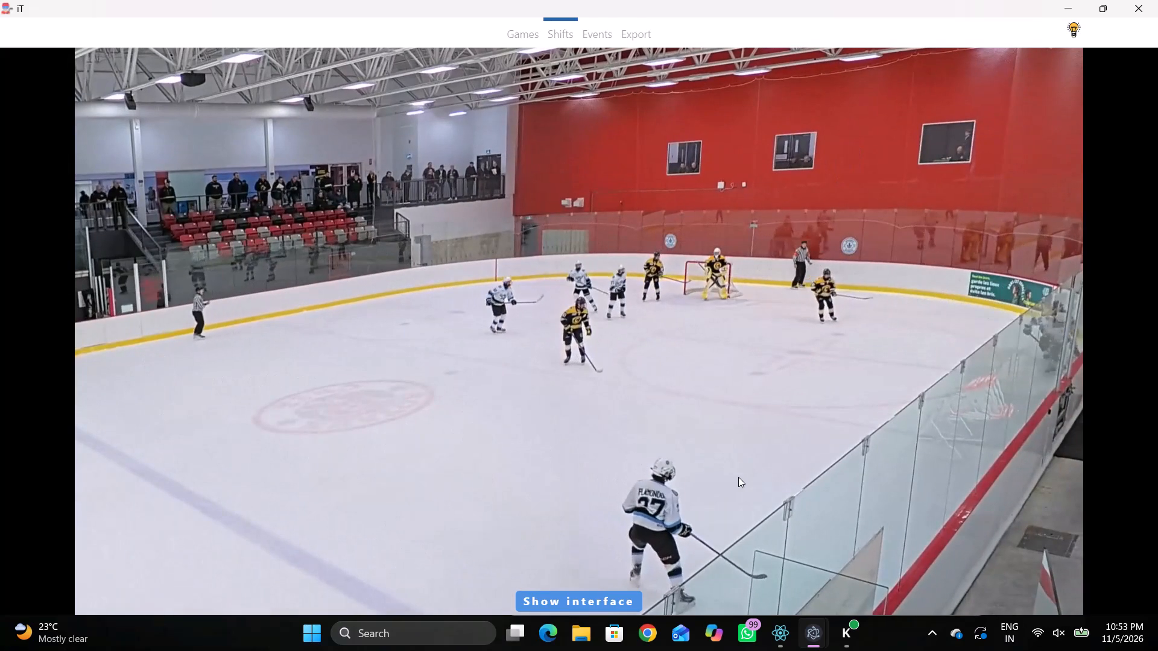
Follow the play after the faceoff, watching for away line changes, and add an away shift at 00:25:53.7.
text(r)
key(shift+d)
key(shift+d)
key(space)
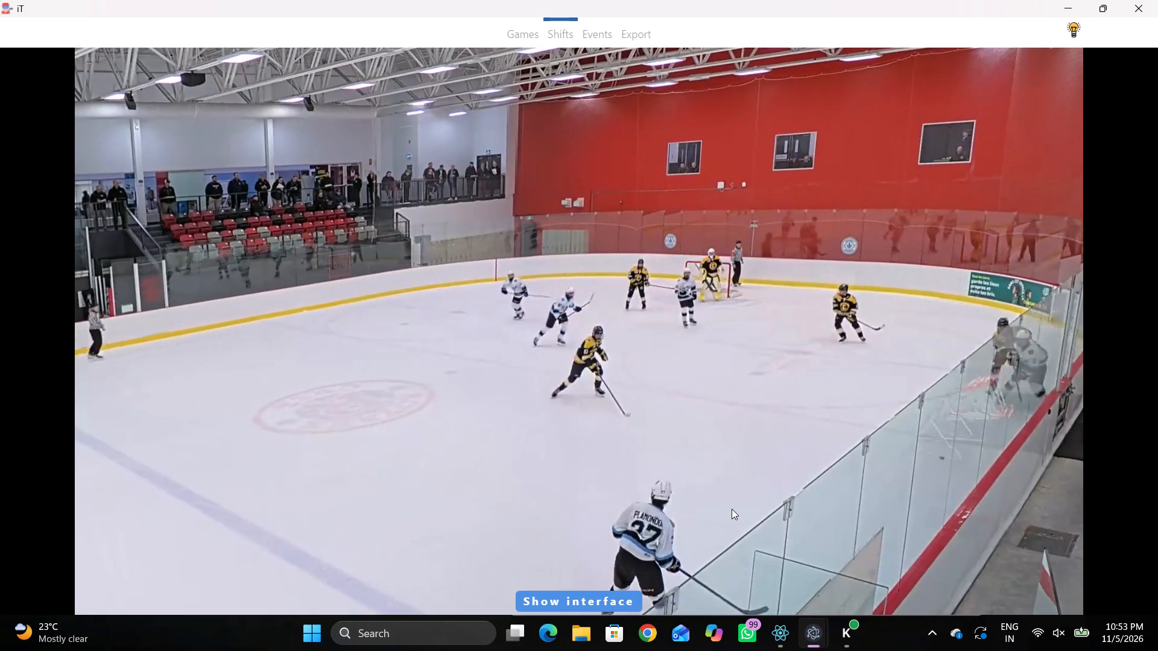
key(space)
key(space)
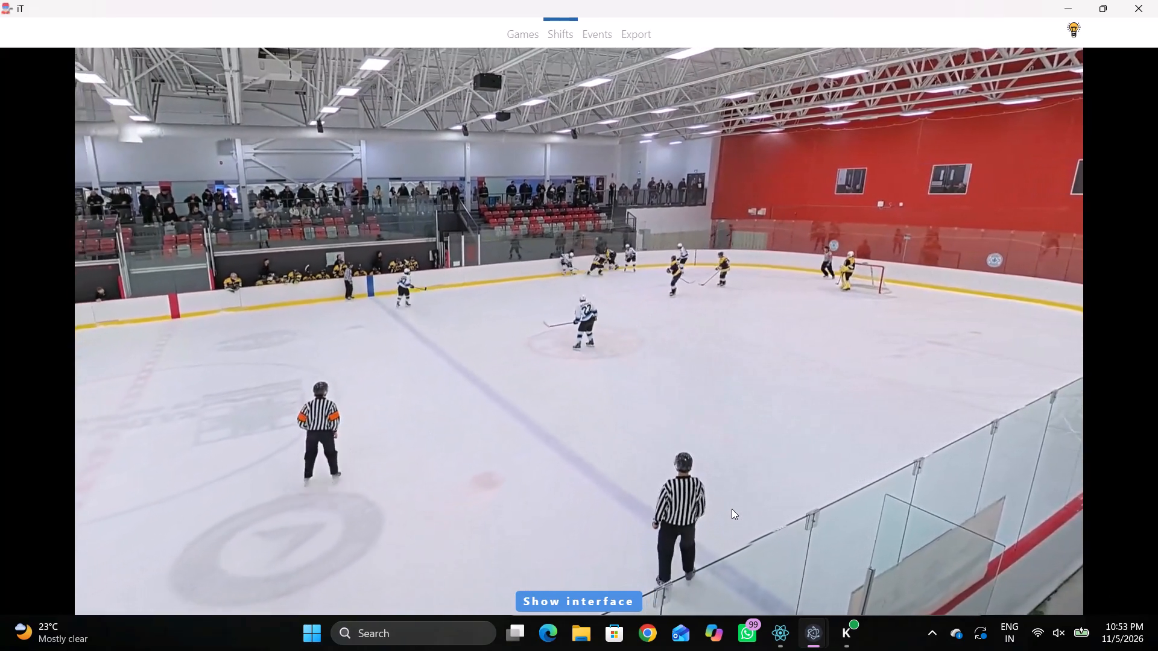
text(c)
key(space)
text(c)
key(space)
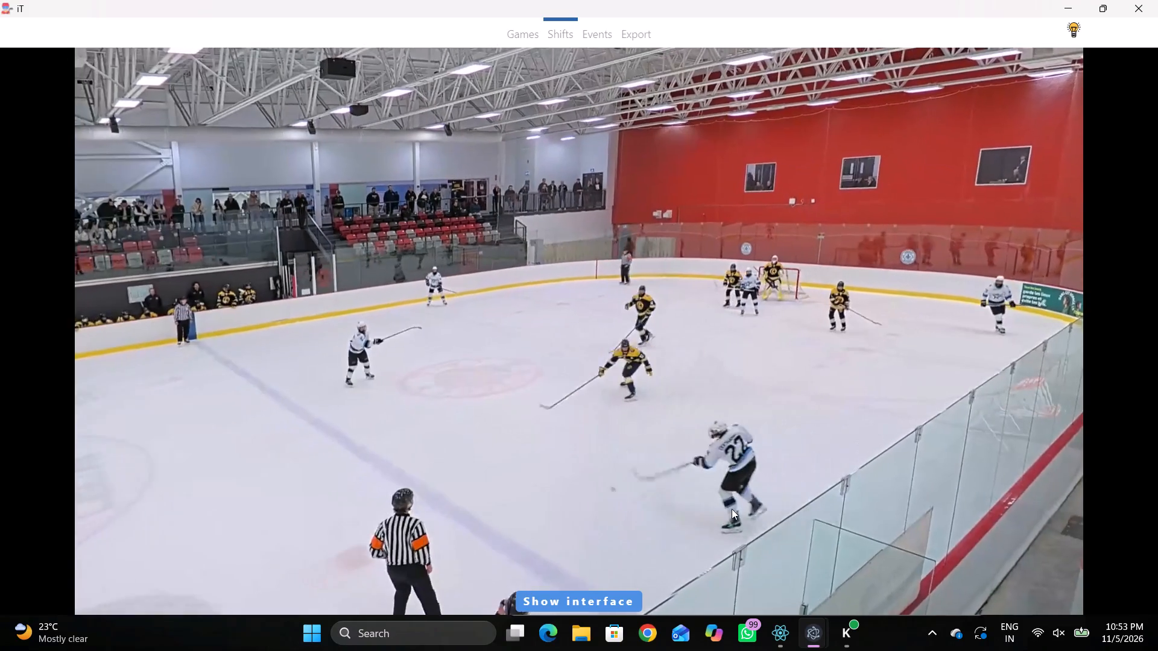
text(c)
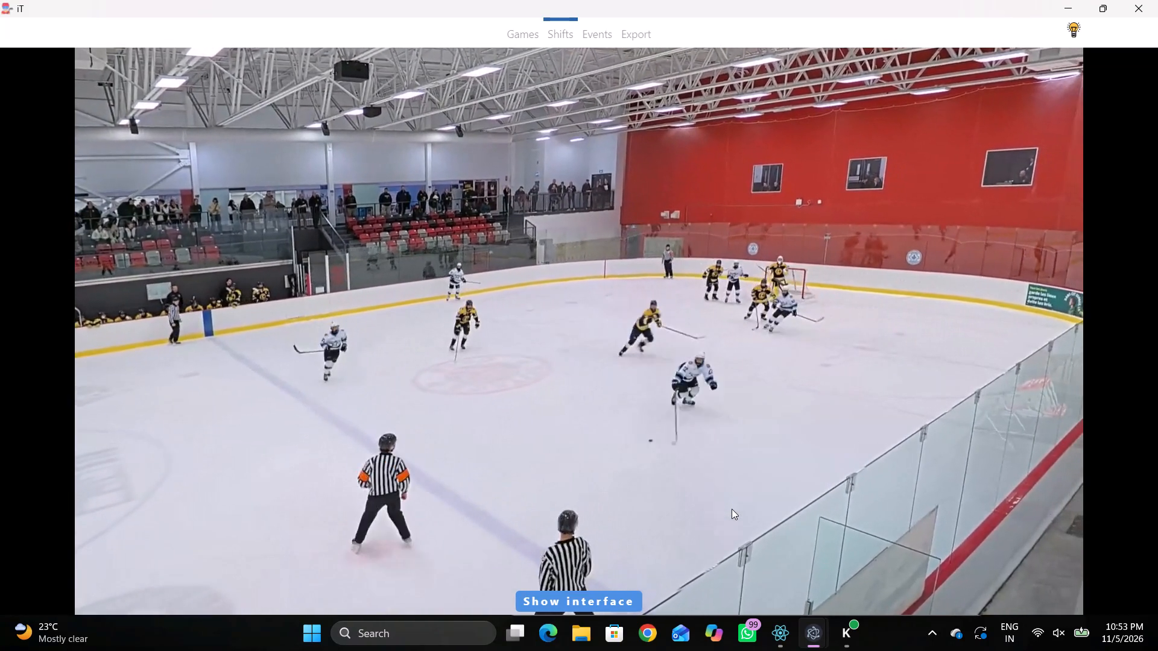
key(space)
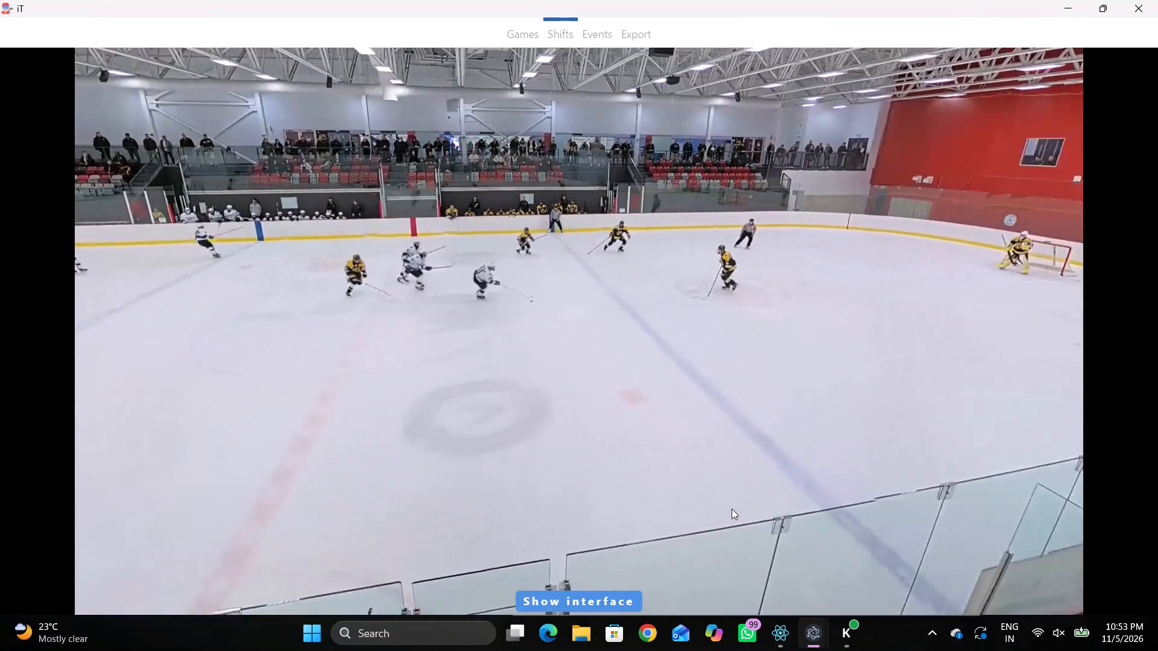
key(space)
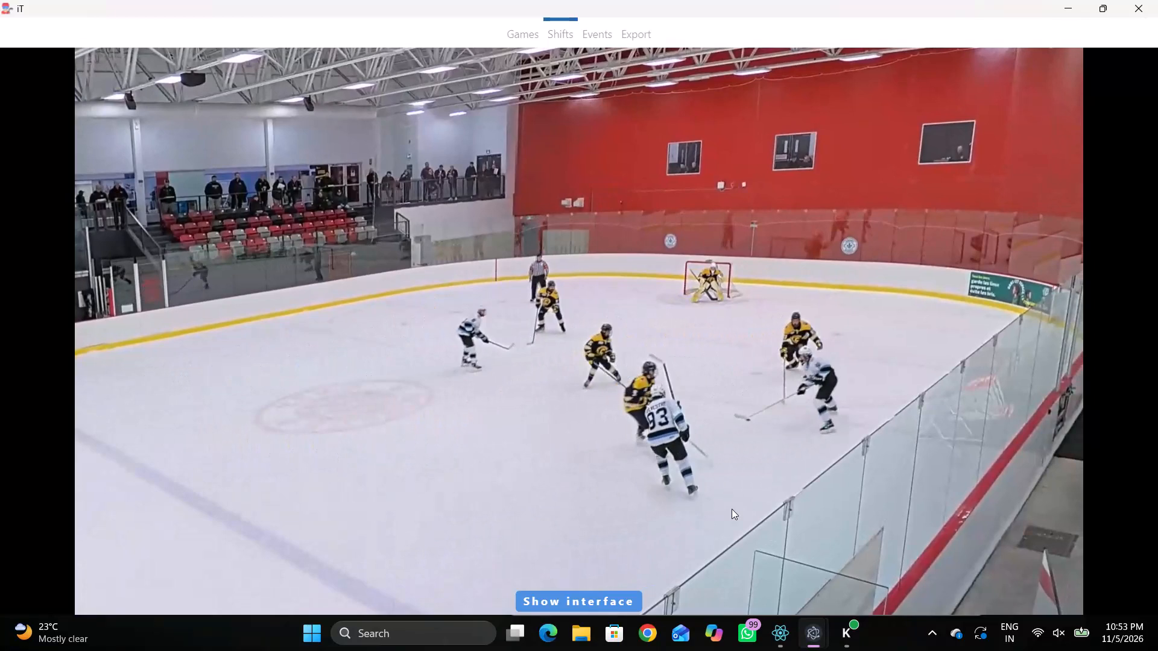
text(SDD)
Identify the away defencemen in the footage and set them to 65 and 77 in the 00:25:53.7 shift.
key(space)
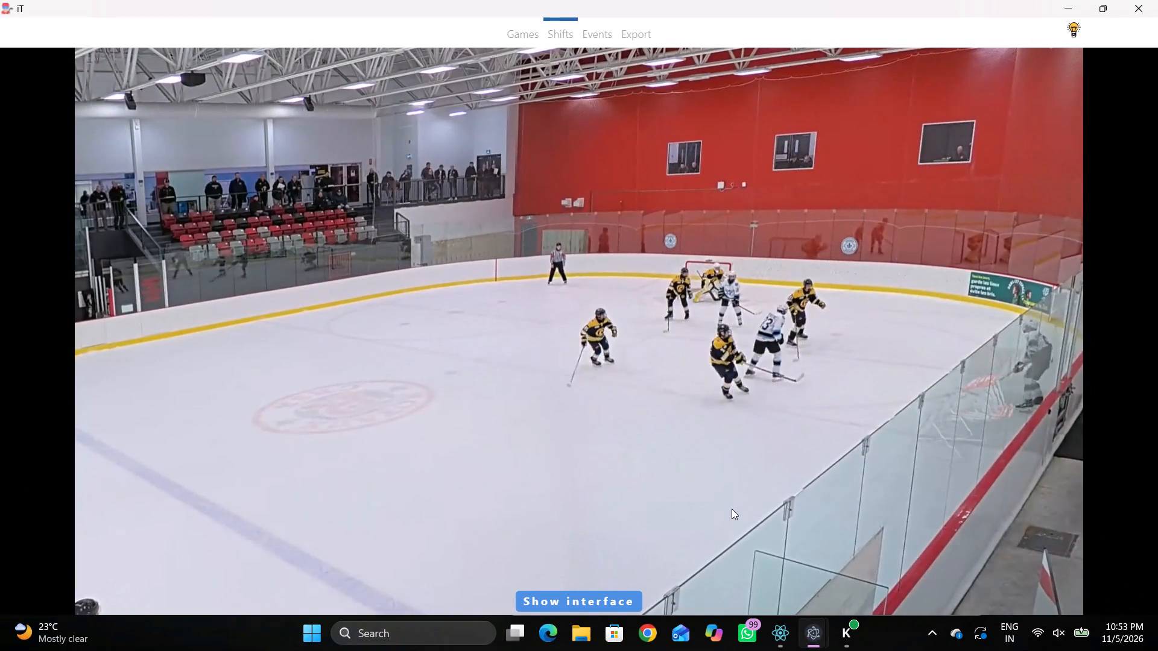
key(space)
key(space)
key(space)
key(space)
key(space)
scroll(732, 509, up, 1)
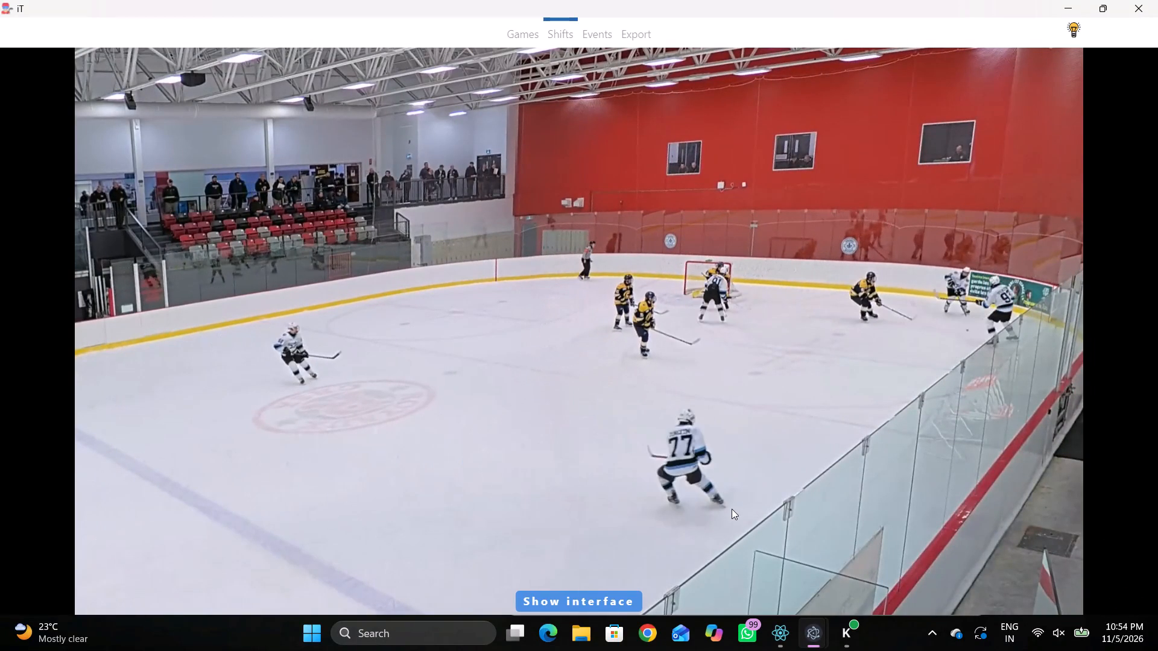
key(space)
key(space)
key(shift+d)
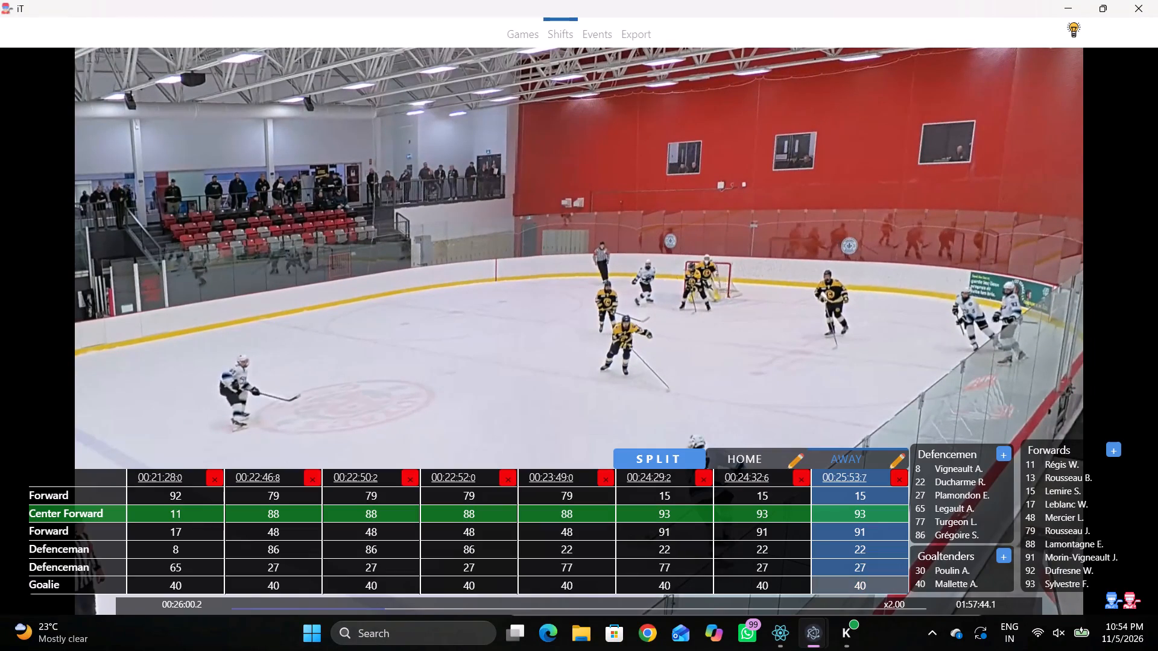
click(873, 544)
click(960, 513)
click(948, 517)
click(893, 560)
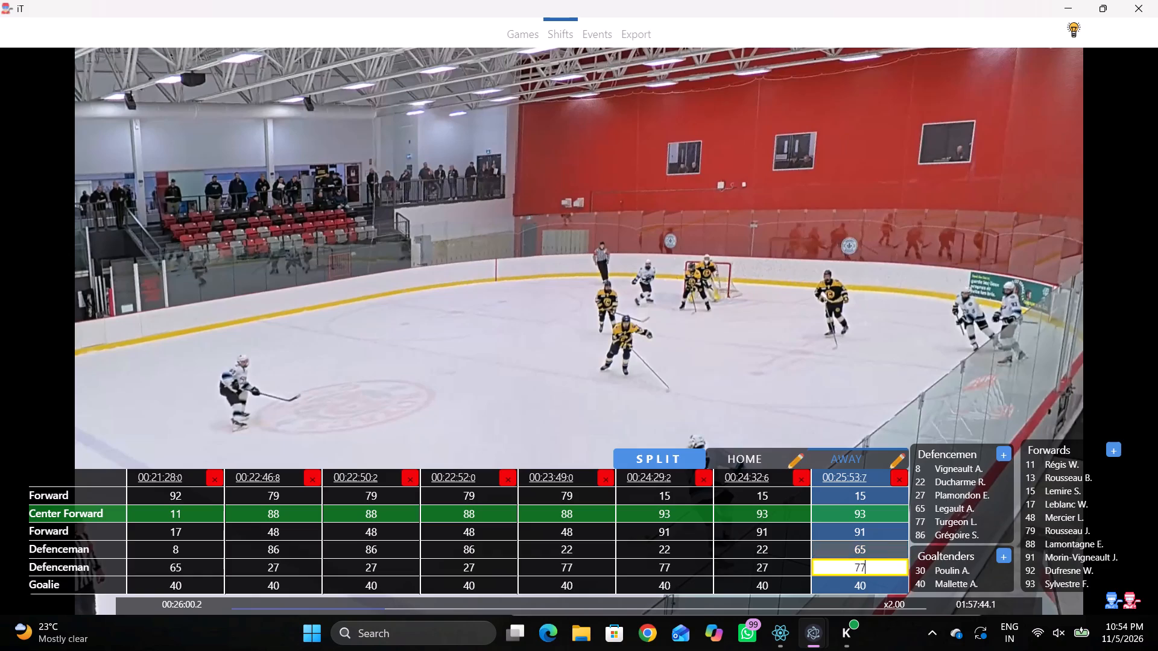
Check the away defencemen on the ice against the 00:25:53.7 shift's lineup.
key(shift+d)
key(space)
key(space)
key(space)
key(space)
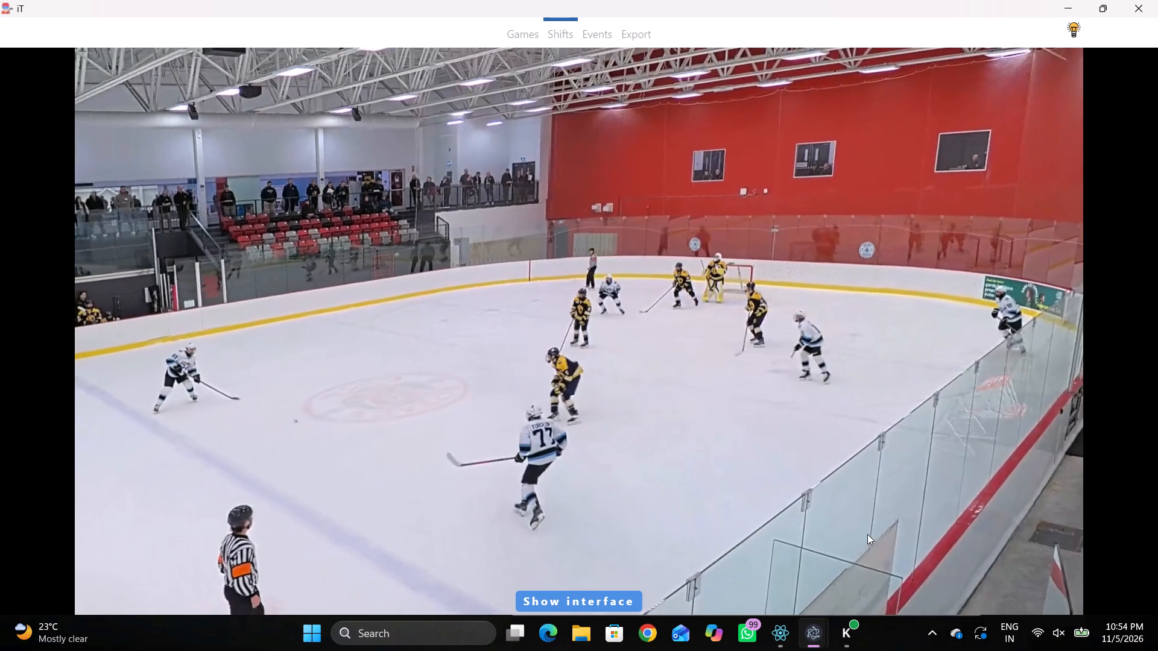
key(shift+d)
key(shift+d)
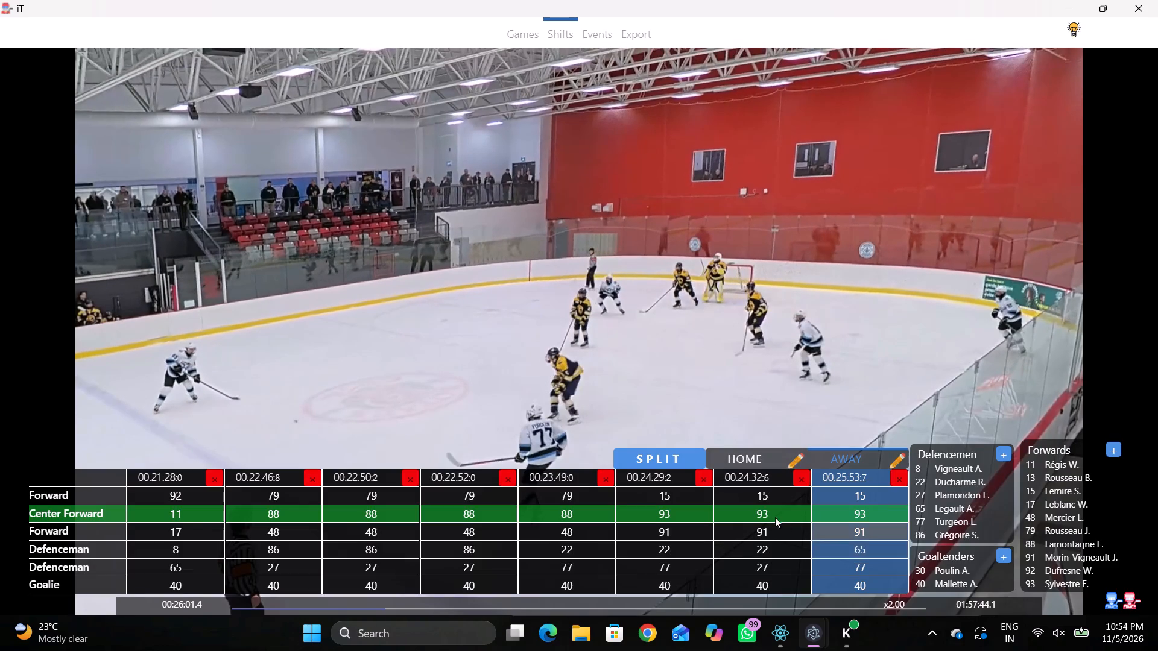
Follow the play through the stoppage to the faceoff setup and add an away shift at 00:26:39.1 with the same lineup.
key(space)
key(space)
key(space)
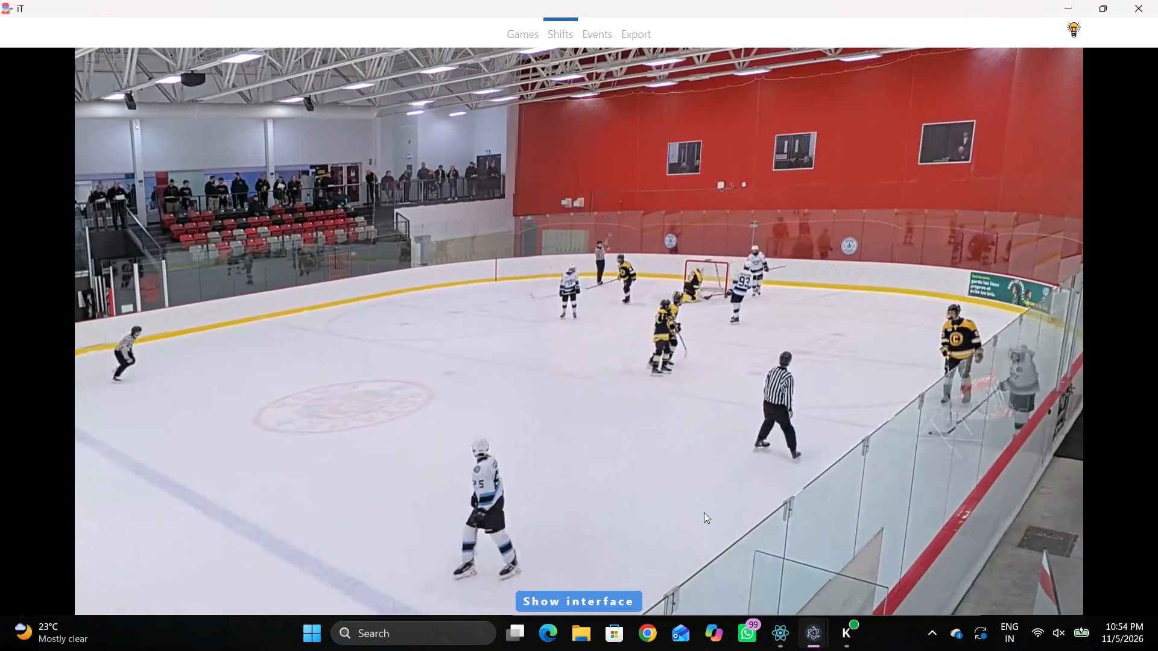
text(c c c)
key(space)
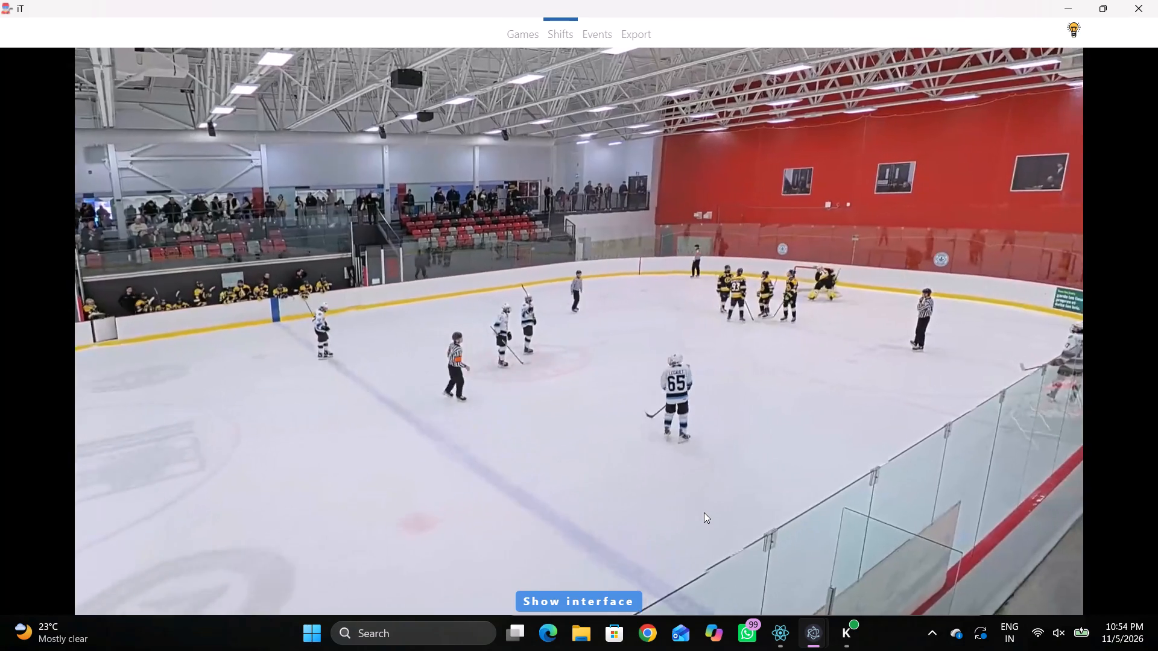
key(space)
key(space)
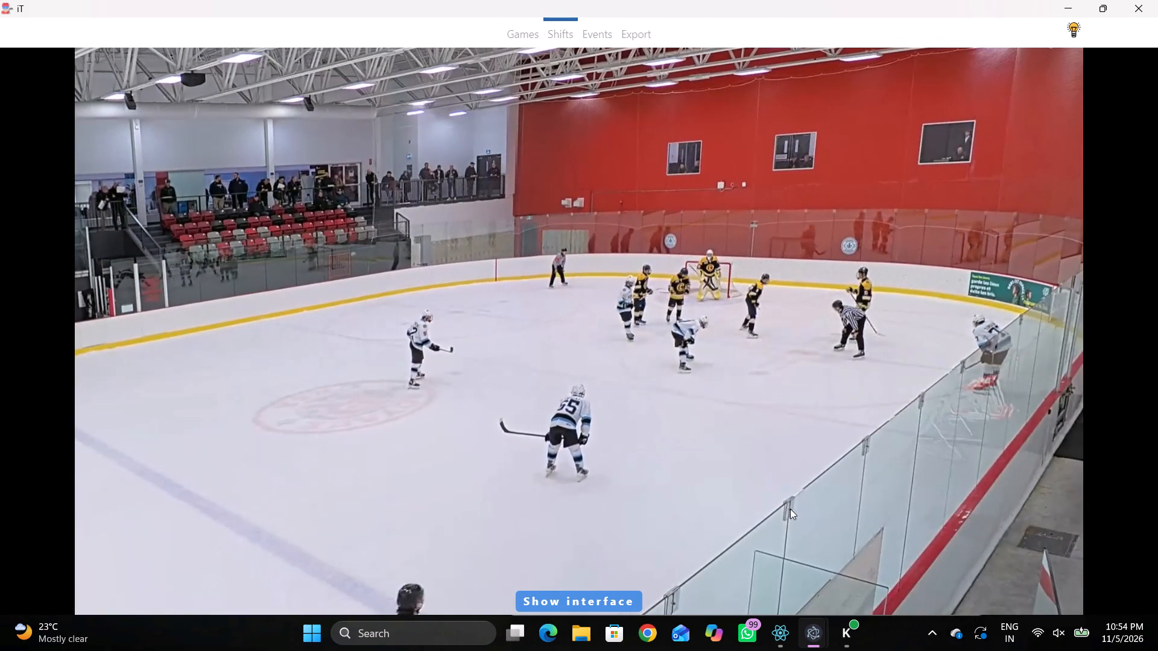
key(space)
key(shift+s)
key(shift+d)
key(shift+d)
Advance to the faceoff and add an away shift at 00:26:40.7 with the same lineup.
key(space)
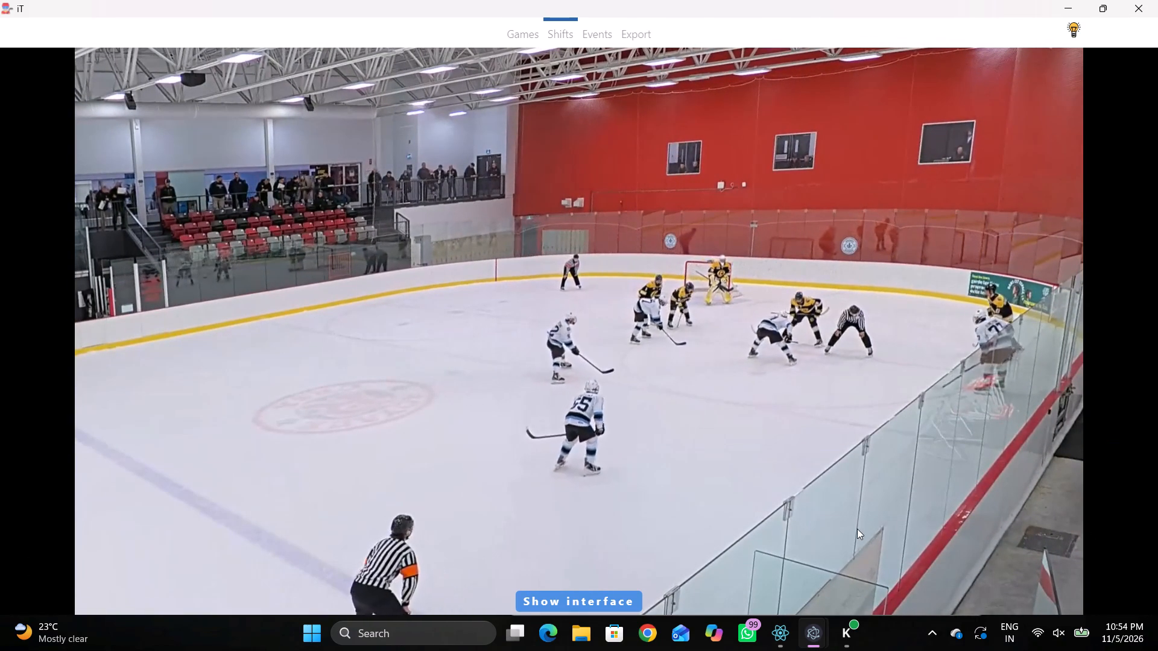
key(space)
key(space)
key(space)
key(shift+s)
key(shift+d)
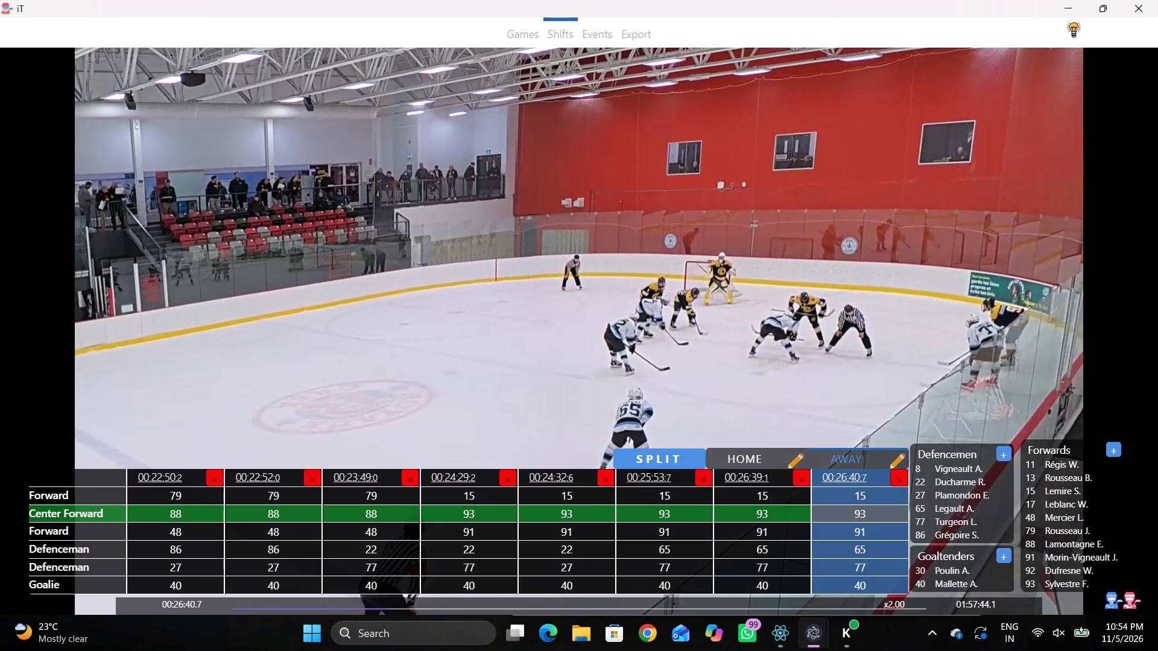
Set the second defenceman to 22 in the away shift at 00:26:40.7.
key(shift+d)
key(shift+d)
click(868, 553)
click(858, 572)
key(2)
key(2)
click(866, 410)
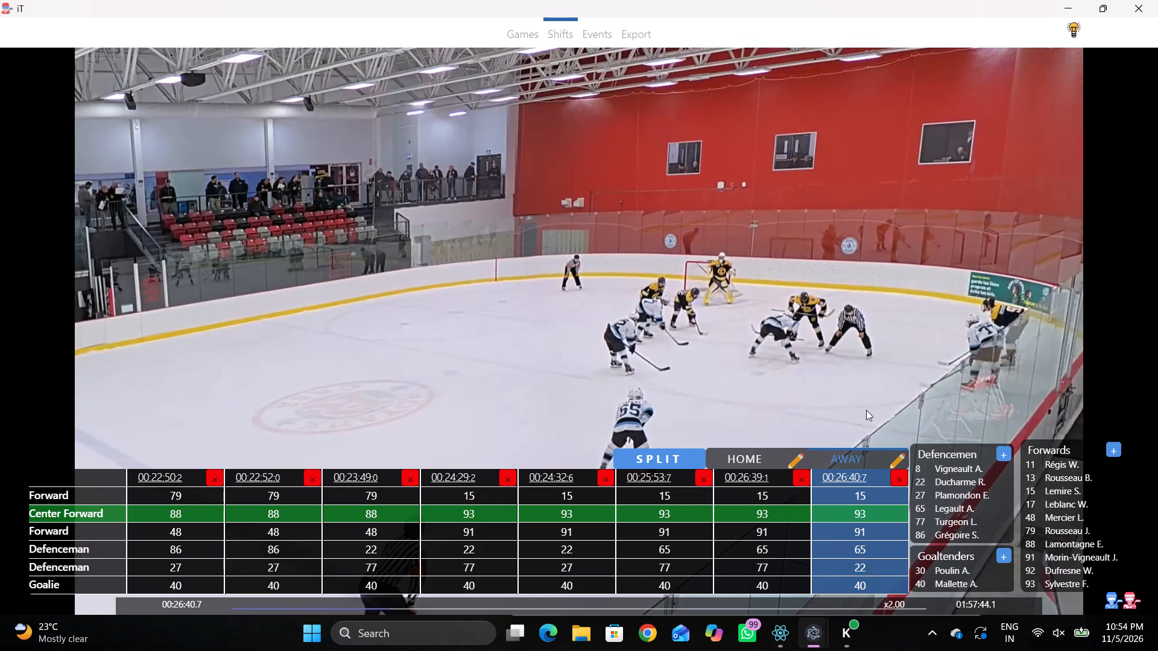
Follow the faceoff play to identify the second defenceman and set that position to 92 in the 00:26:40.7 away shift.
key(shift+d)
key(space)
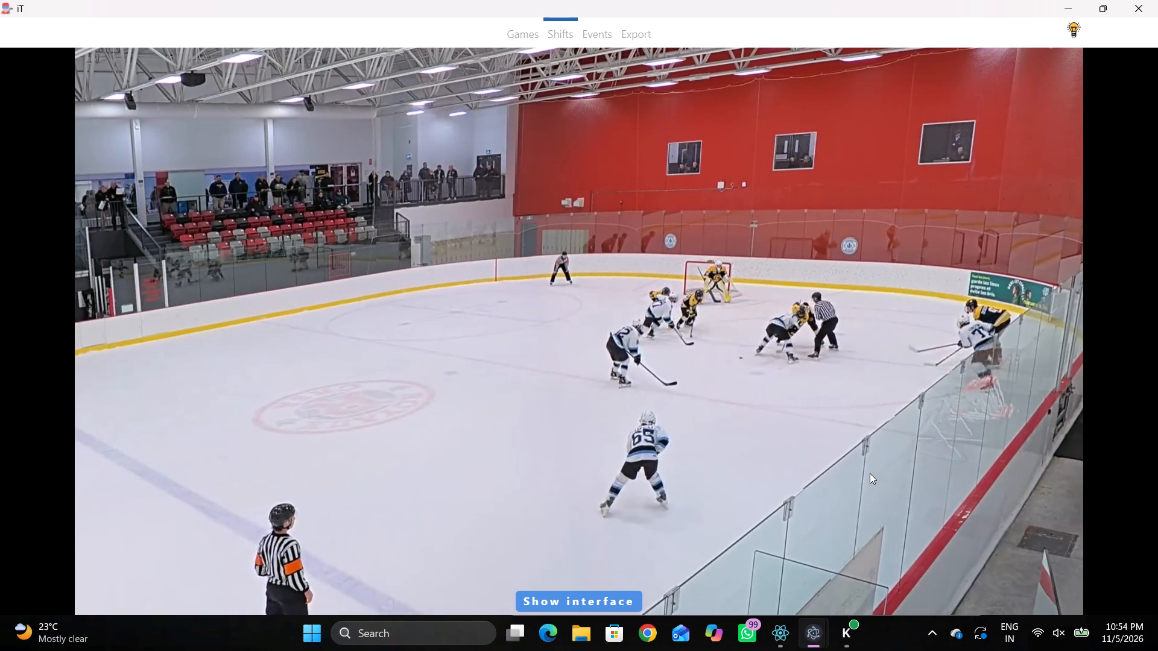
key(space)
key(shift+d)
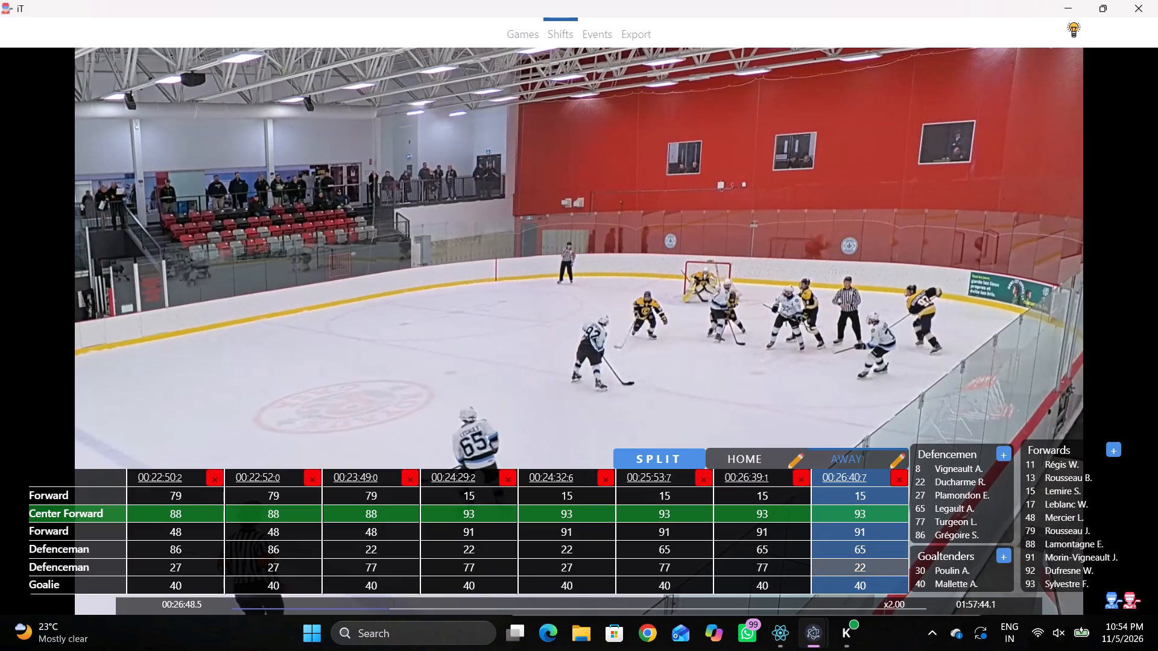
click(869, 573)
click(1040, 567)
Identify the away forwards in the following play and set them to 17, centre 11 and 77 in the 00:26:40.7 shift.
click(893, 536)
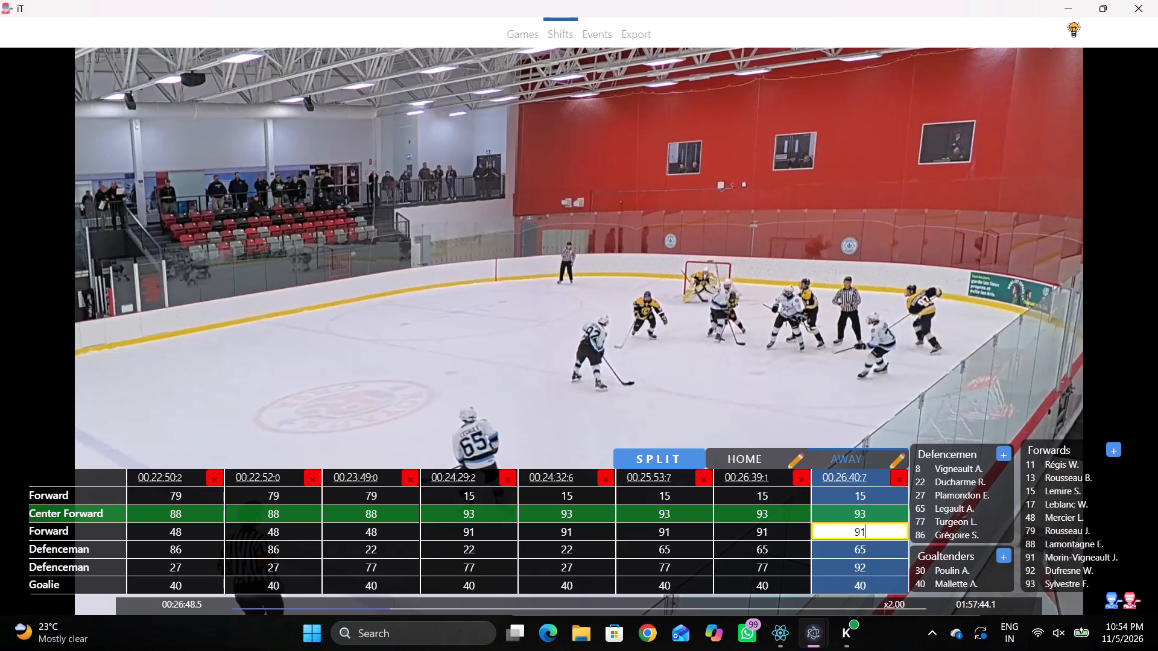
click(859, 546)
key(space)
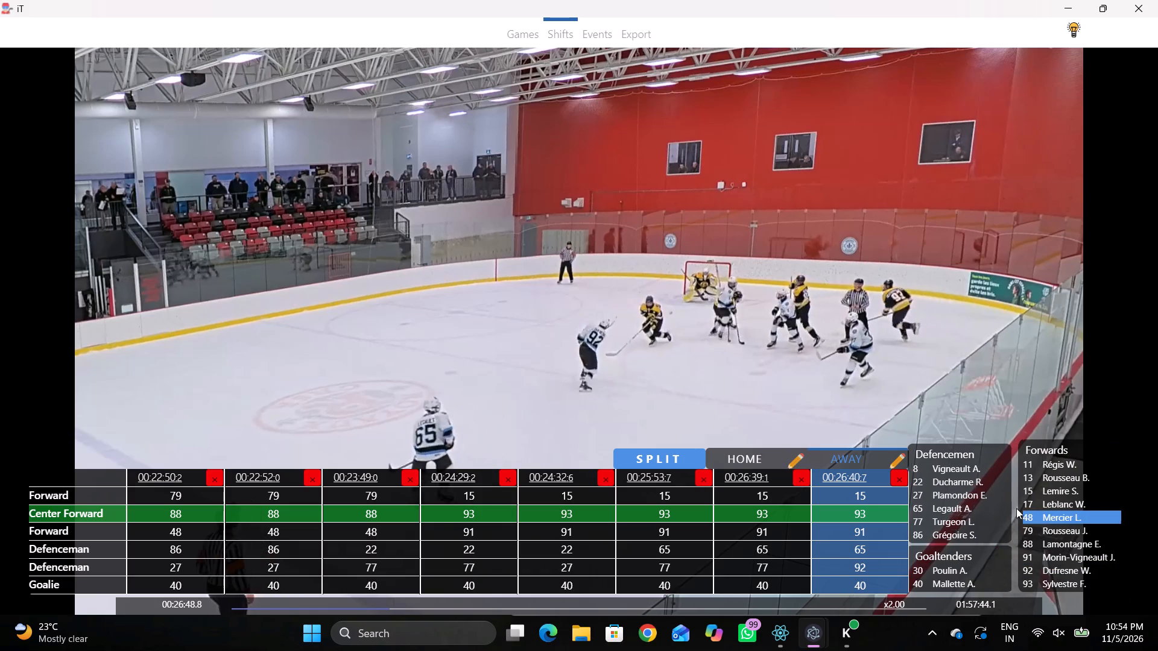
key(space)
key(space)
key(space)
key(q)
key(q)
key(space)
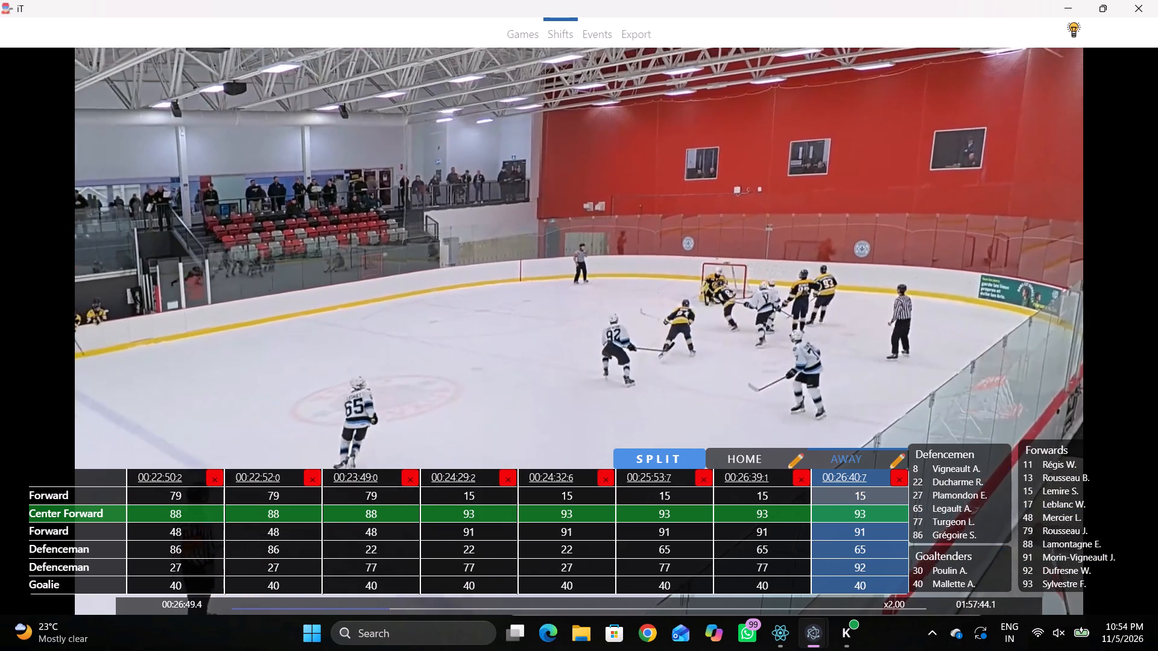
key(space)
key(space)
key(space)
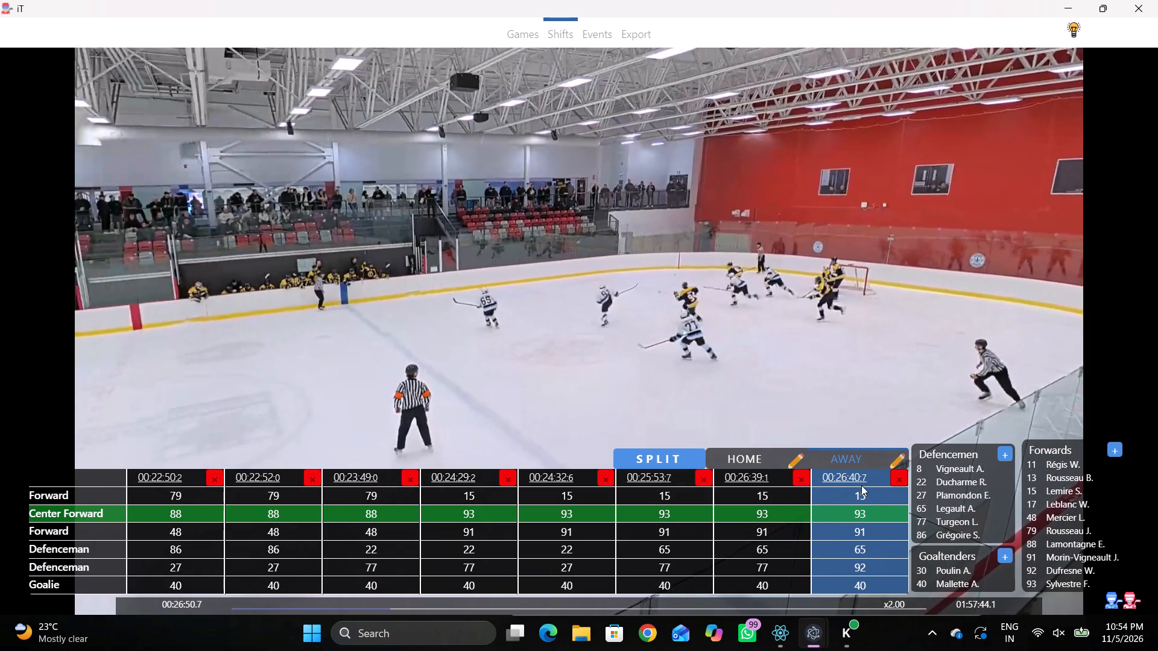
click(872, 492)
click(870, 512)
key(1)
key(1)
click(868, 495)
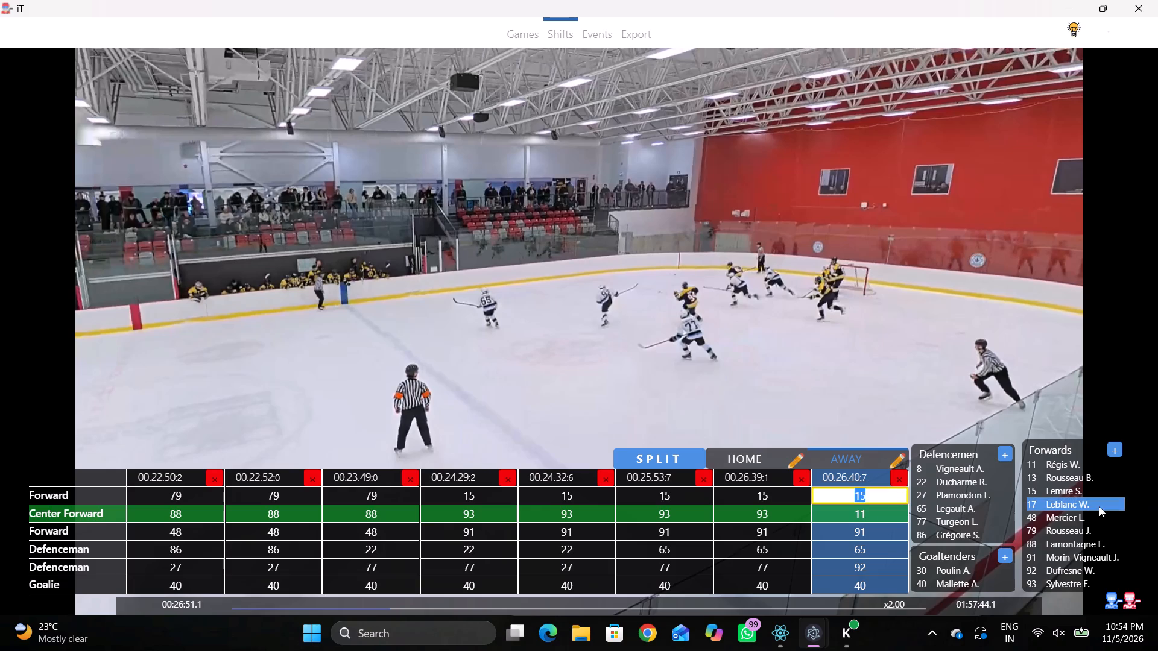
click(1059, 499)
click(834, 531)
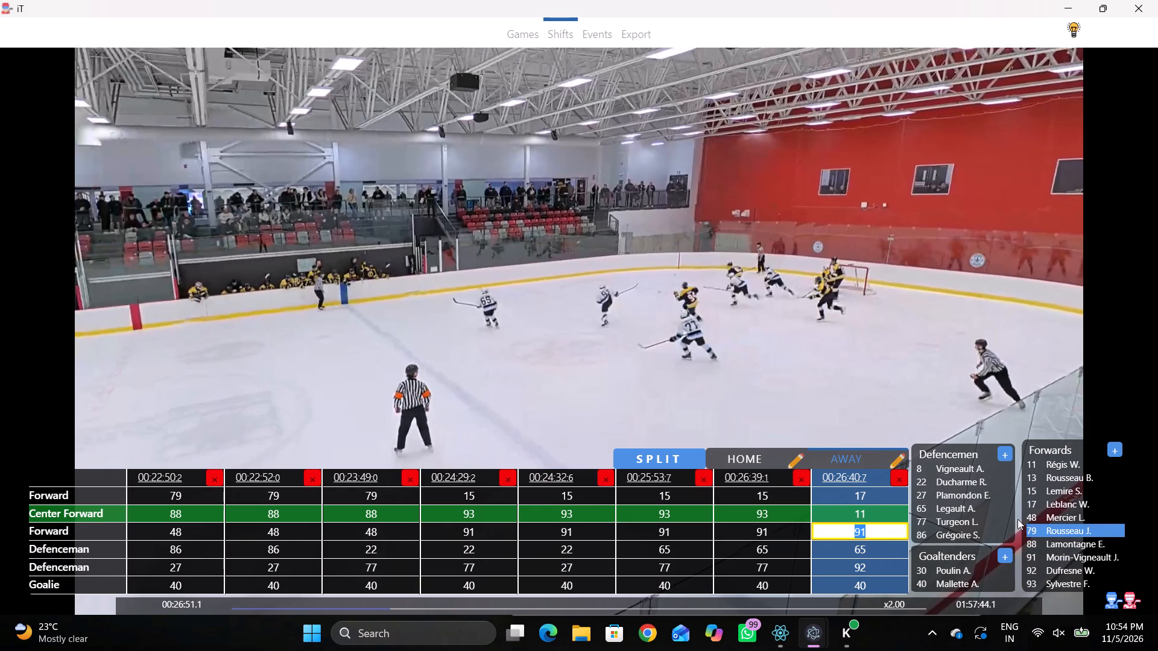
click(940, 518)
Add an away shift at 00:26:51.1 with the same lineup.
text(SS)
key(shift+d)
text(D)
Follow the footage past 00:27:06 and through the stoppage, examining the players gathered at the benches.
key(space)
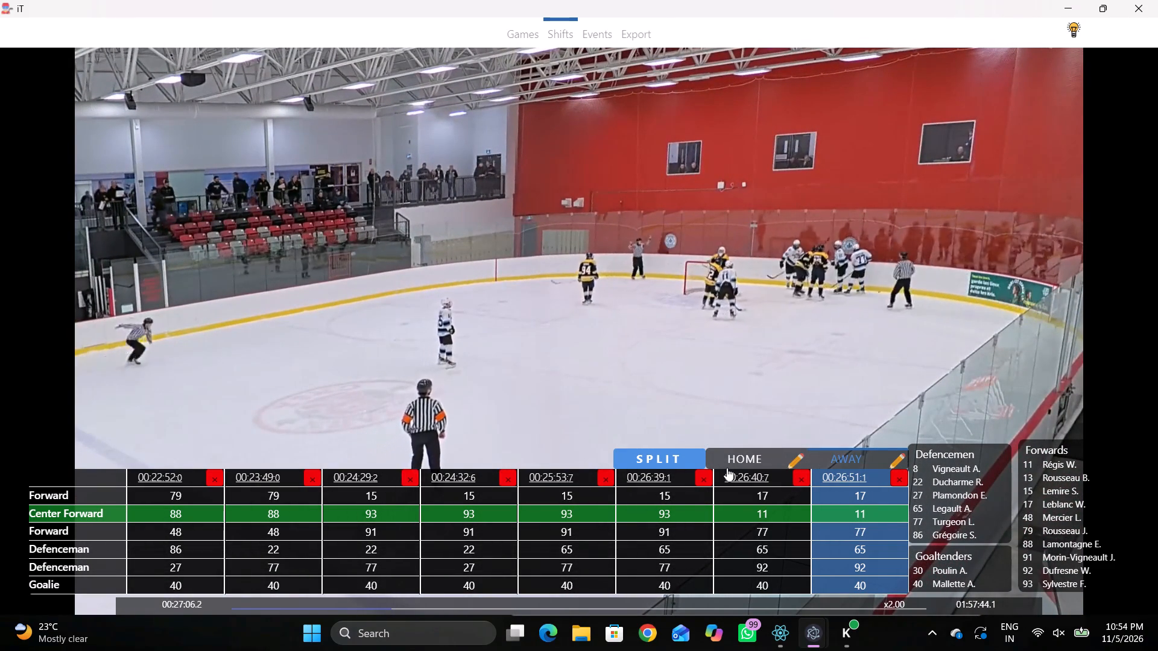
text(c c)
key(space)
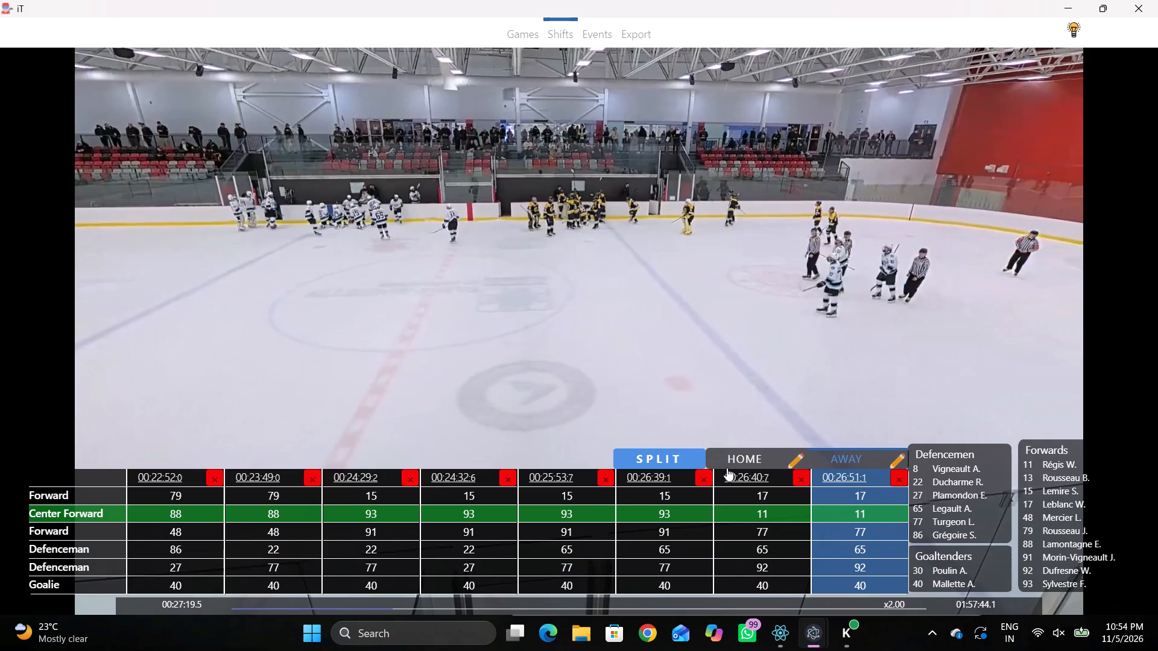
text(c c)
key(space)
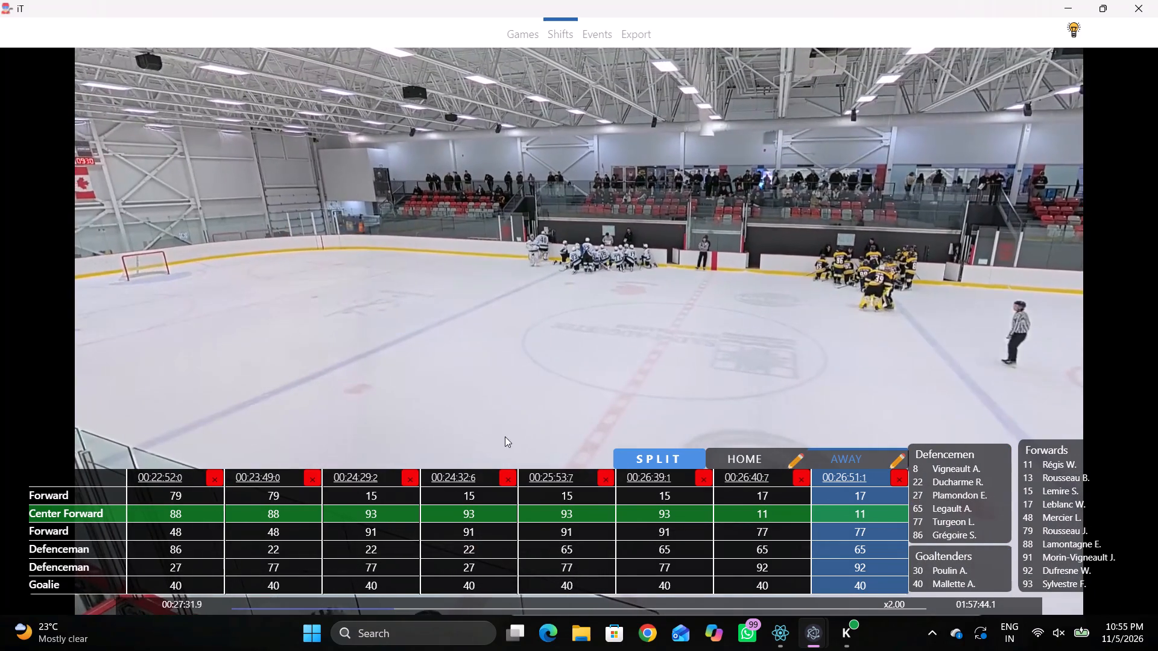
key(space)
key(shift+d)
key(shift+d)
Go back through the away shifts to the first one at 00:03:14.6.
click(138, 472)
triple_click(142, 476)
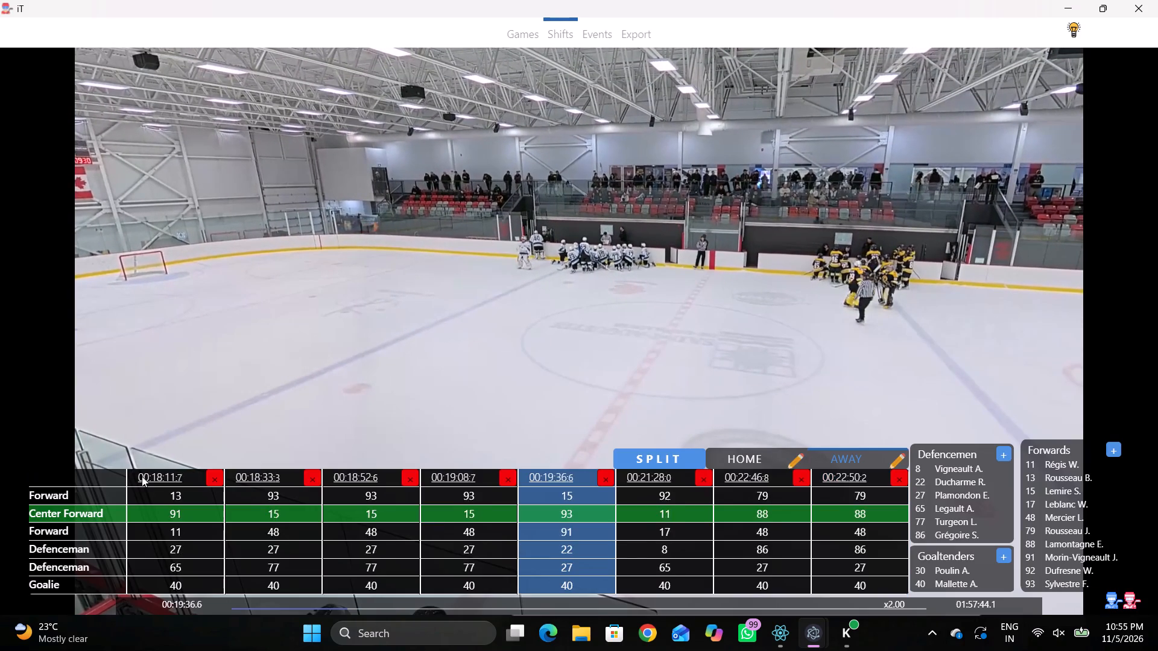
triple_click(142, 476)
triple_click(142, 476)
triple_click(142, 476)
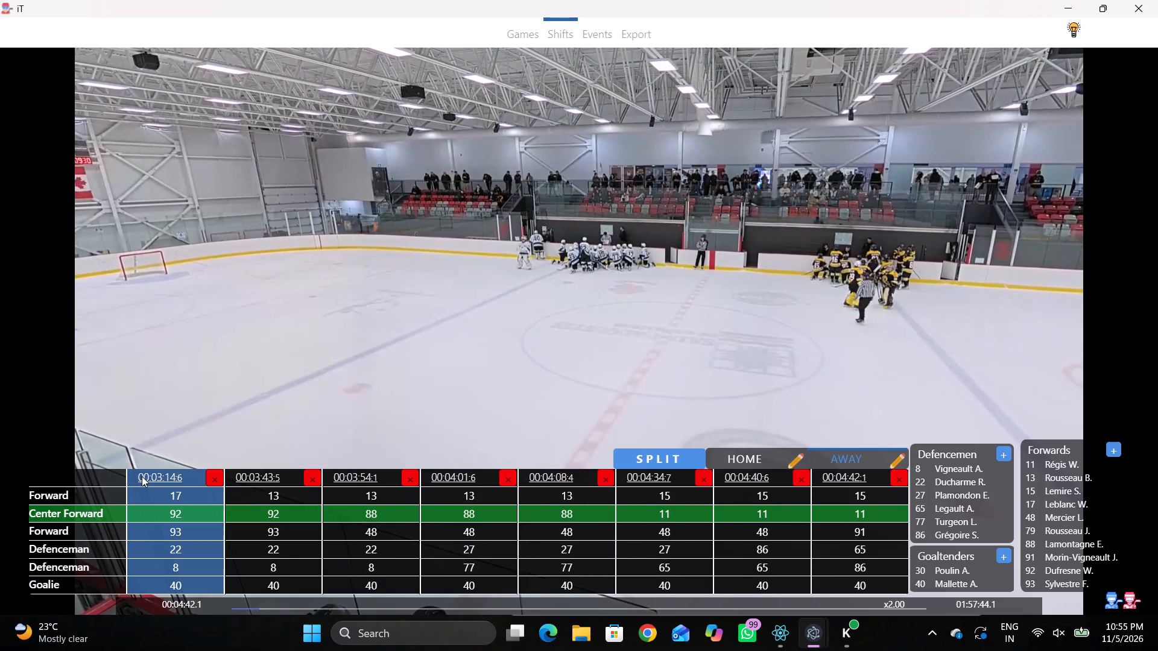
double_click(142, 476)
key(0)
Proceed from shift tagging to event tagging, confirming that all shifts are complete, and set the period to 1.
click(607, 30)
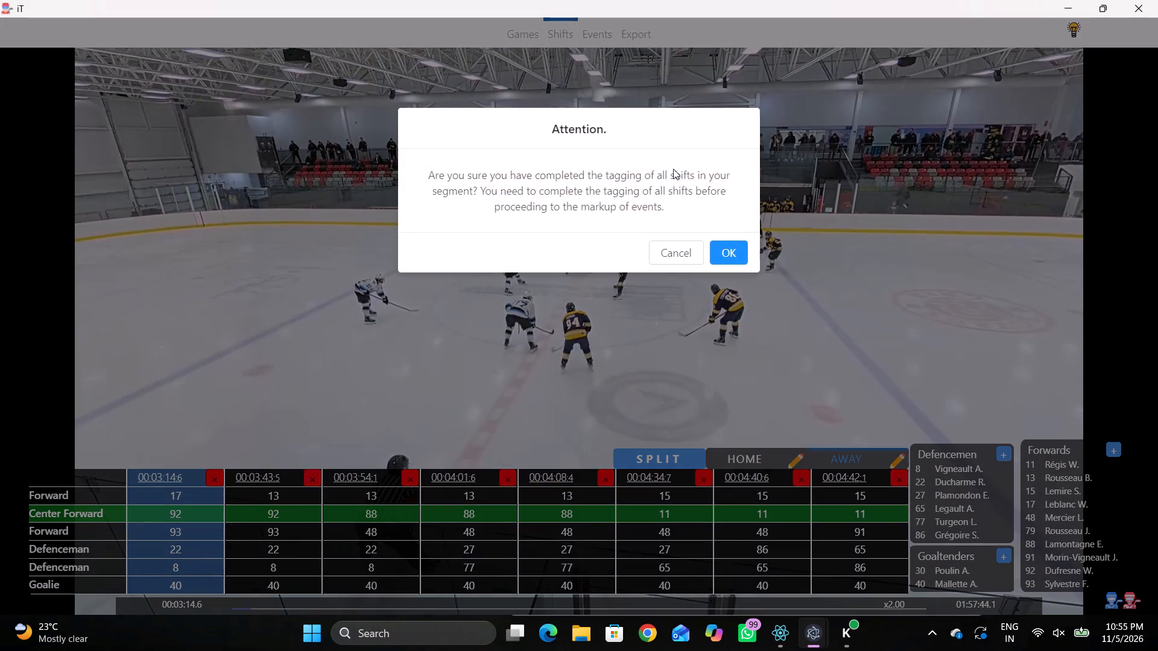
click(729, 255)
click(1049, 67)
click(1061, 42)
click(1061, 62)
key(1)
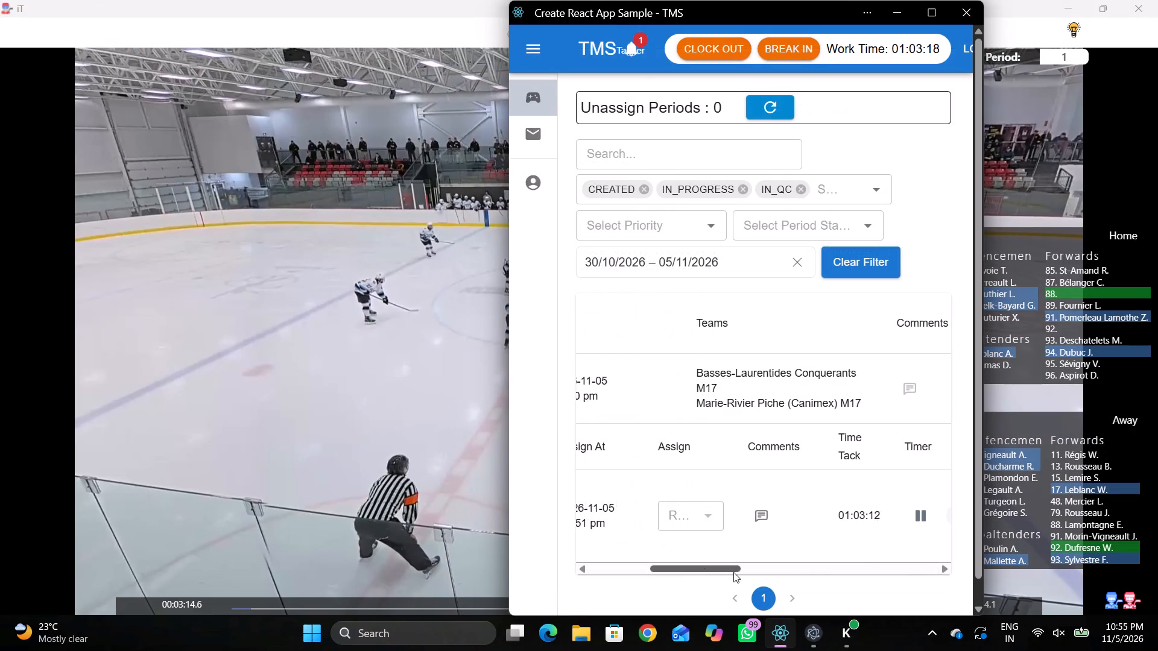
drag(733, 572, 586, 555)
click(596, 389)
click(596, 388)
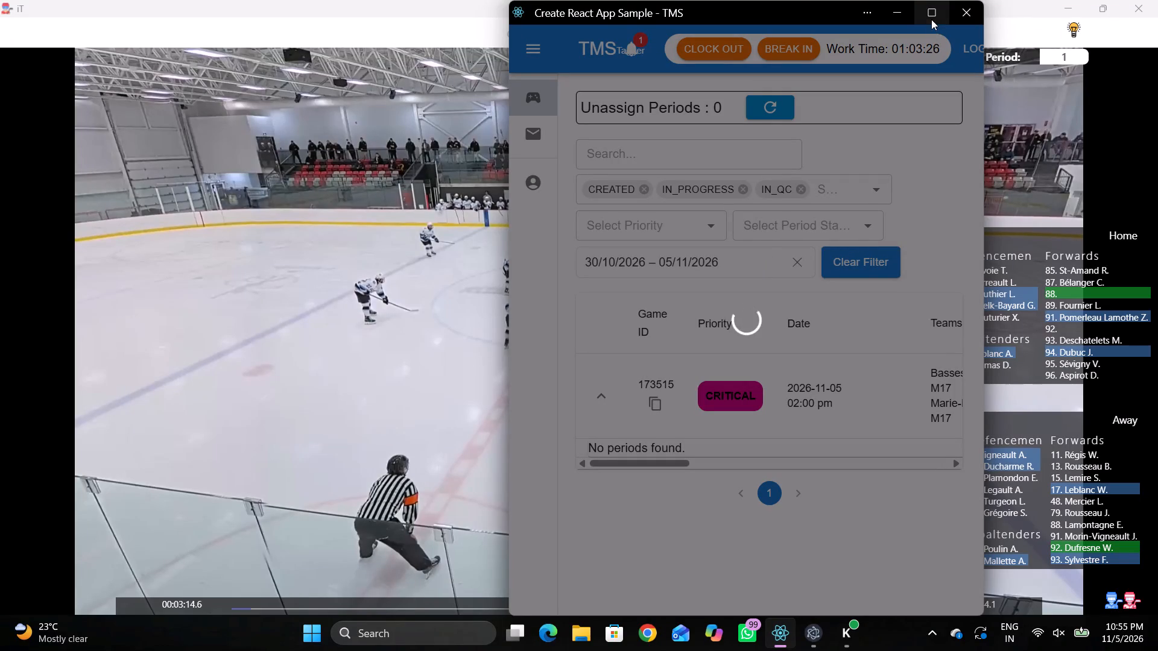
click(928, 17)
click(621, 384)
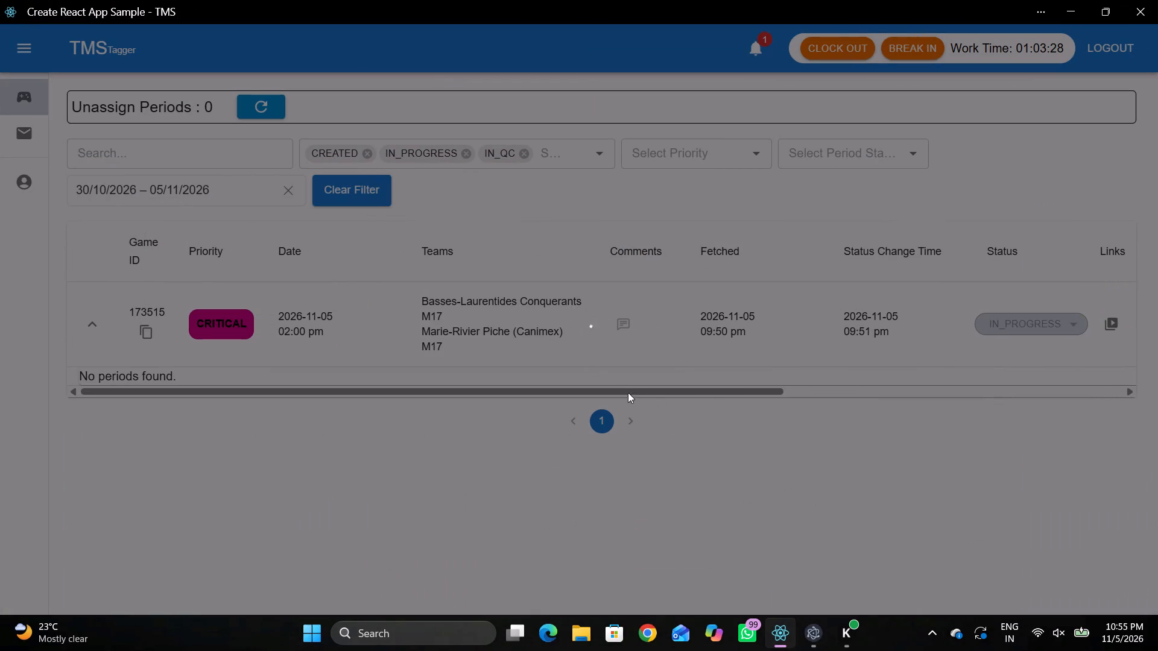
double_click(99, 321)
click(96, 324)
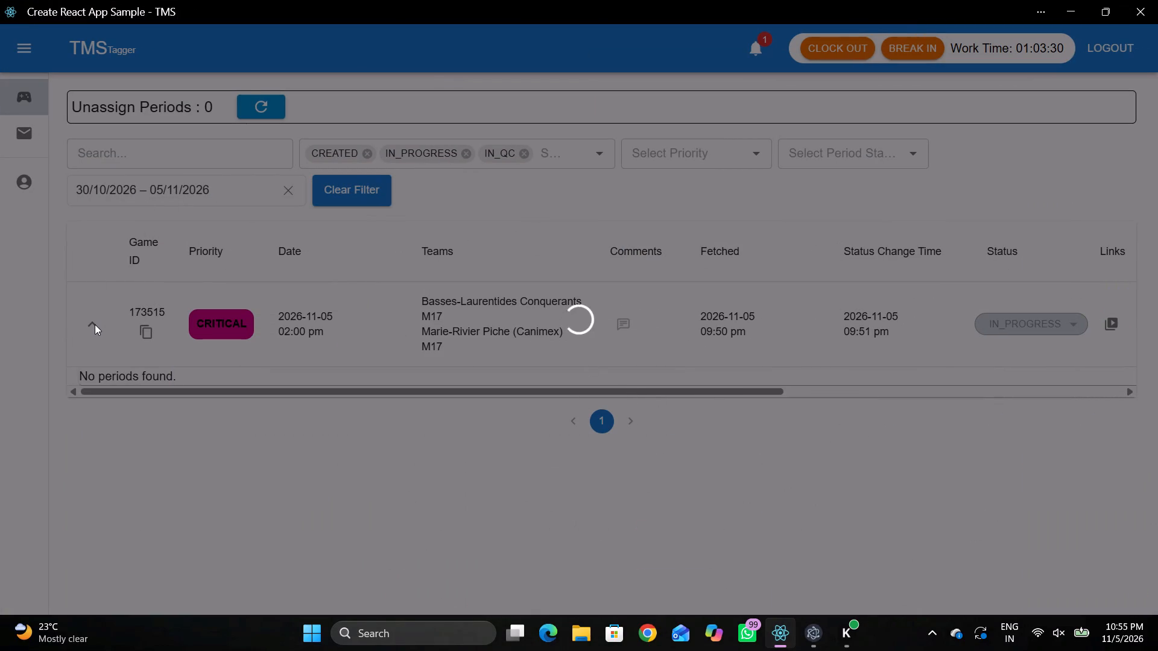
click(95, 324)
click(89, 325)
right_click(375, 474)
click(454, 185)
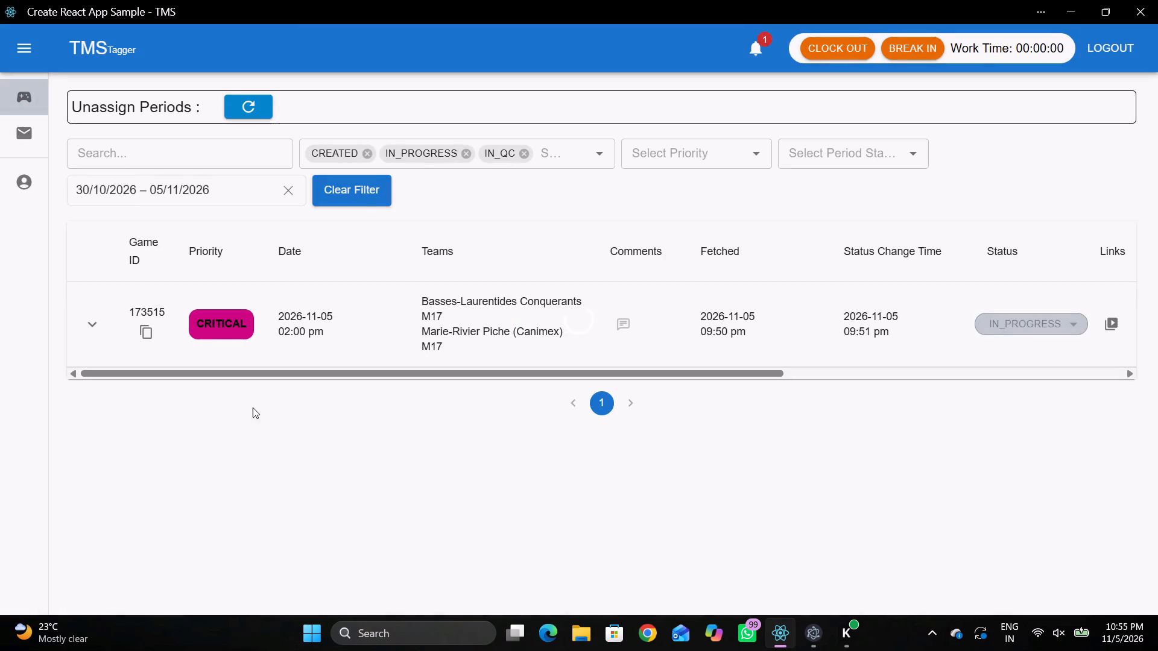
click(98, 321)
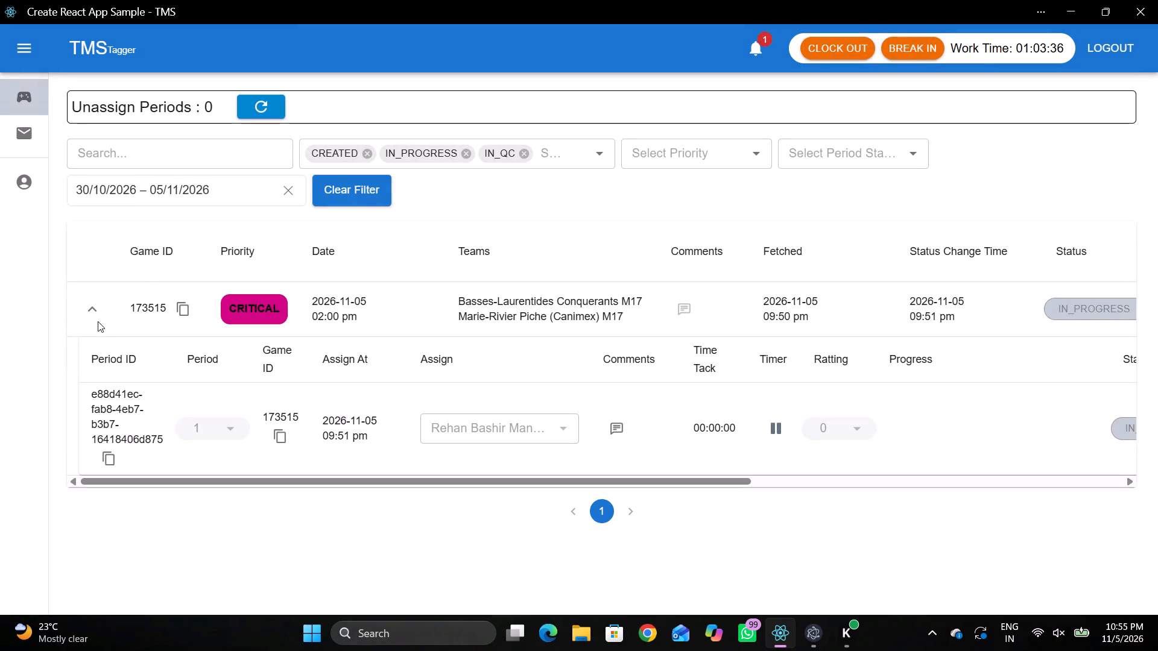
click(98, 321)
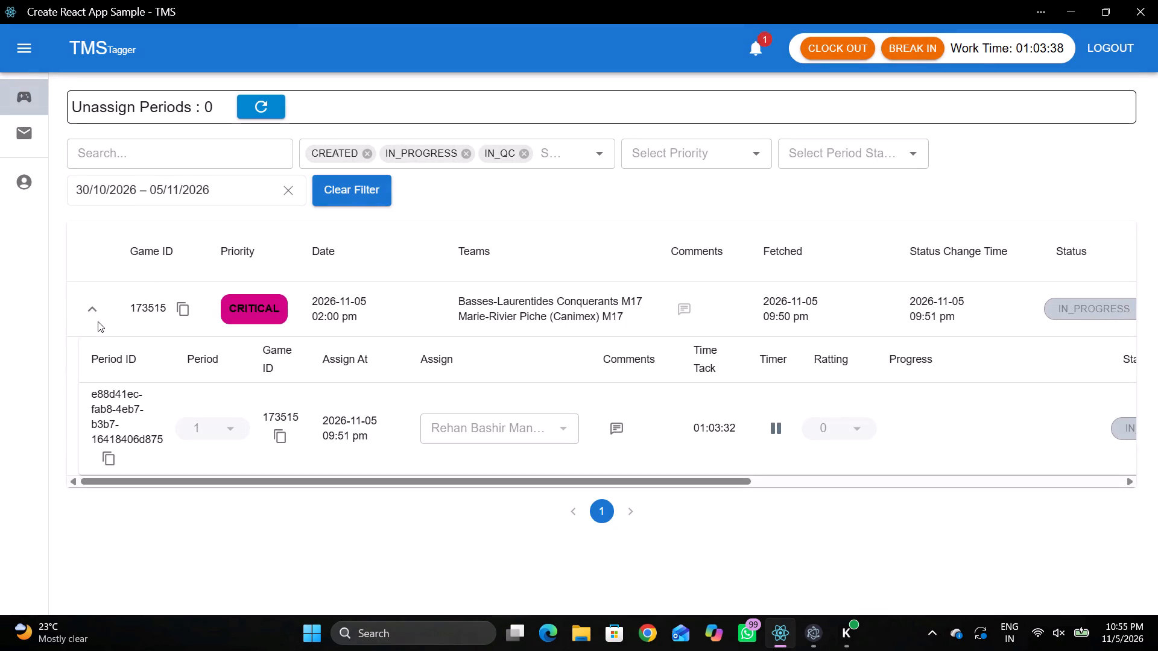
click(97, 320)
Review the activity log of game 173515, return to the games list and minimise TMS.
drag(452, 376, 1012, 399)
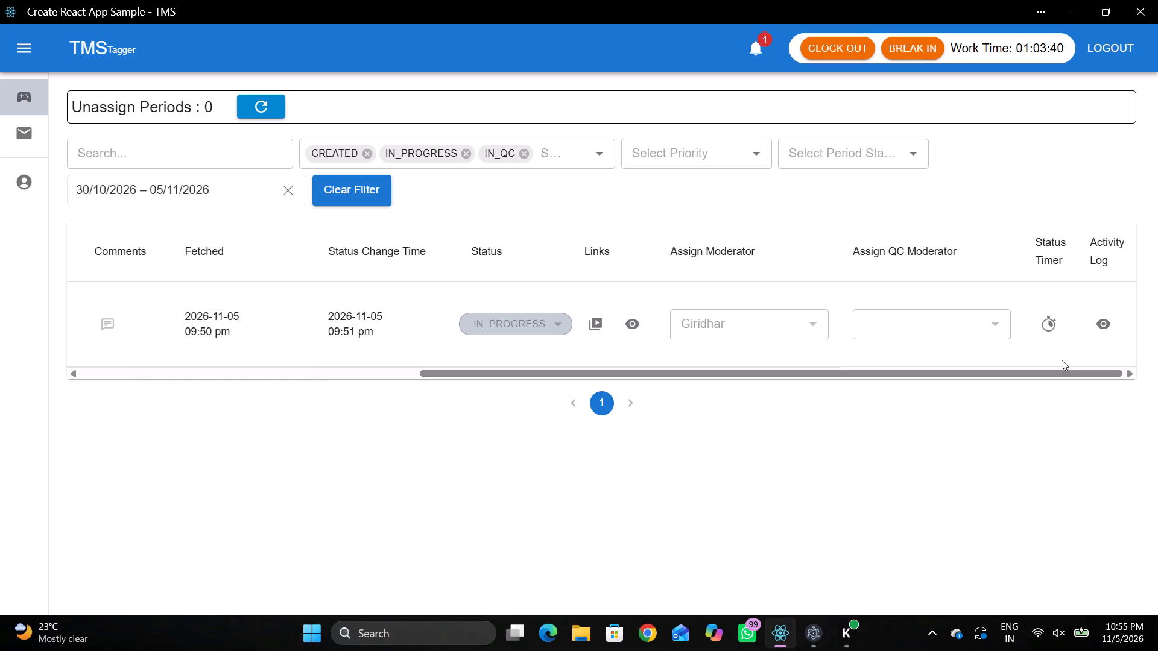
click(1121, 315)
click(1106, 332)
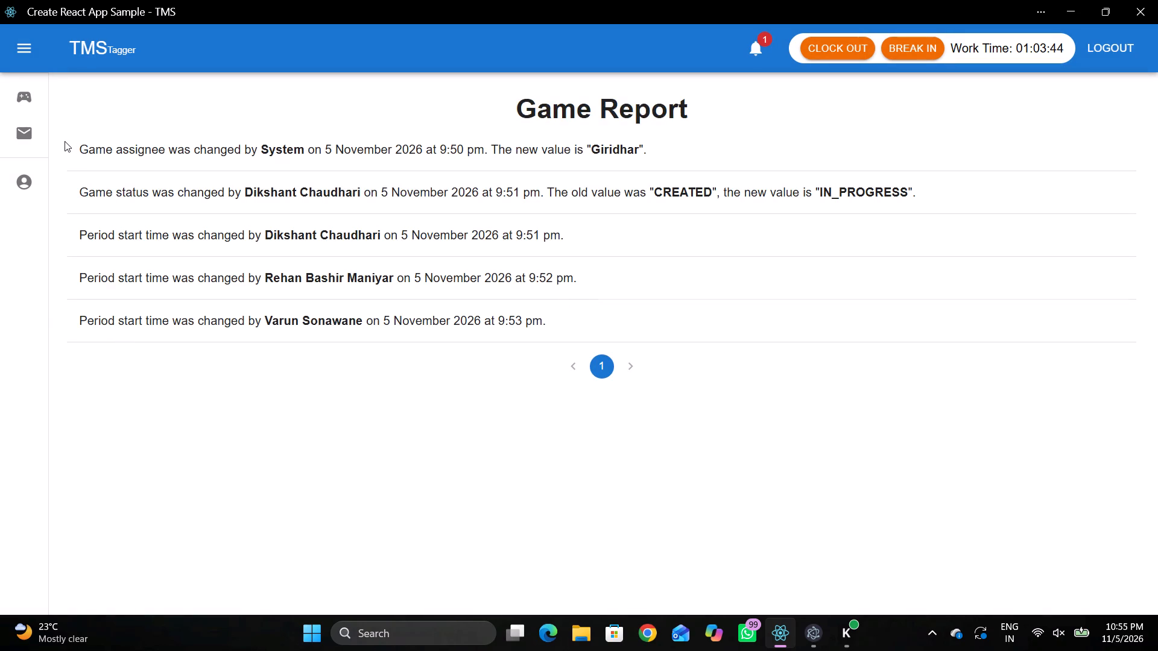
click(38, 102)
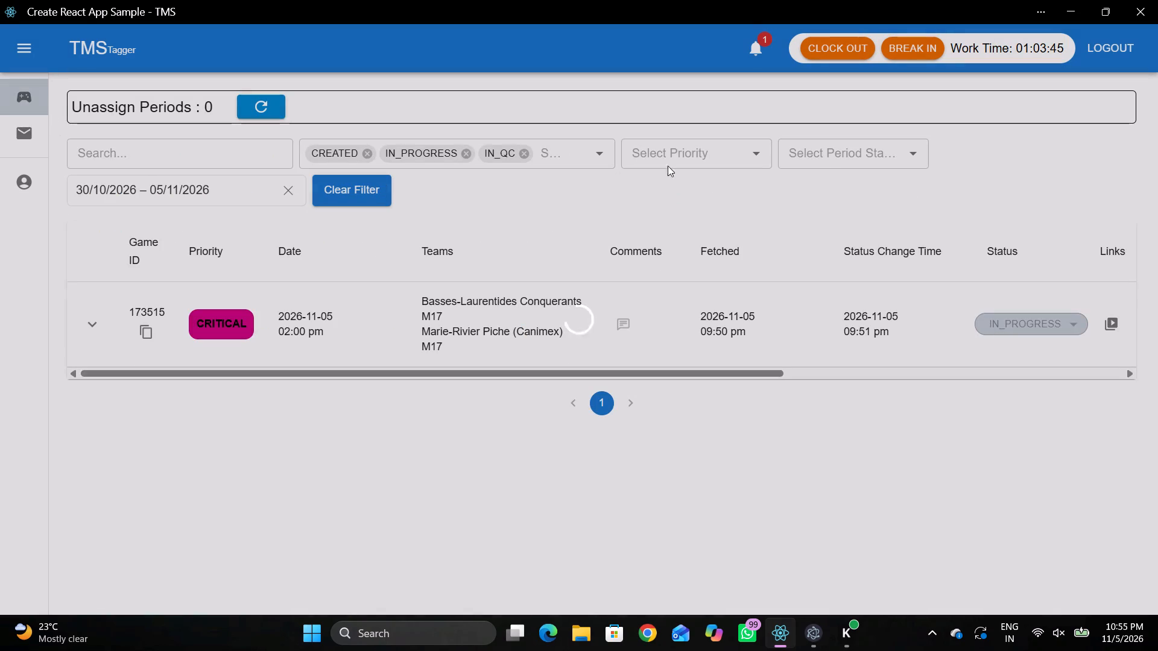
click(1071, 11)
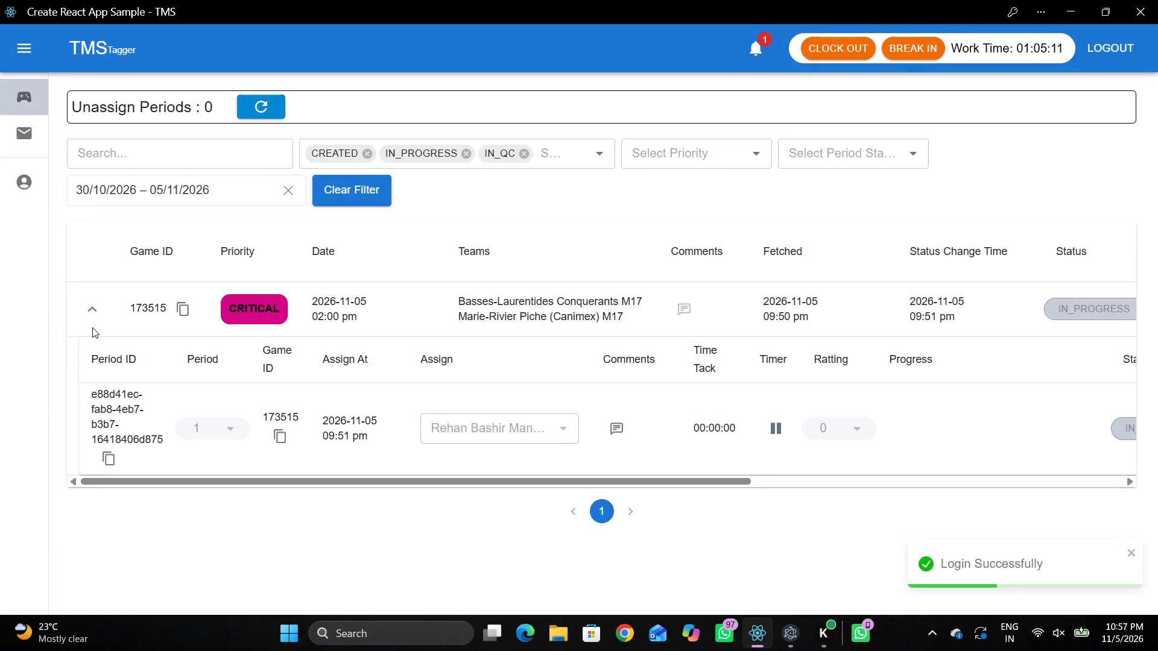
Expand the period details of game 173515 in the TMS games list.
click(92, 327)
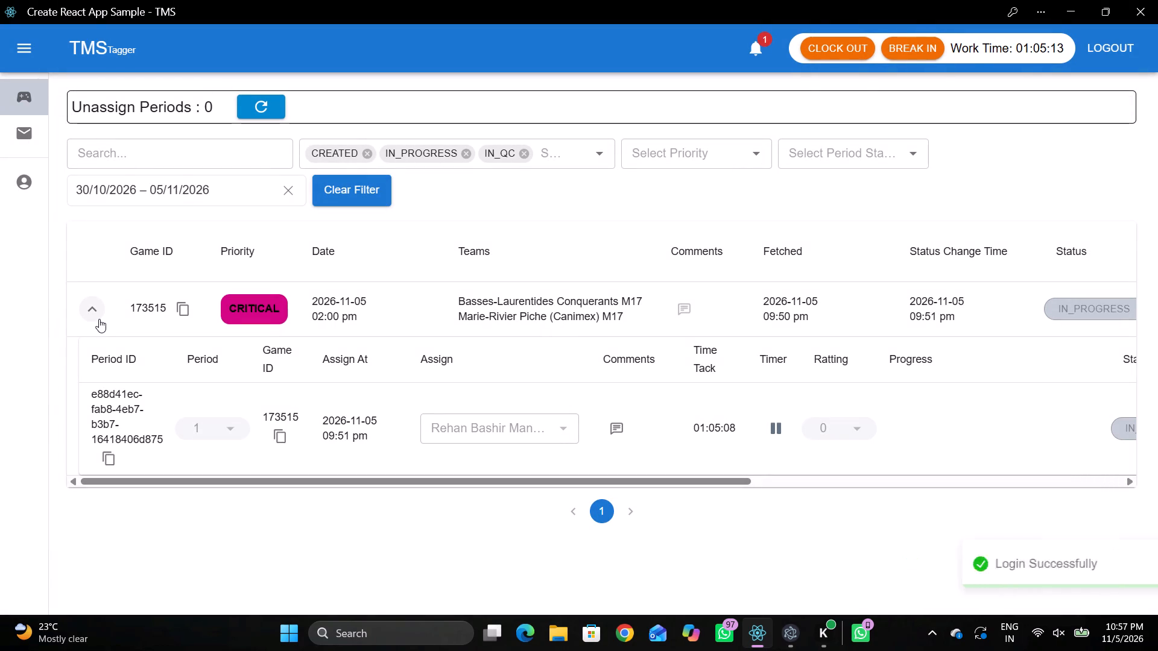